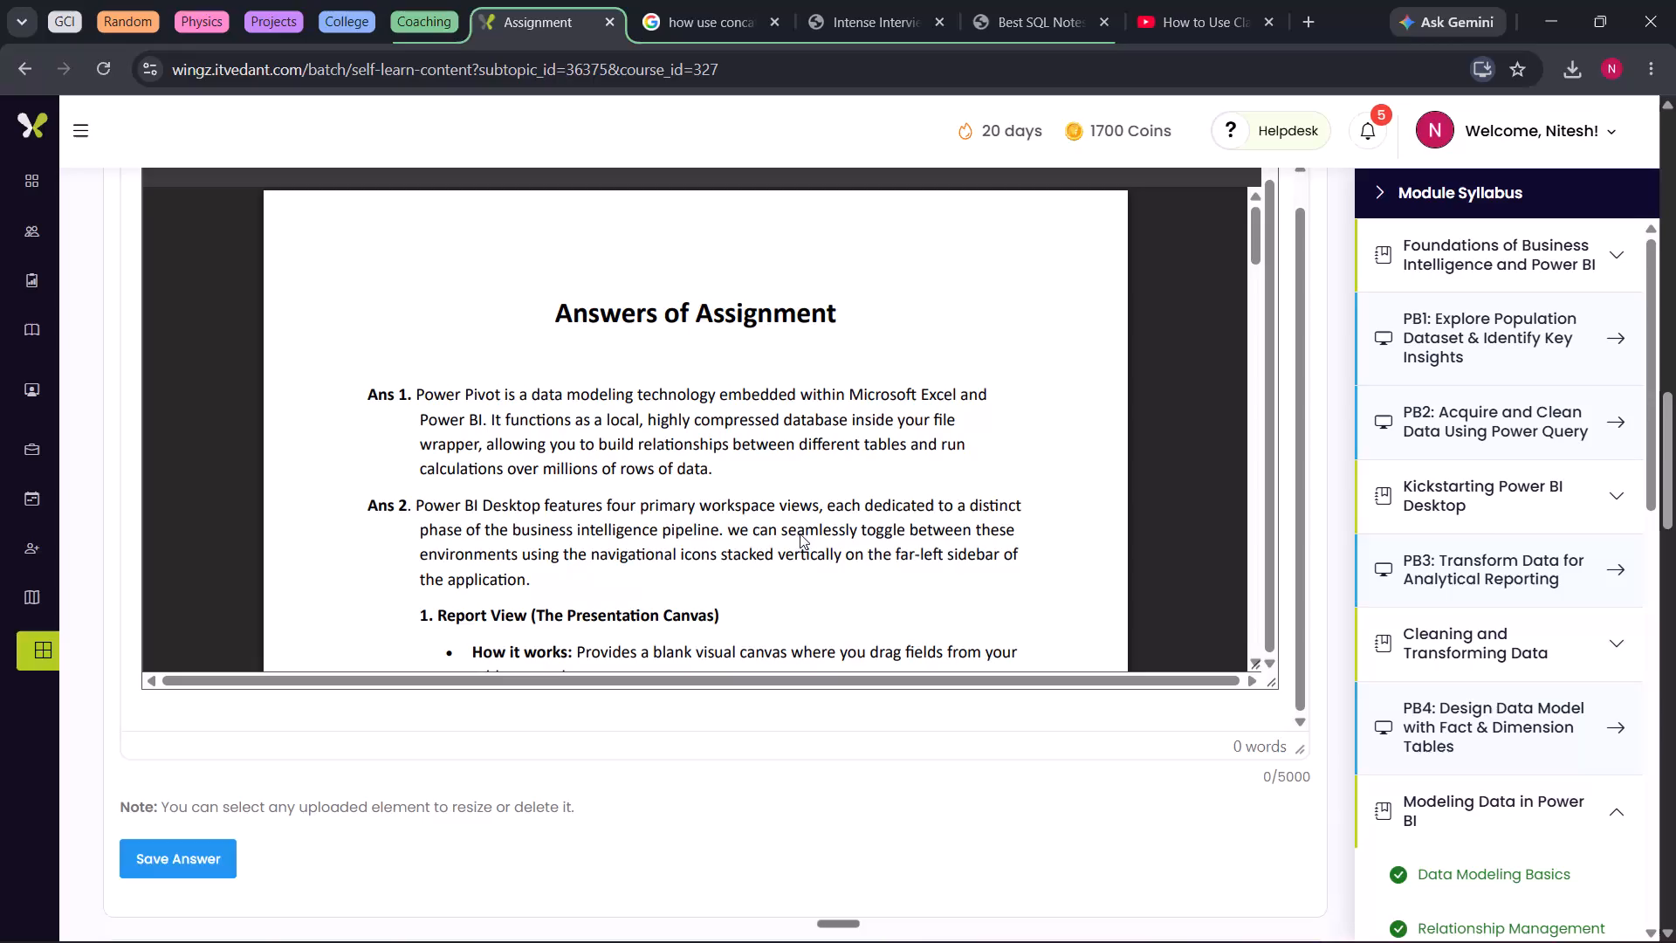
Browse the module syllabus, expanding sections such as Mastering DAX for Data Analysis and Crafting Compelling Visuals to examine their lessons.
scroll(522, 529, down, 4)
scroll(1490, 591, down, 3)
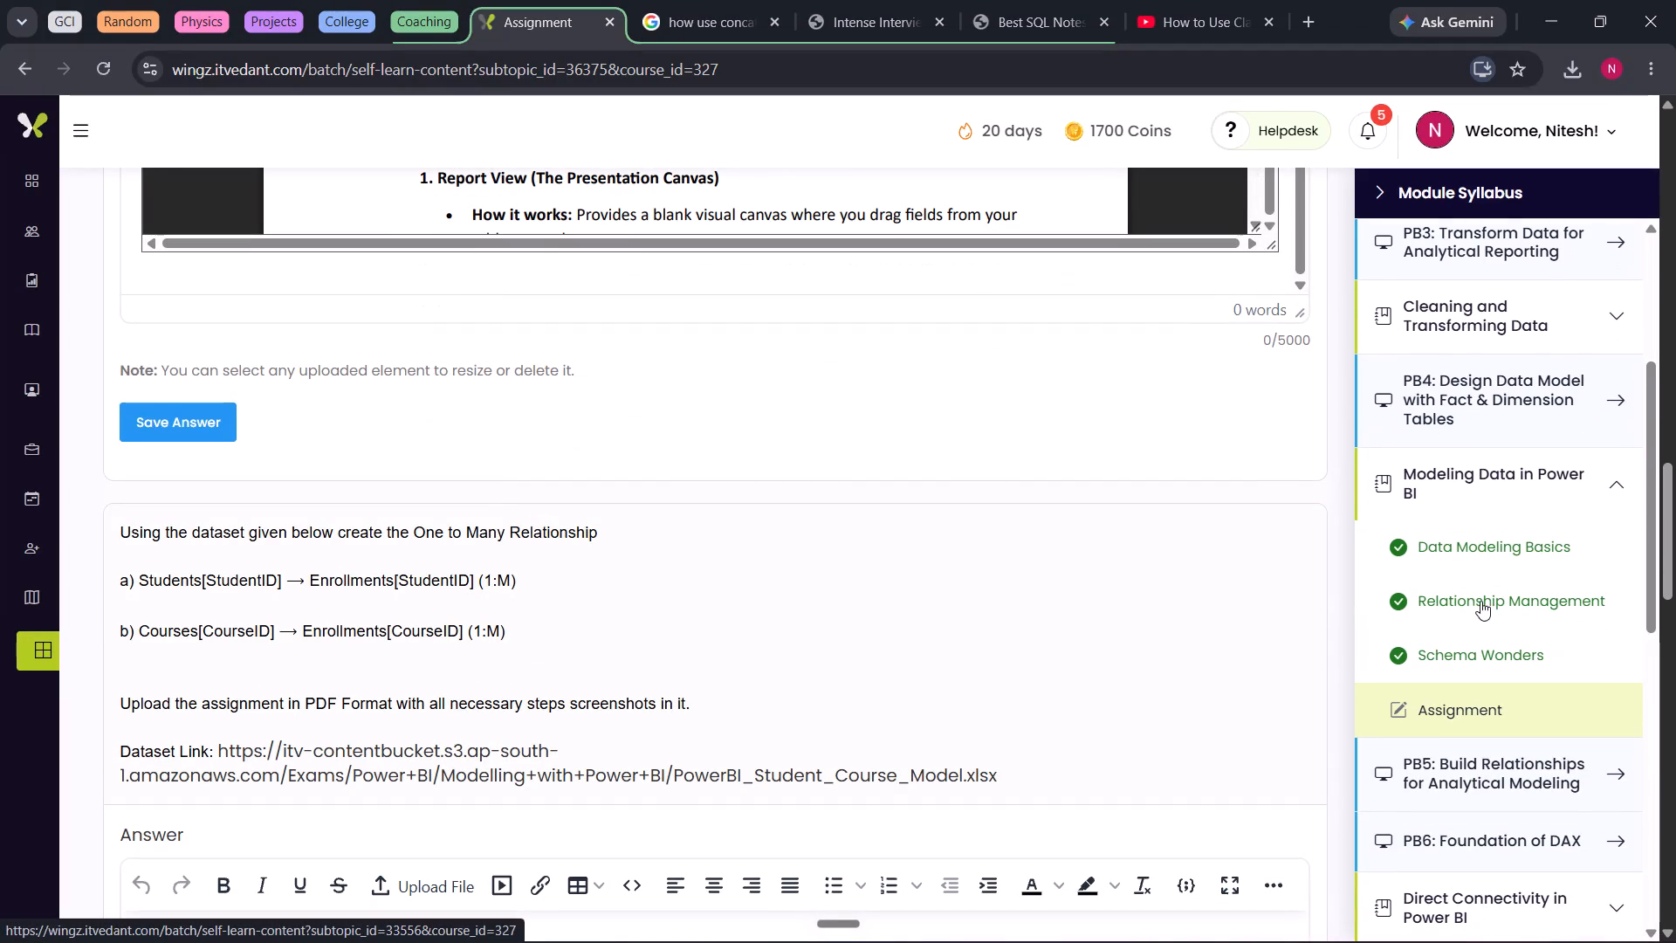
scroll(1527, 674, down, 1)
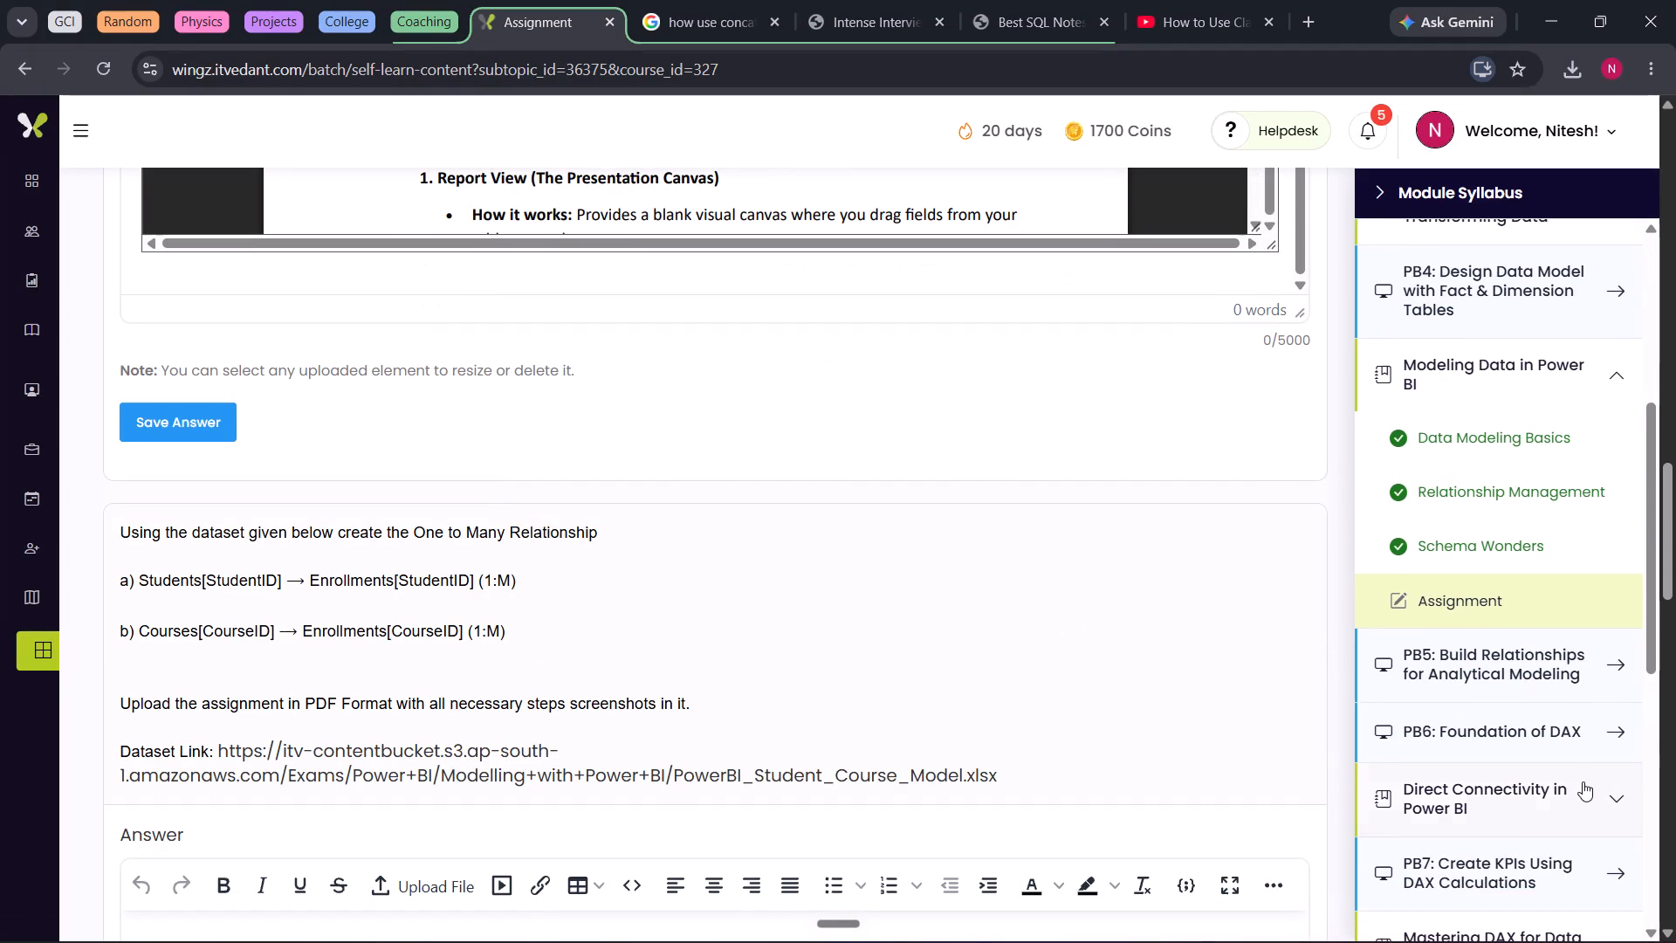
scroll(1583, 782, down, 1)
scroll(1548, 674, down, 2)
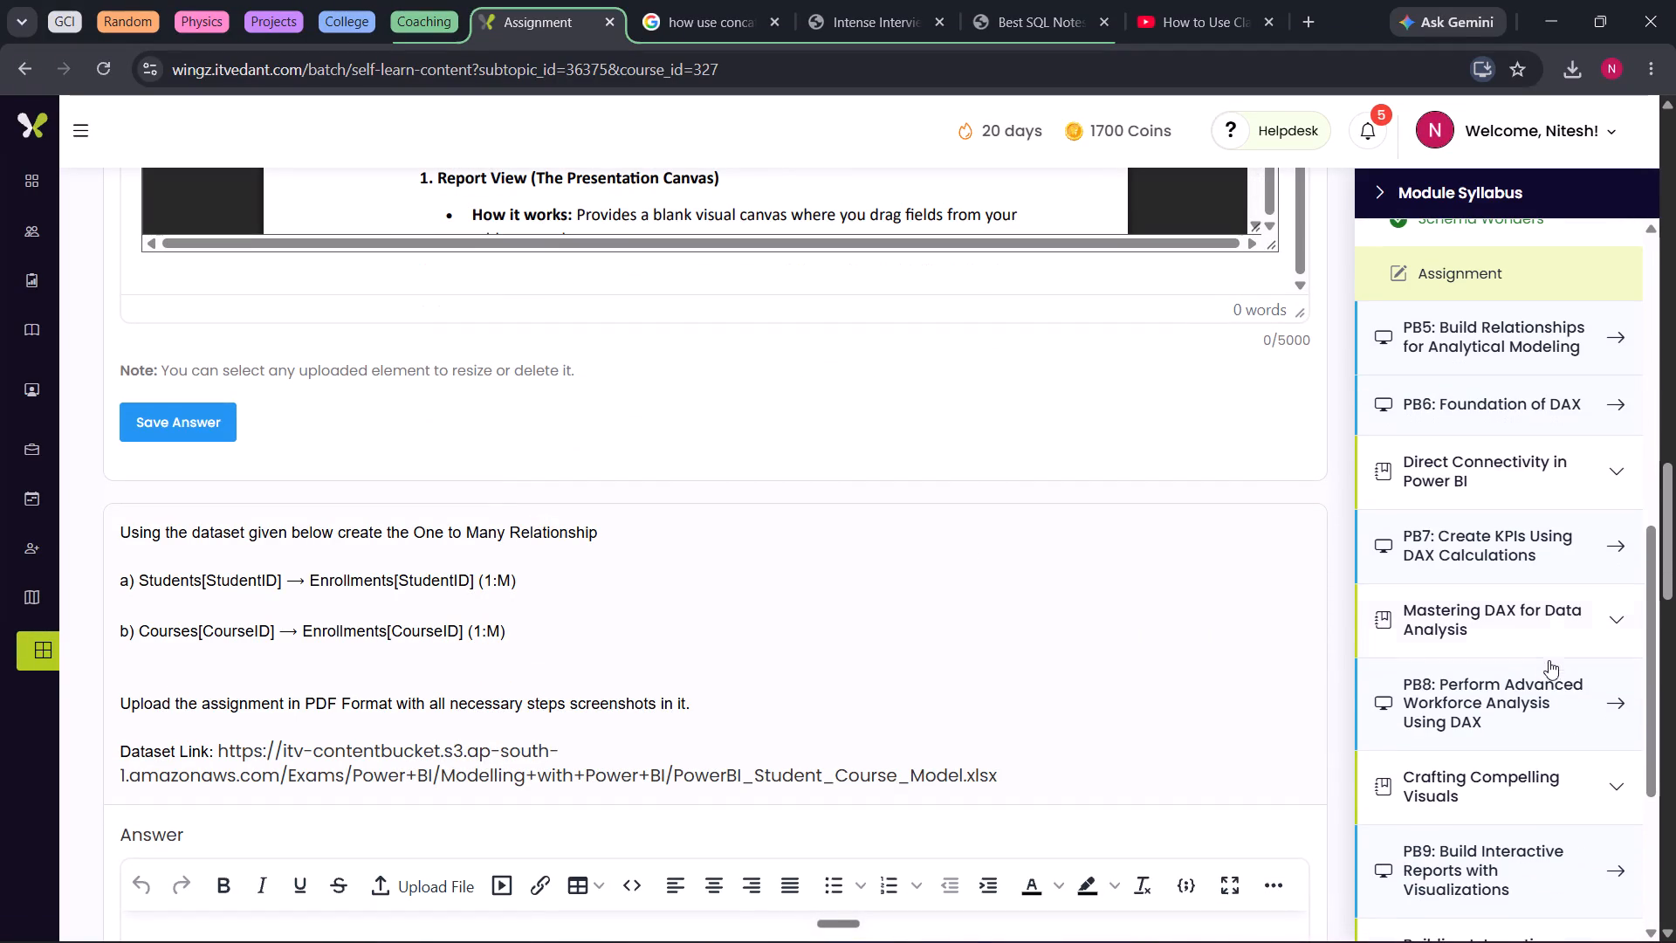
click(1610, 478)
click(1610, 478)
click(1611, 611)
scroll(1610, 611, down, 1)
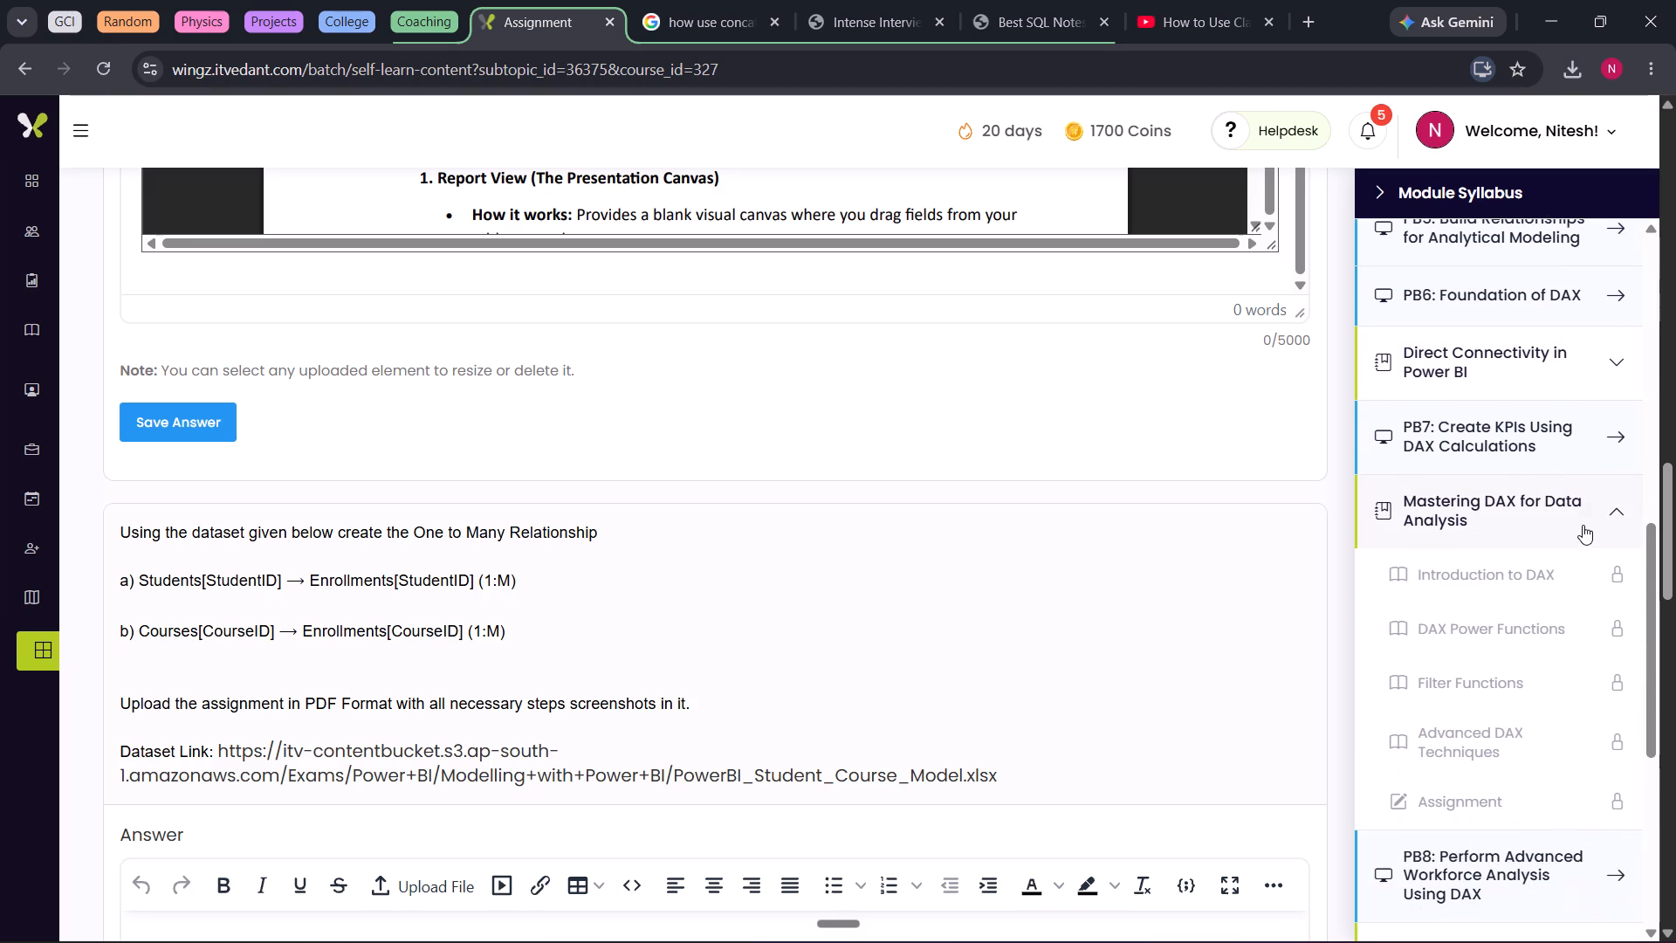
click(1612, 503)
click(1620, 679)
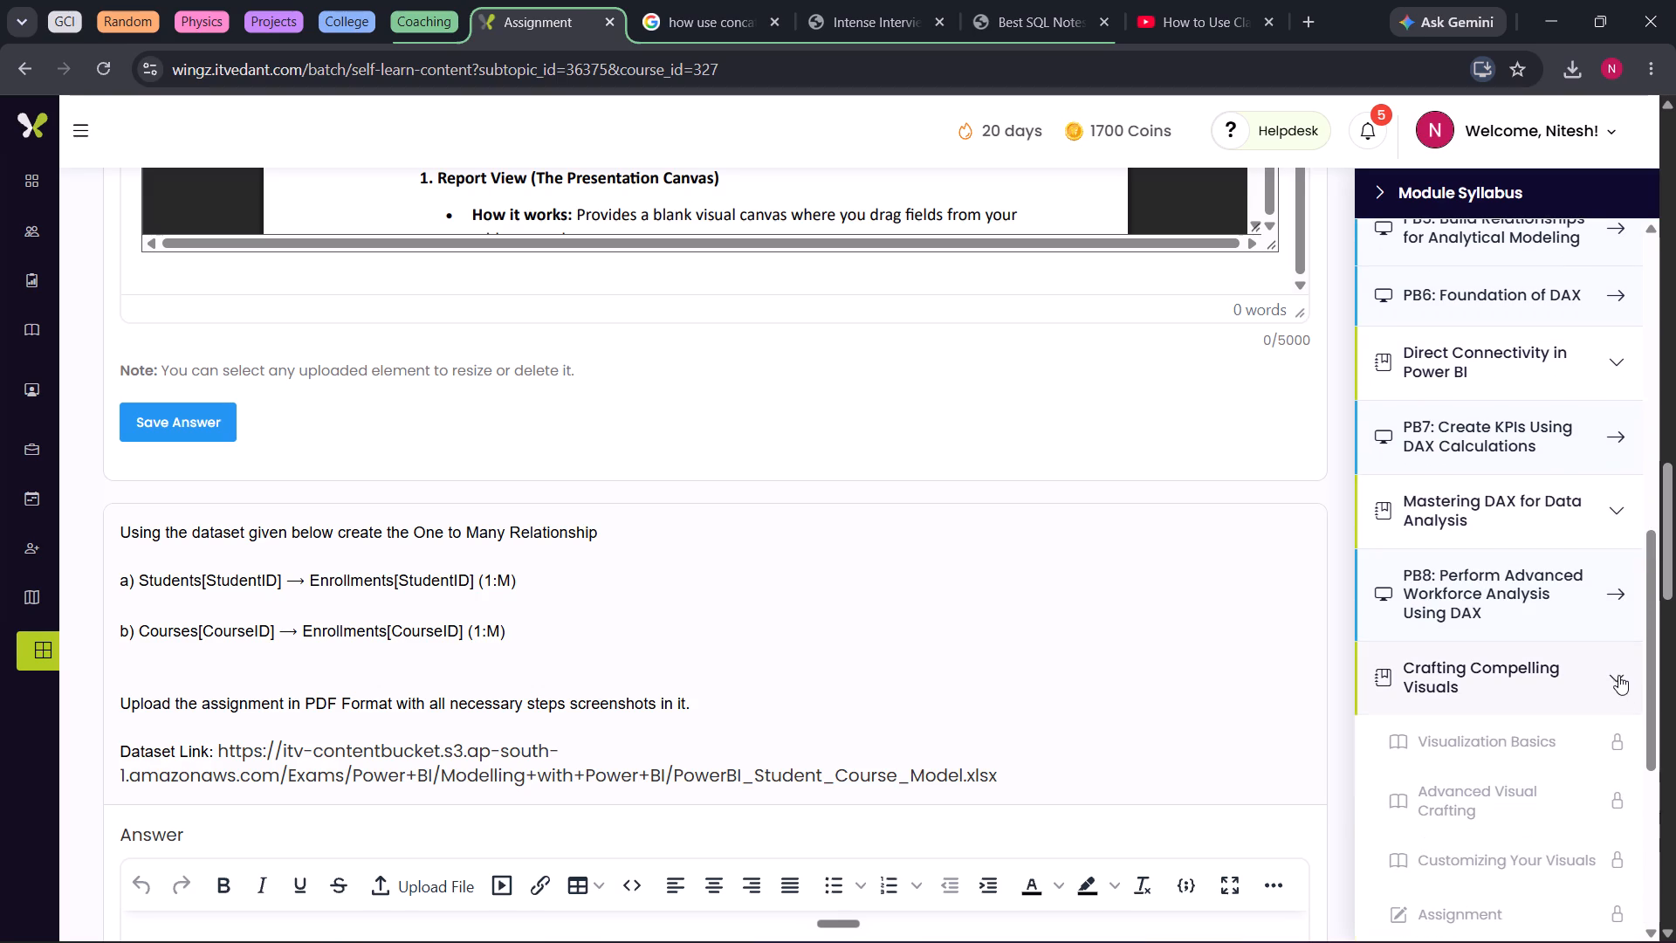
click(1618, 671)
scroll(1593, 664, down, 3)
click(1597, 641)
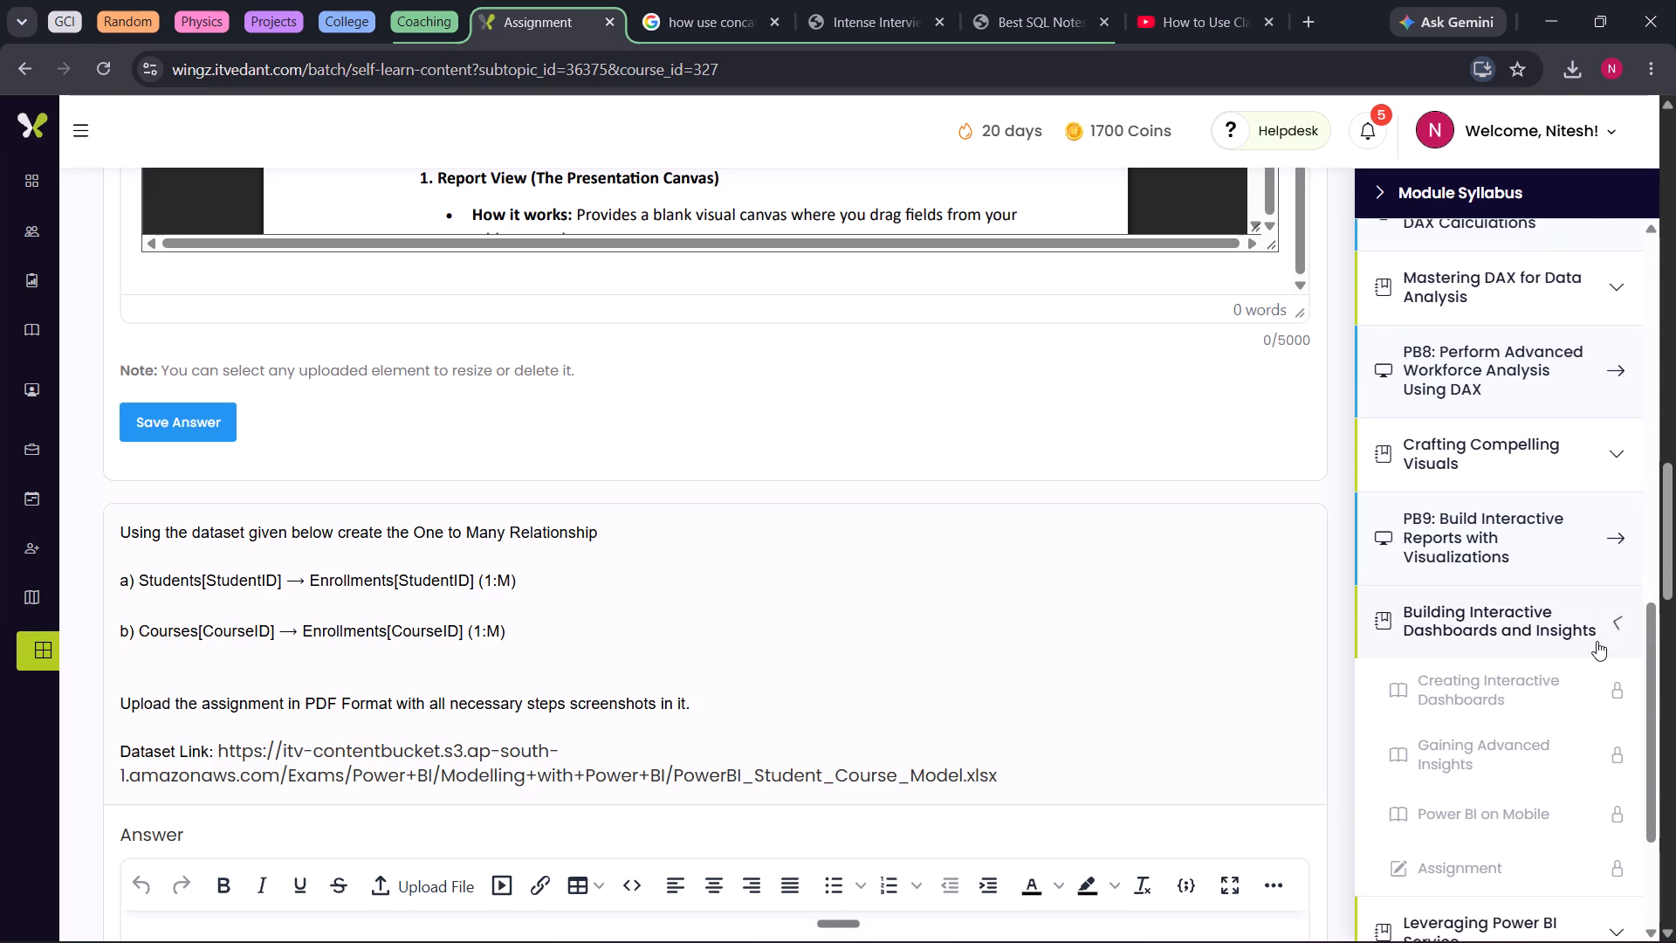
click(1597, 641)
double_click(1611, 696)
scroll(1611, 692, up, 3)
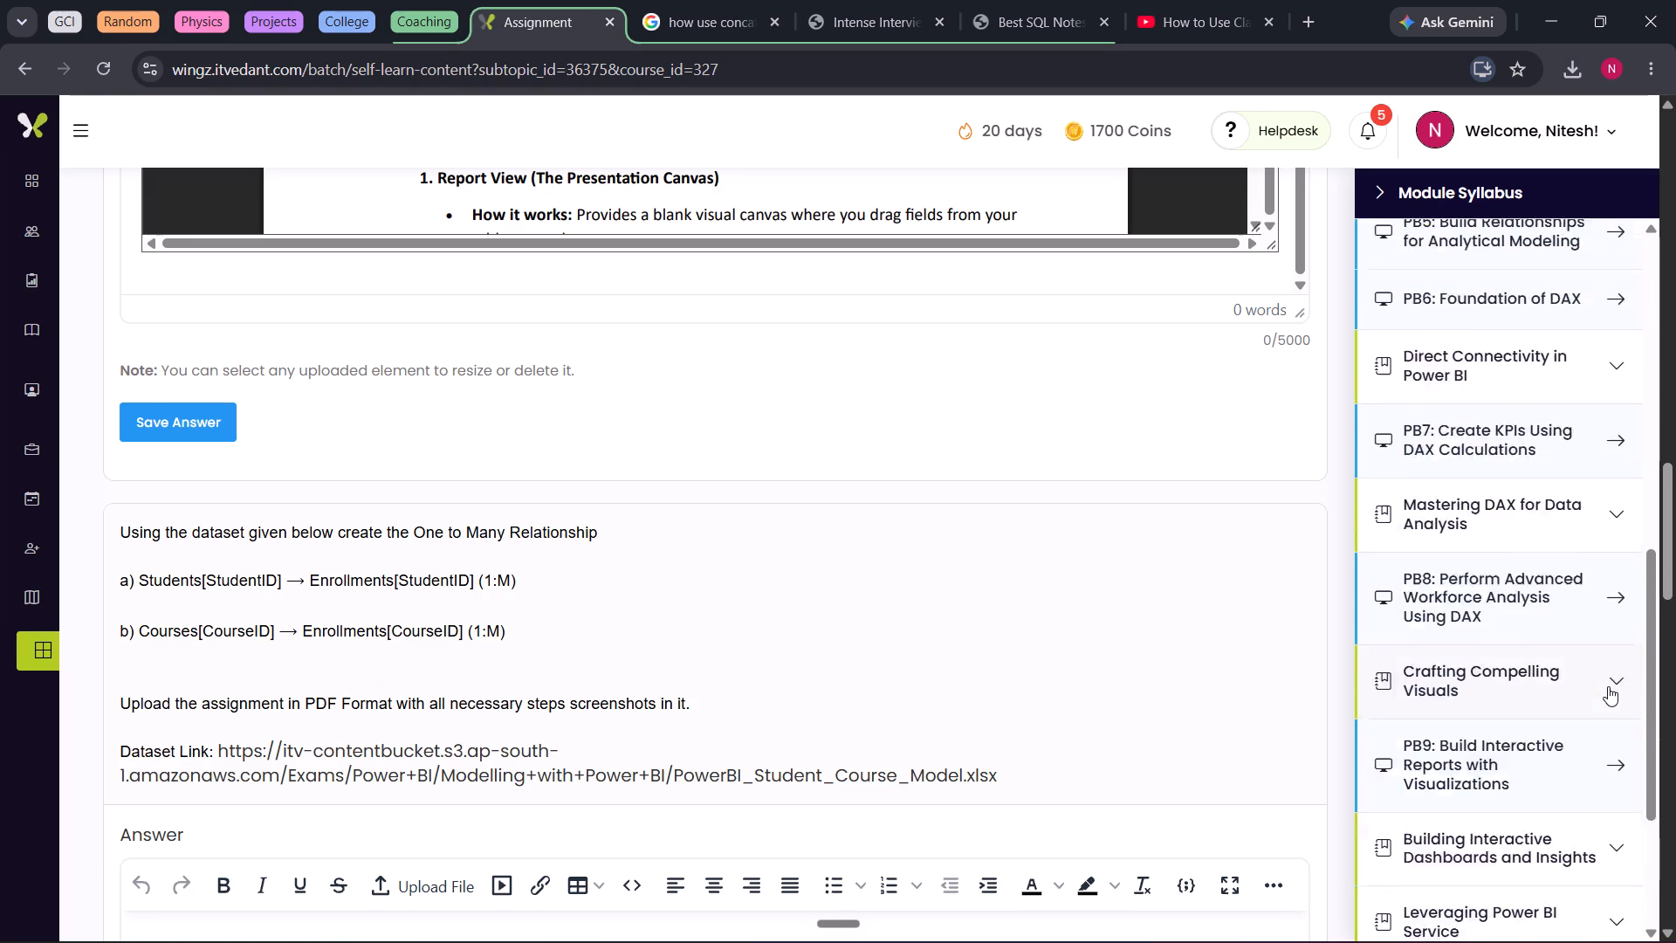
Save the uploaded PDF answer for the question on Power Pivot, Power BI views, schemas, and dimension and fact tables.
scroll(683, 492, up, 5)
scroll(692, 498, down, 4)
click(195, 515)
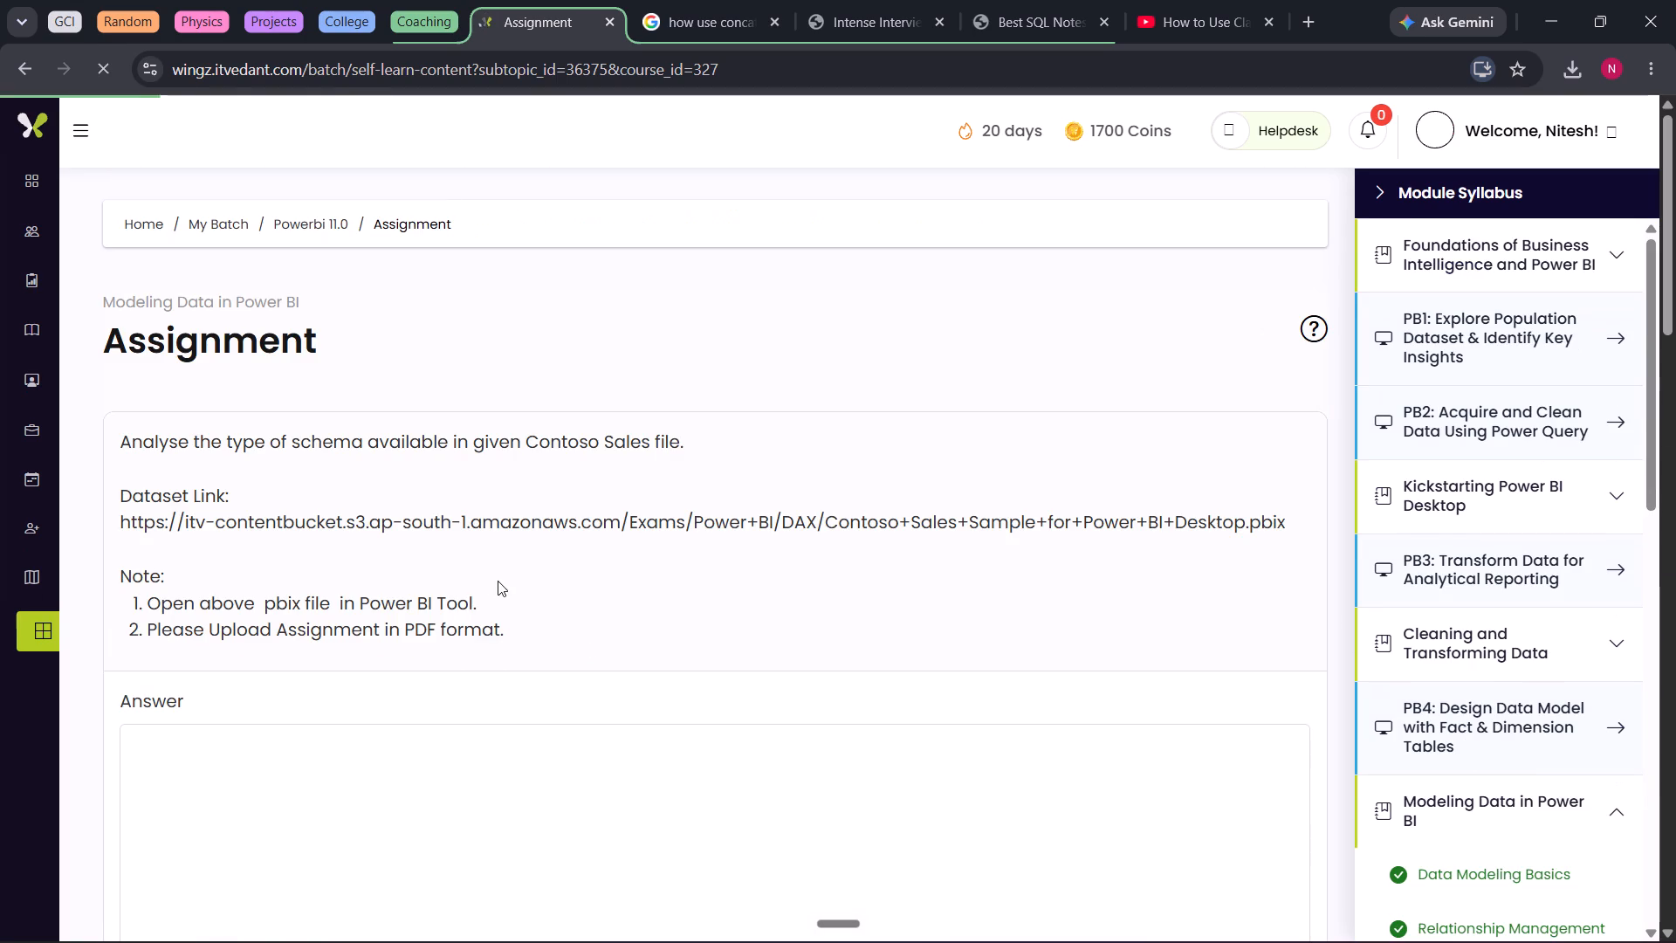
Look over the reloaded assignment page, checking each question and its answer area.
scroll(450, 595, down, 2)
scroll(1106, 348, down, 6)
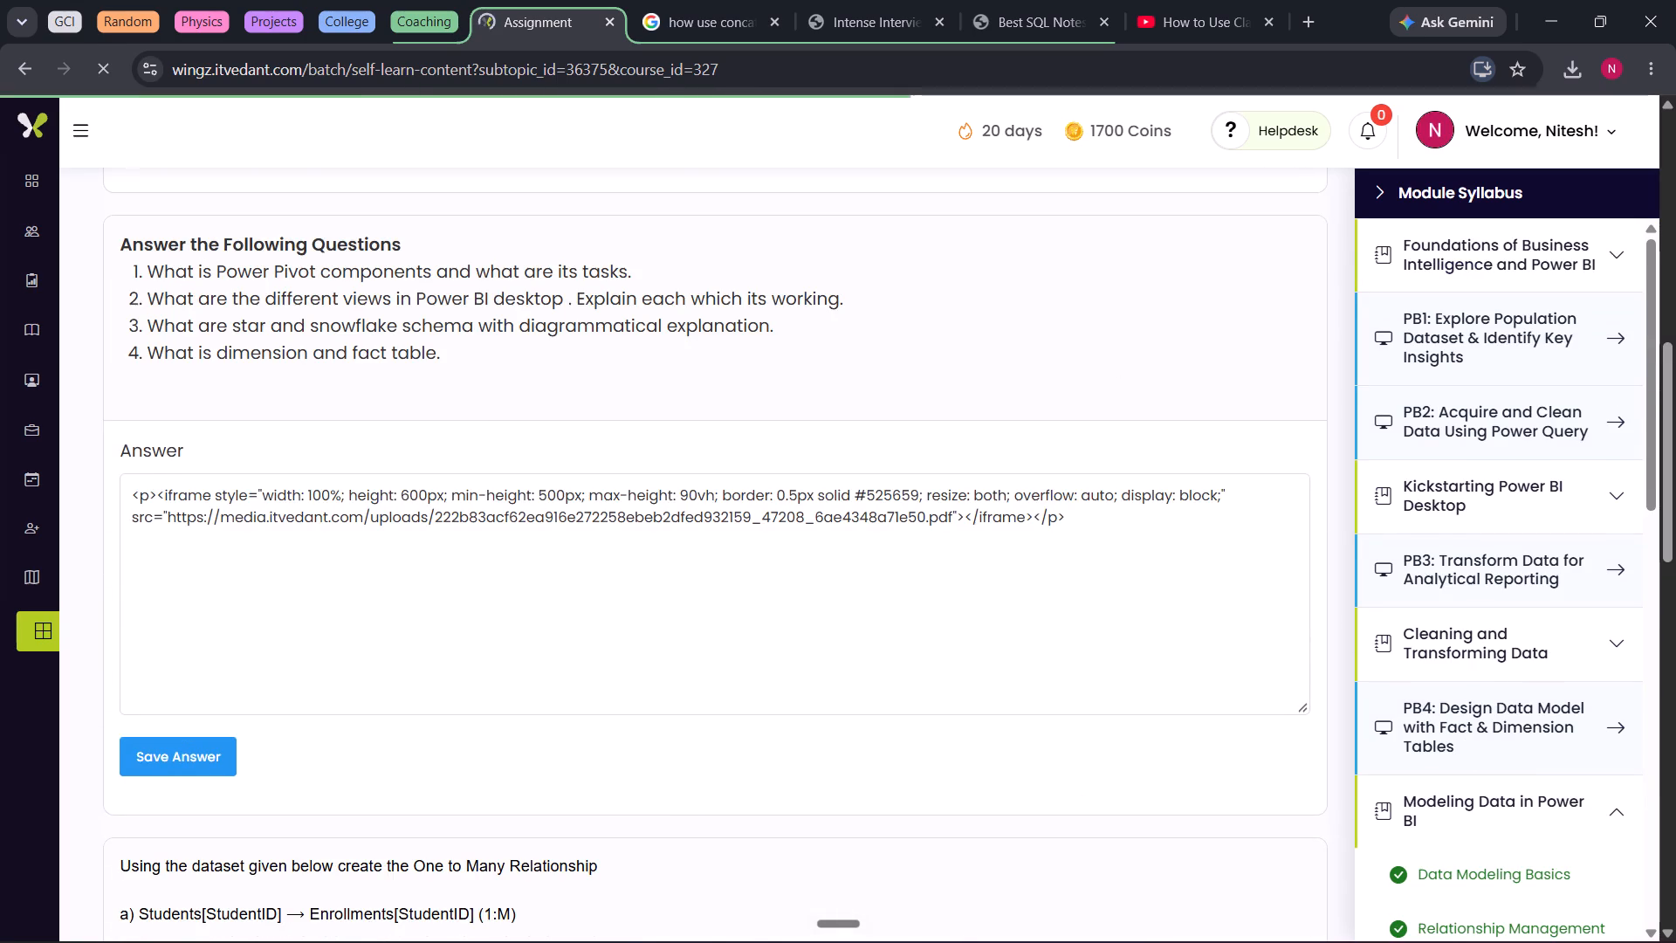
scroll(1165, 518, down, 17)
scroll(1166, 495, down, 4)
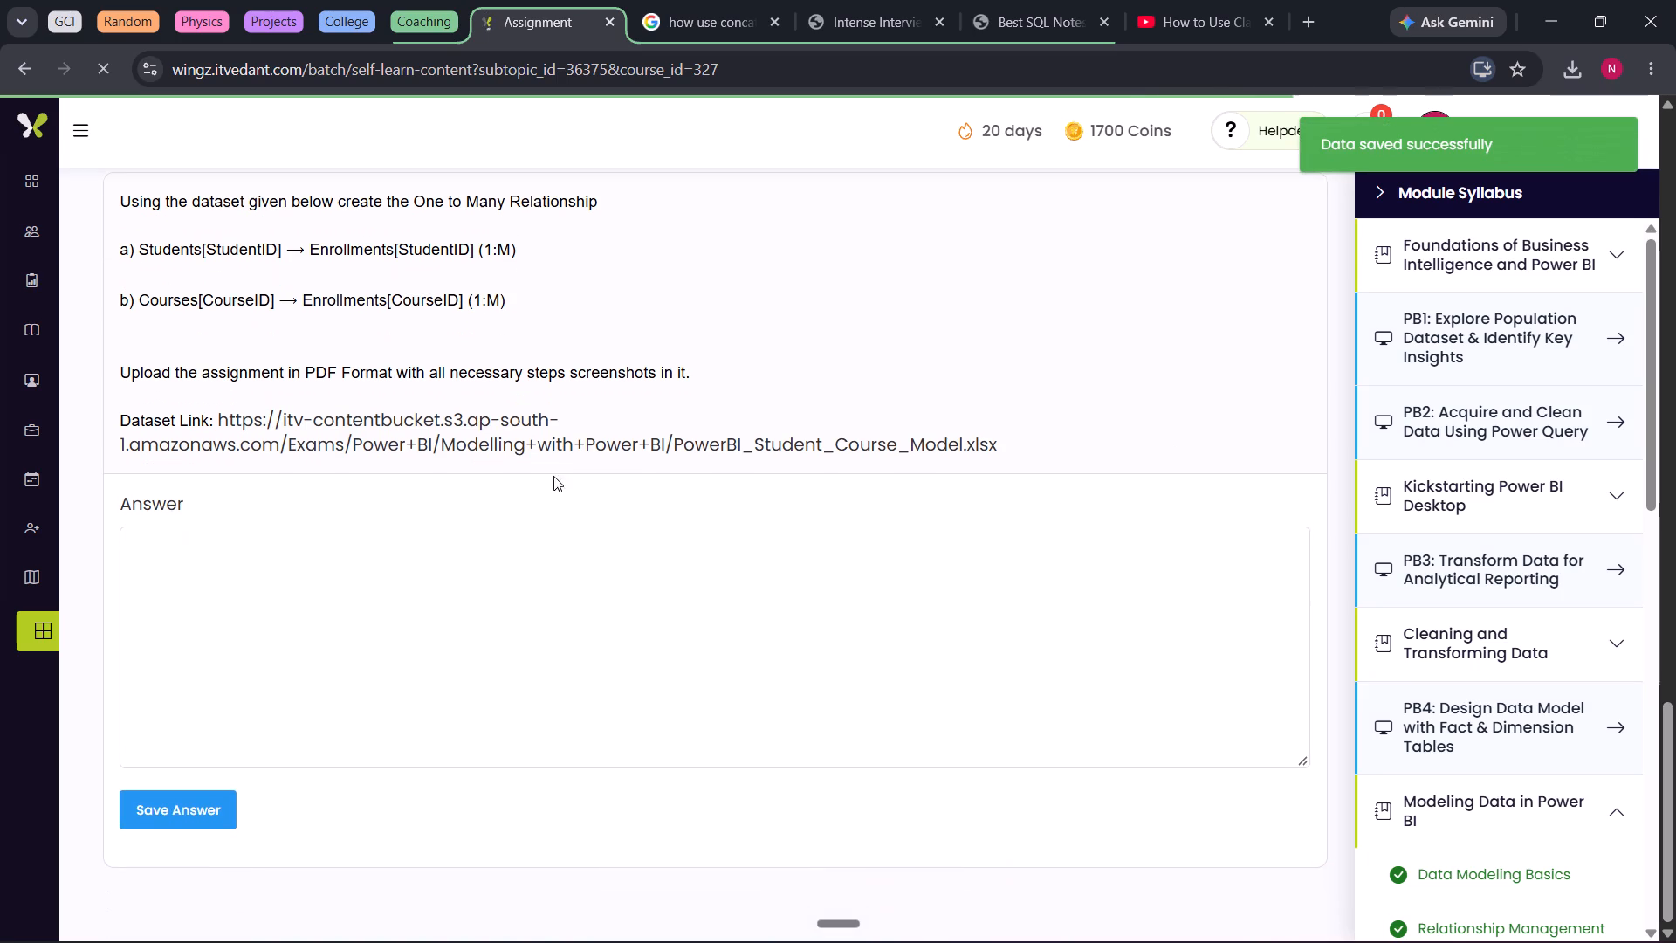
scroll(649, 428, up, 4)
scroll(378, 484, up, 4)
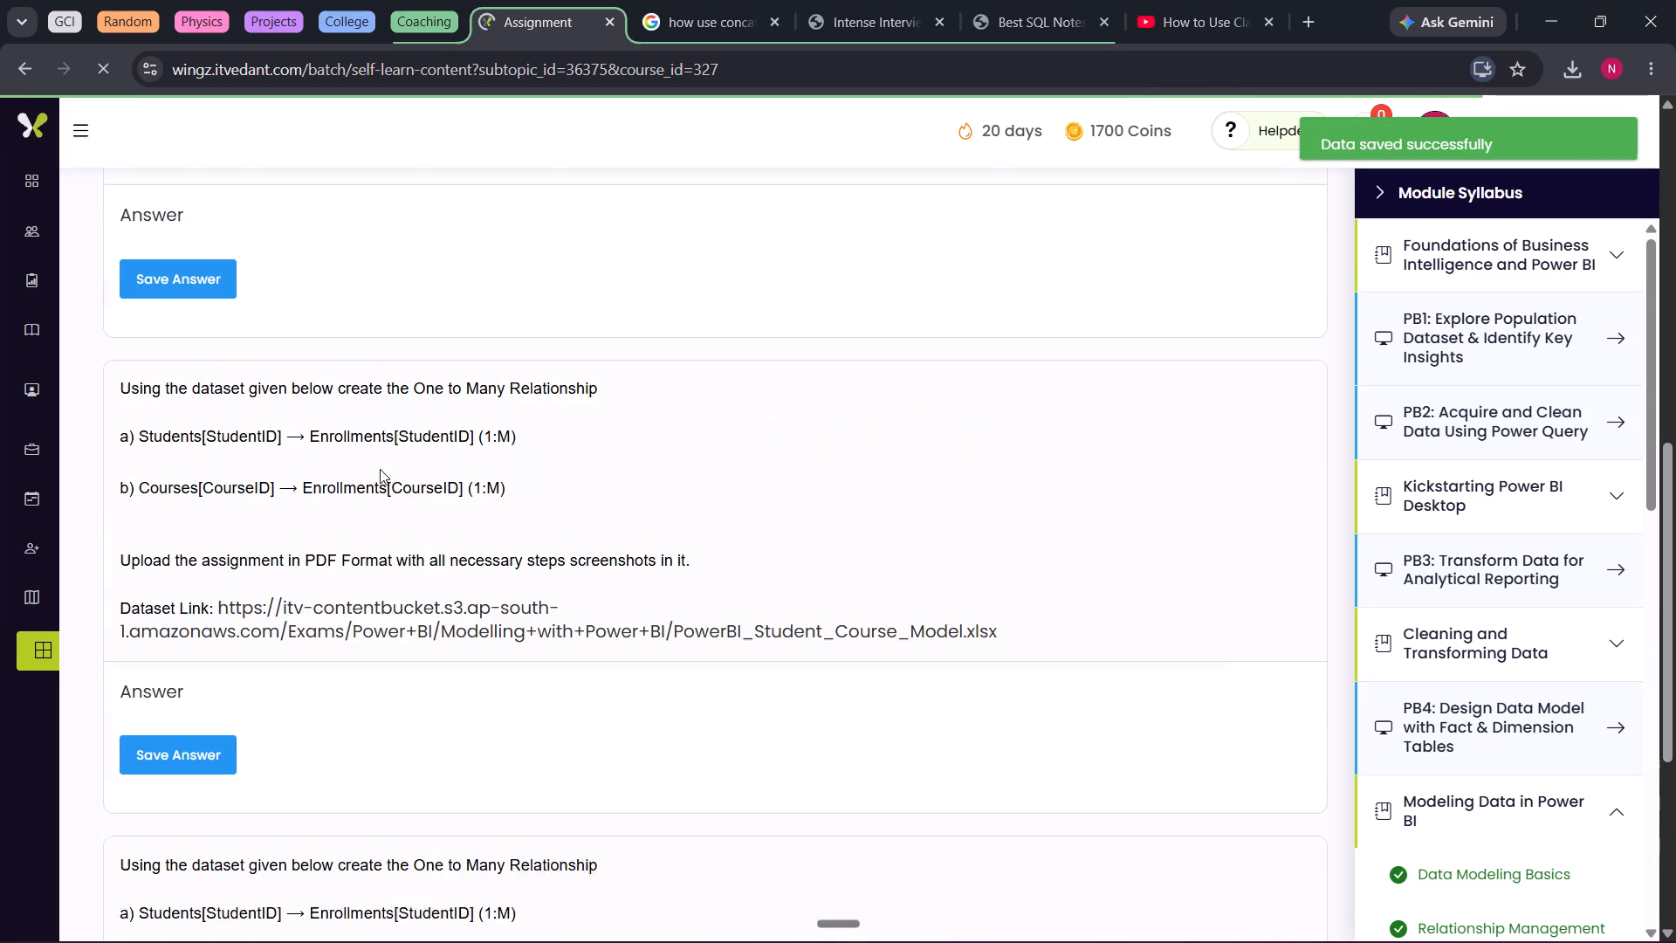
scroll(342, 458, up, 5)
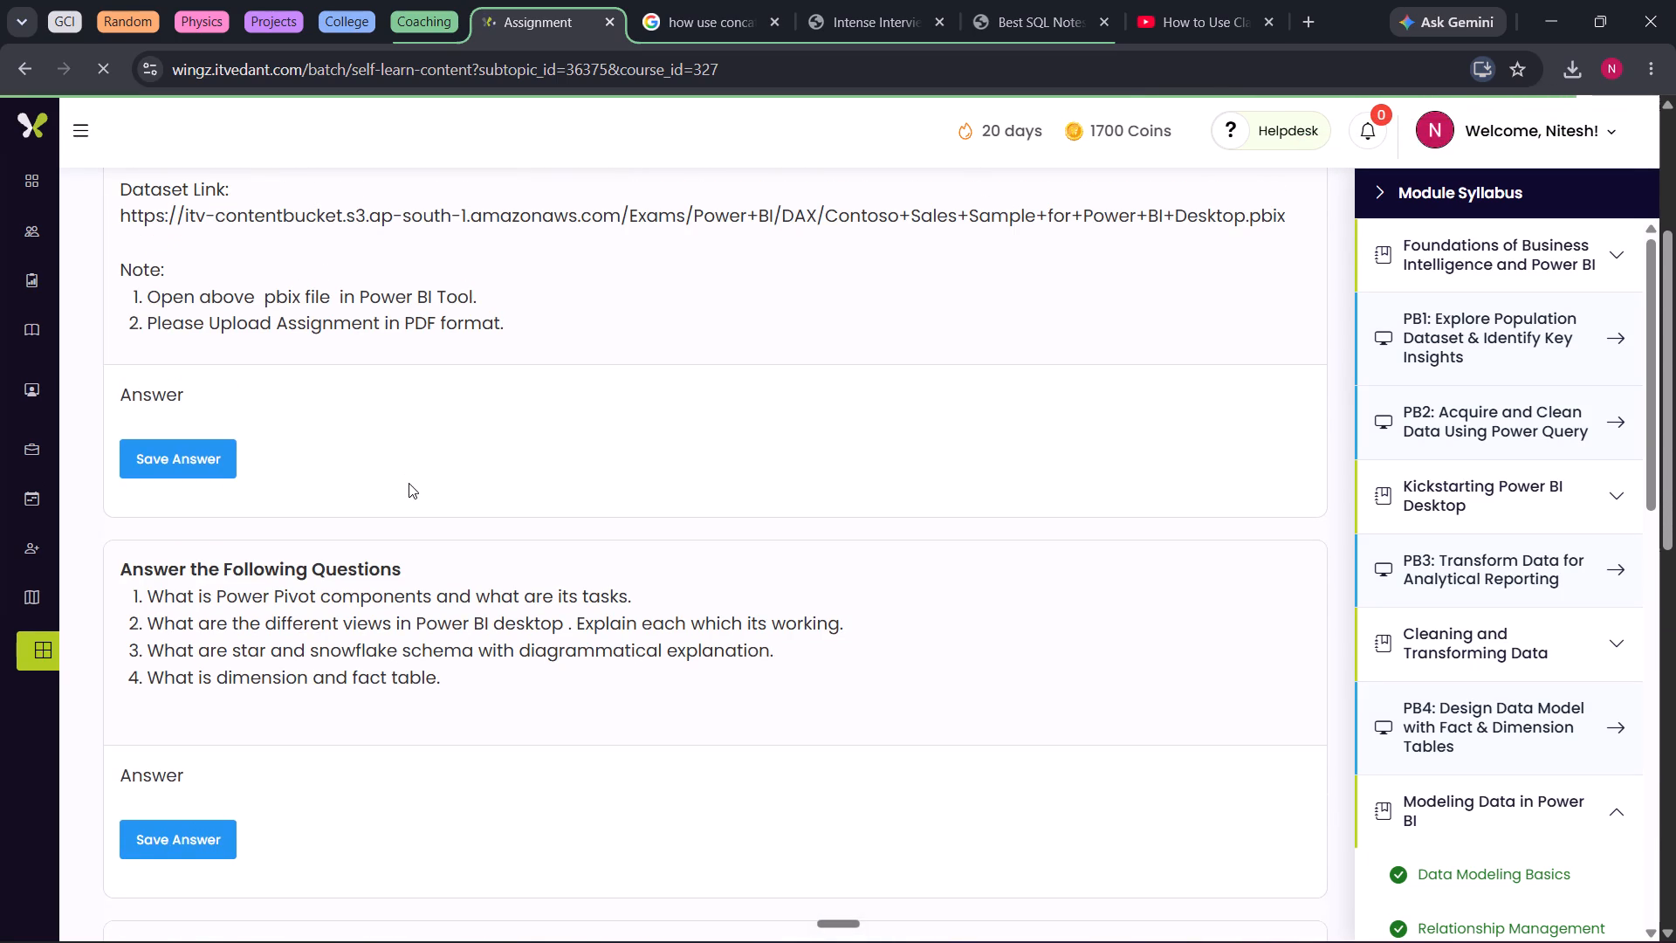
scroll(409, 483, down, 4)
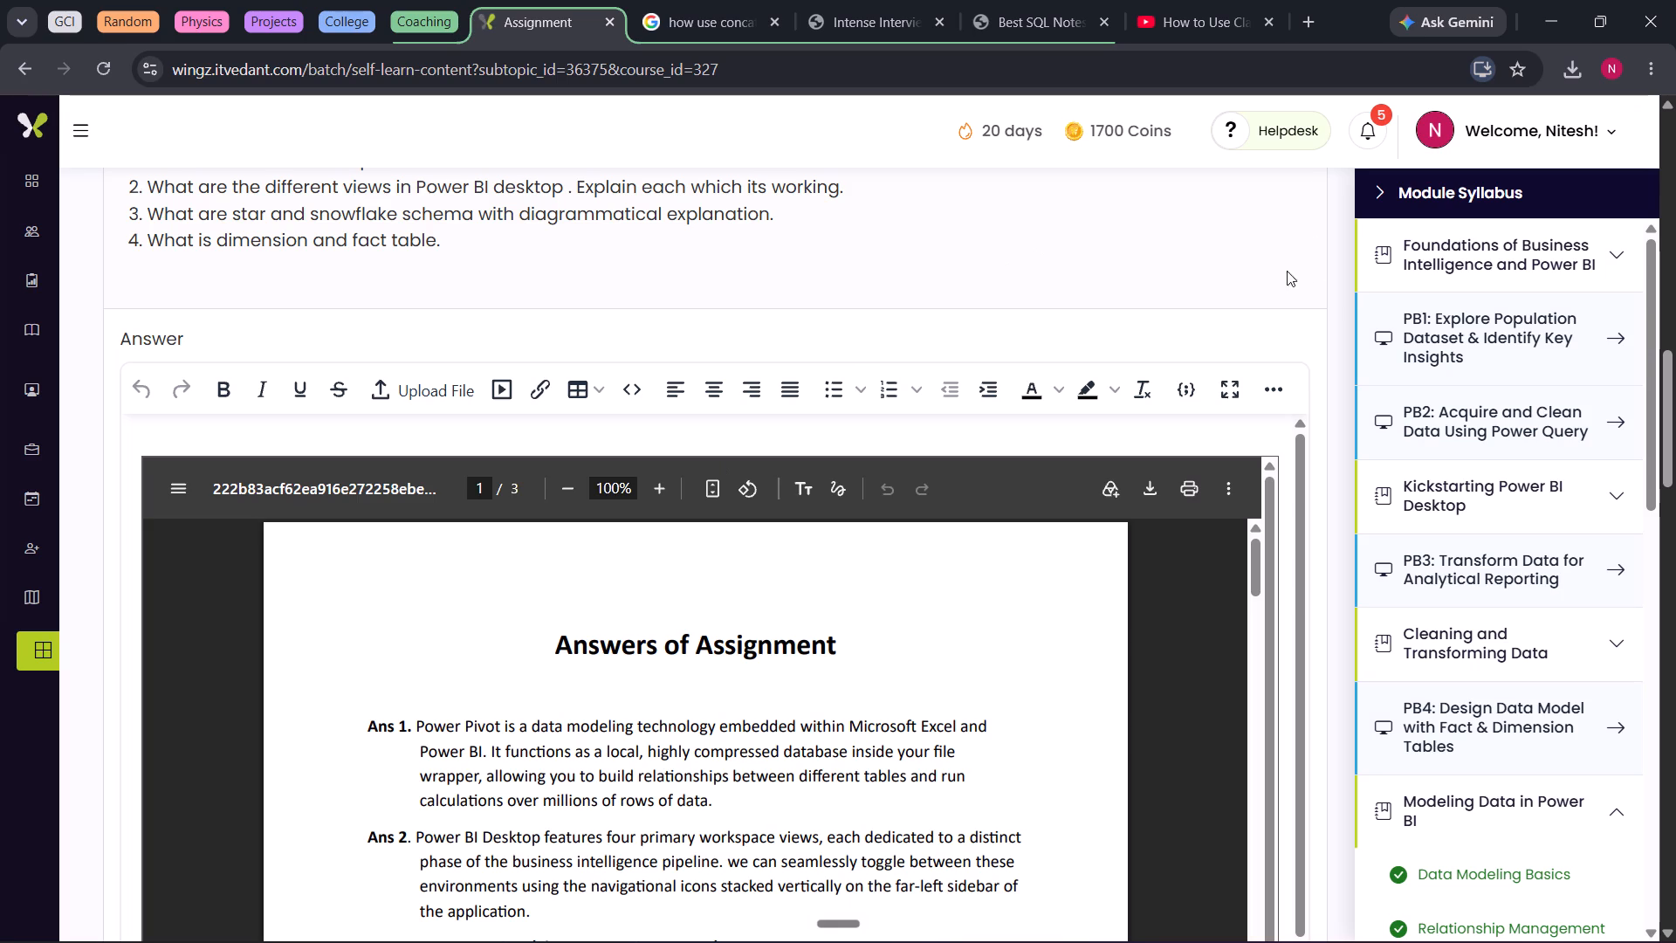
scroll(1327, 254, down, 12)
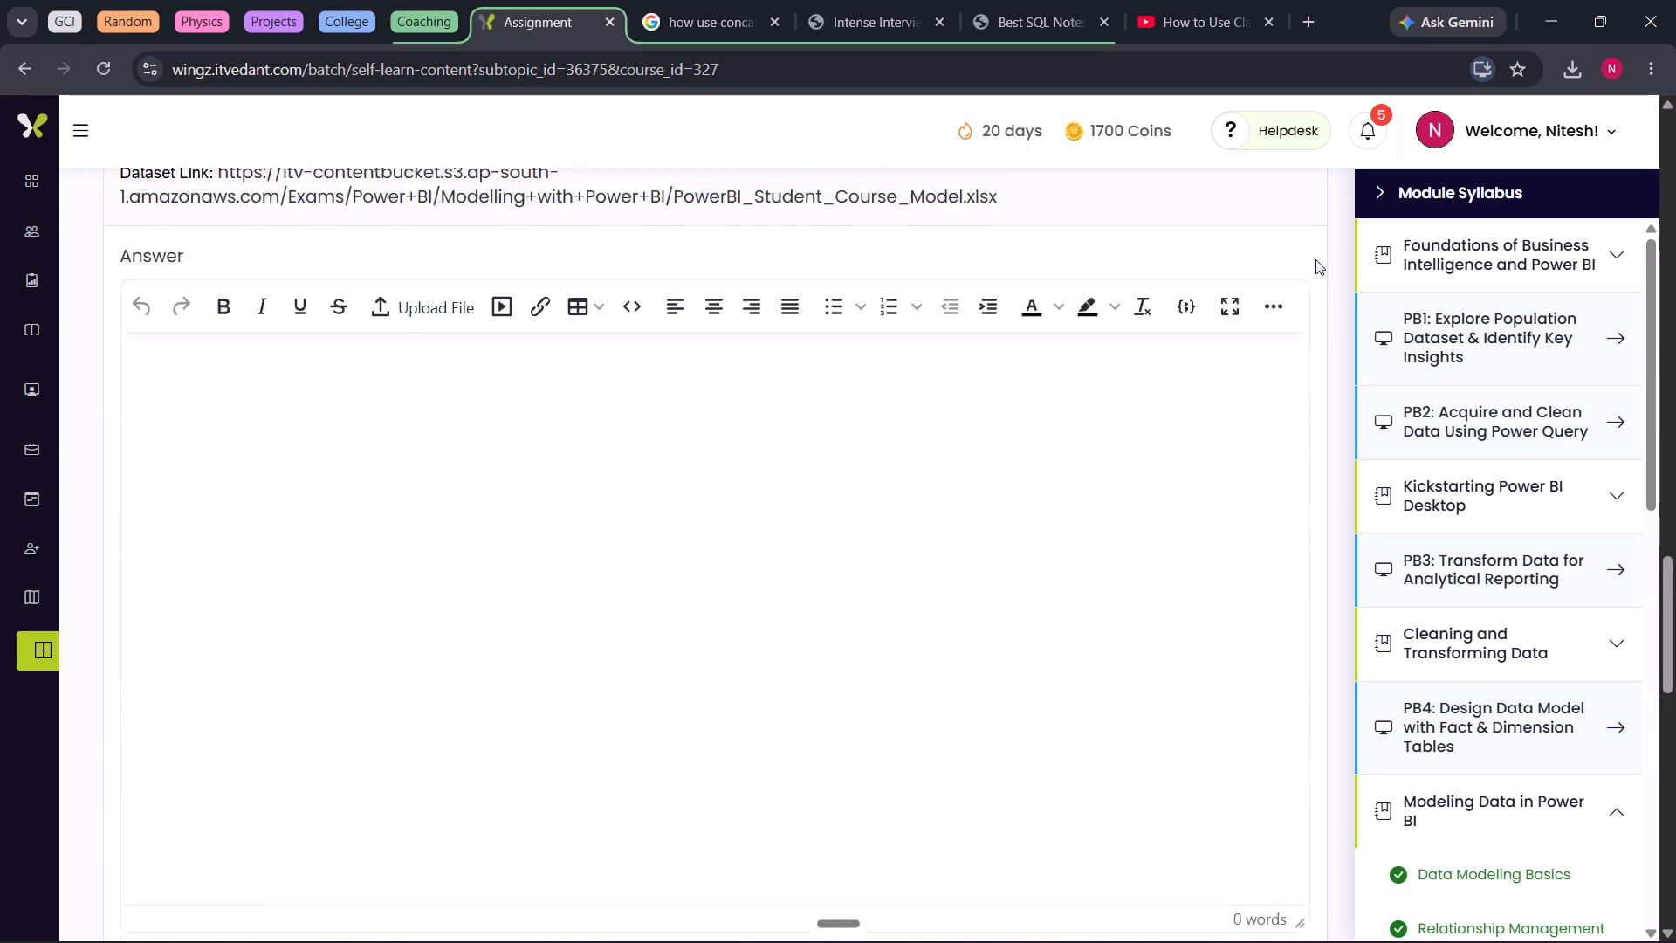
Review the saved PDF under the Answer the Following Questions item from its first page to its last.
scroll(1315, 259, up, 6)
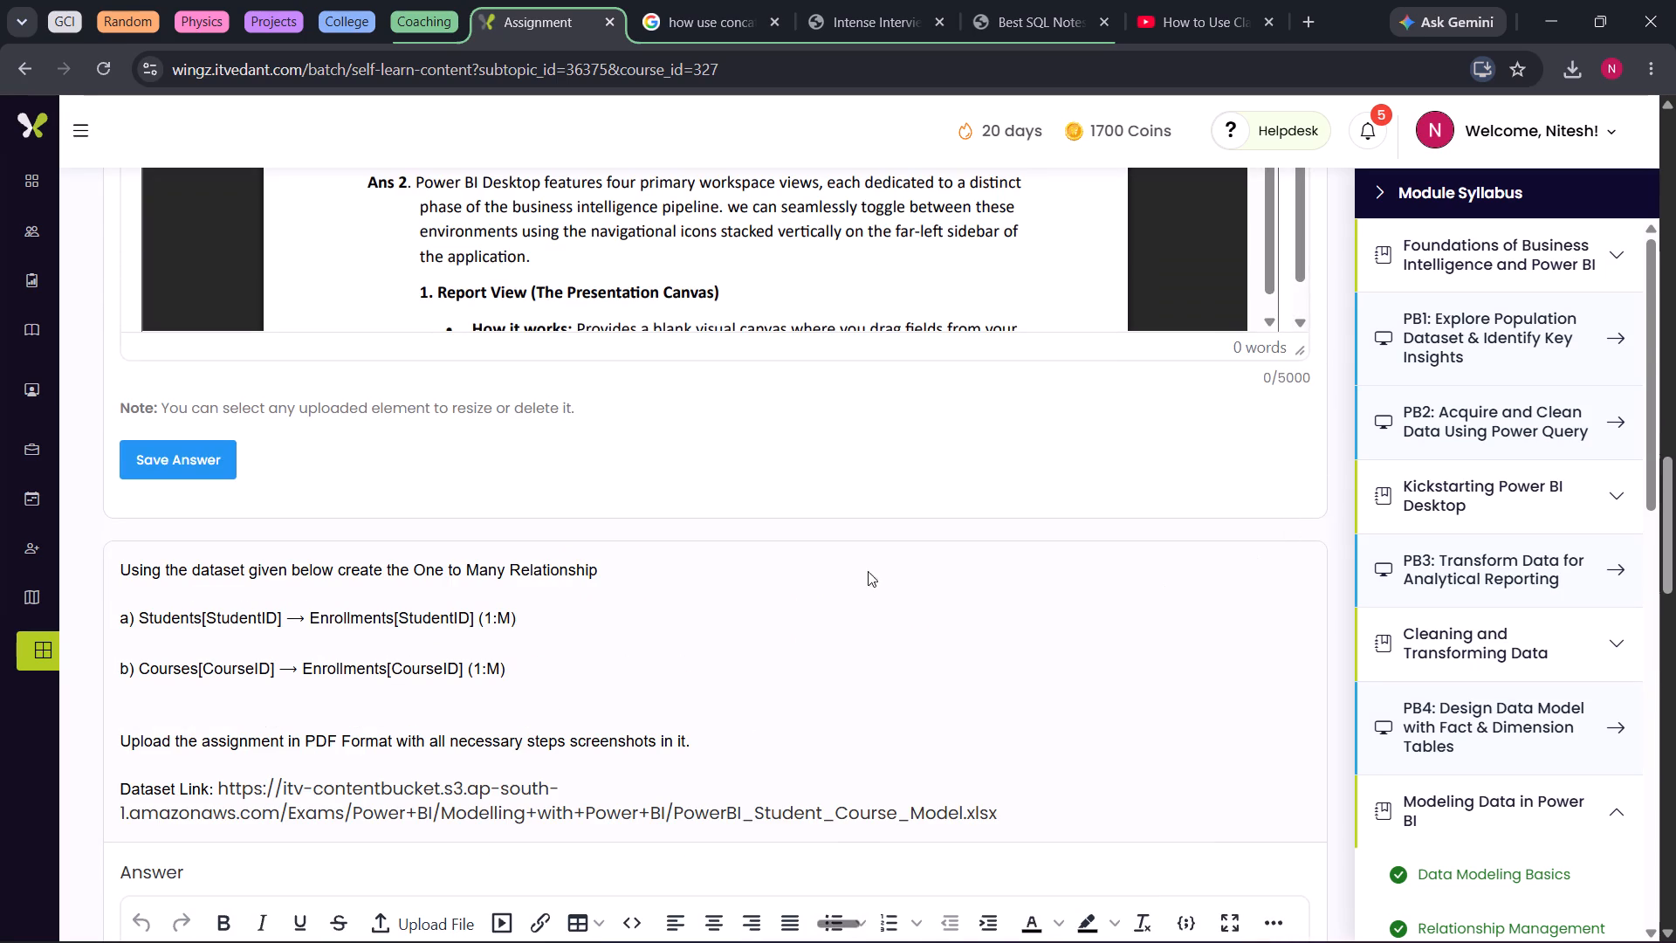
scroll(764, 544, up, 1)
scroll(663, 321, up, 2)
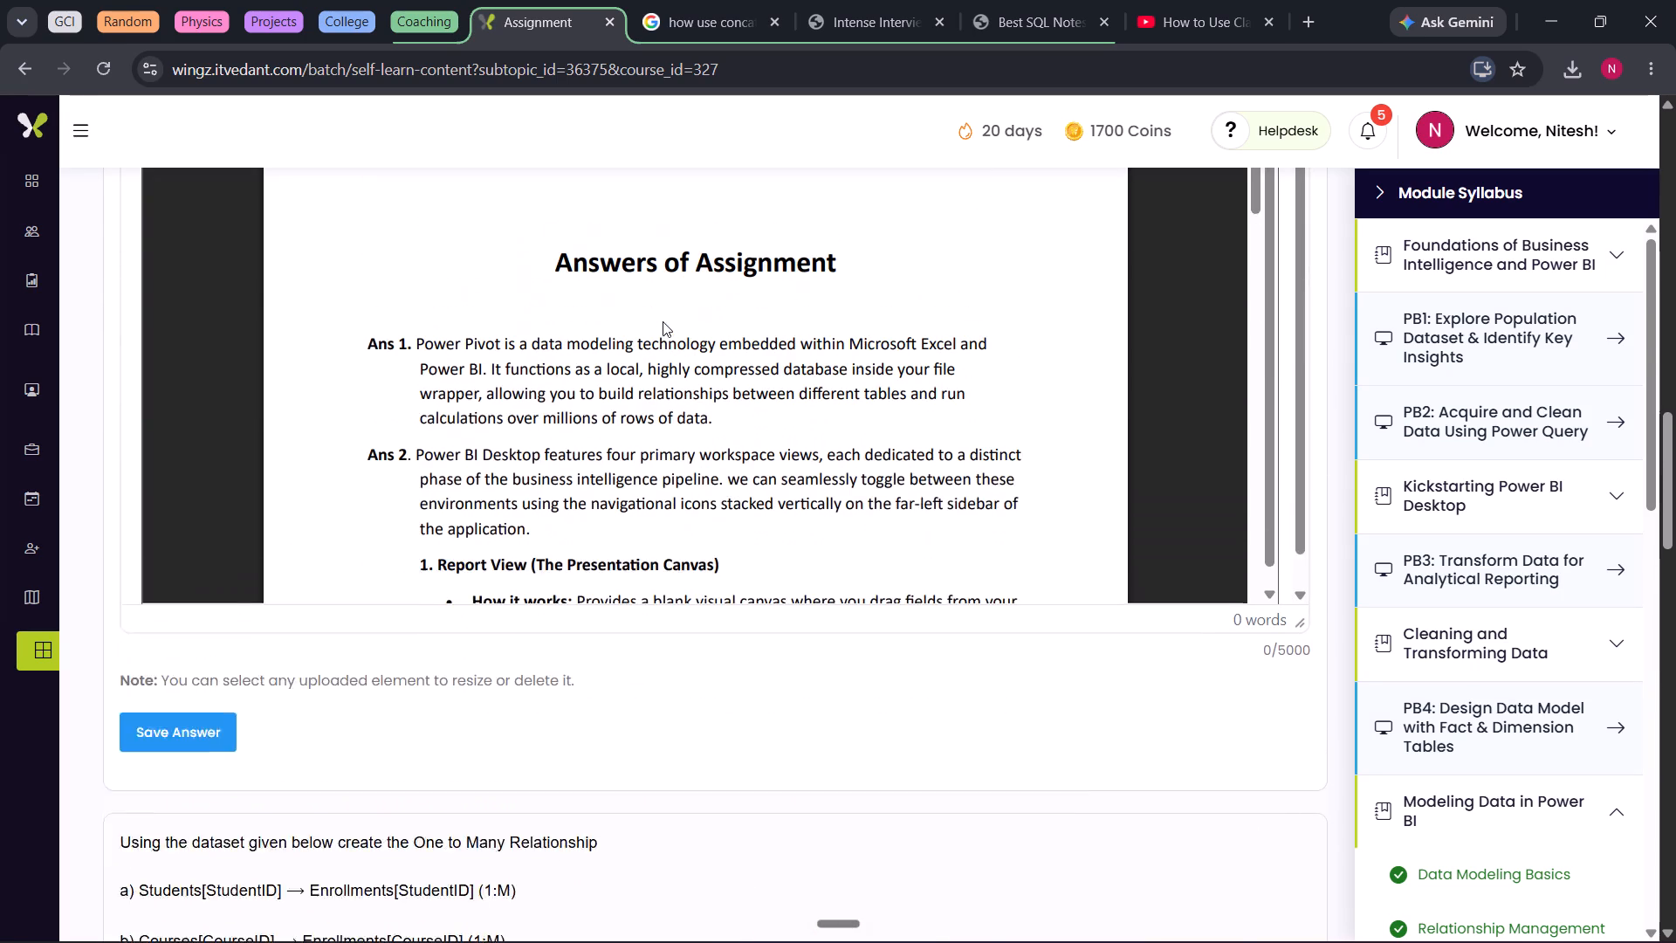
scroll(663, 321, up, 1)
scroll(656, 424, down, 5)
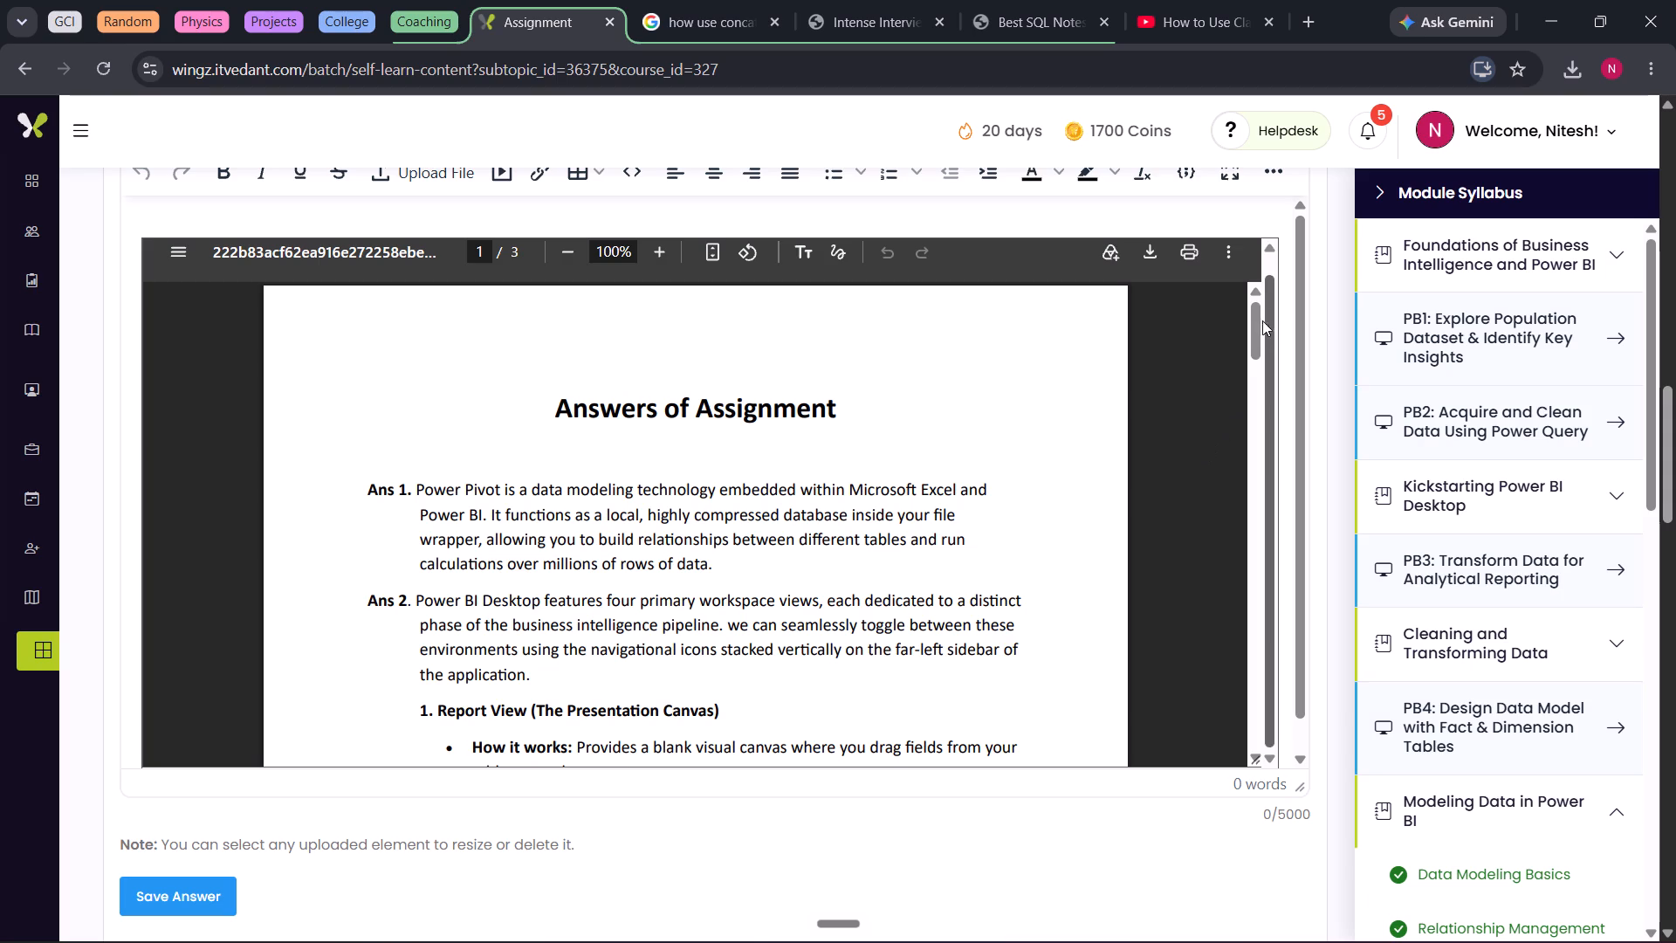
drag(1257, 326, 1260, 267)
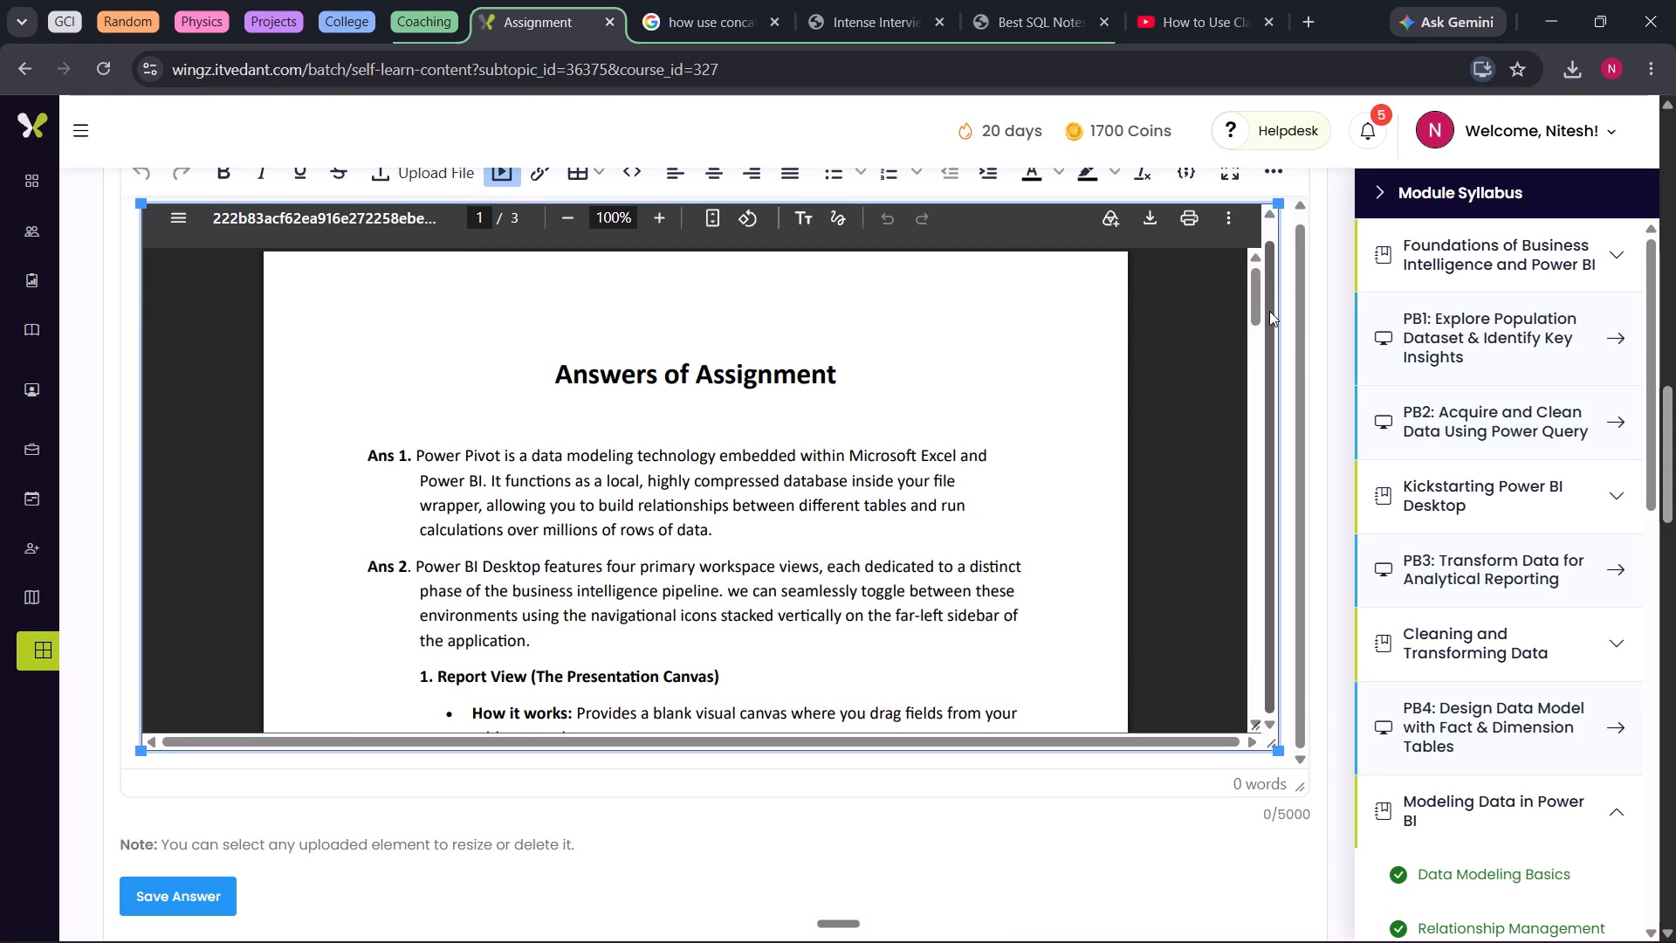
drag(1269, 311, 1260, 312)
click(1260, 310)
drag(1262, 313, 1263, 317)
drag(1263, 317, 1261, 323)
drag(1260, 317, 1278, 430)
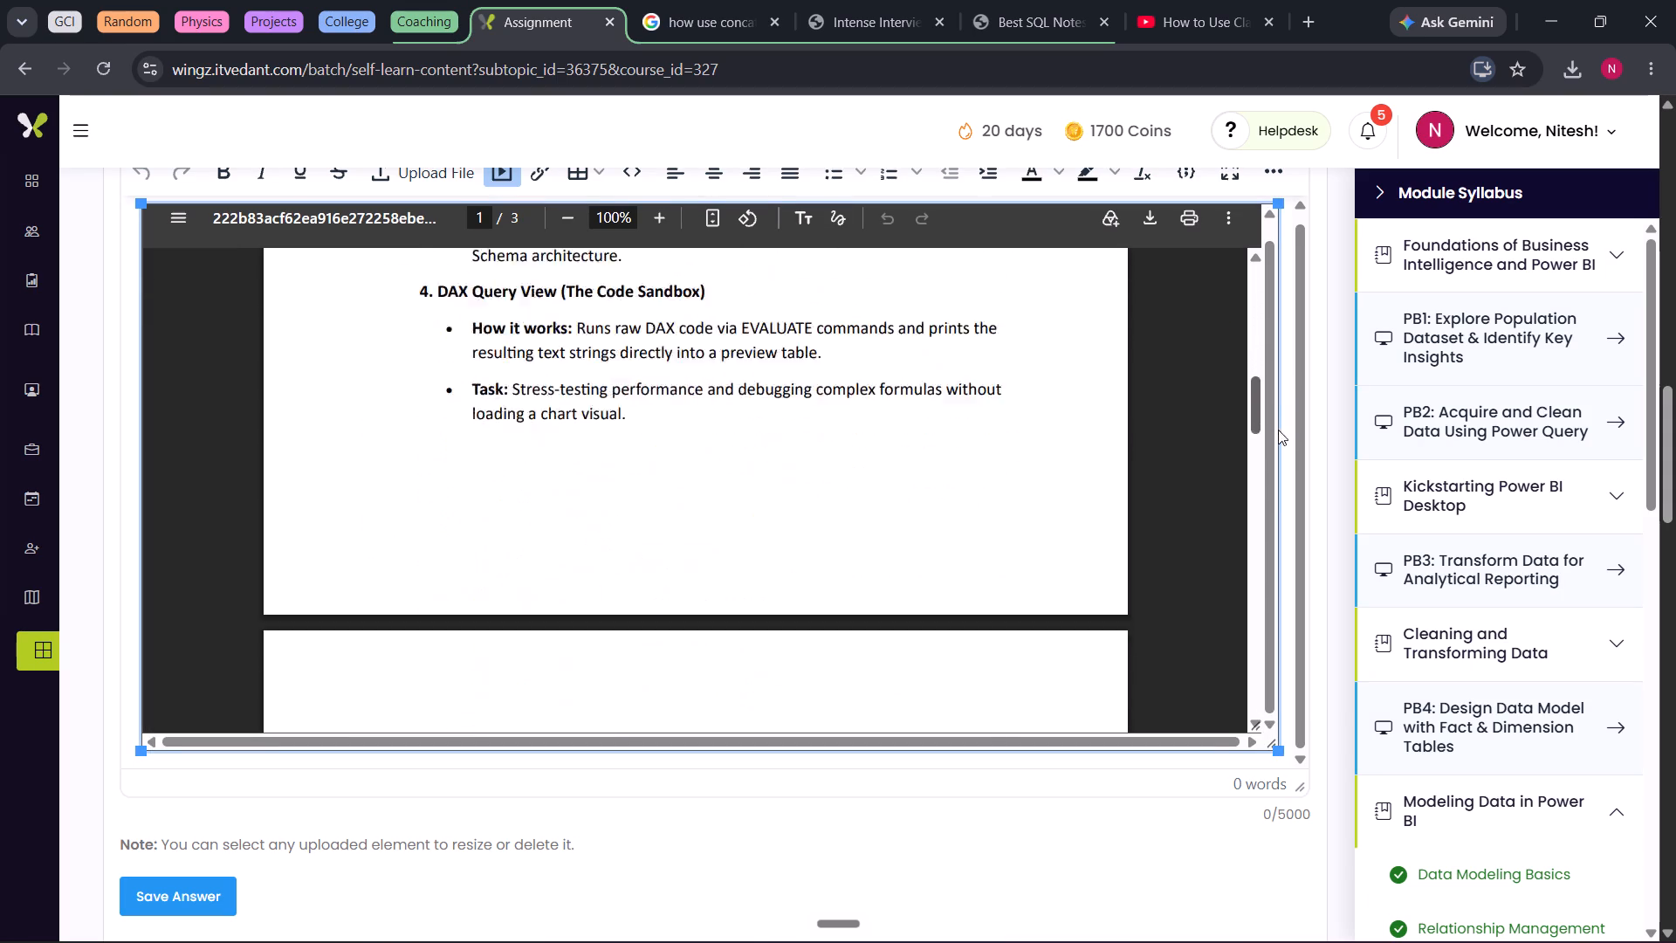
drag(1278, 430, 1257, 523)
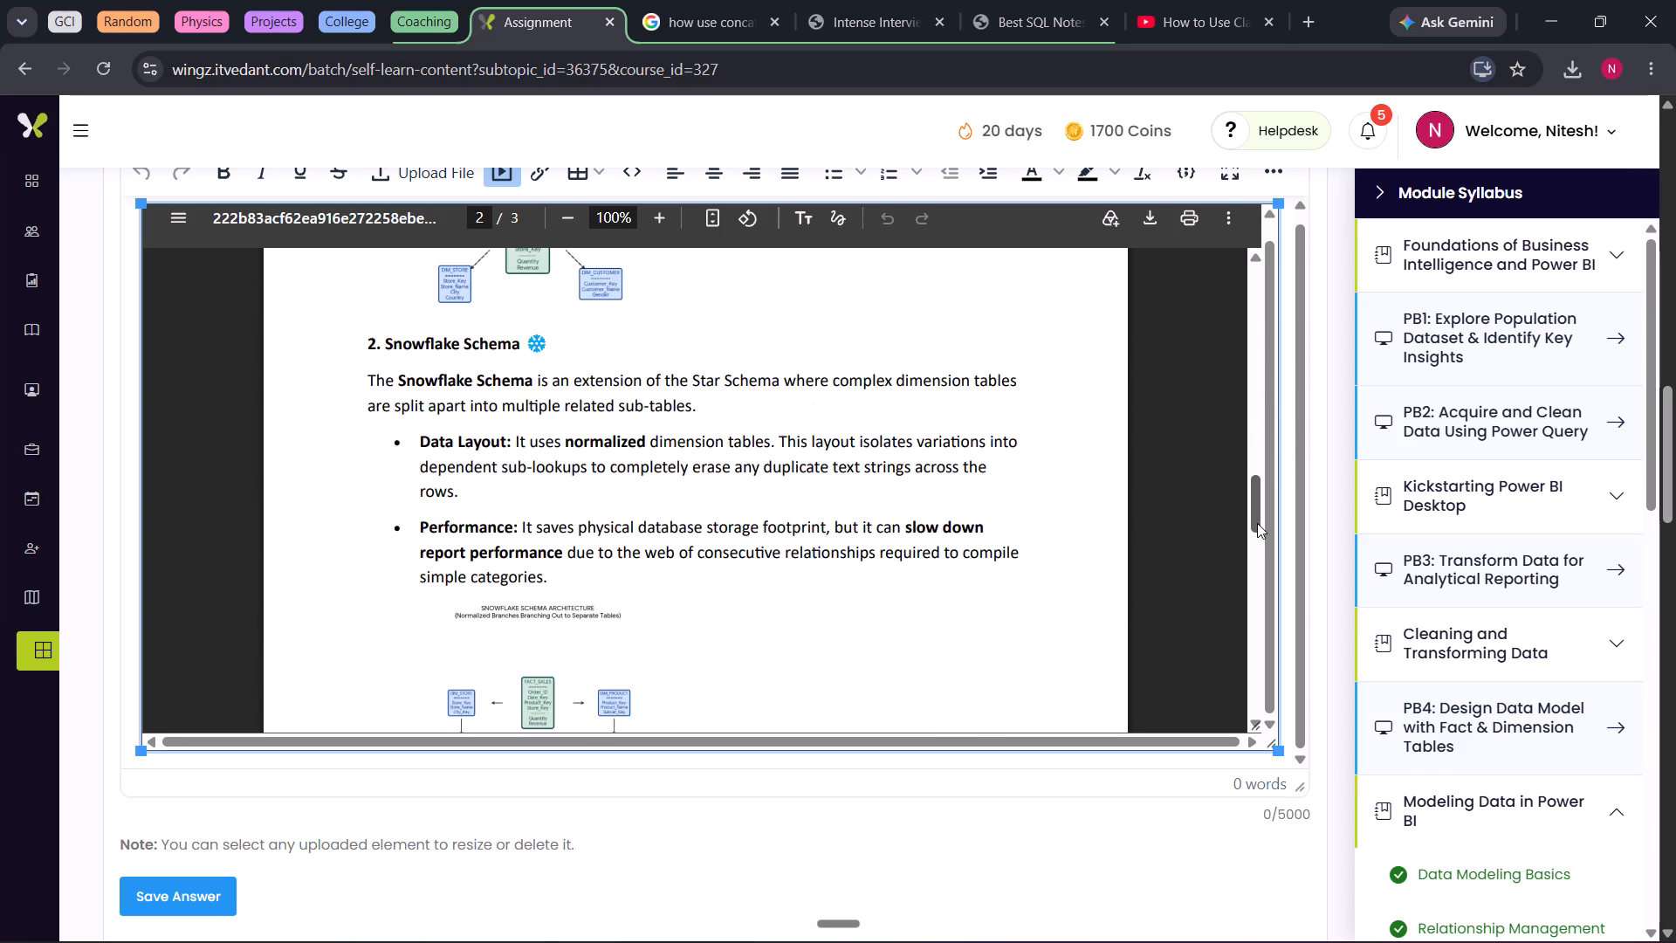
drag(1257, 523, 1228, 705)
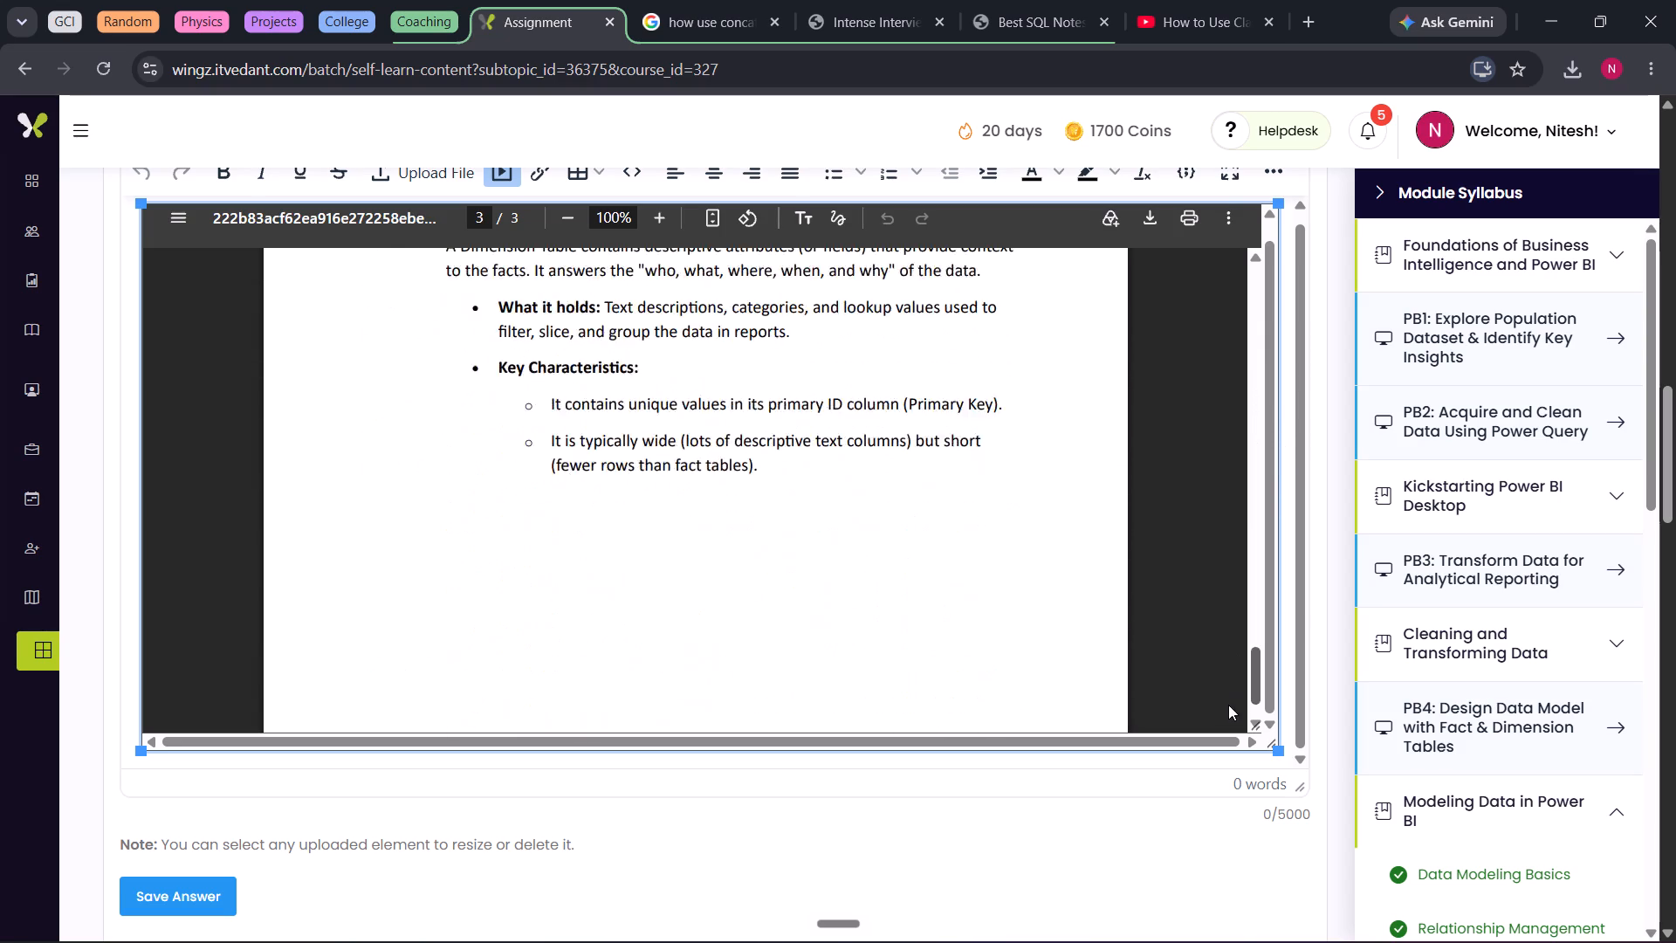
drag(1228, 705, 1227, 708)
Copy the dataset link for PowerBI_Student_Course_Model.xlsx from the One to Many Relationship question.
scroll(1002, 785, down, 3)
scroll(663, 735, down, 3)
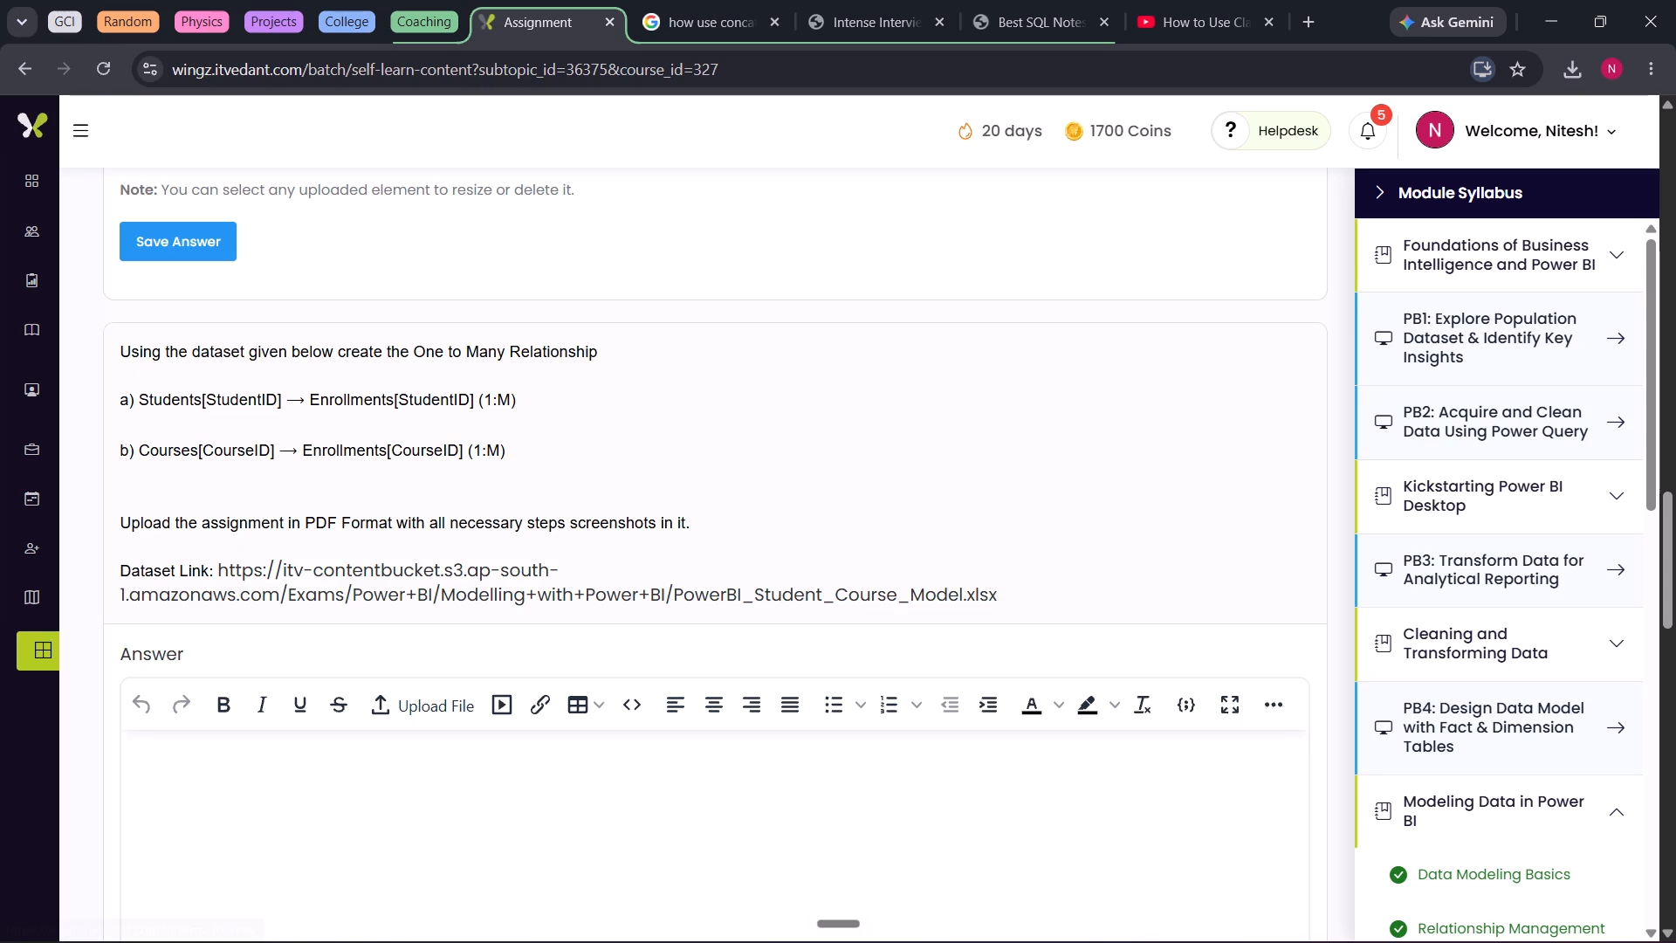
drag(214, 565, 1020, 591)
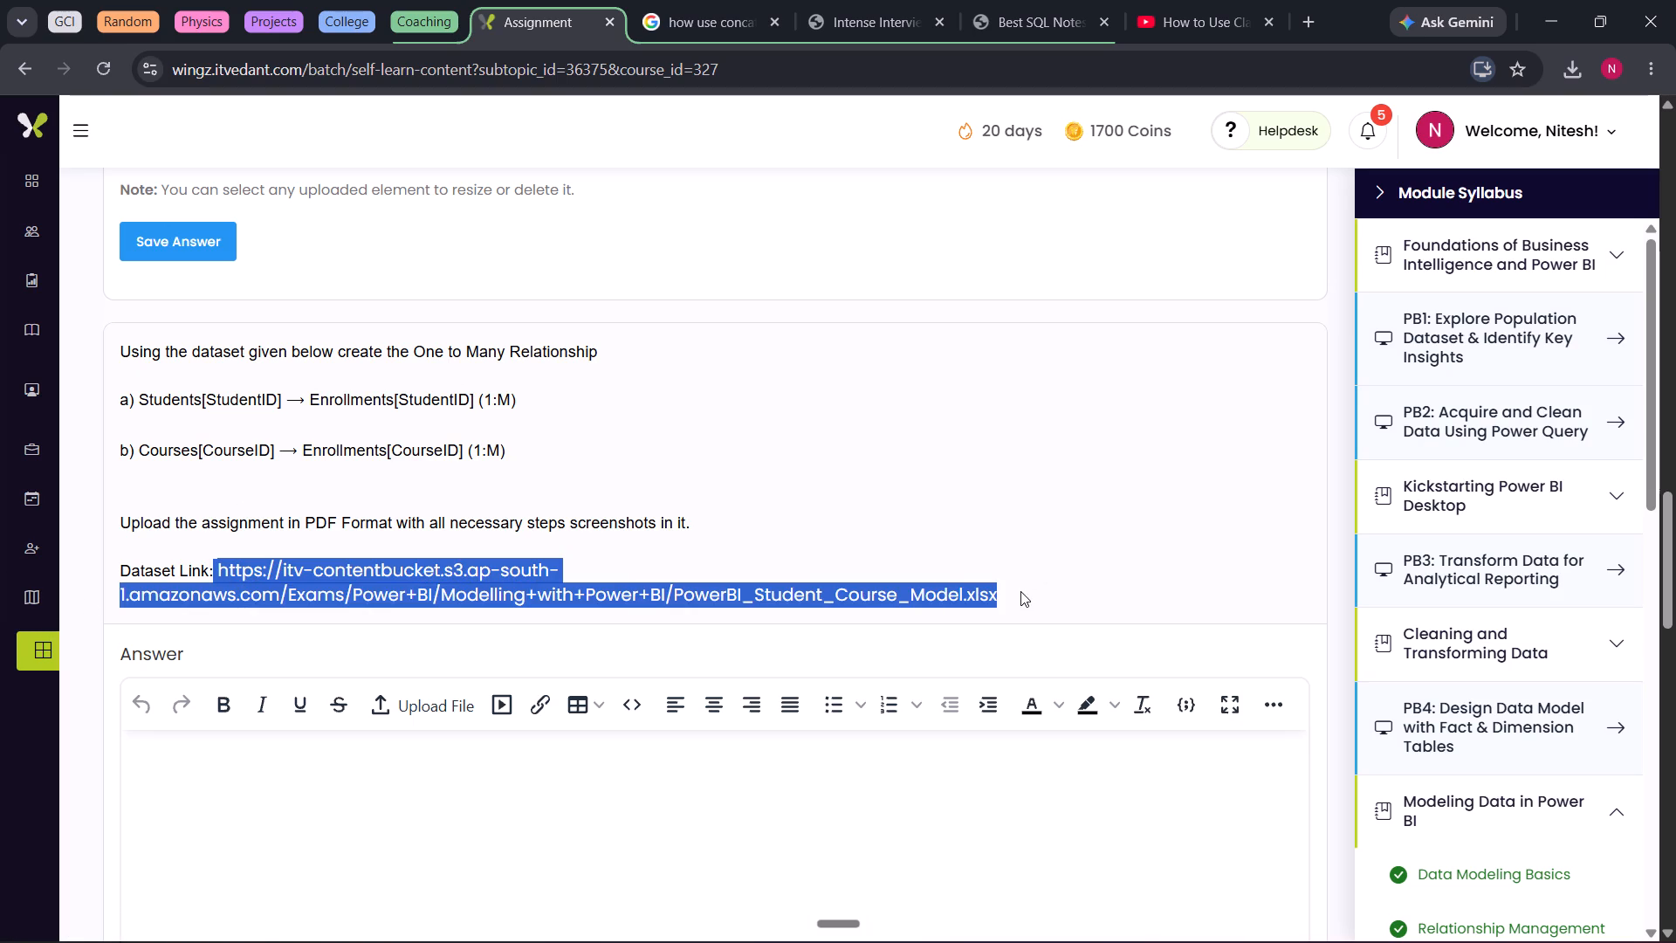
drag(1020, 591, 1020, 591)
key(ctrl+c)
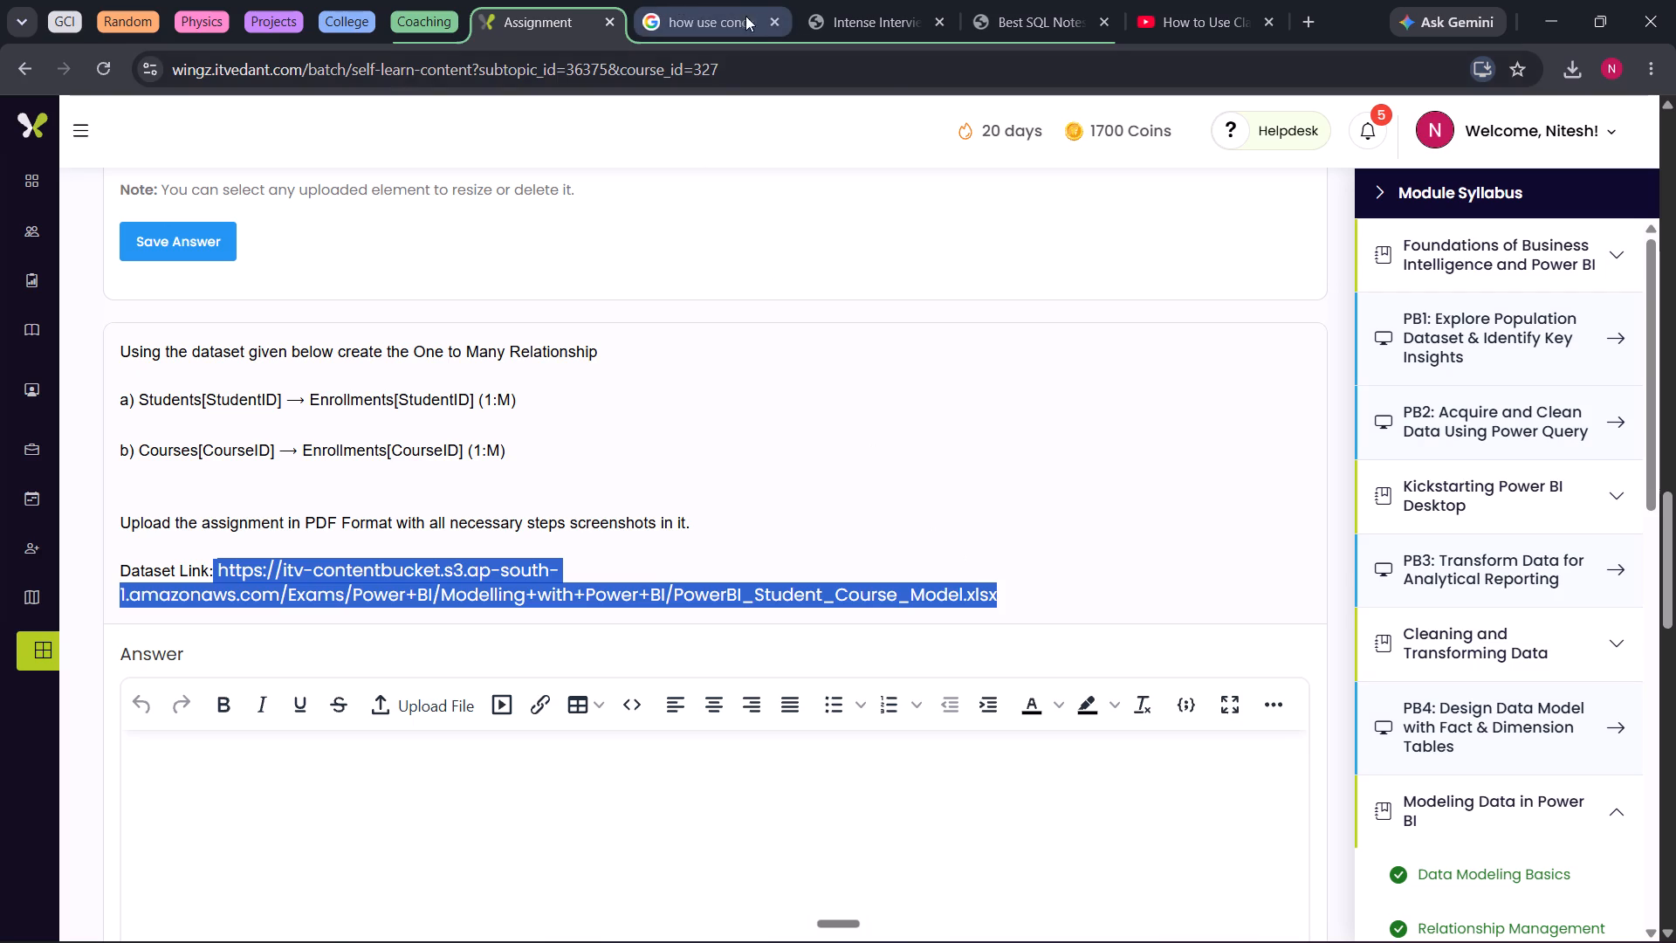
Duplicate the Google search tab about the concat function and open the copied dataset link in the duplicate.
click(765, 16)
right_click(765, 17)
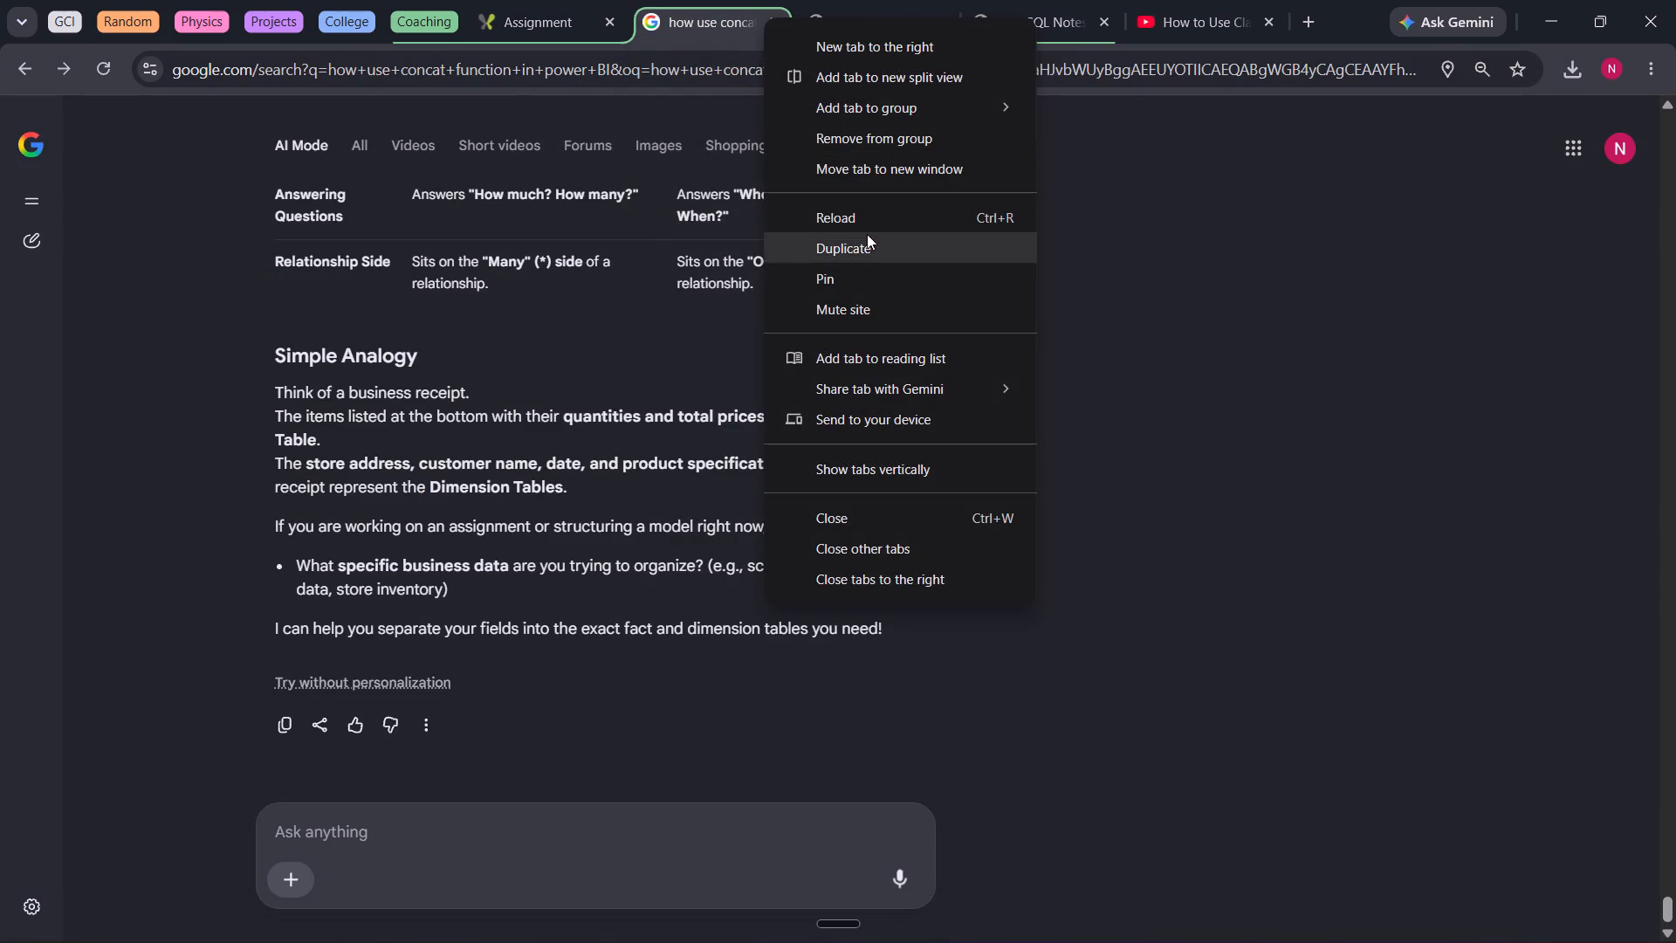
click(867, 242)
key(ctrl+v)
click(775, 65)
key(ctrl+v)
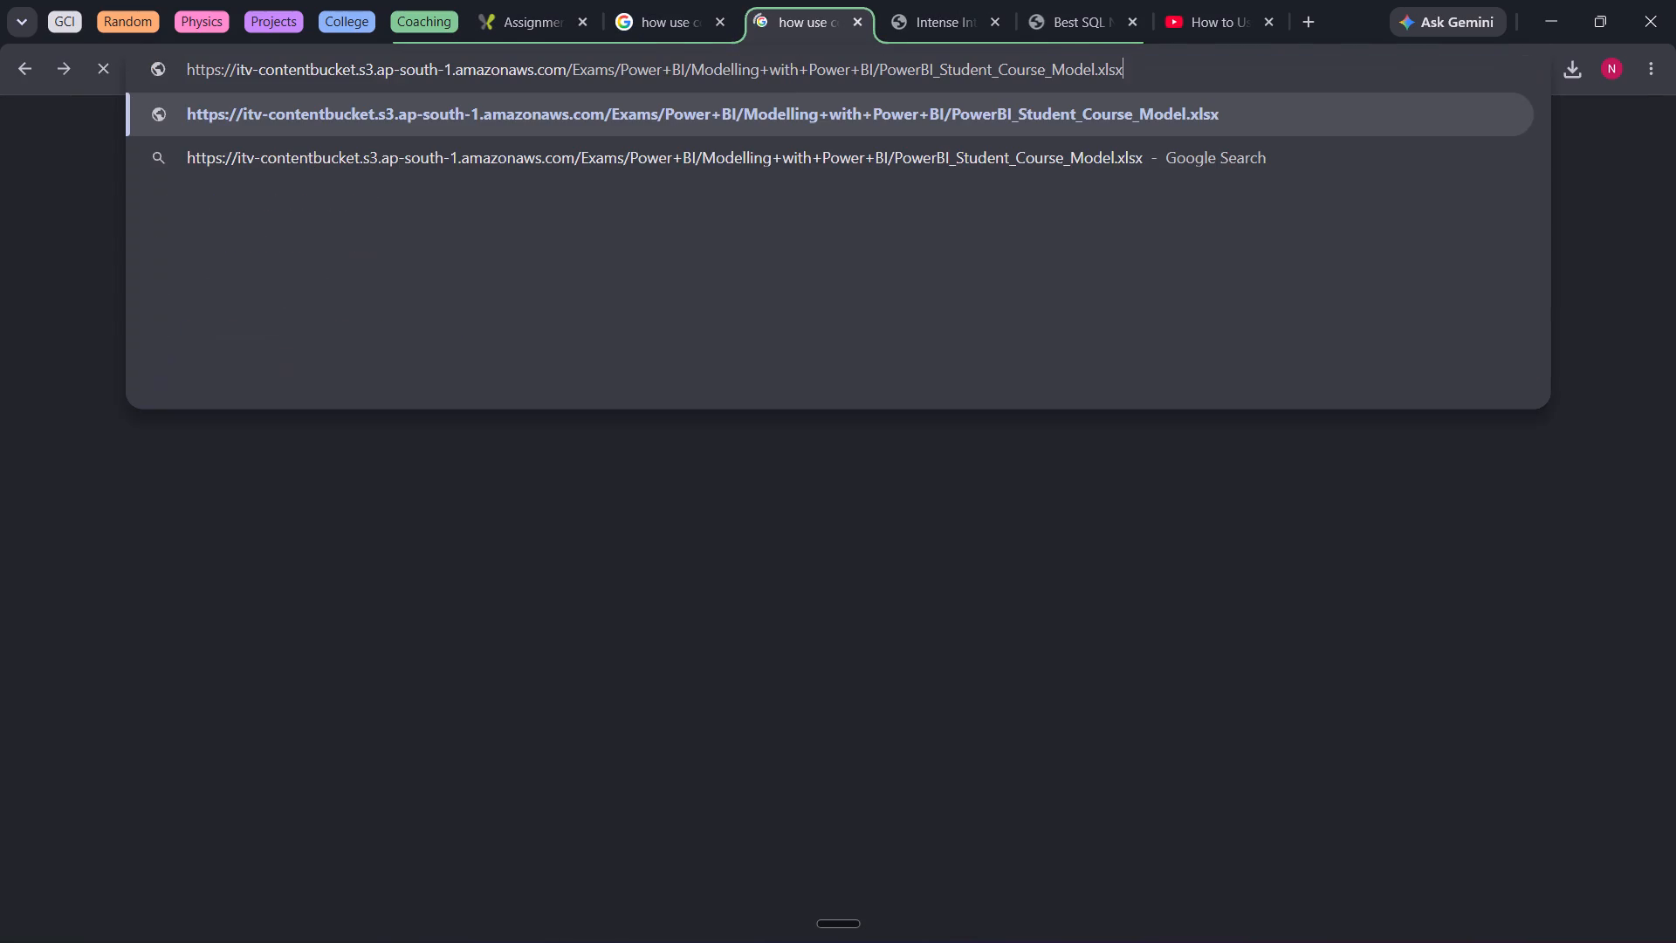
key(Return)
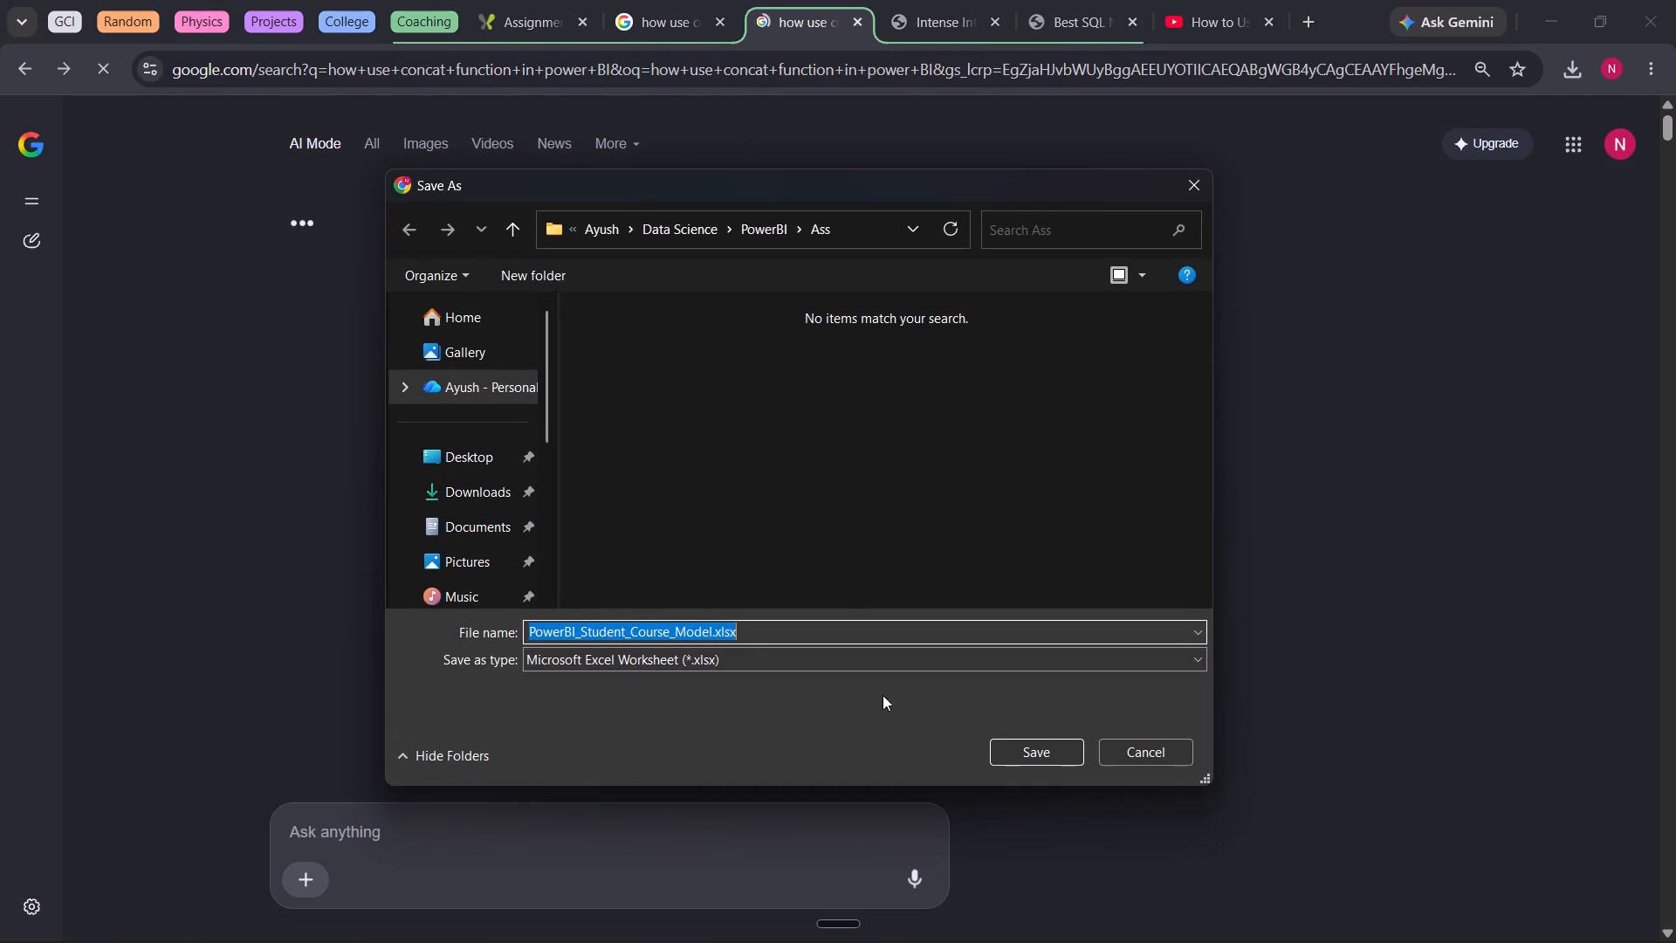
Save PowerBI_Student_Course_Model.xlsx in the PowerBI folder inside Data Science, within the Videos library.
scroll(487, 480, down, 2)
click(483, 410)
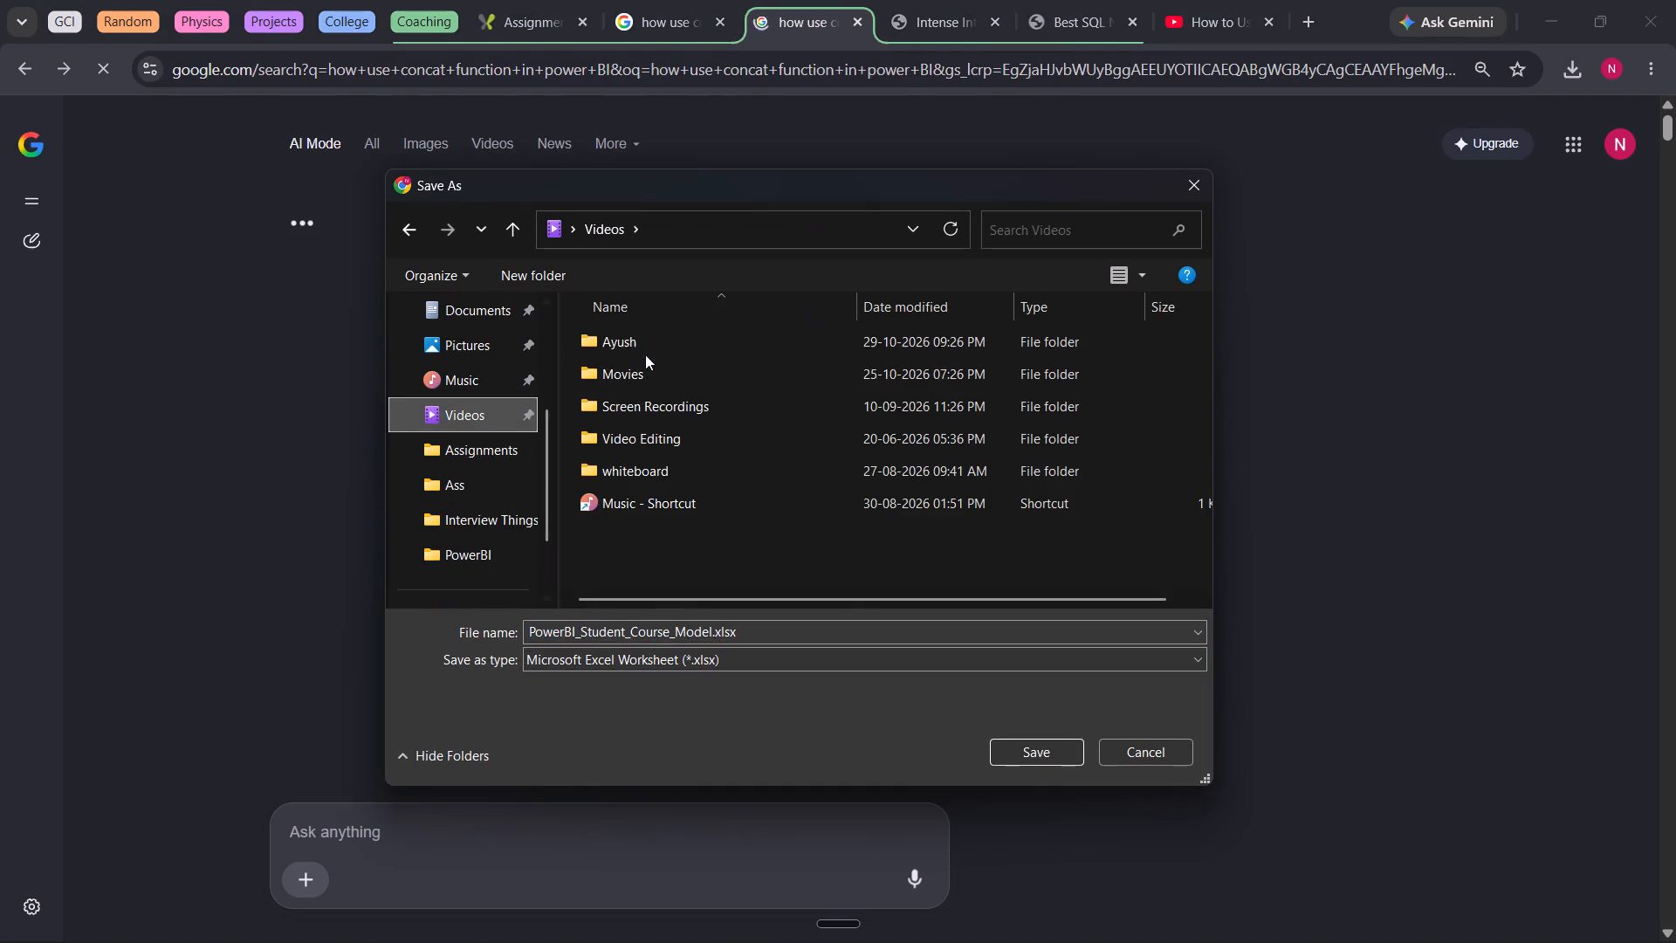
double_click(645, 347)
click(645, 347)
double_click(1011, 366)
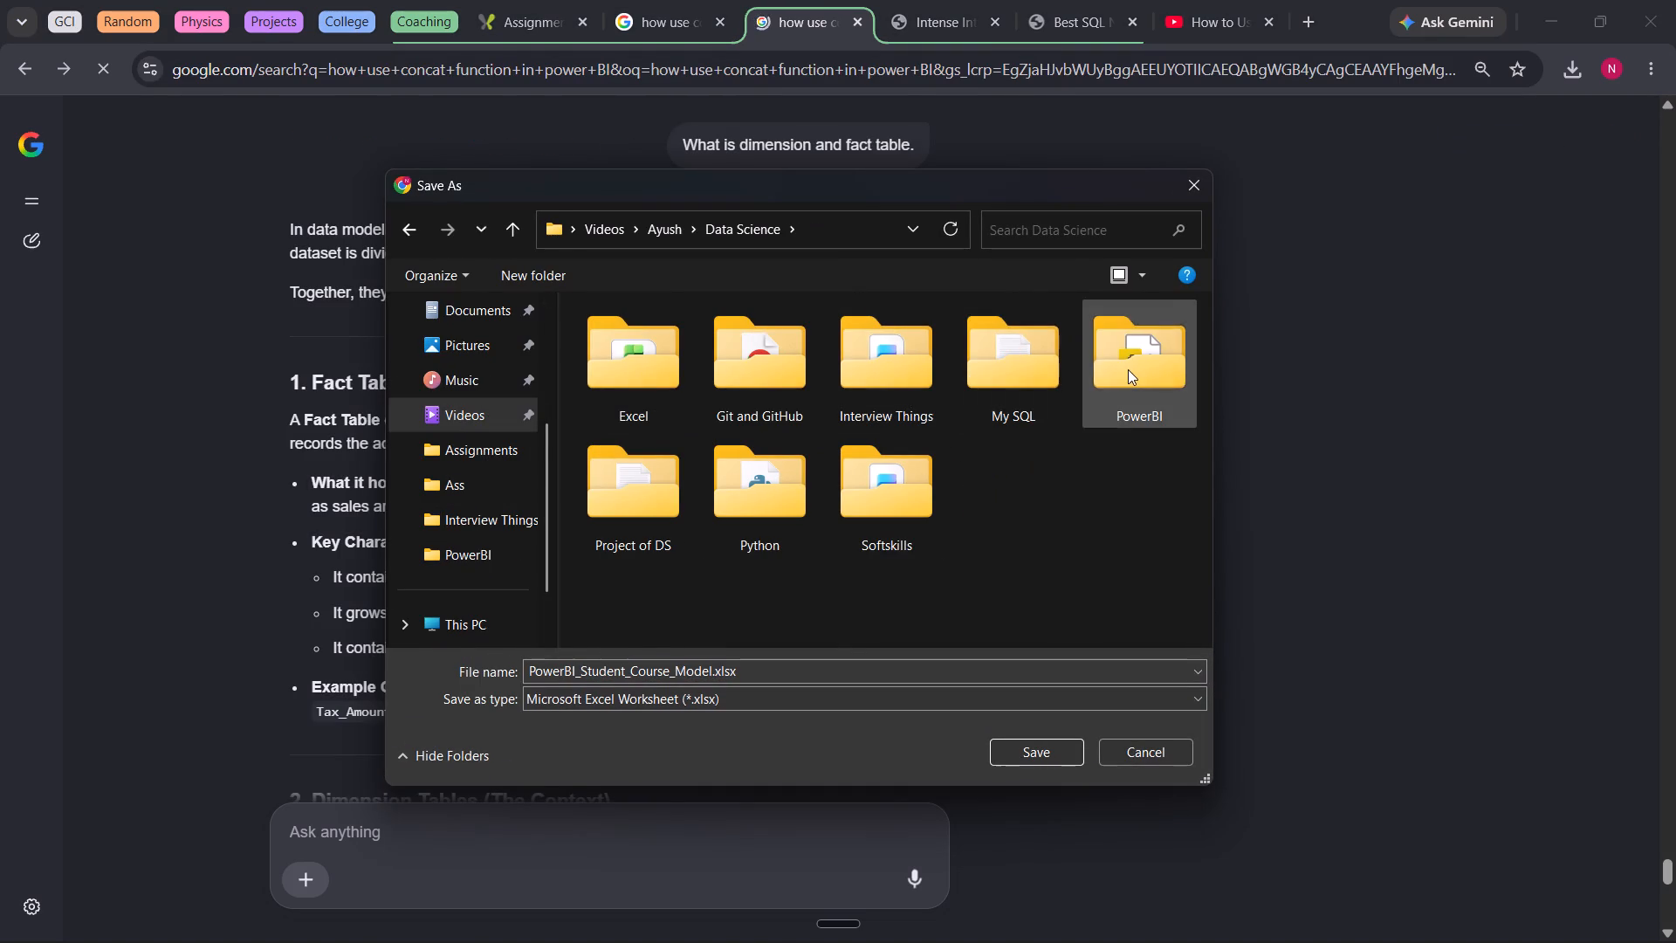
double_click(1128, 369)
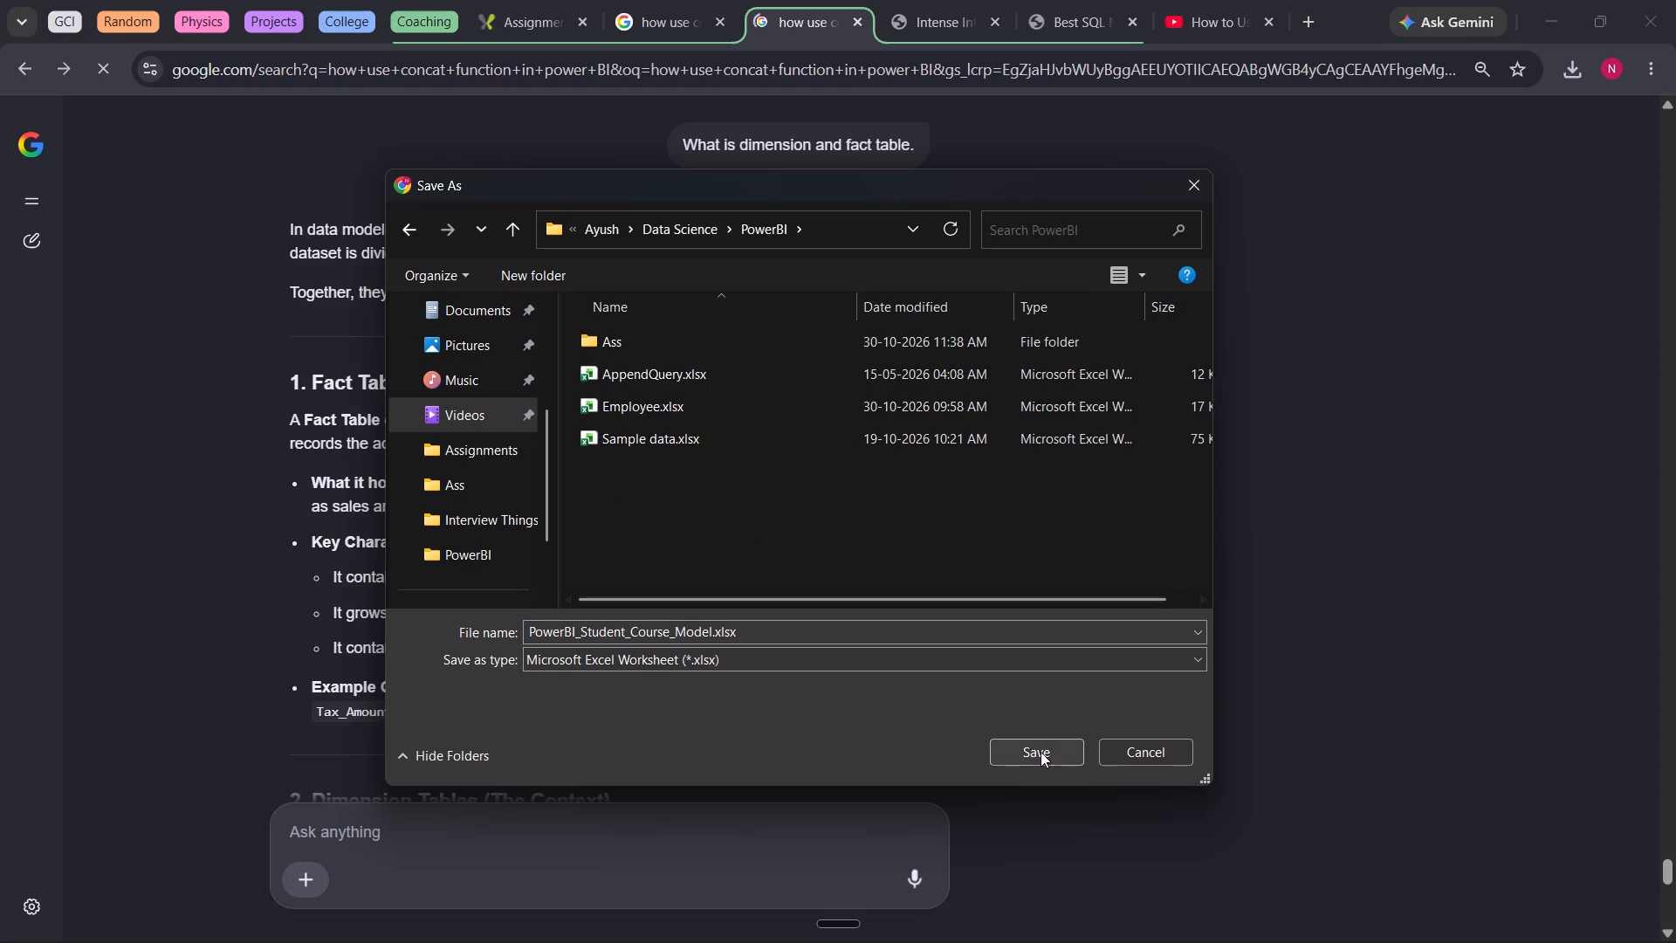
click(1041, 752)
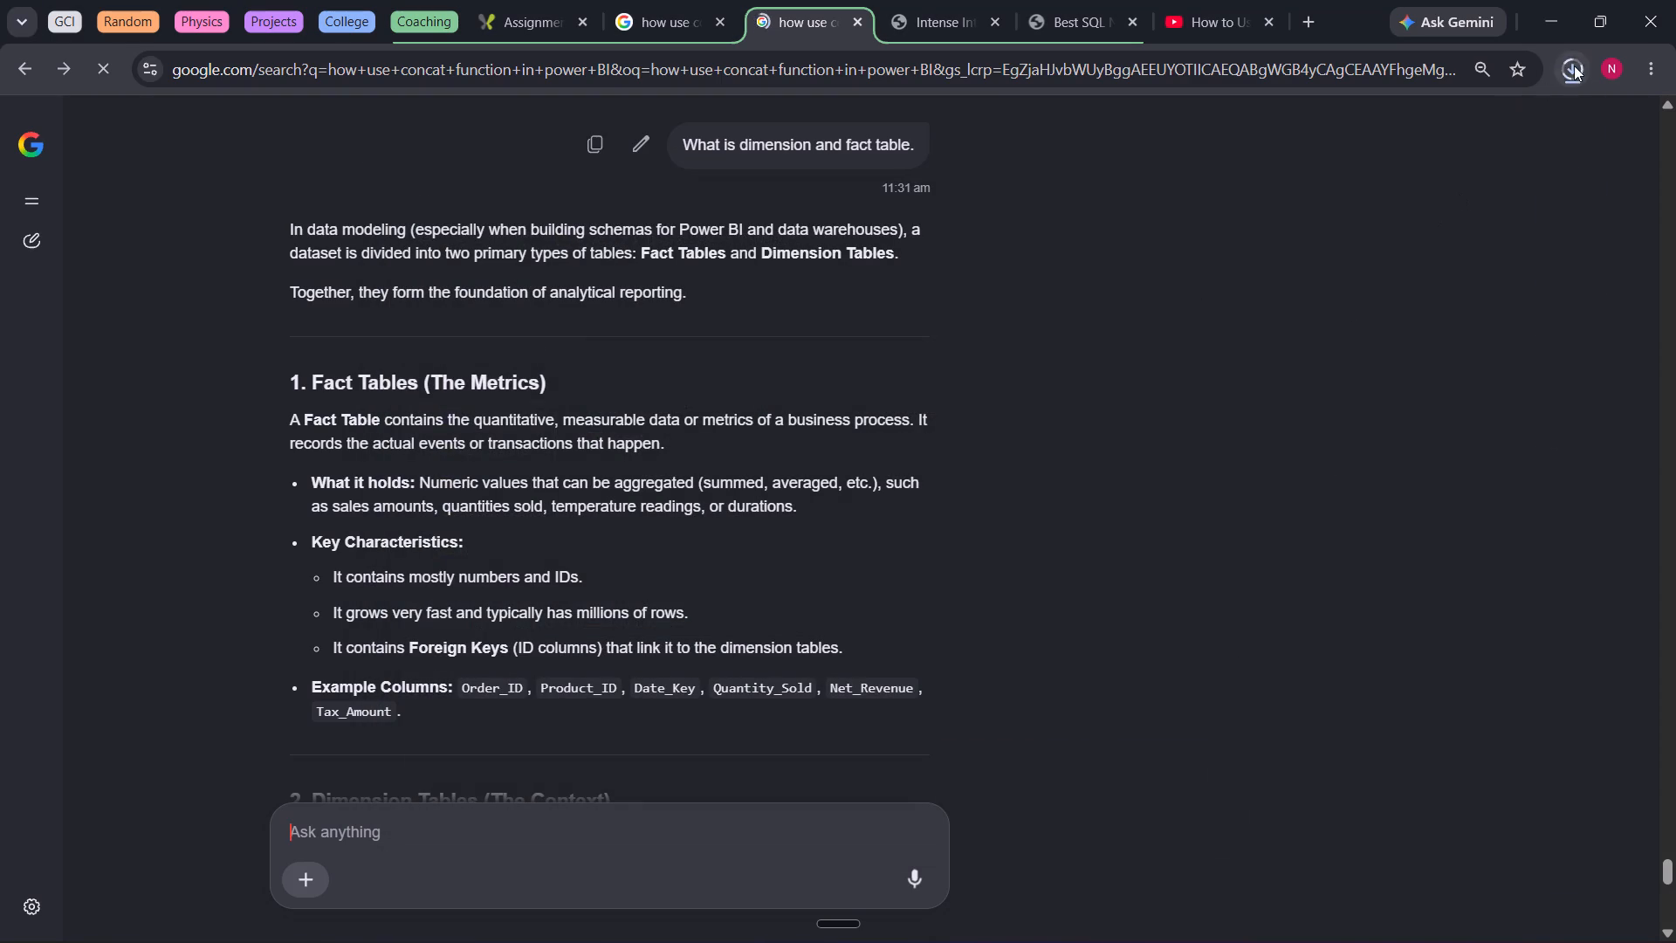
Close the duplicated search tab and return to the Assignment page.
click(1574, 65)
click(856, 10)
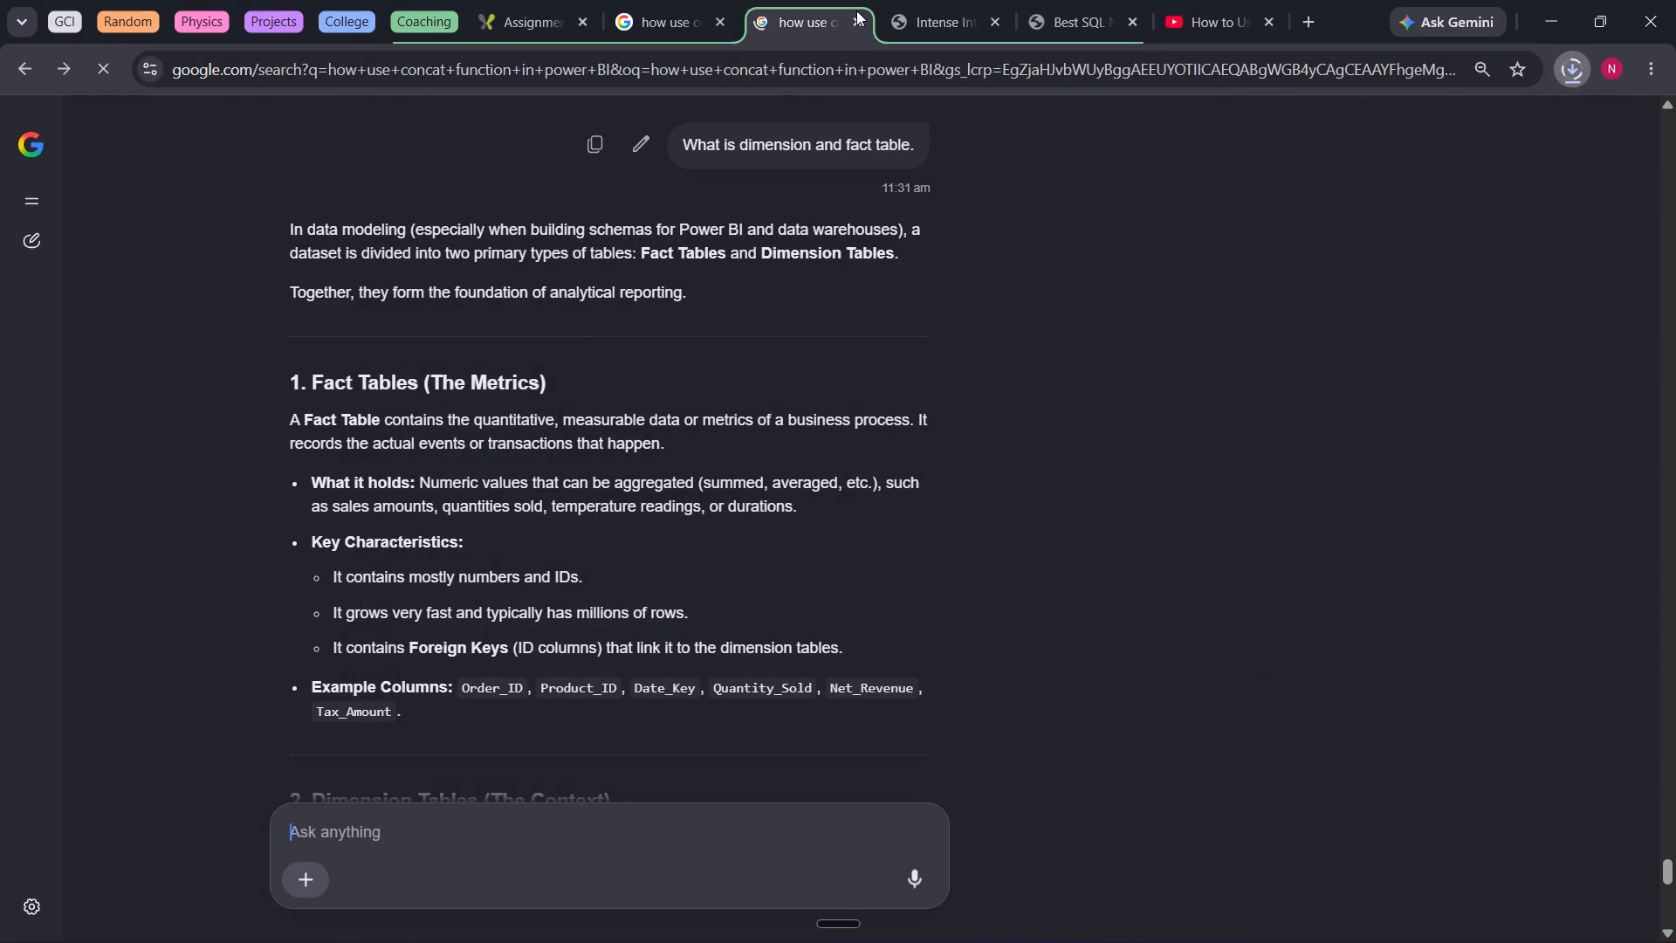
click(856, 19)
click(524, 10)
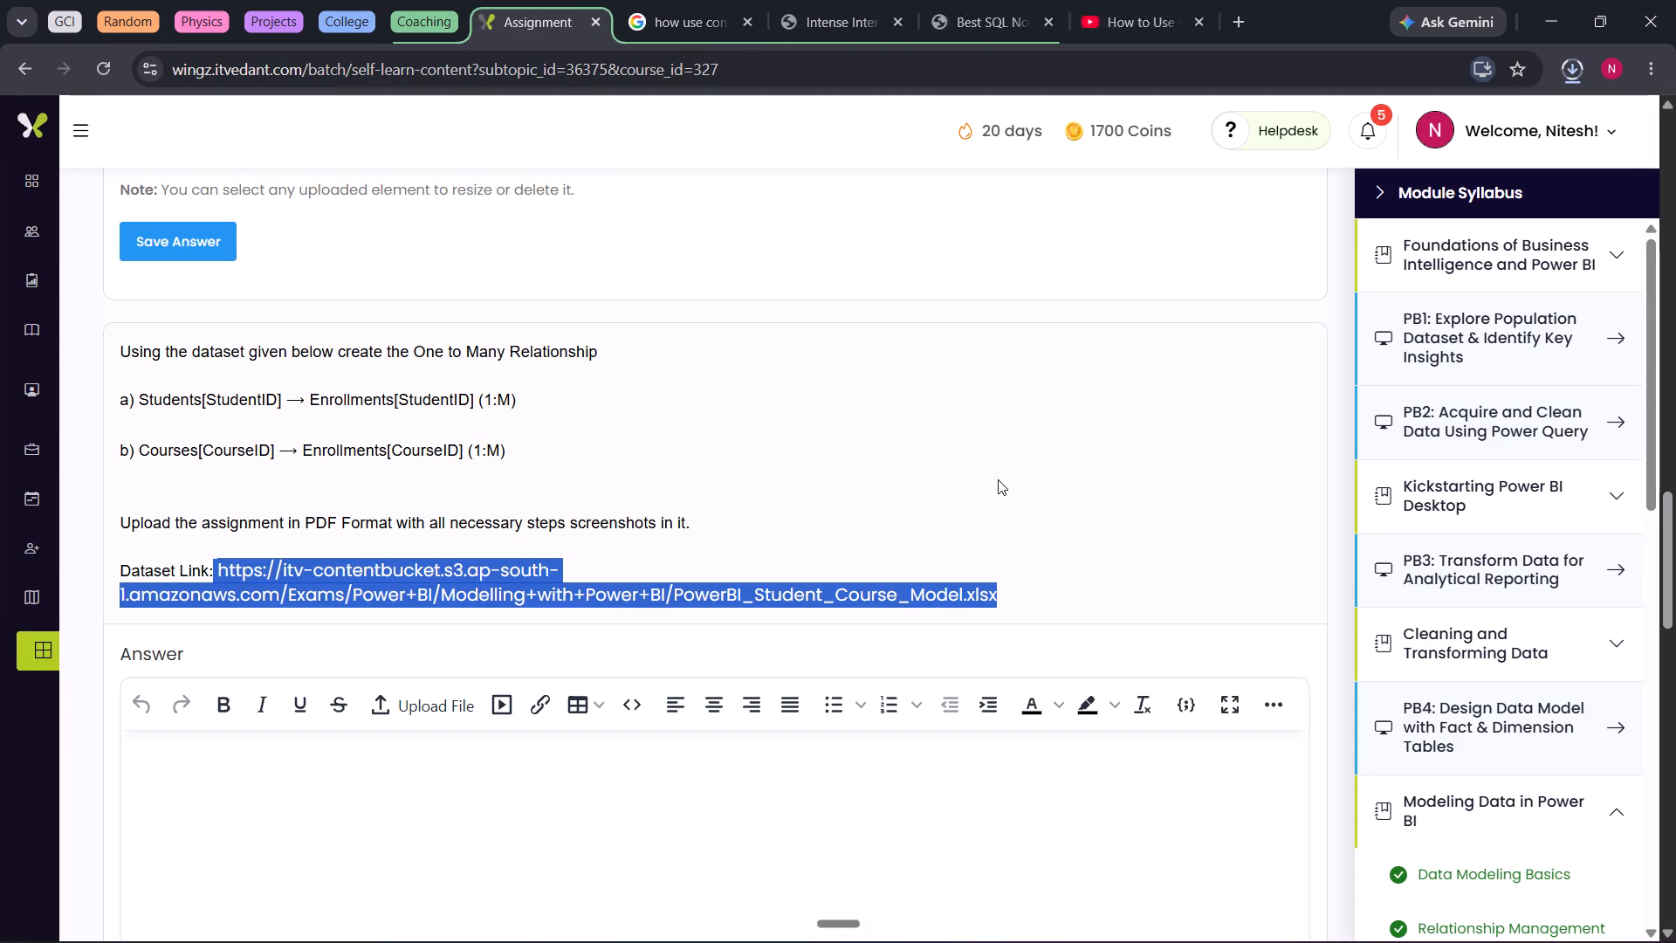
Switch to Power BI Desktop and close the Contoso Sales Sample report.
click(997, 464)
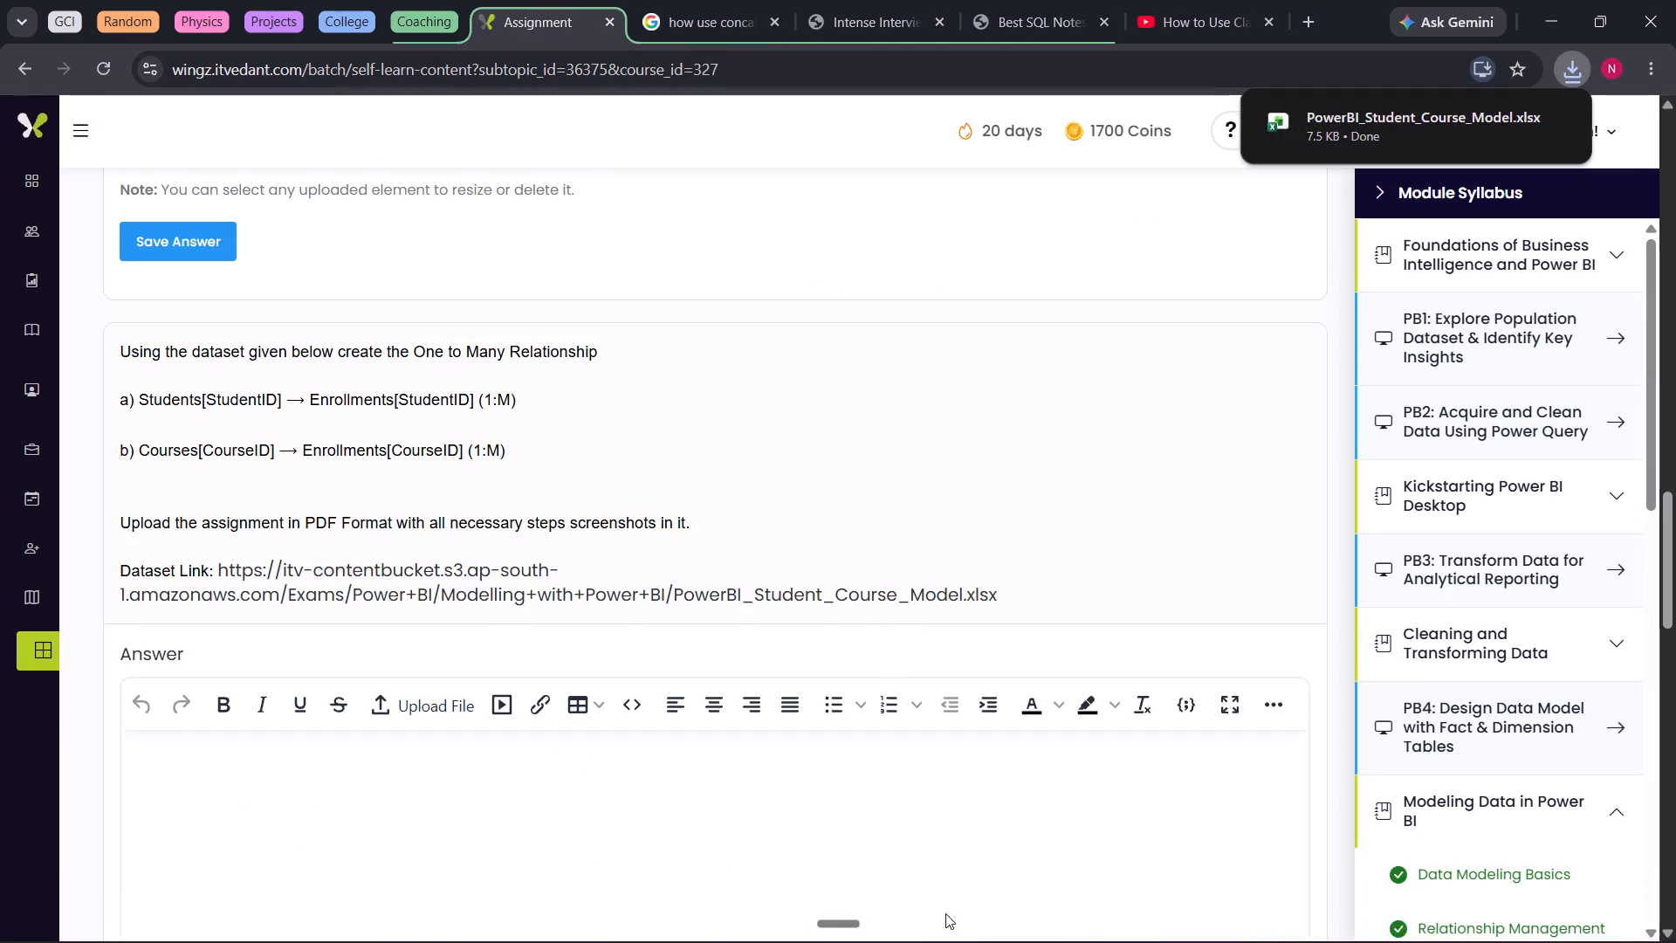
click(1034, 930)
click(1675, 0)
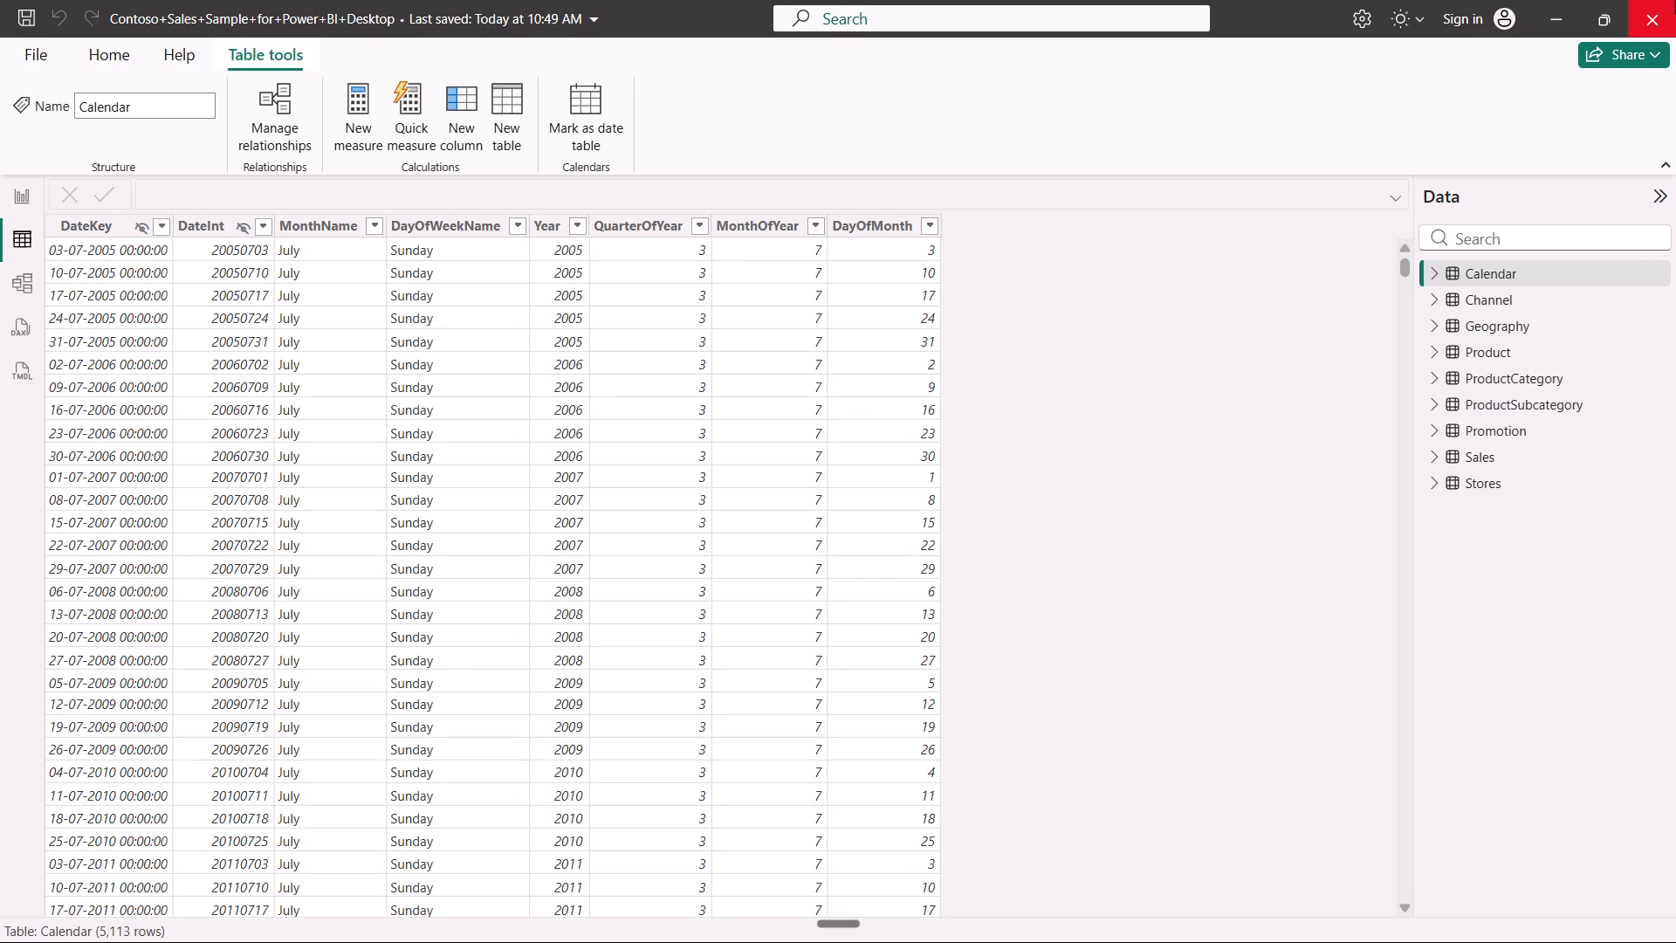
click(946, 520)
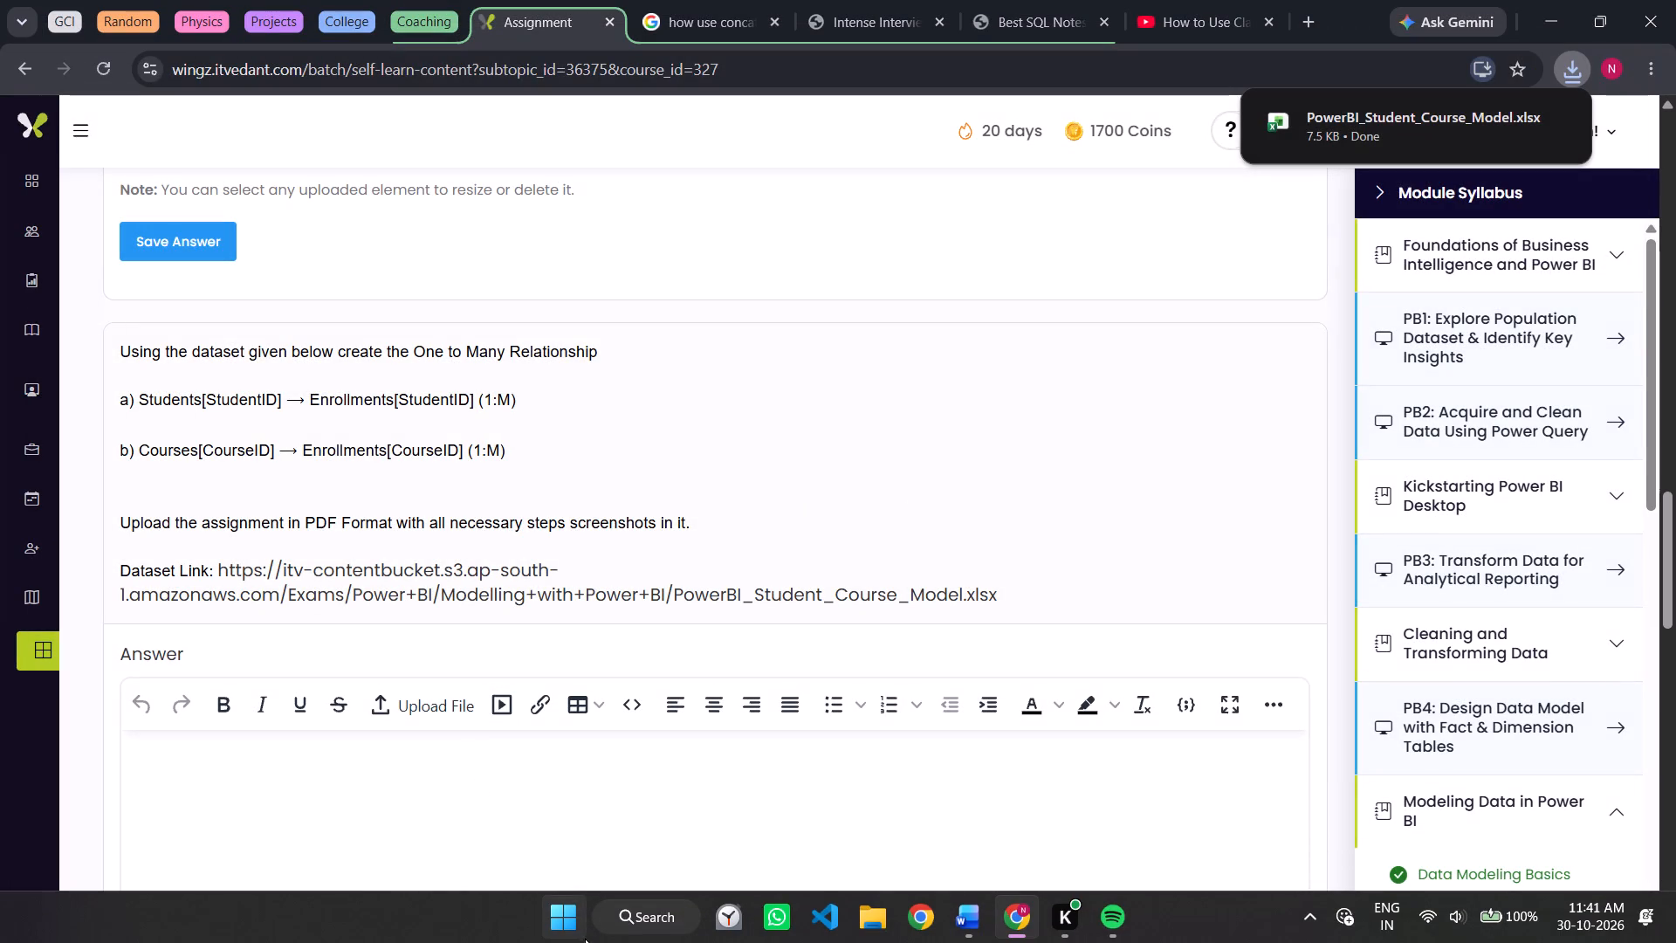
Launch Power BI Desktop again and start a blank report.
click(580, 933)
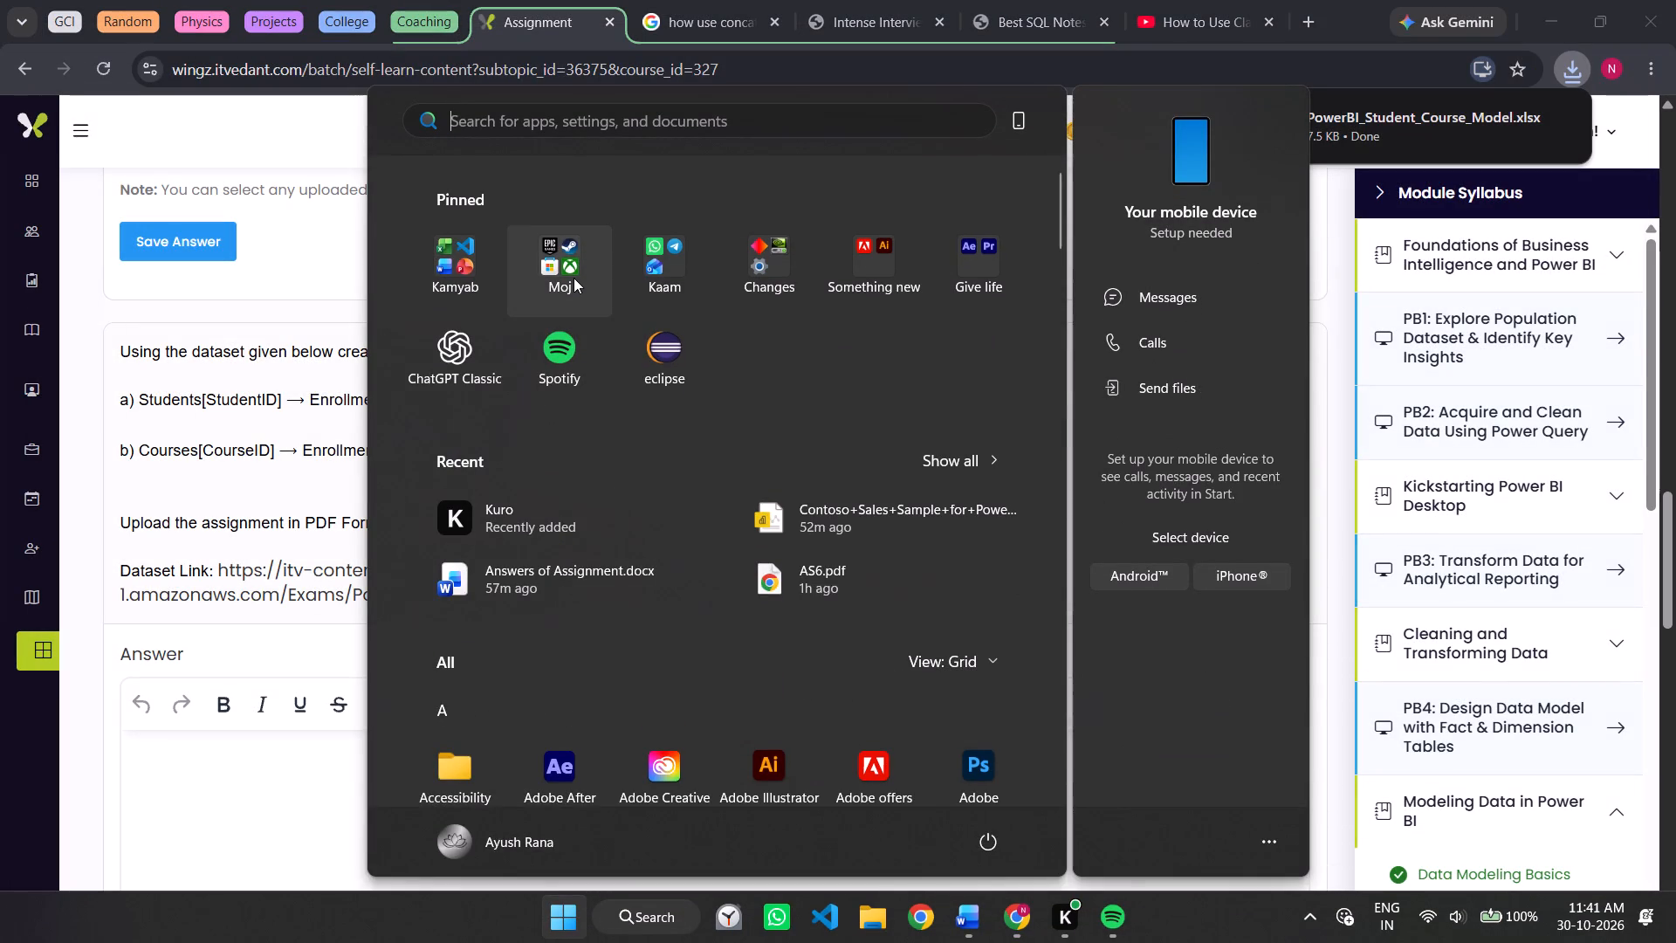
text(power BI)
key(Return)
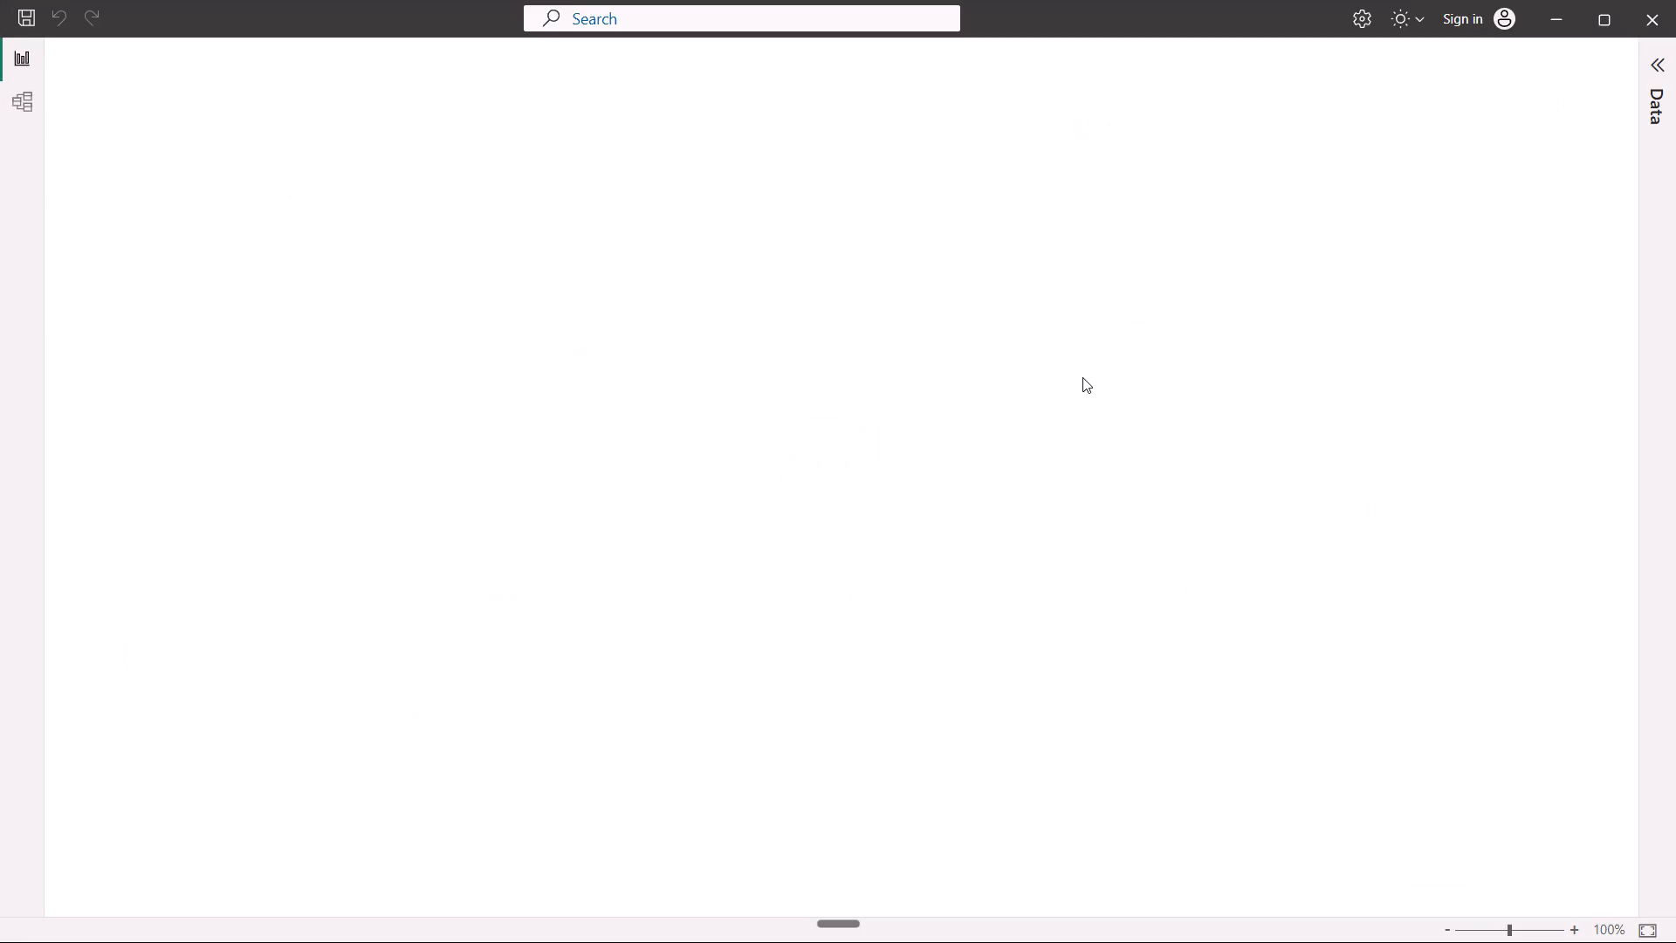
click(515, 415)
drag(517, 413, 574, 385)
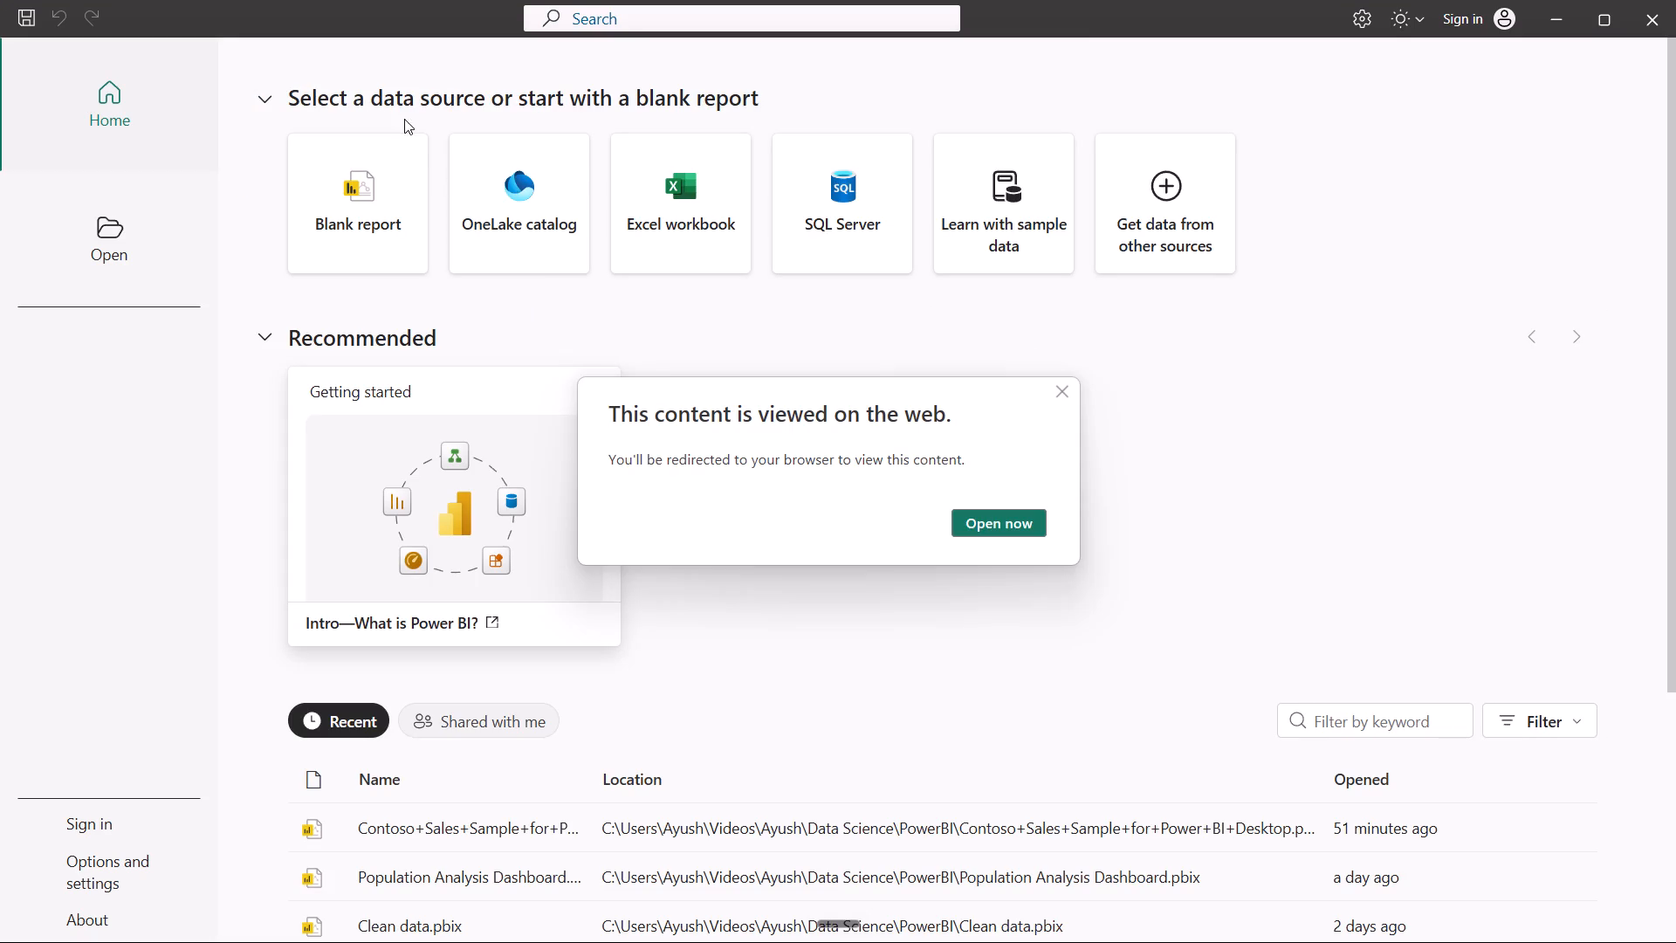
click(1052, 386)
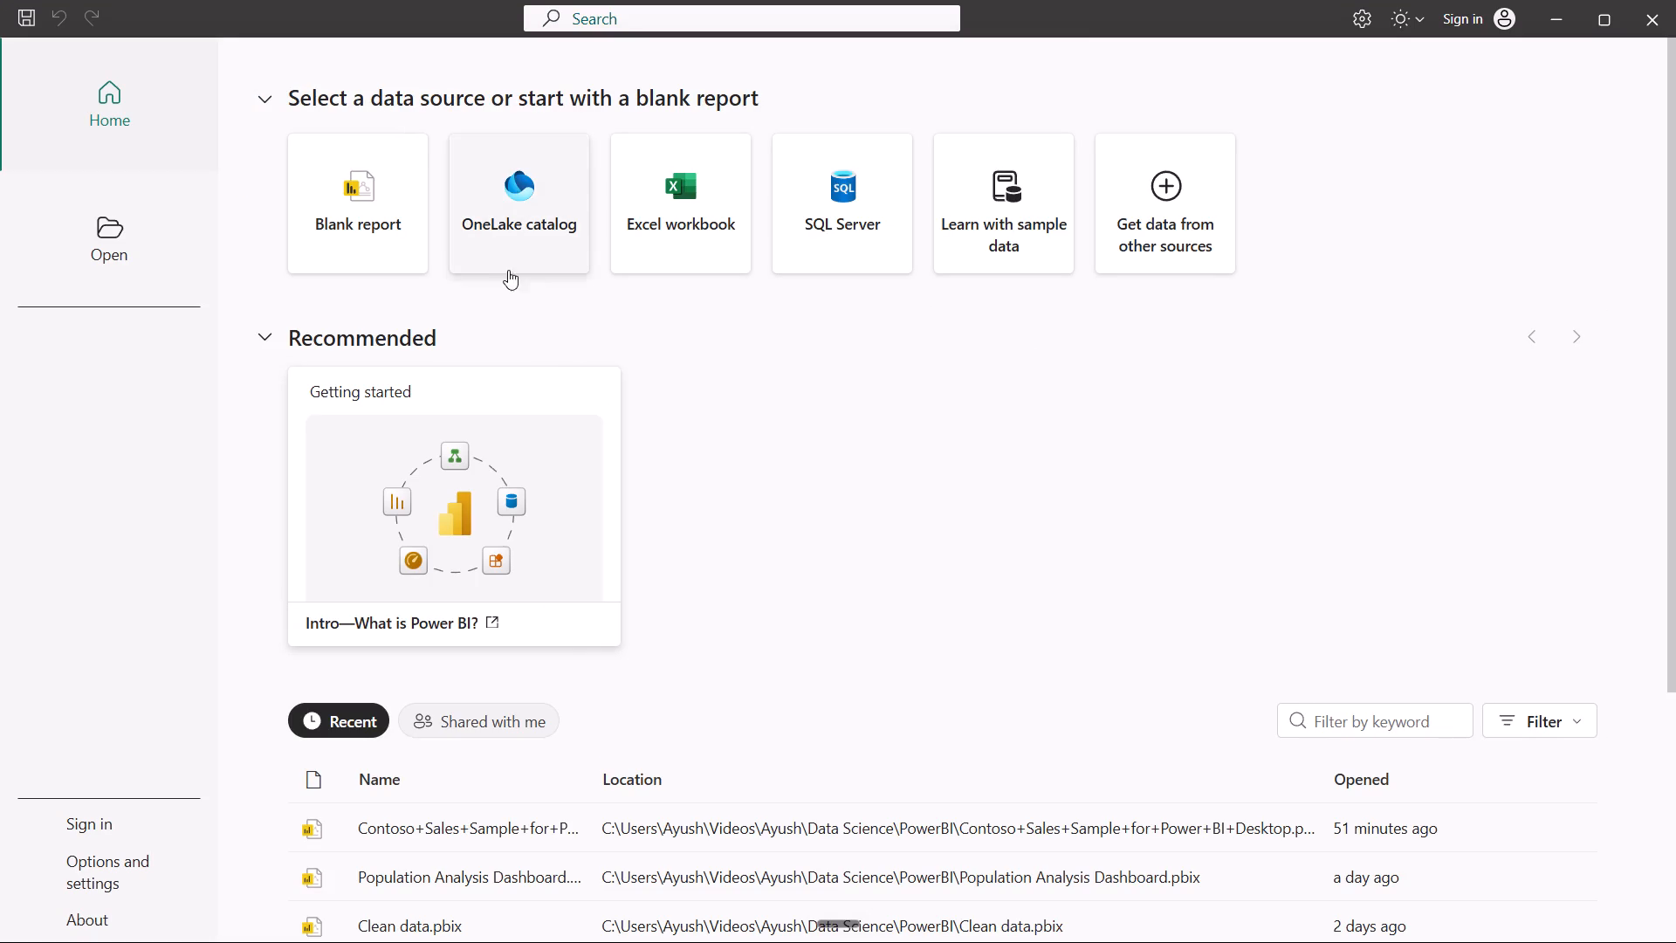
click(375, 227)
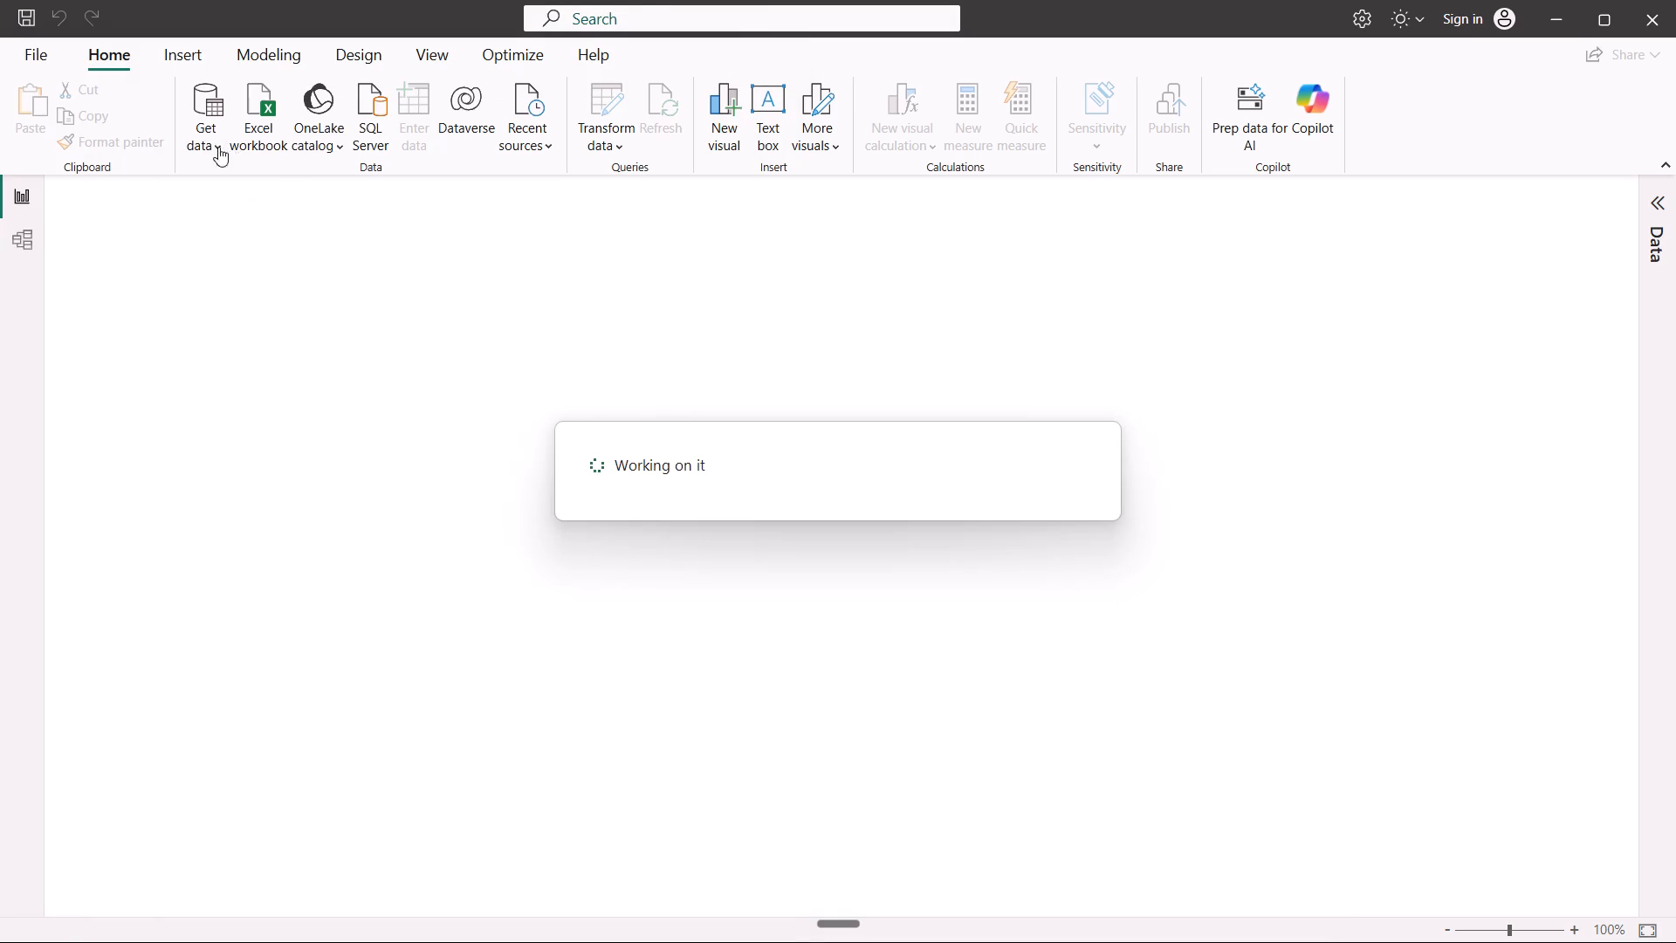
Open PowerBI_Student_Course_Model.xlsx from the PowerBI folder as the report's Excel workbook data source.
click(263, 134)
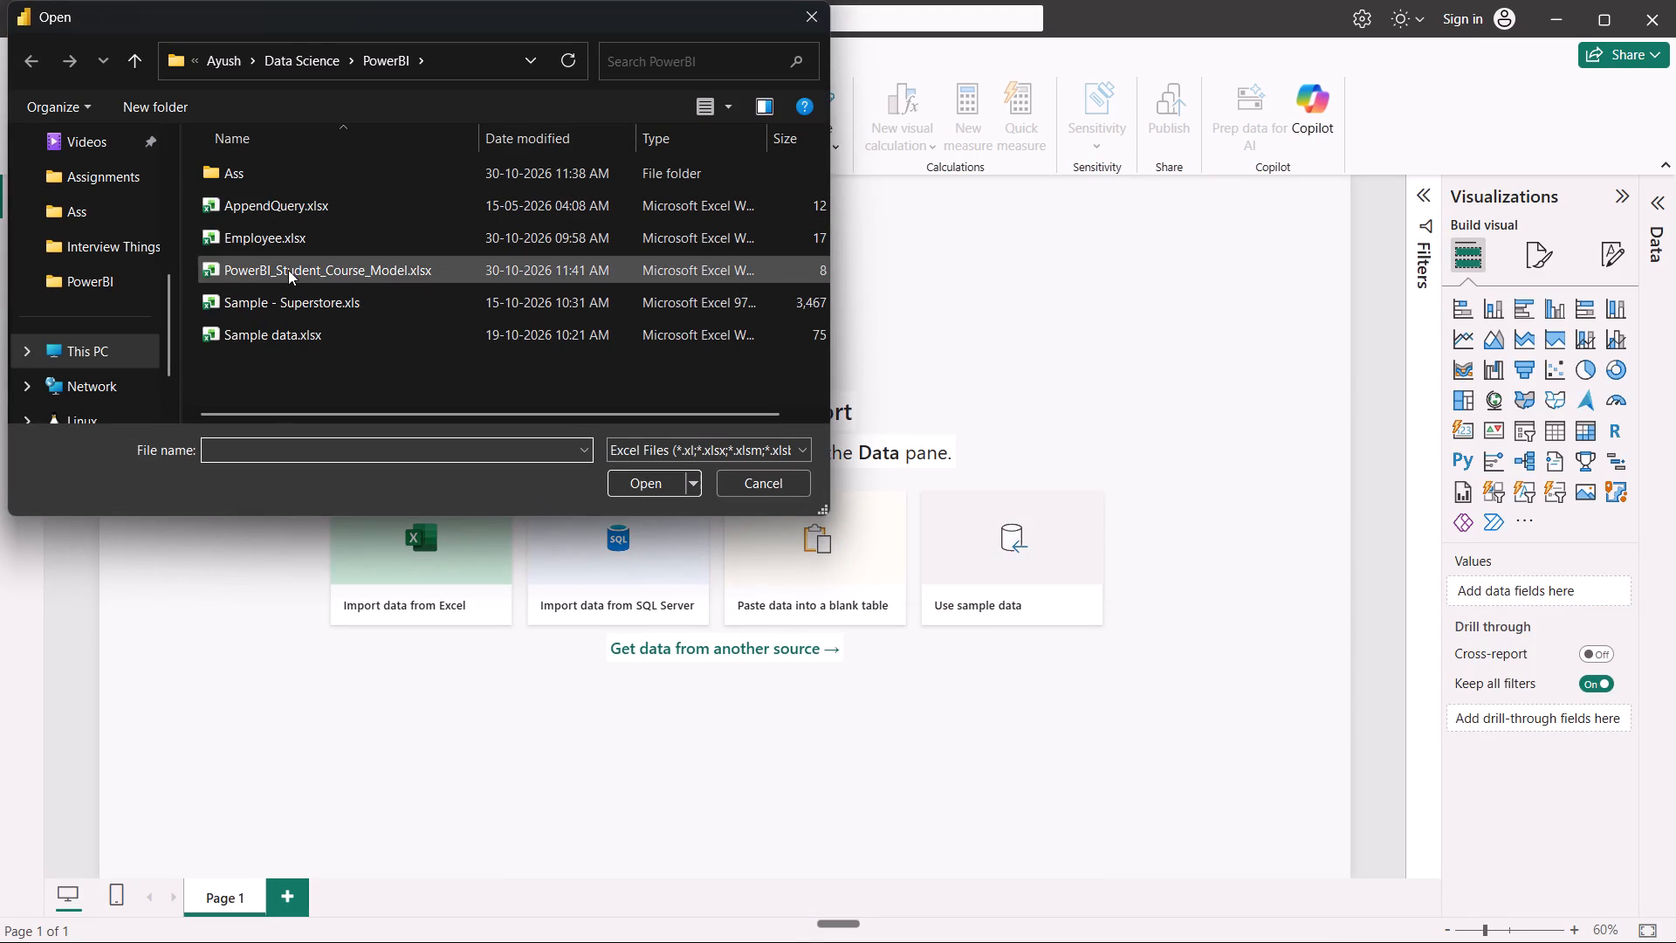
click(288, 270)
click(371, 268)
click(651, 478)
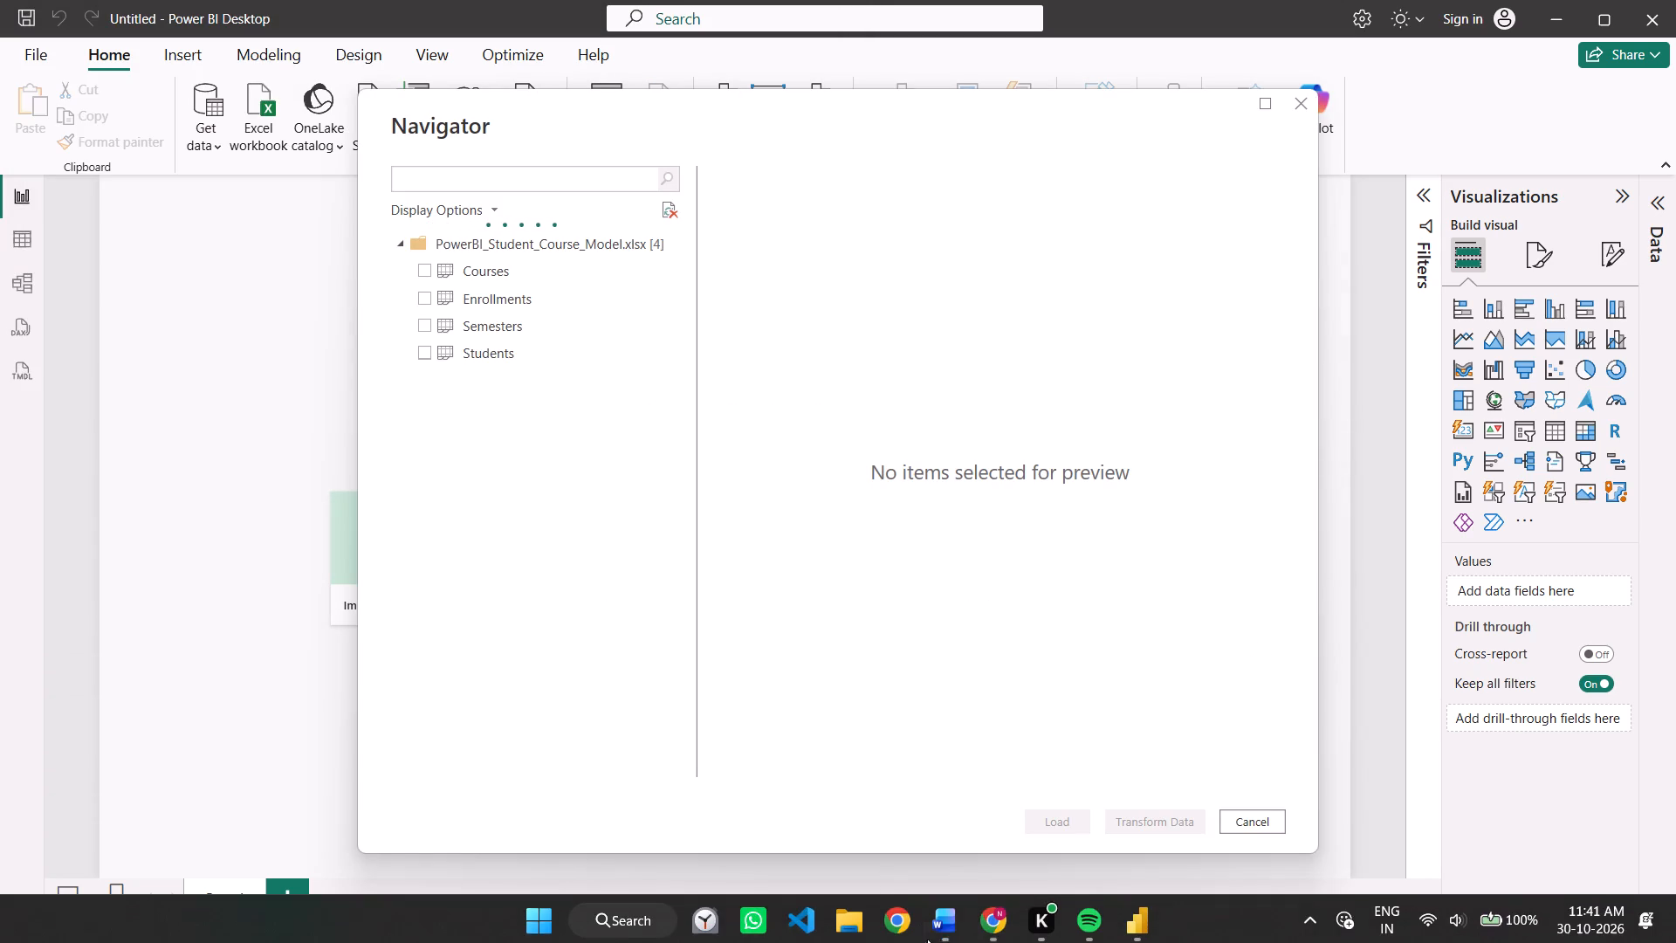
Select the Students, Semesters, Enrollments and Courses tables of PowerBI_Student_Course_Model.xlsx for import.
click(984, 913)
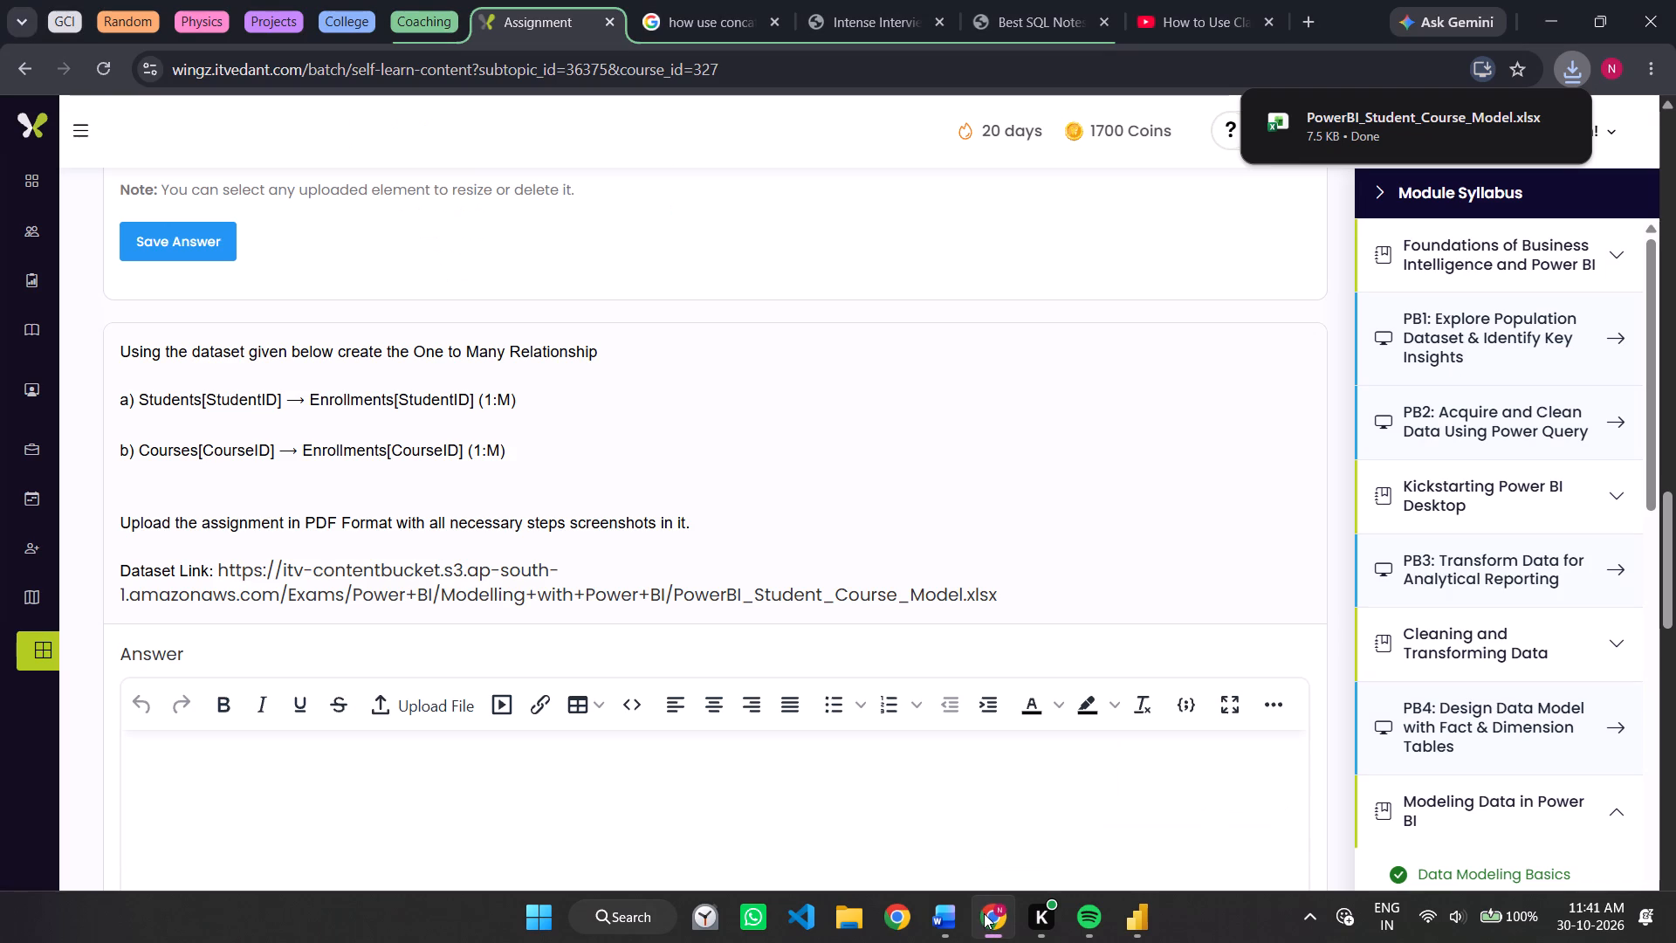
click(984, 913)
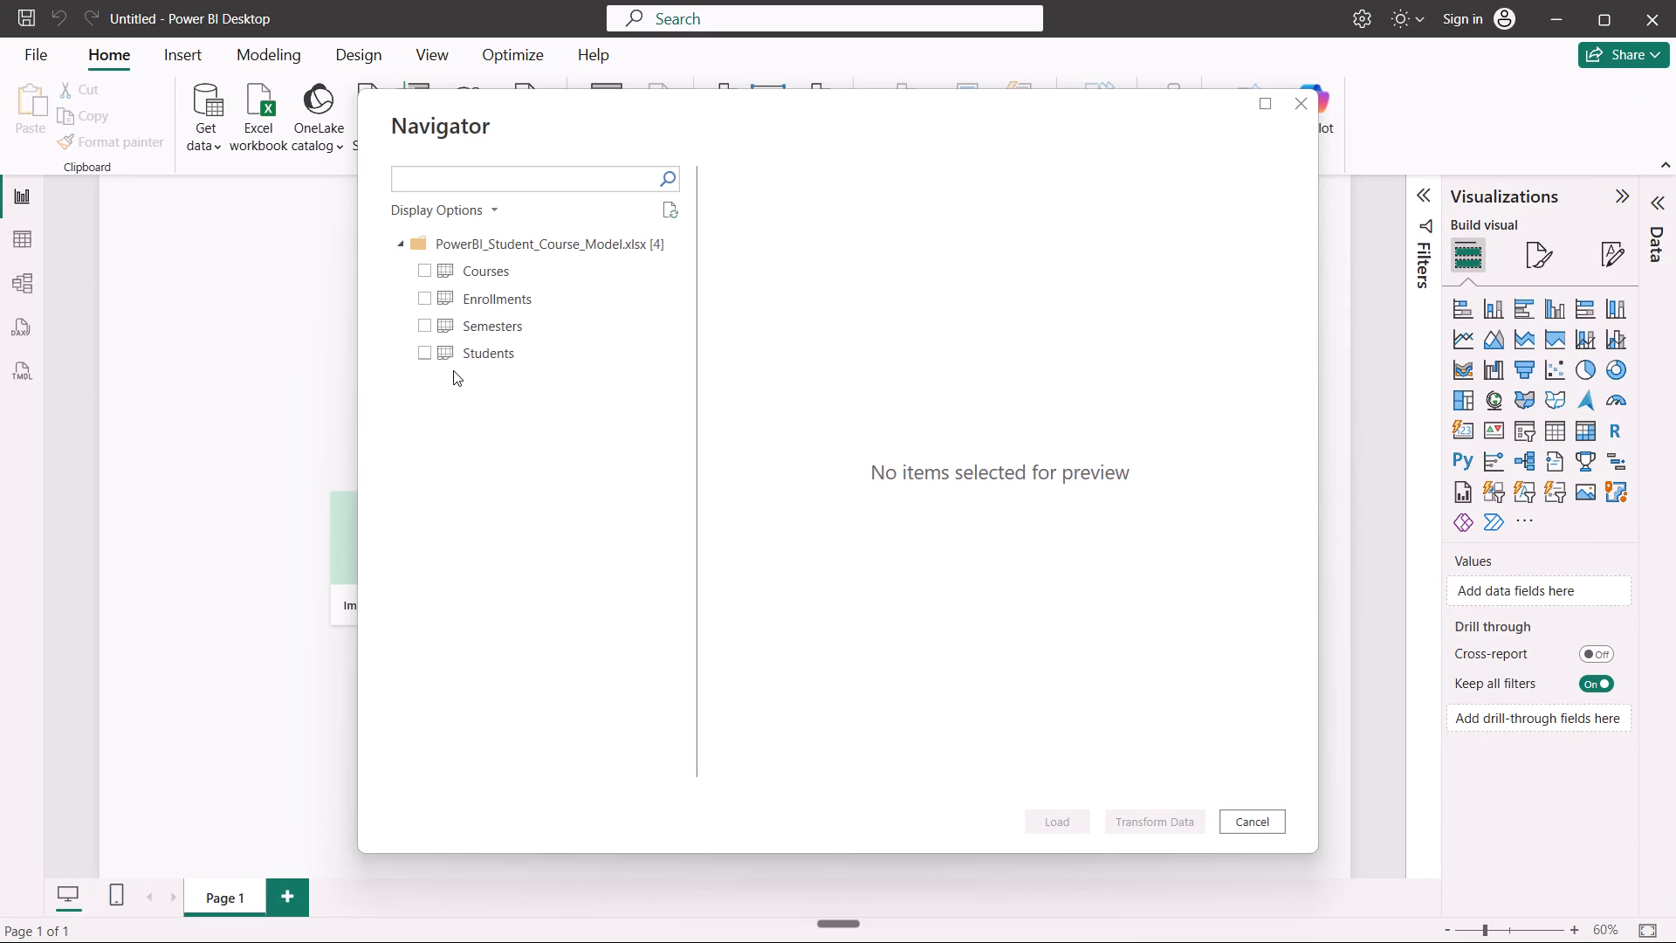
click(421, 356)
click(426, 327)
click(427, 290)
click(426, 274)
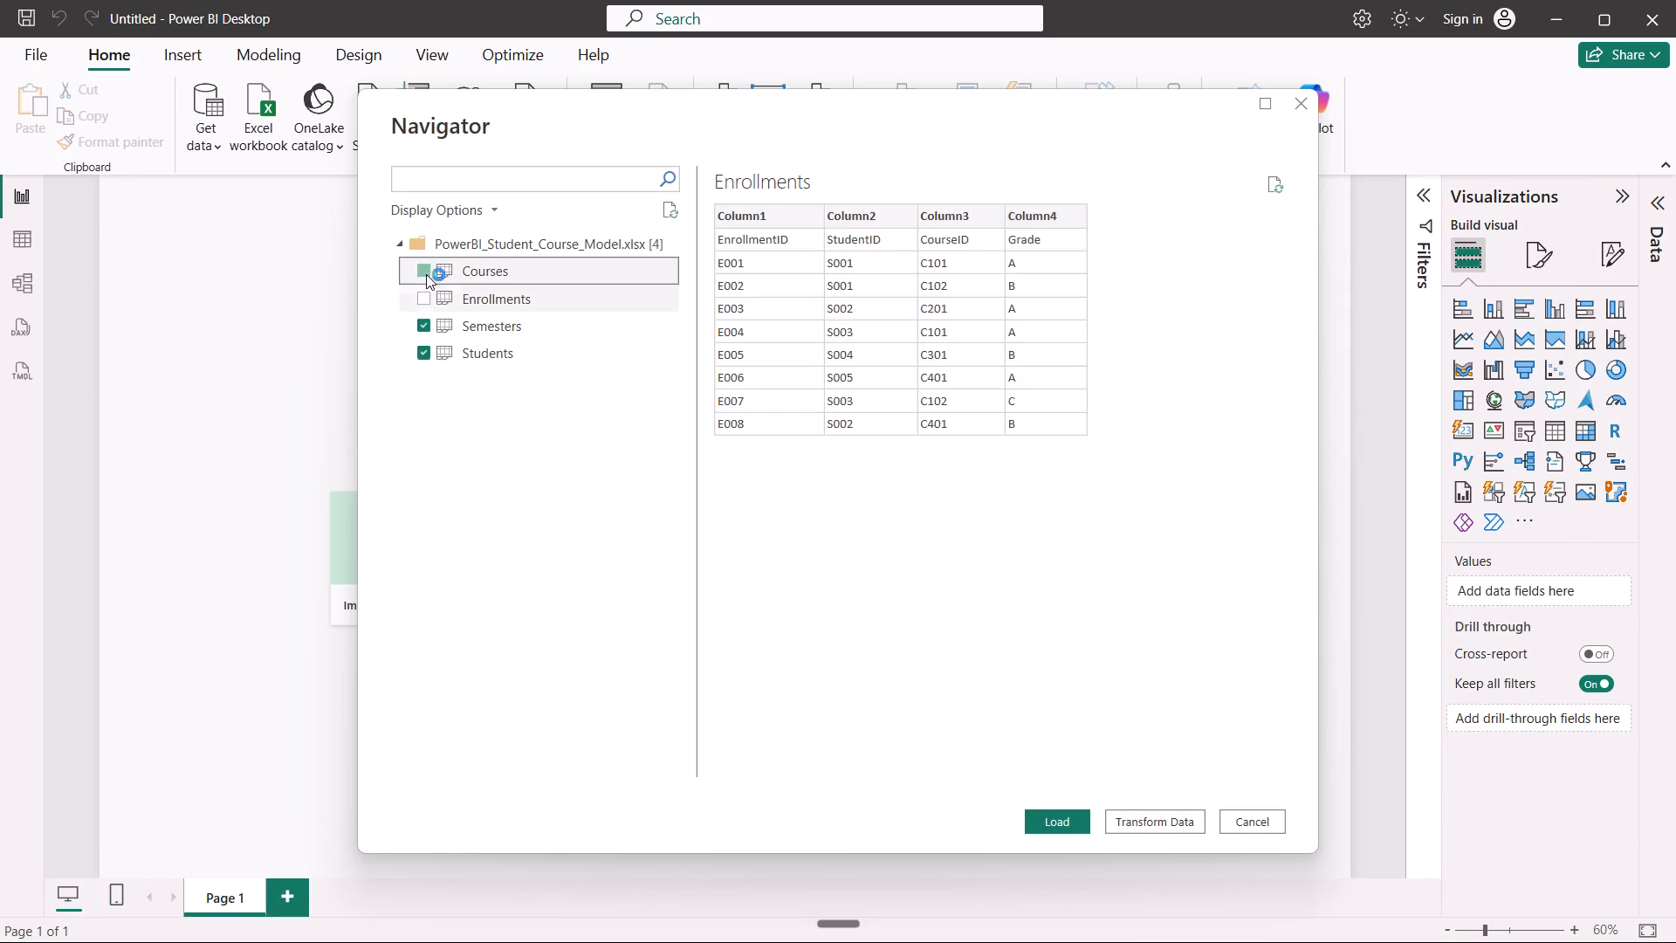
click(416, 297)
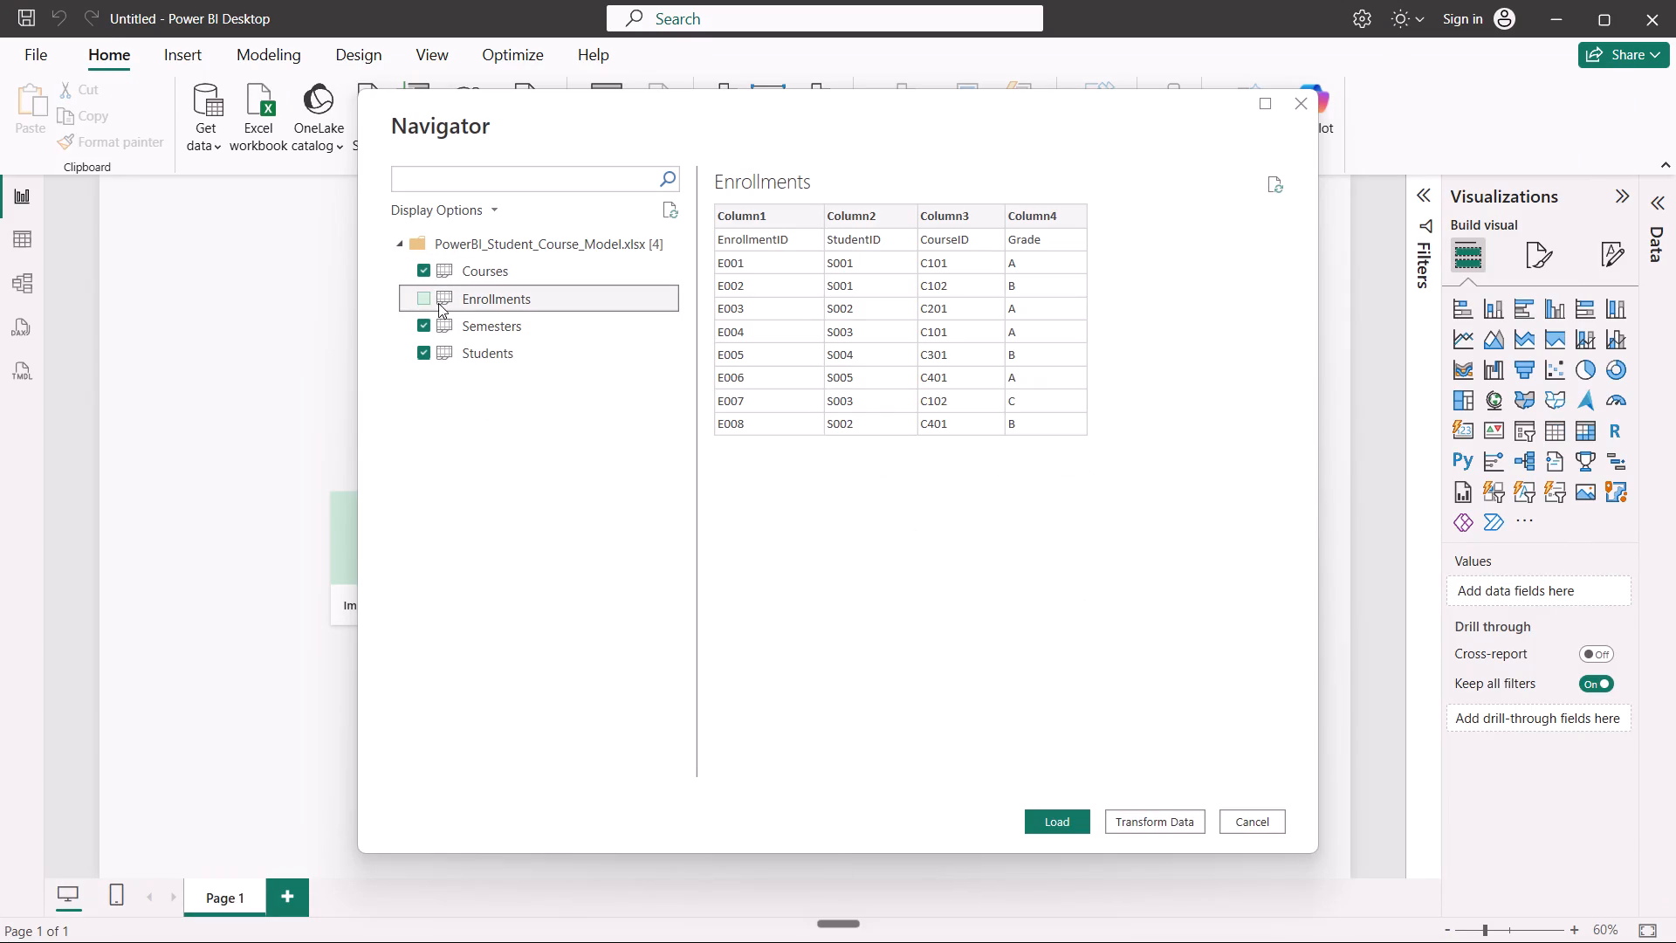
click(425, 299)
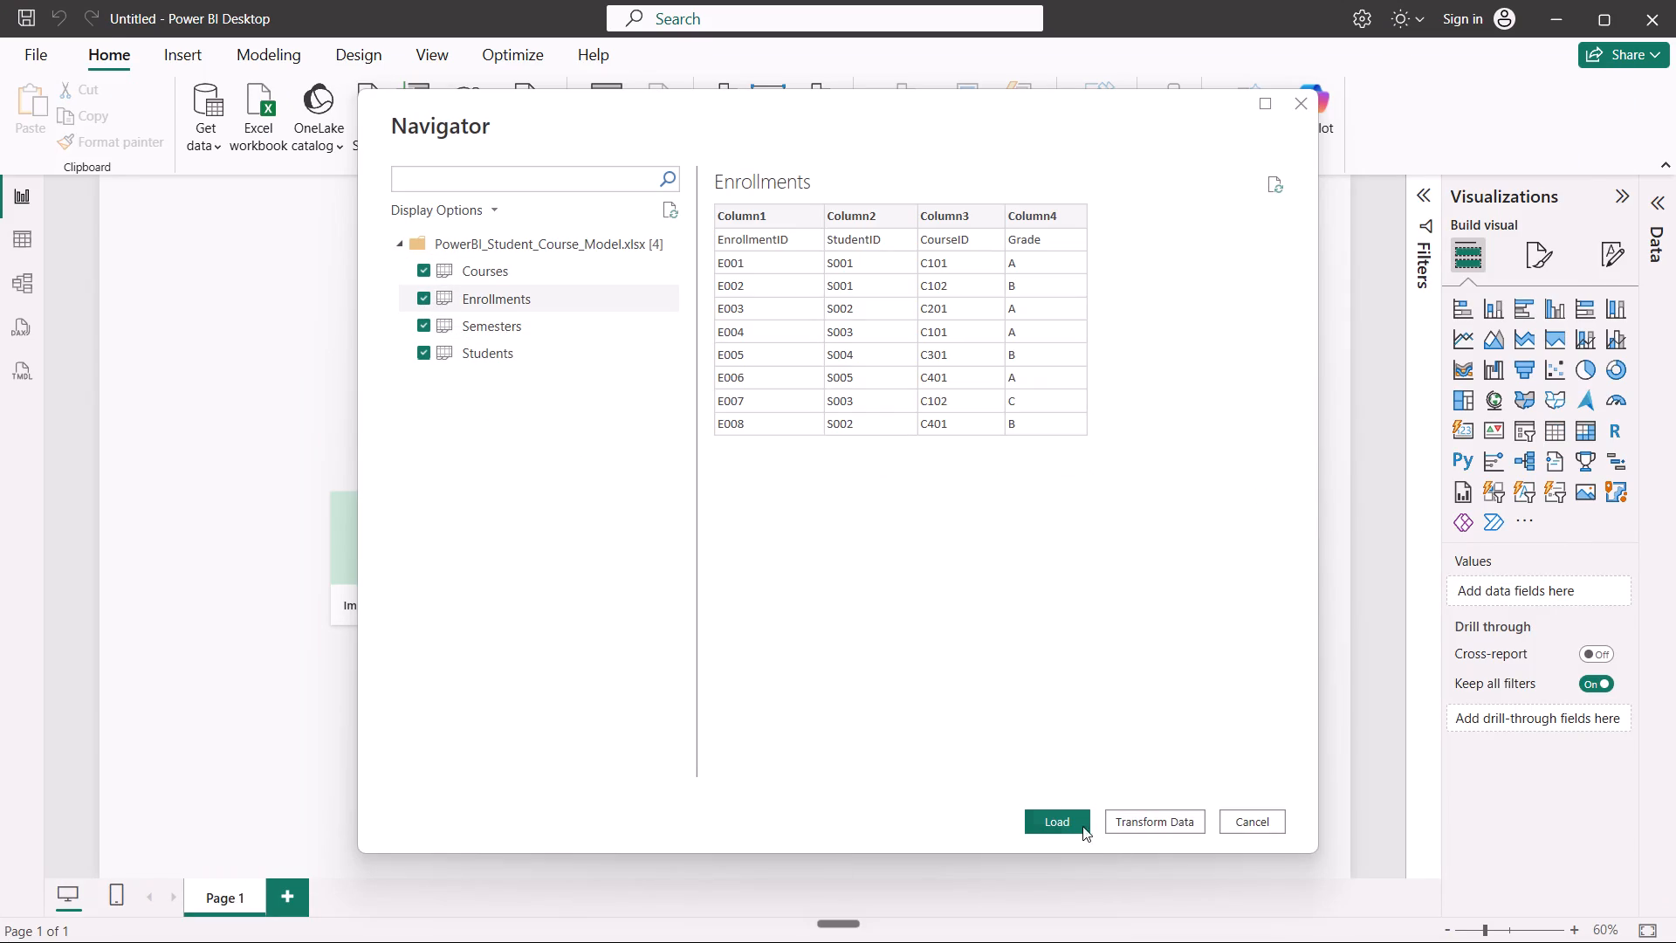
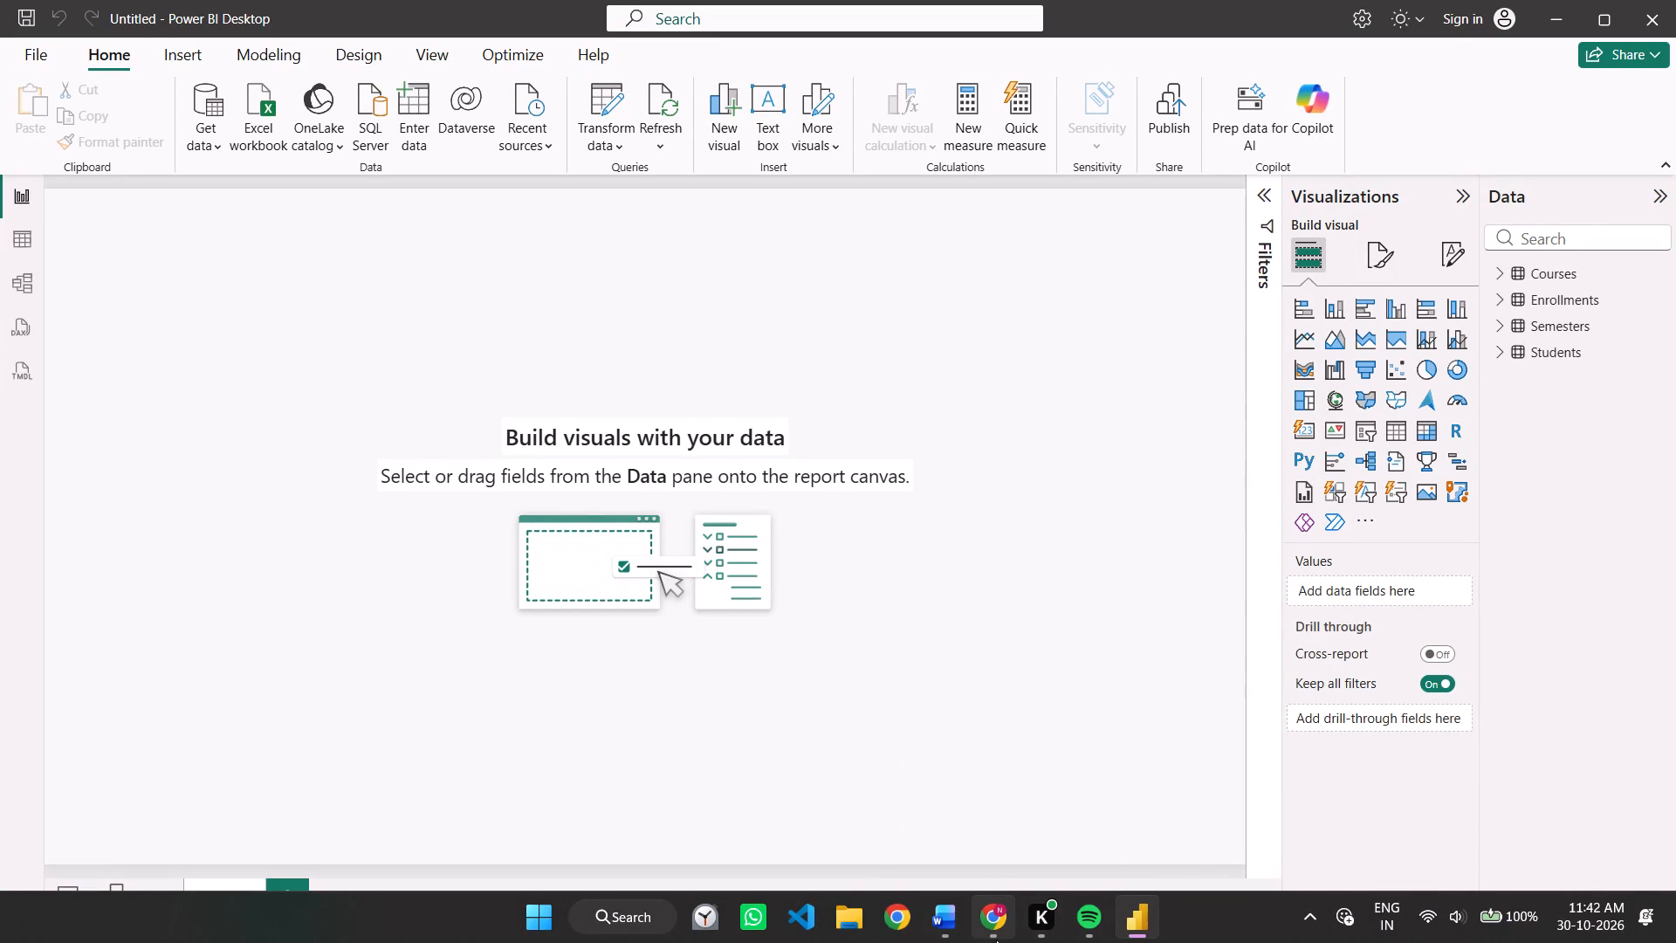
Switch to Answers of Assignment.docx in Word and delete all the old answer content after the "Ans 1." label, keeping the title.
click(958, 924)
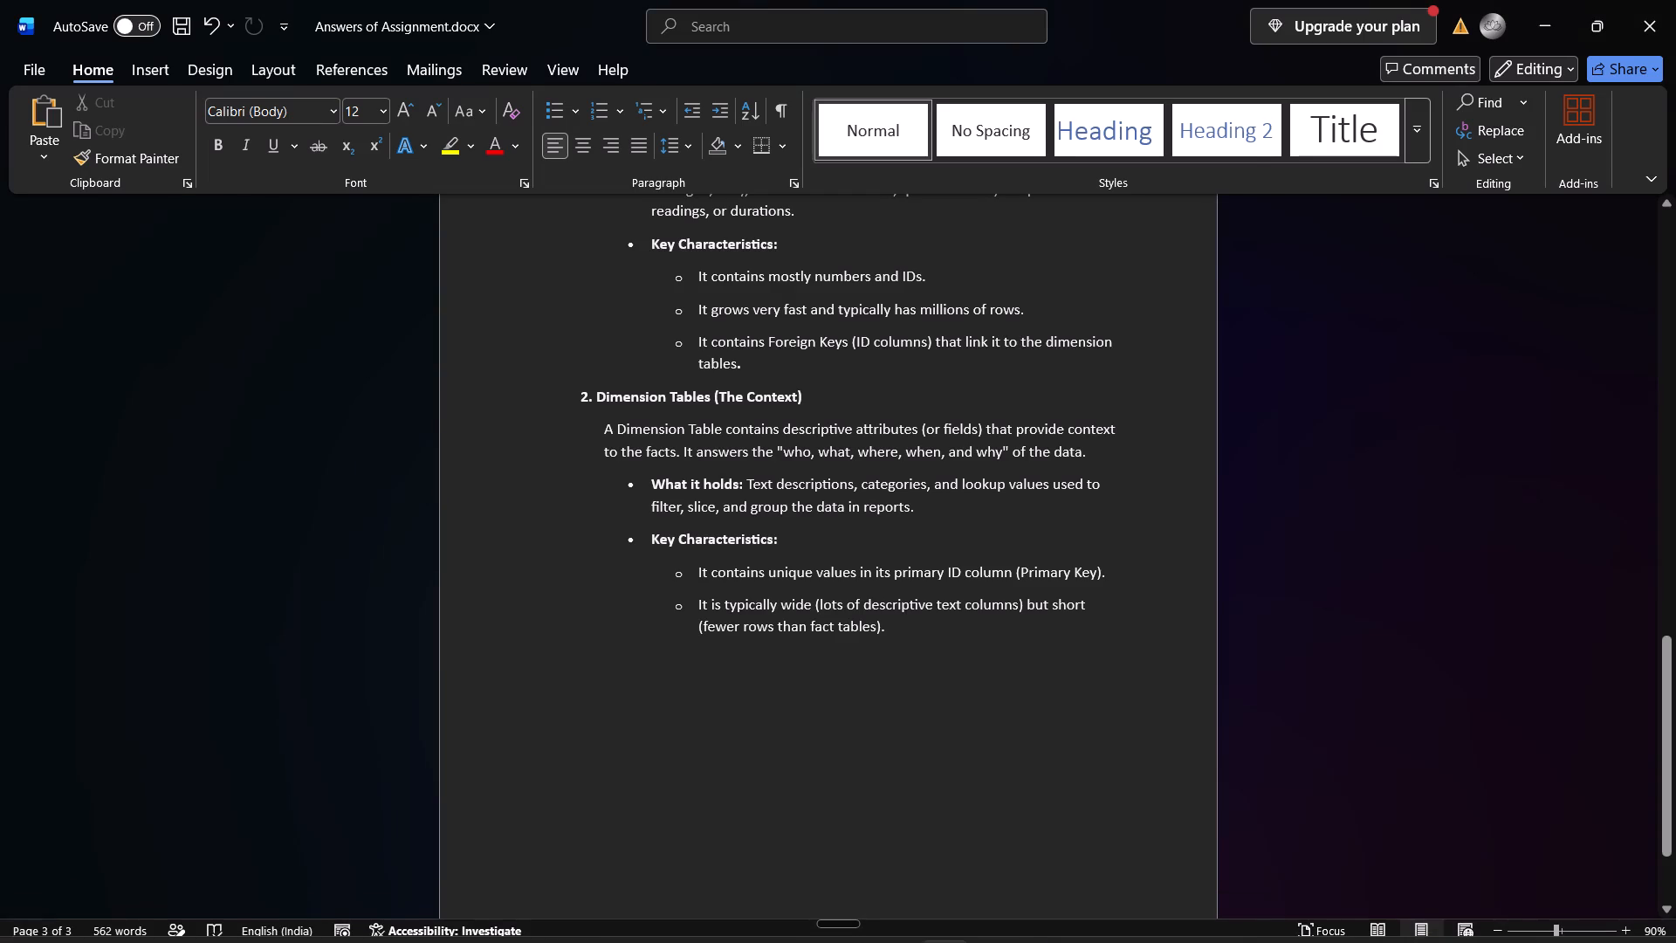
drag(791, 768, 442, 414)
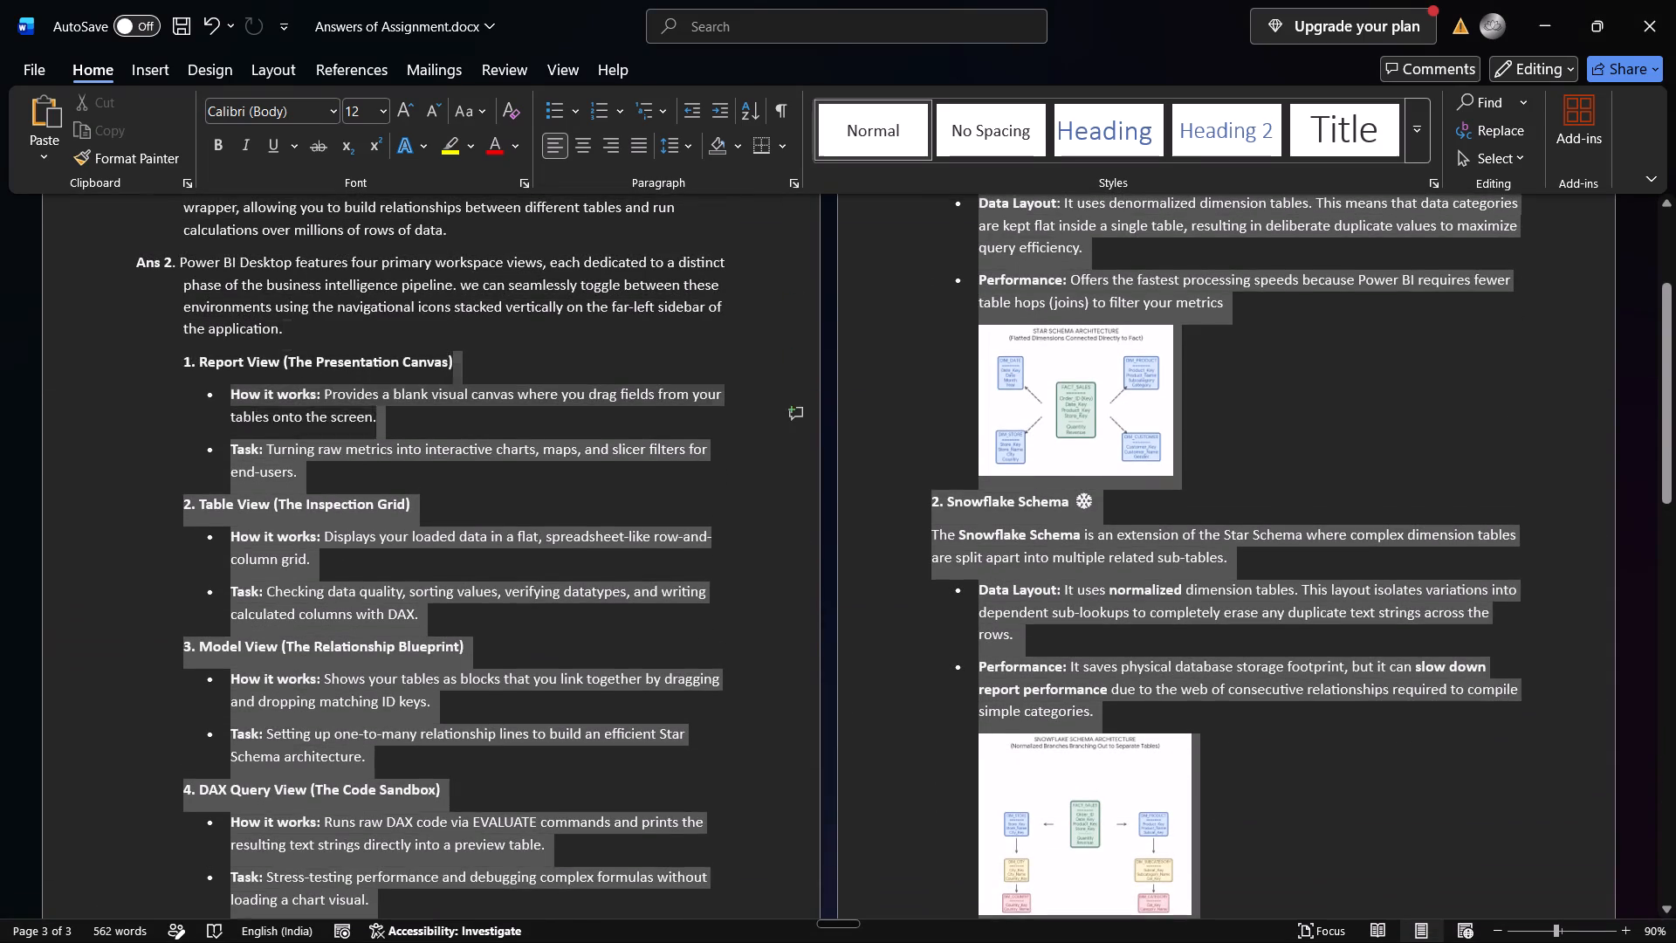
drag(442, 414, 160, 389)
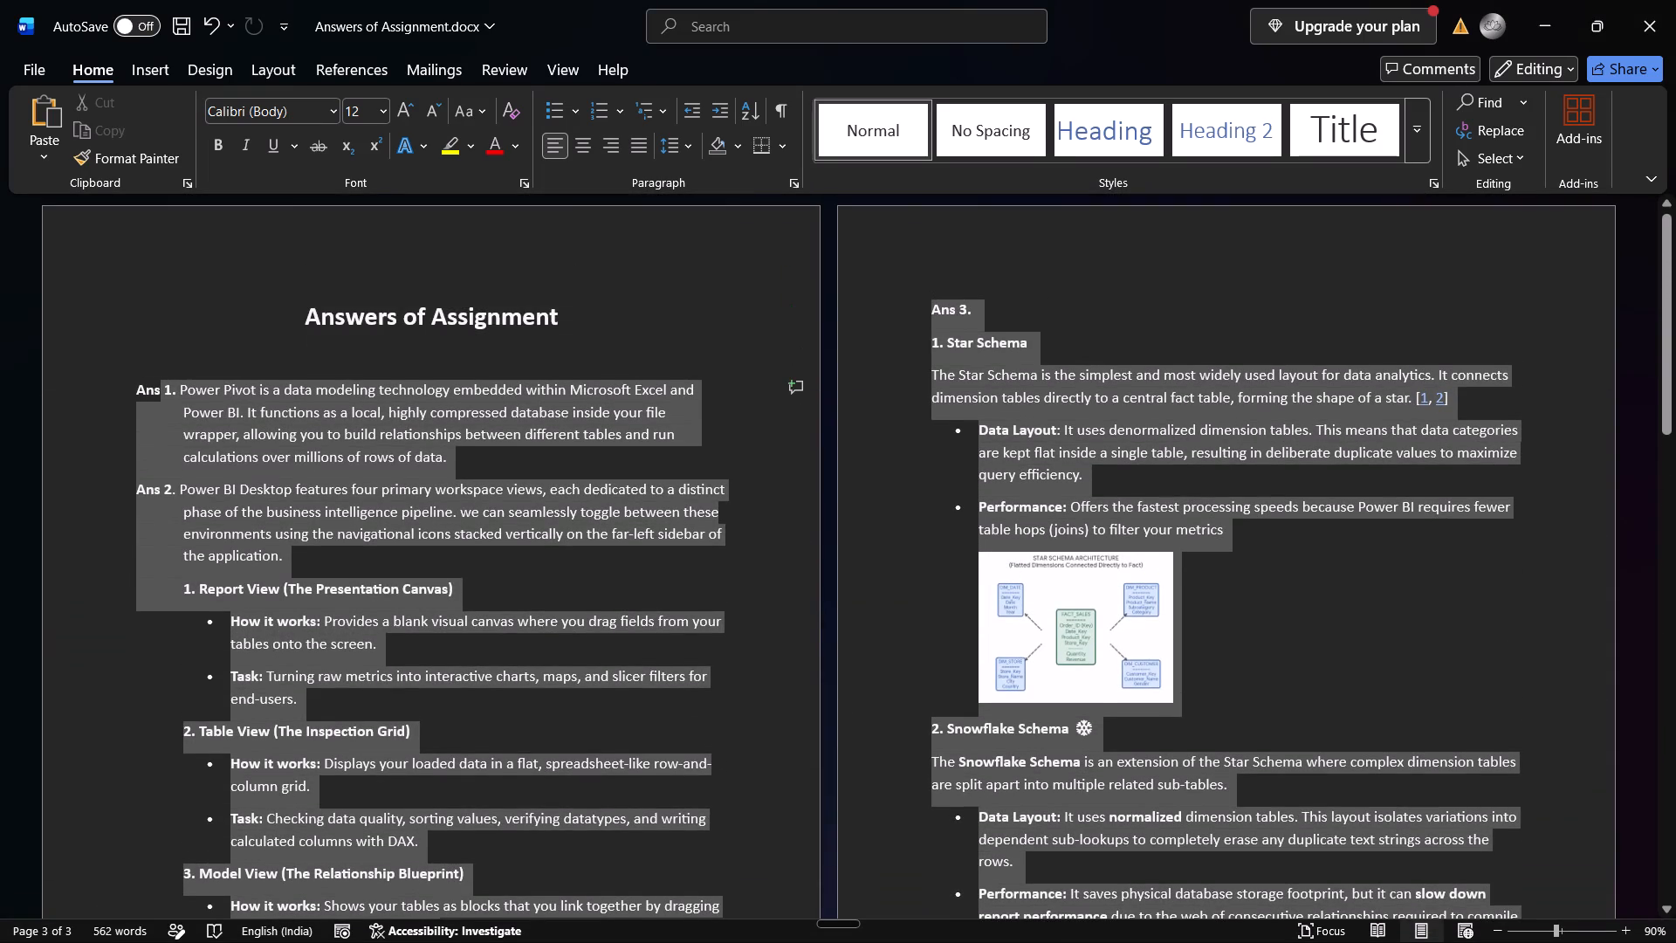
drag(160, 389, 181, 385)
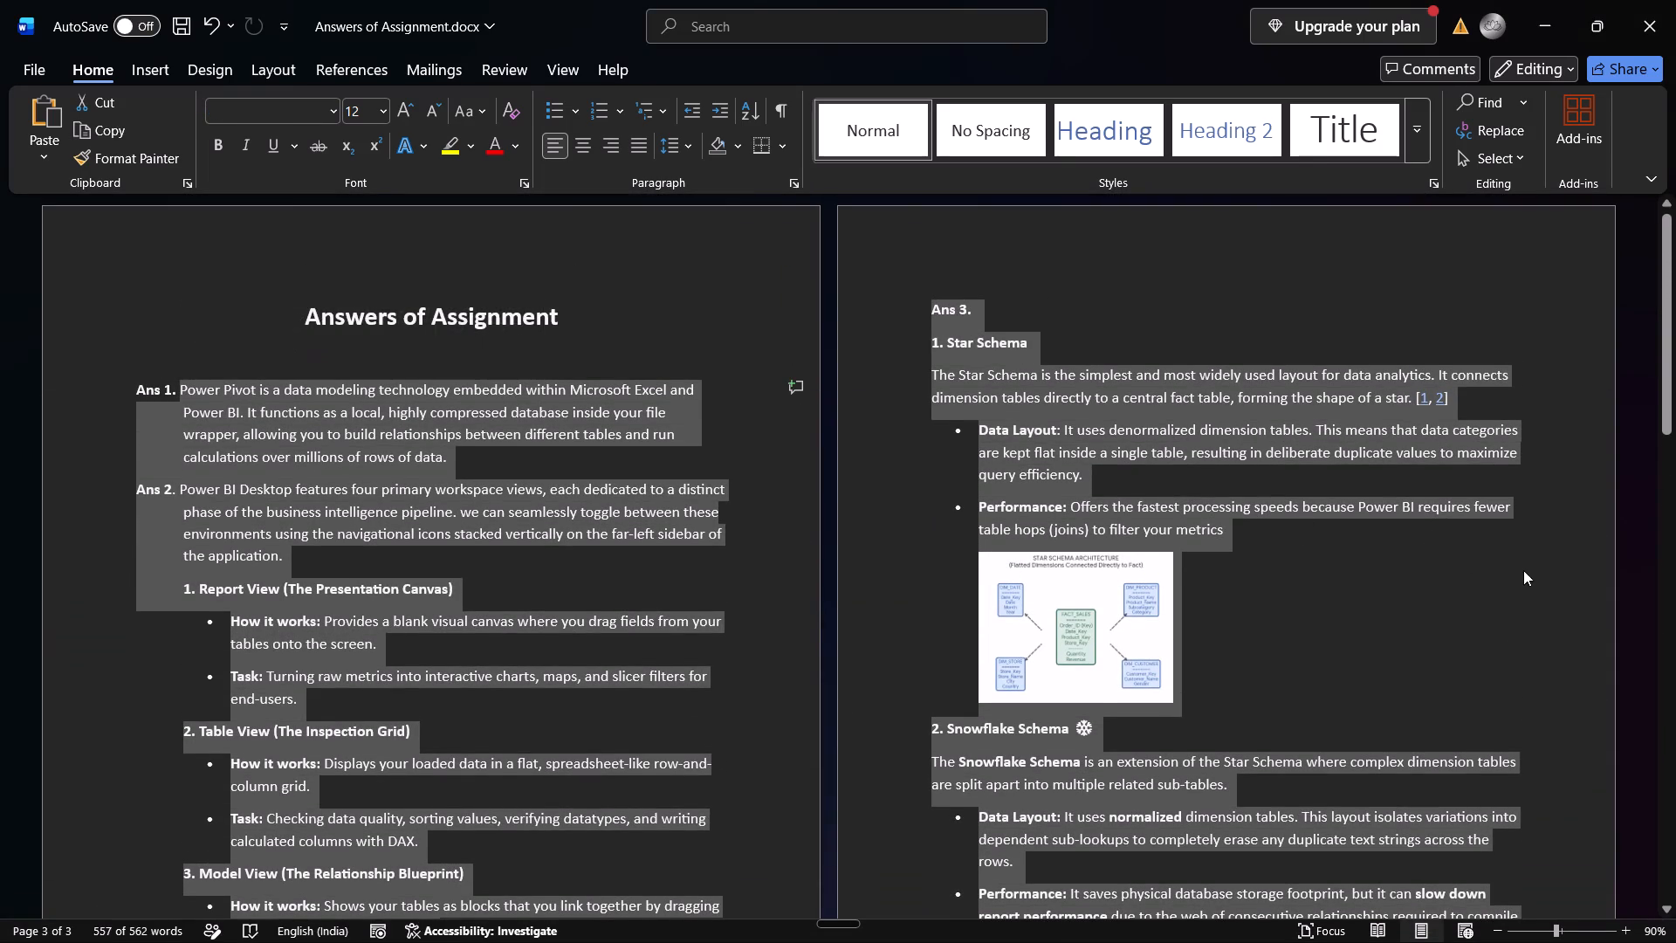
key(BackSpace)
key(BackSpace)
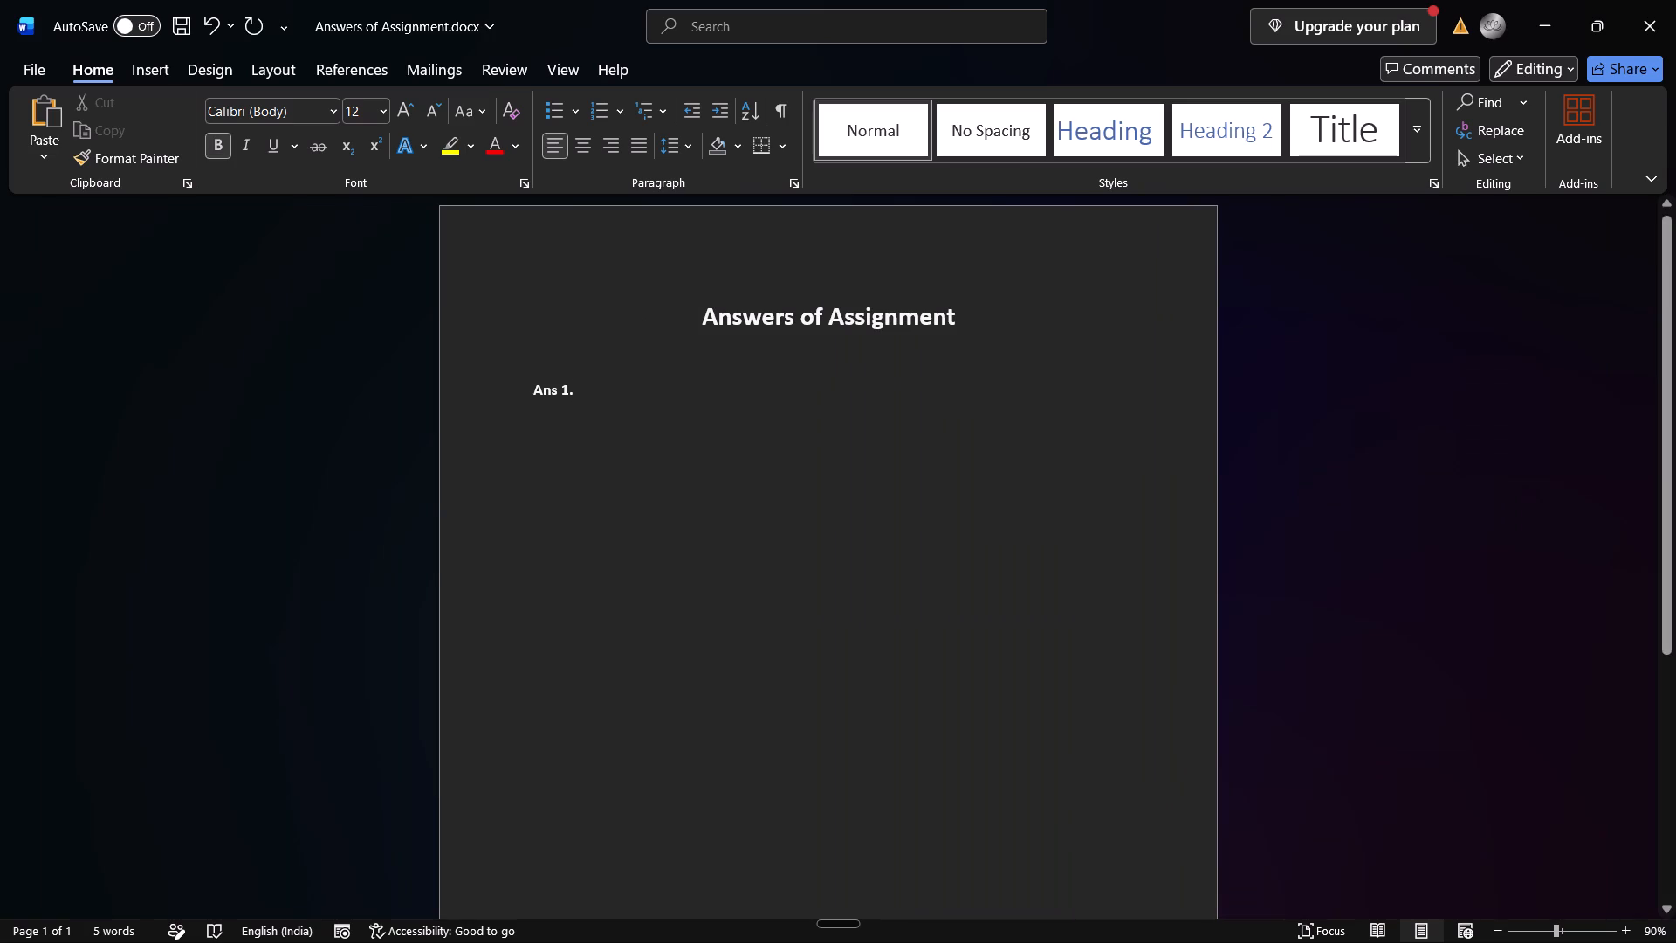
key(space)
Switch back to the untitled report in Power BI Desktop.
key(alt+Tab)
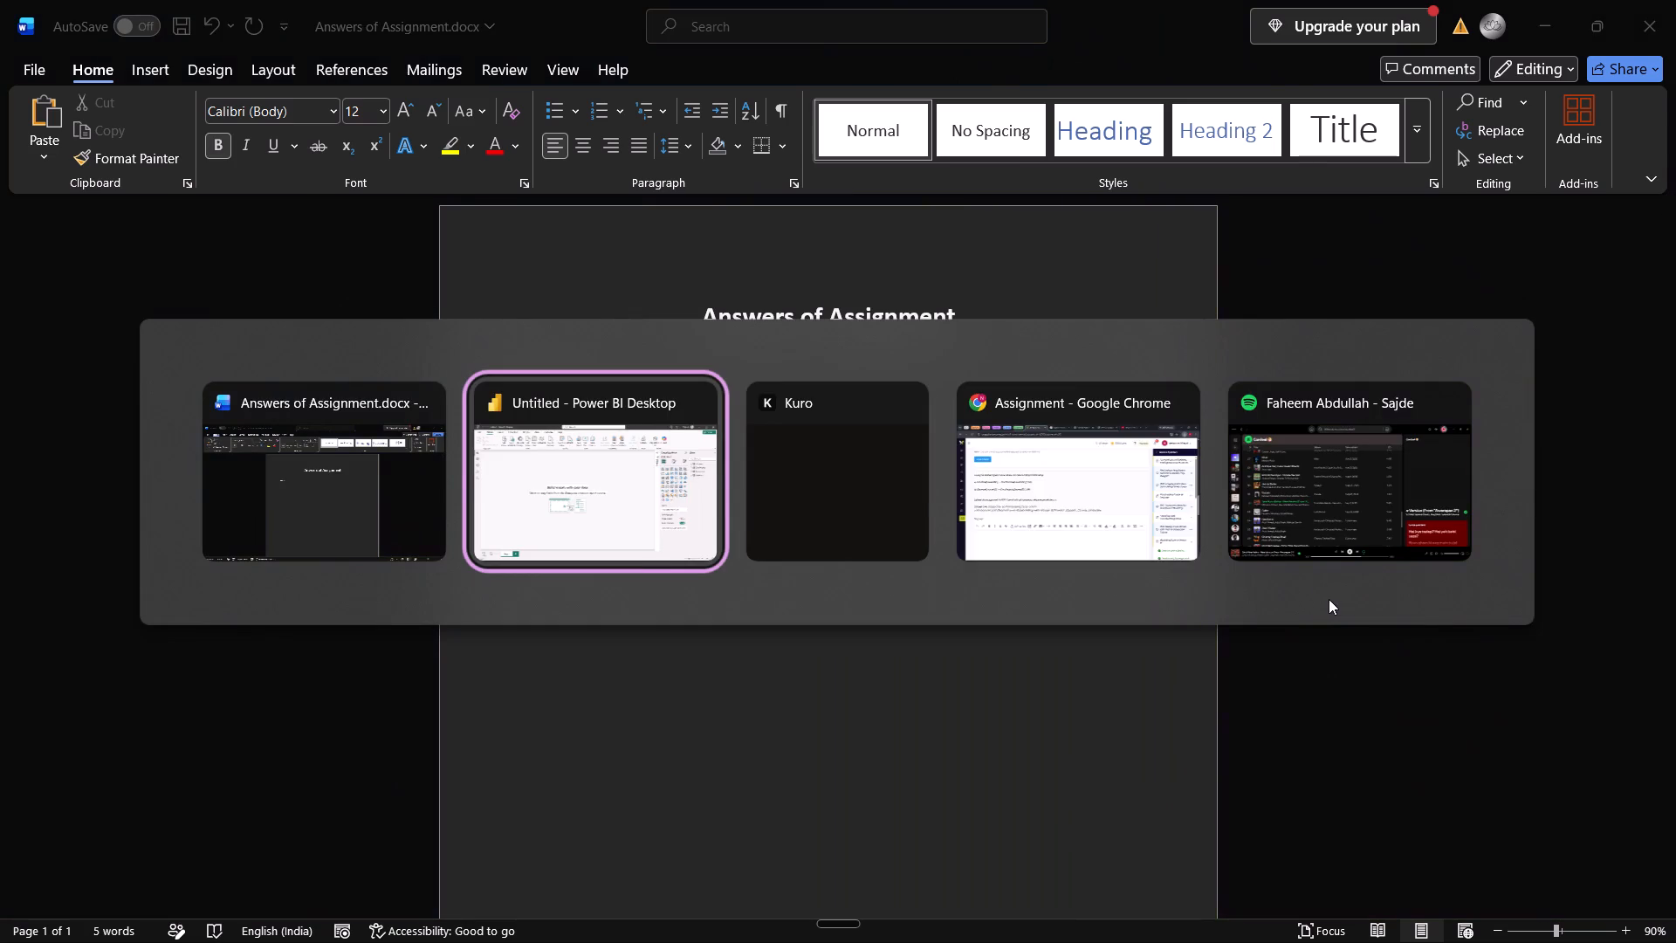
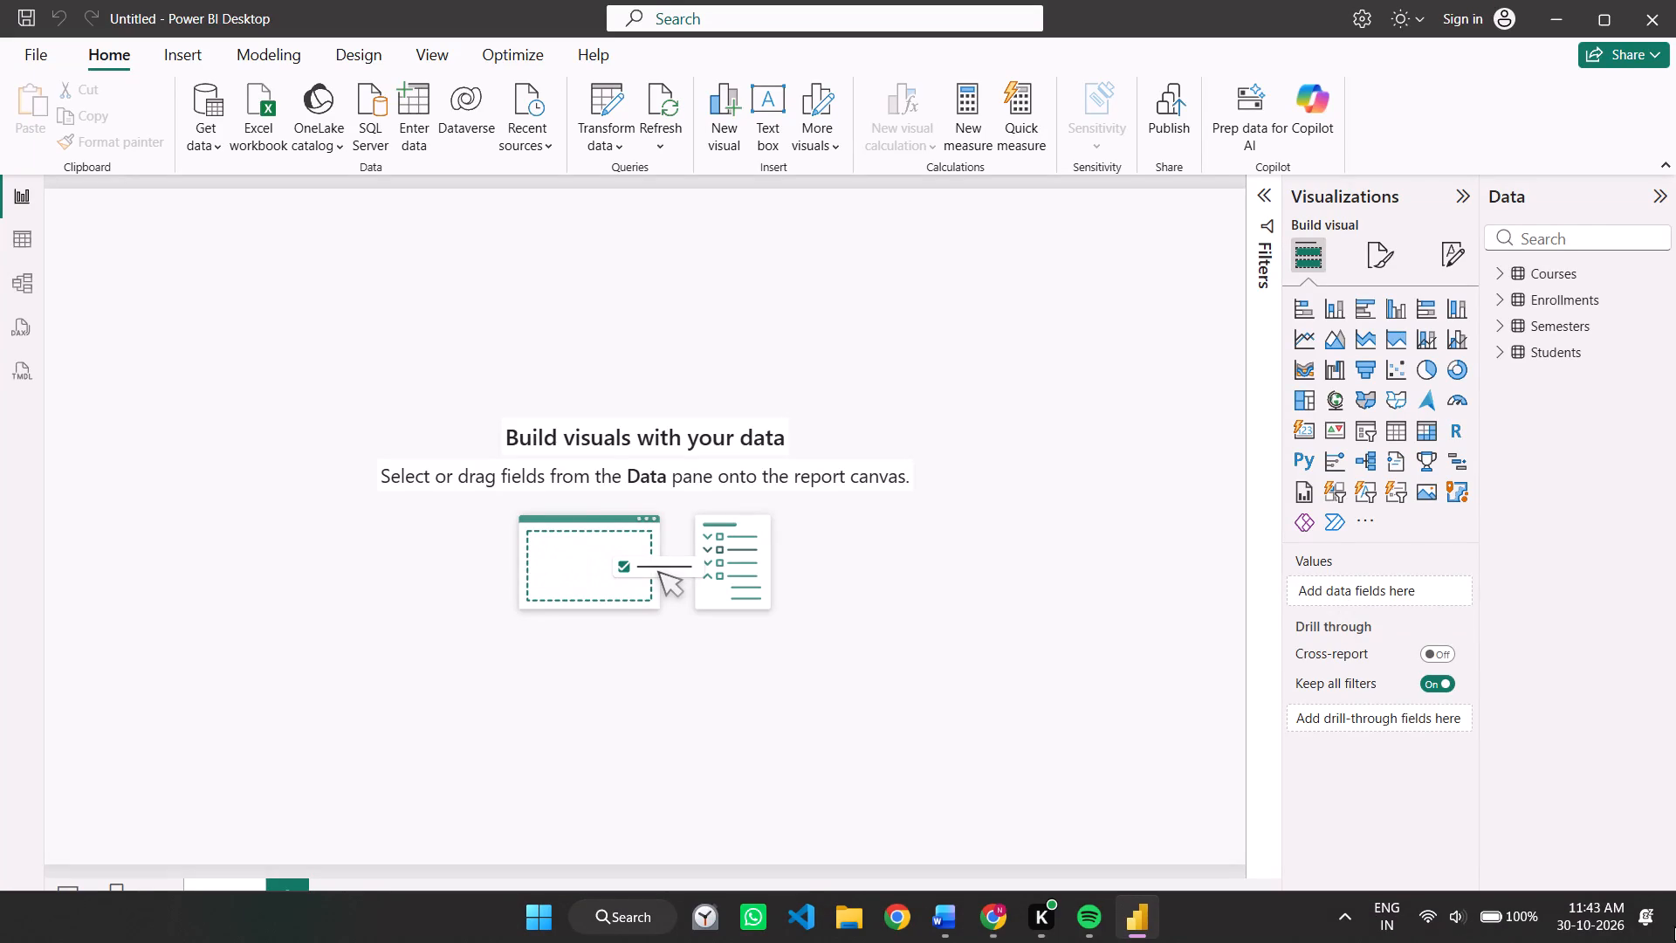
Switch to the Assignment page in Chrome and copy the whole One to Many Relationship question, from its first line through the dataset link.
click(986, 913)
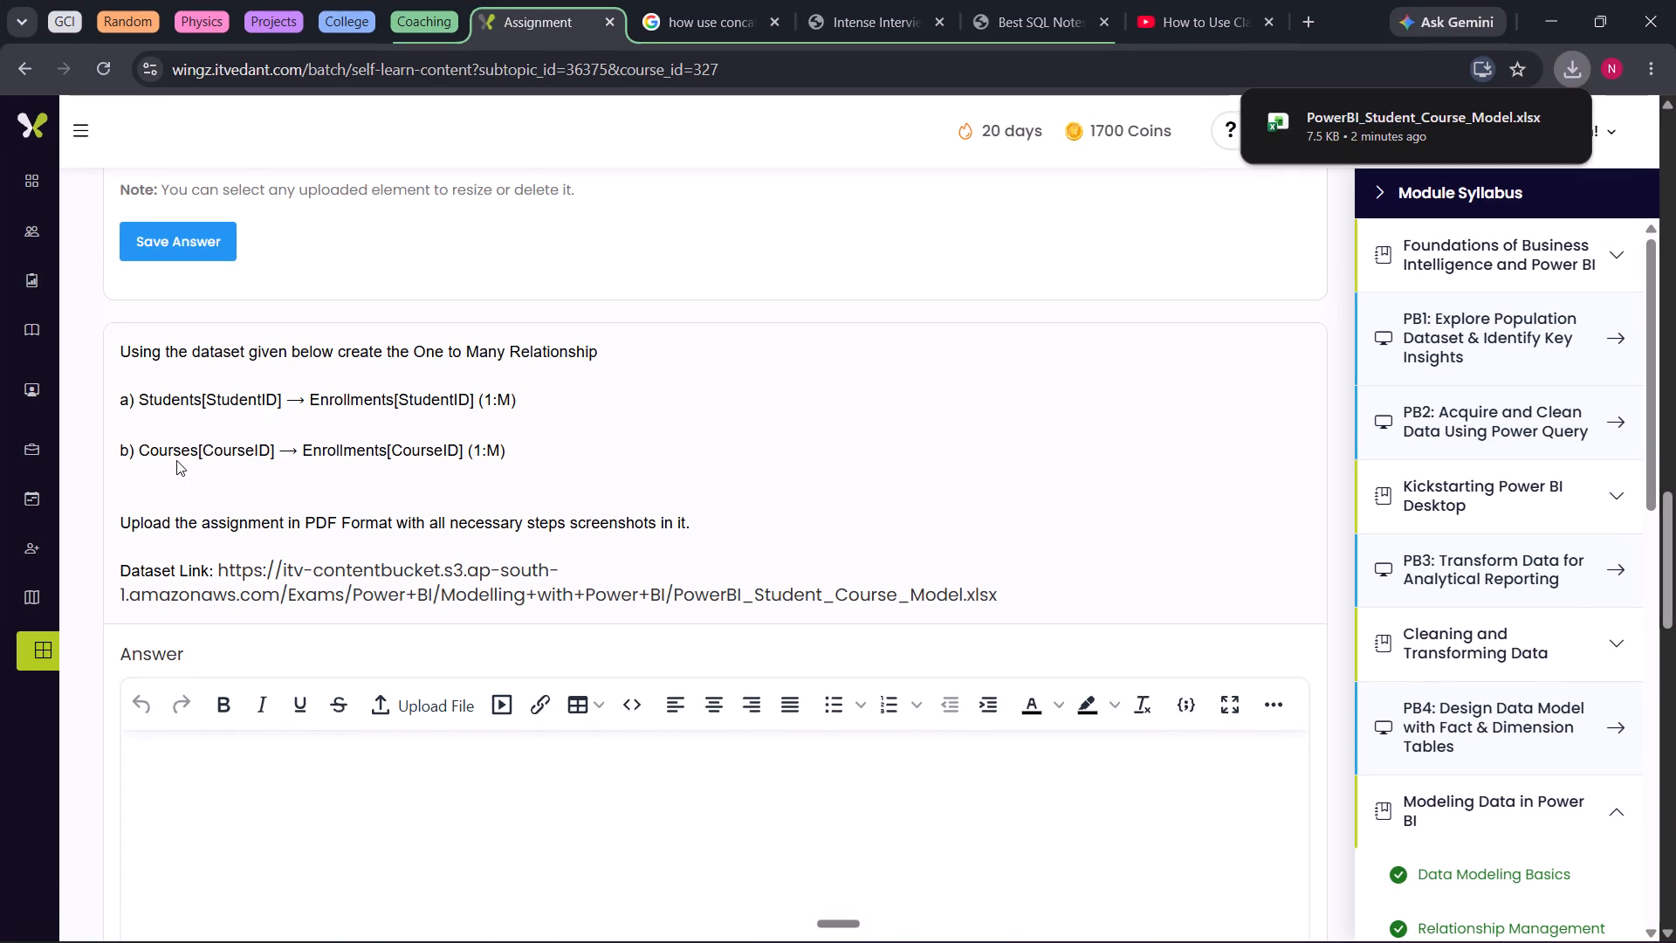
drag(148, 451, 465, 451)
click(546, 448)
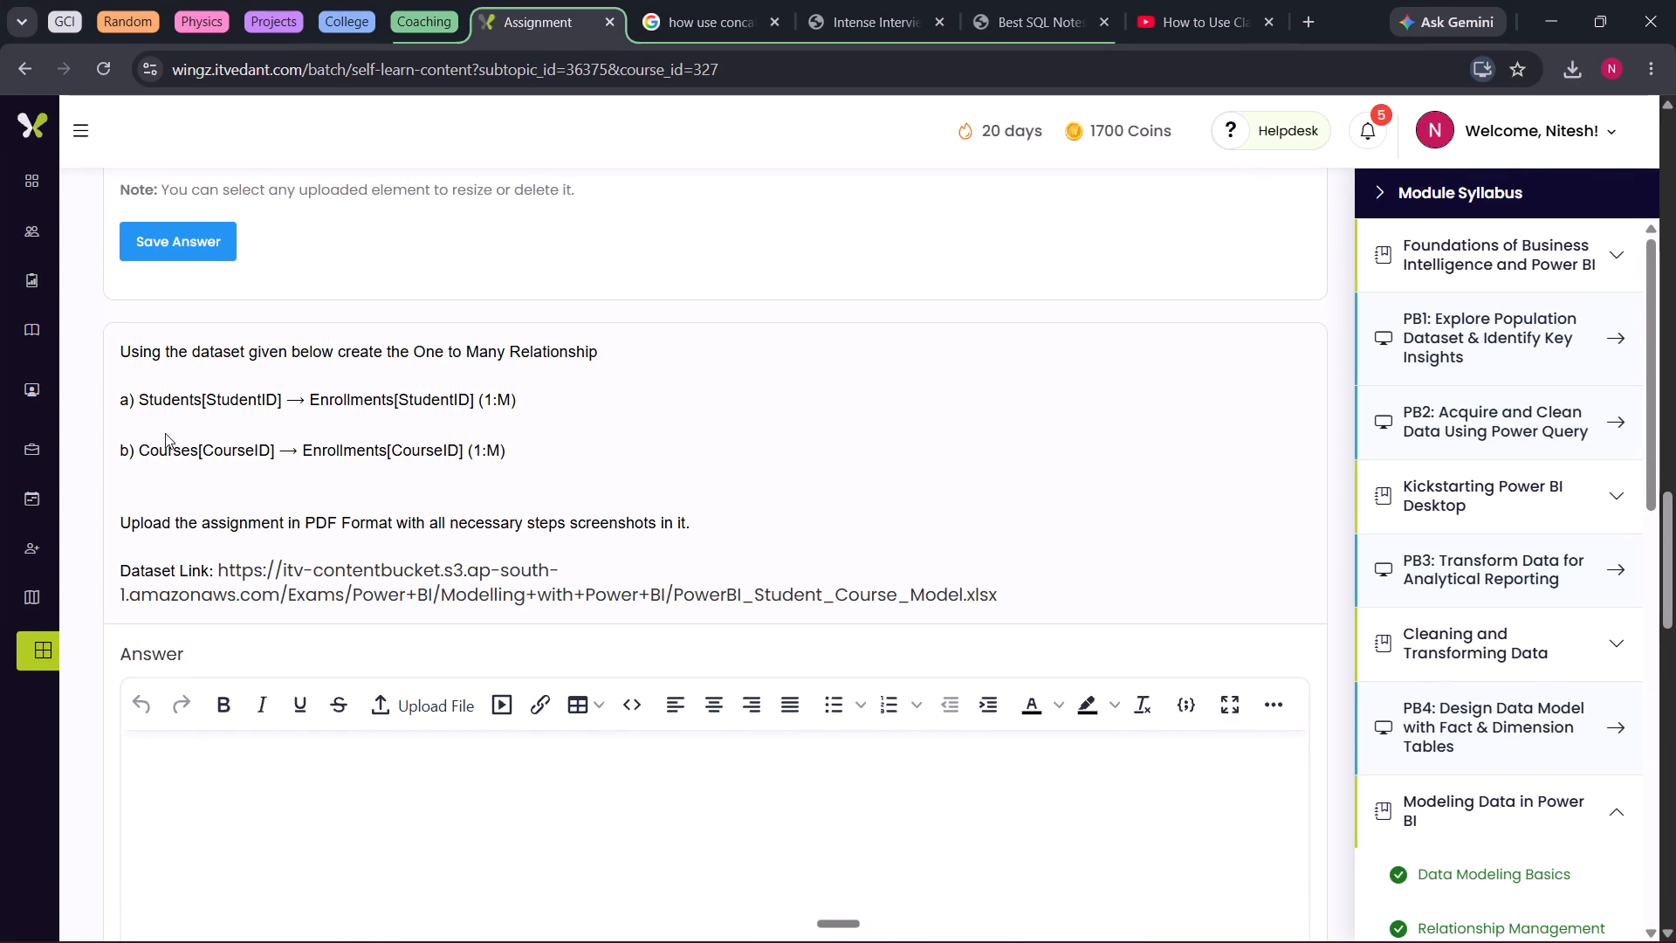
drag(117, 349, 714, 538)
key(ctrl+c)
click(235, 344)
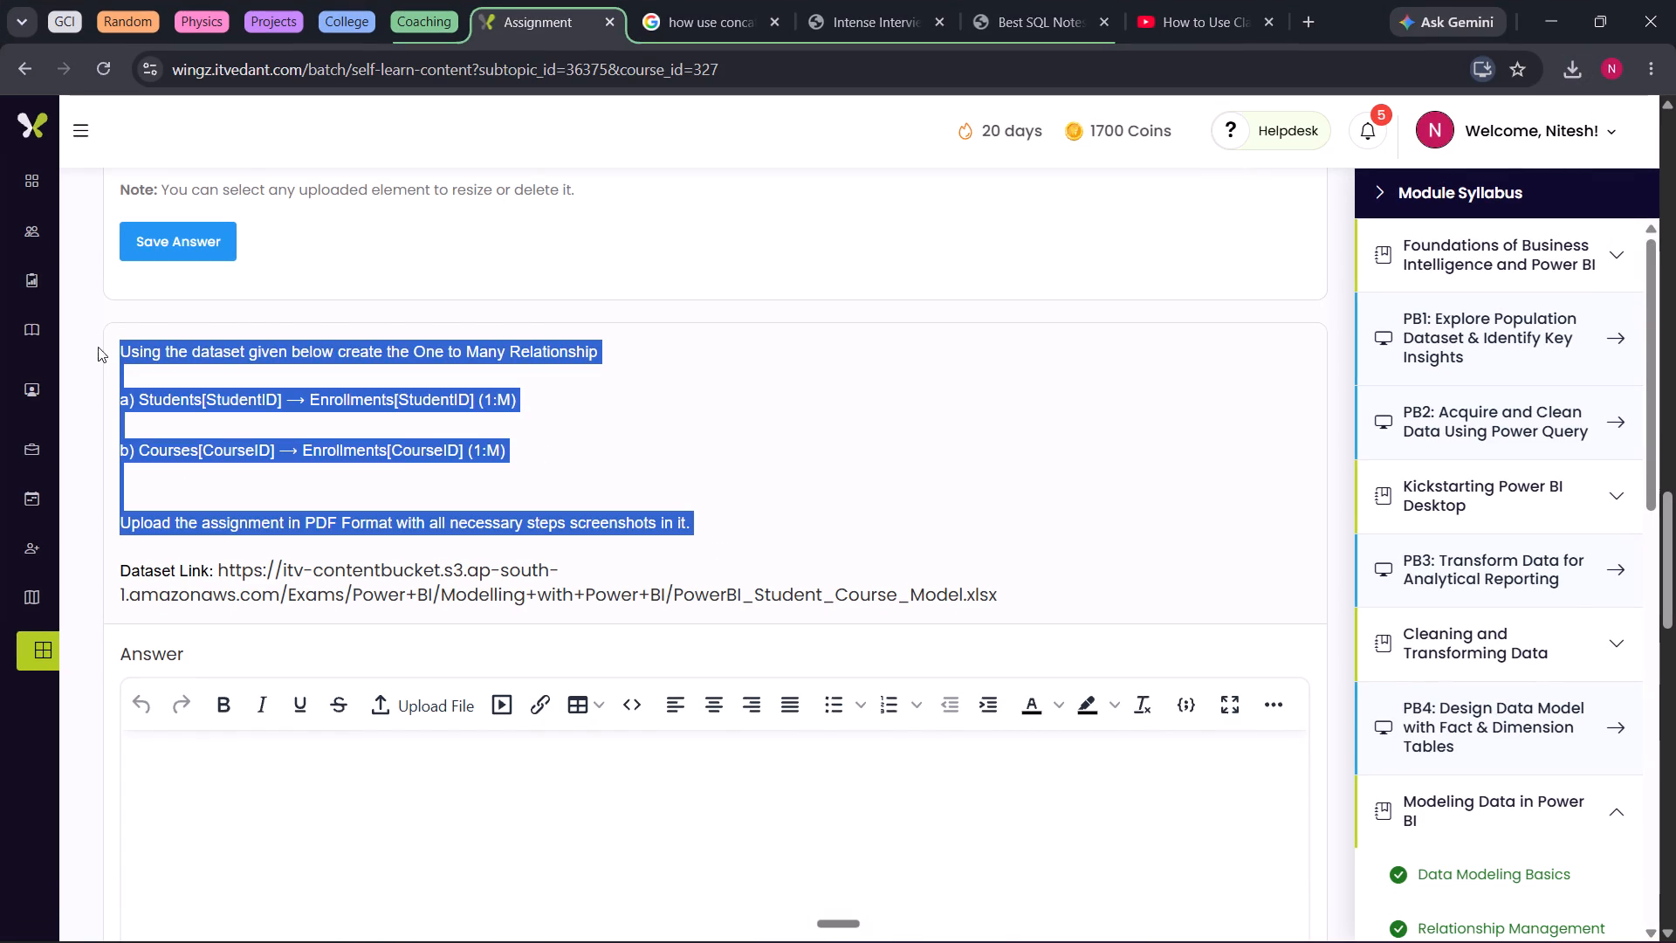
click(118, 352)
drag(119, 349, 1066, 600)
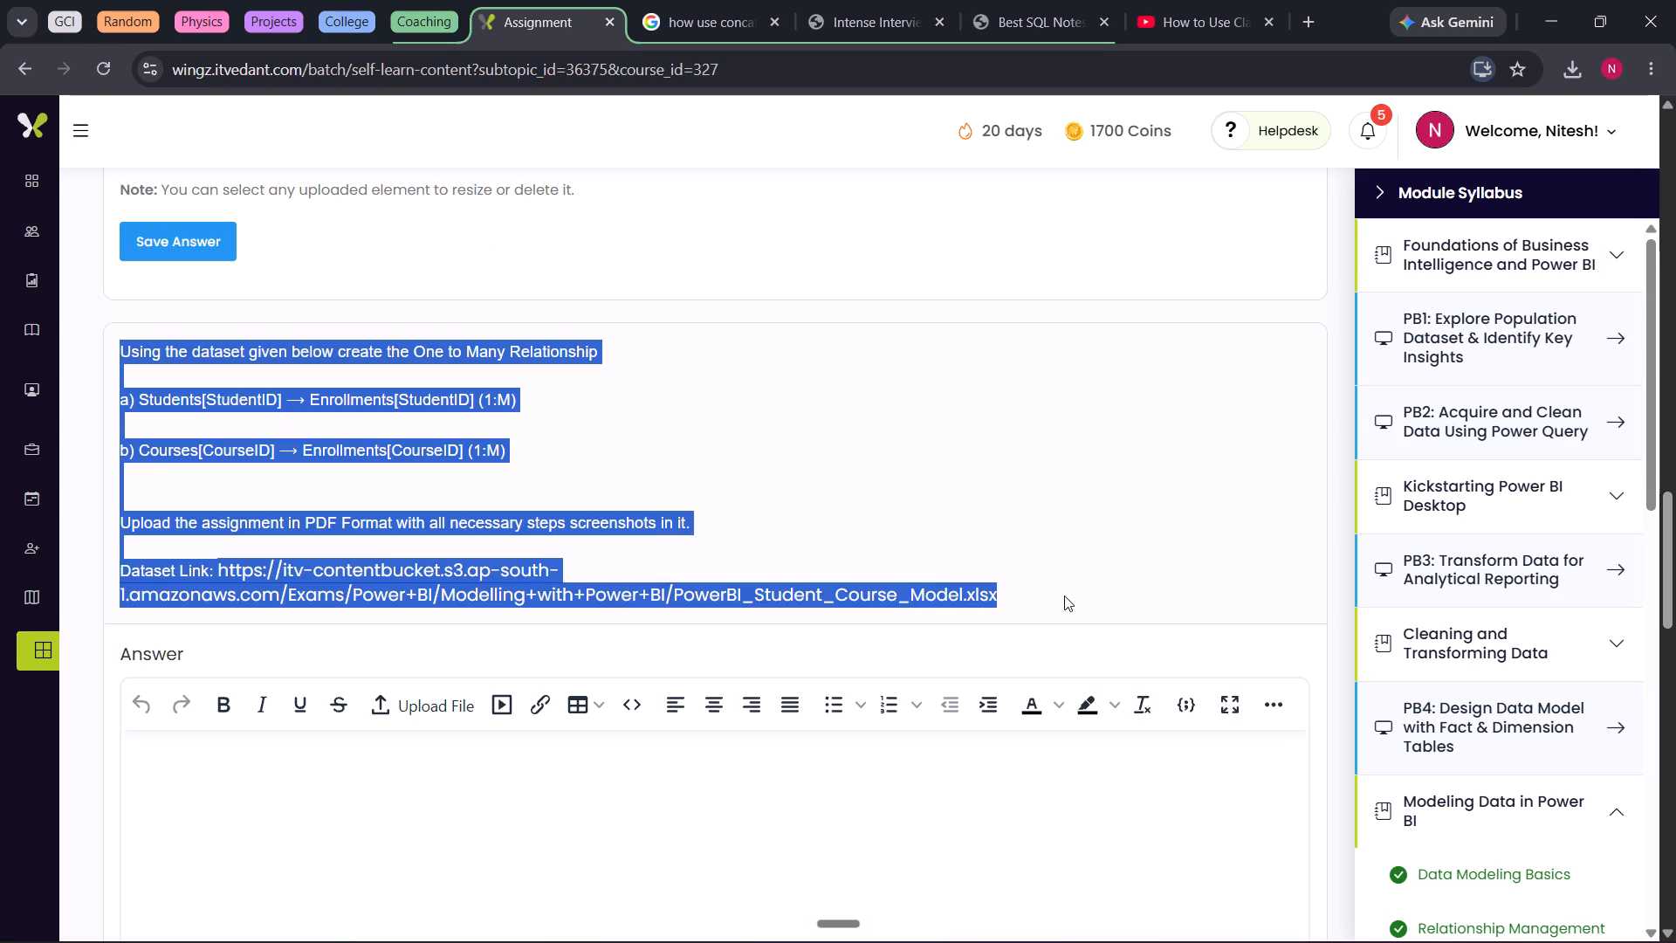
key(ctrl+c)
Ask Google AI Mode the copied relationship question, including the dataset link, in the existing Power BI conversation.
click(706, 0)
click(367, 836)
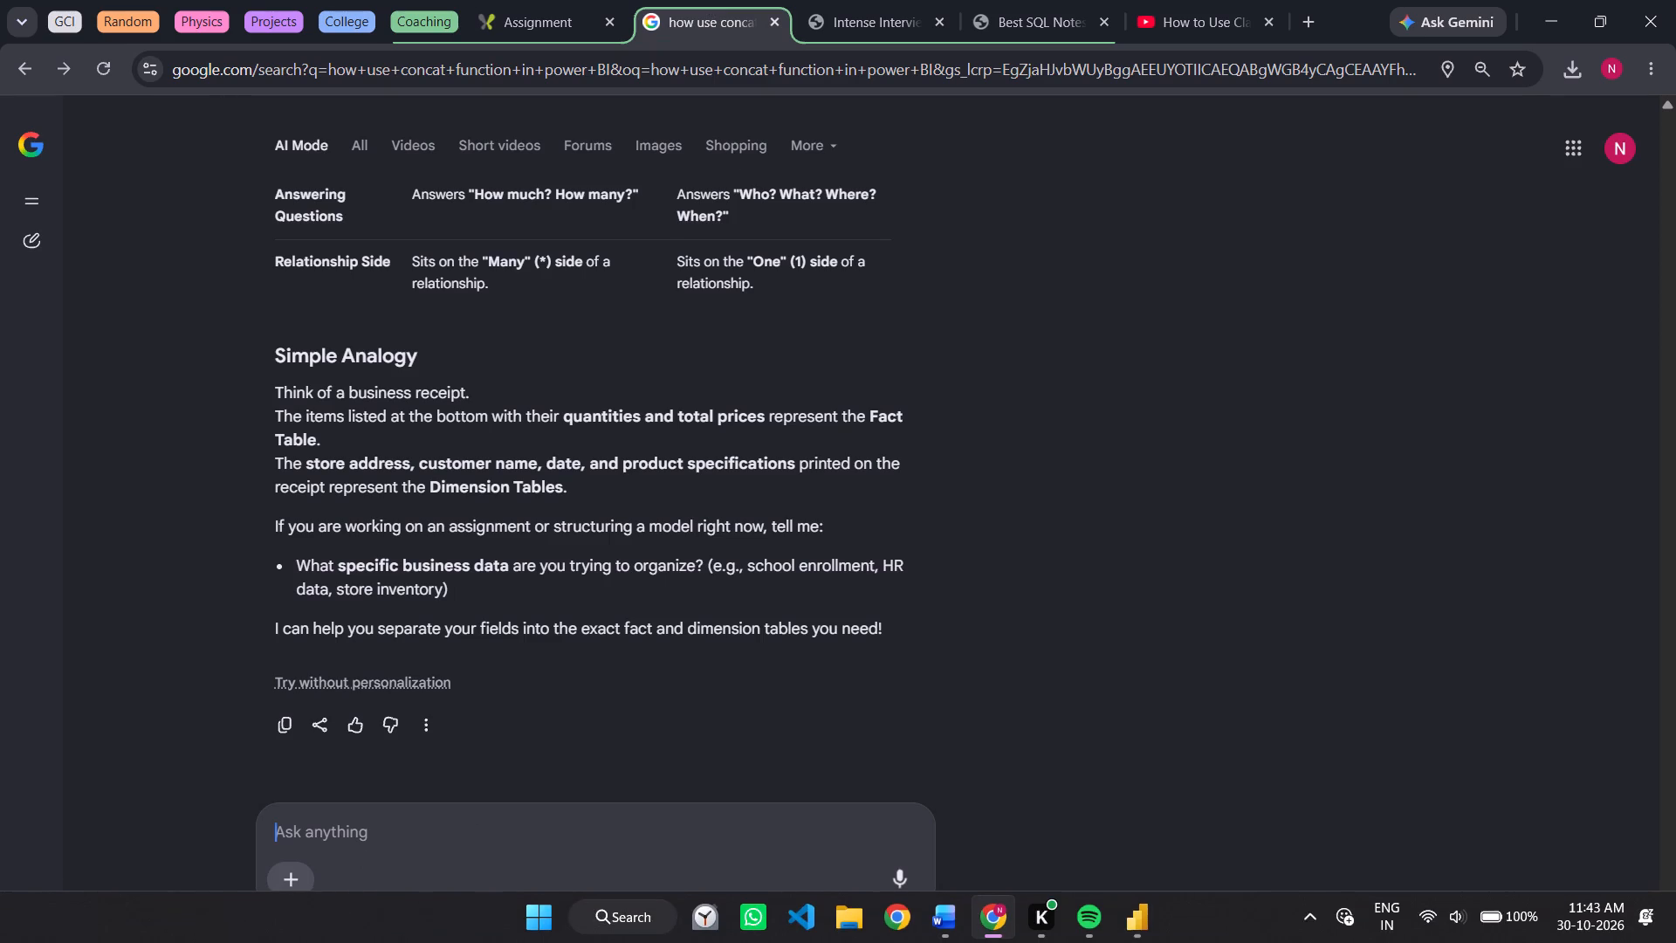
key(ctrl+v)
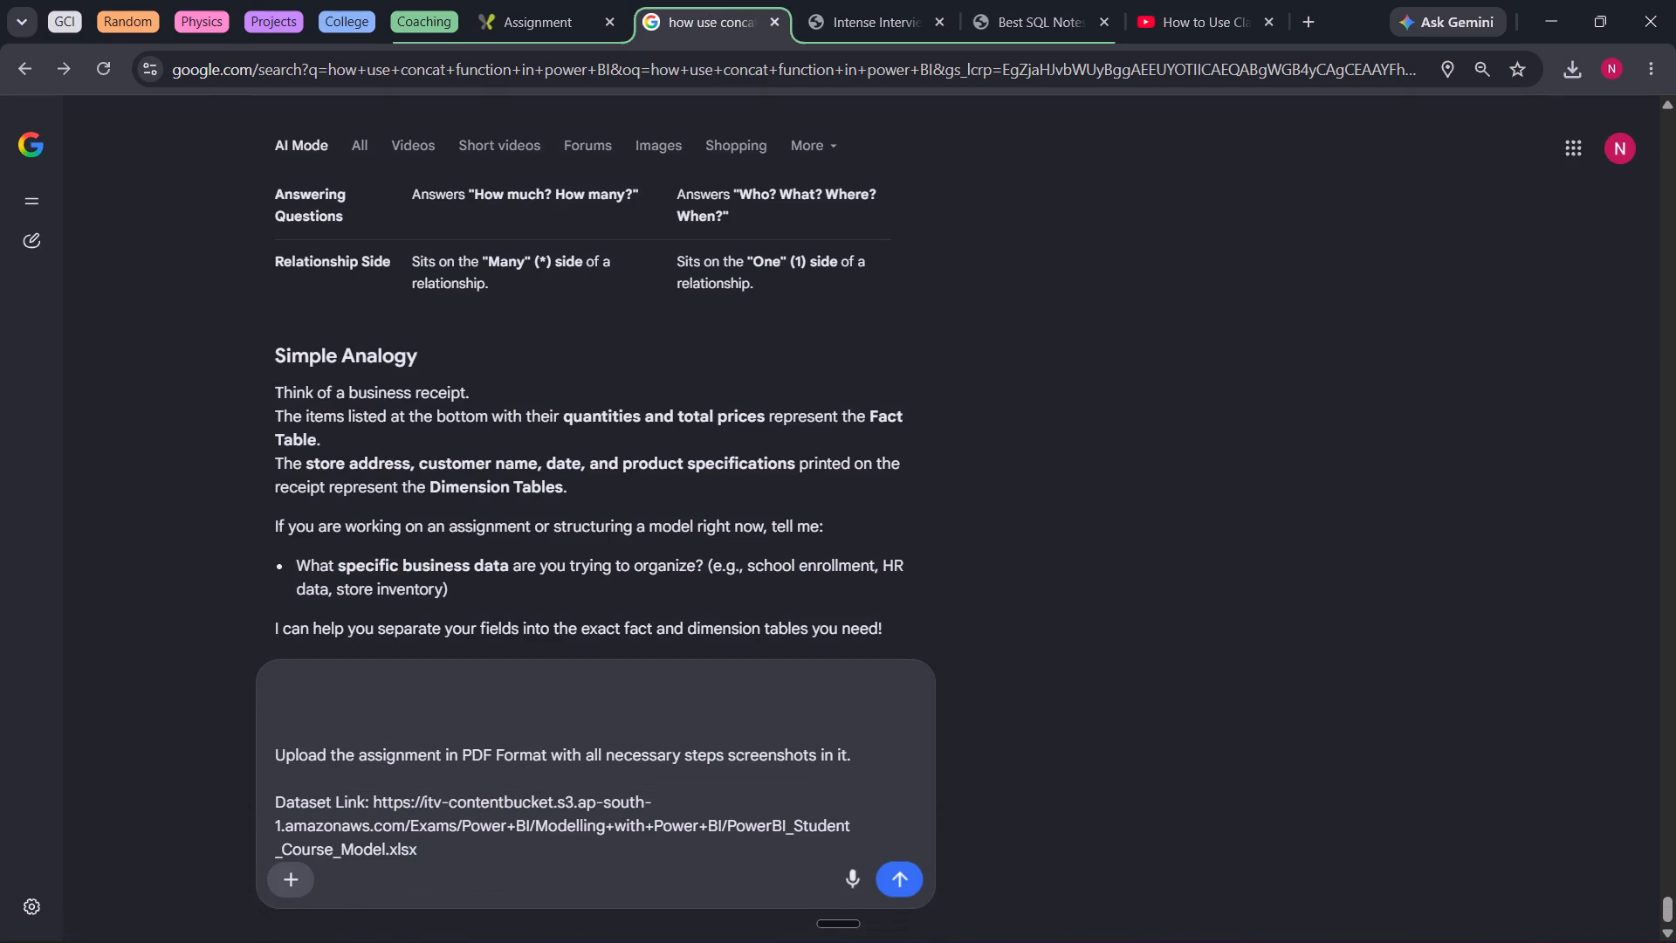
key(Return)
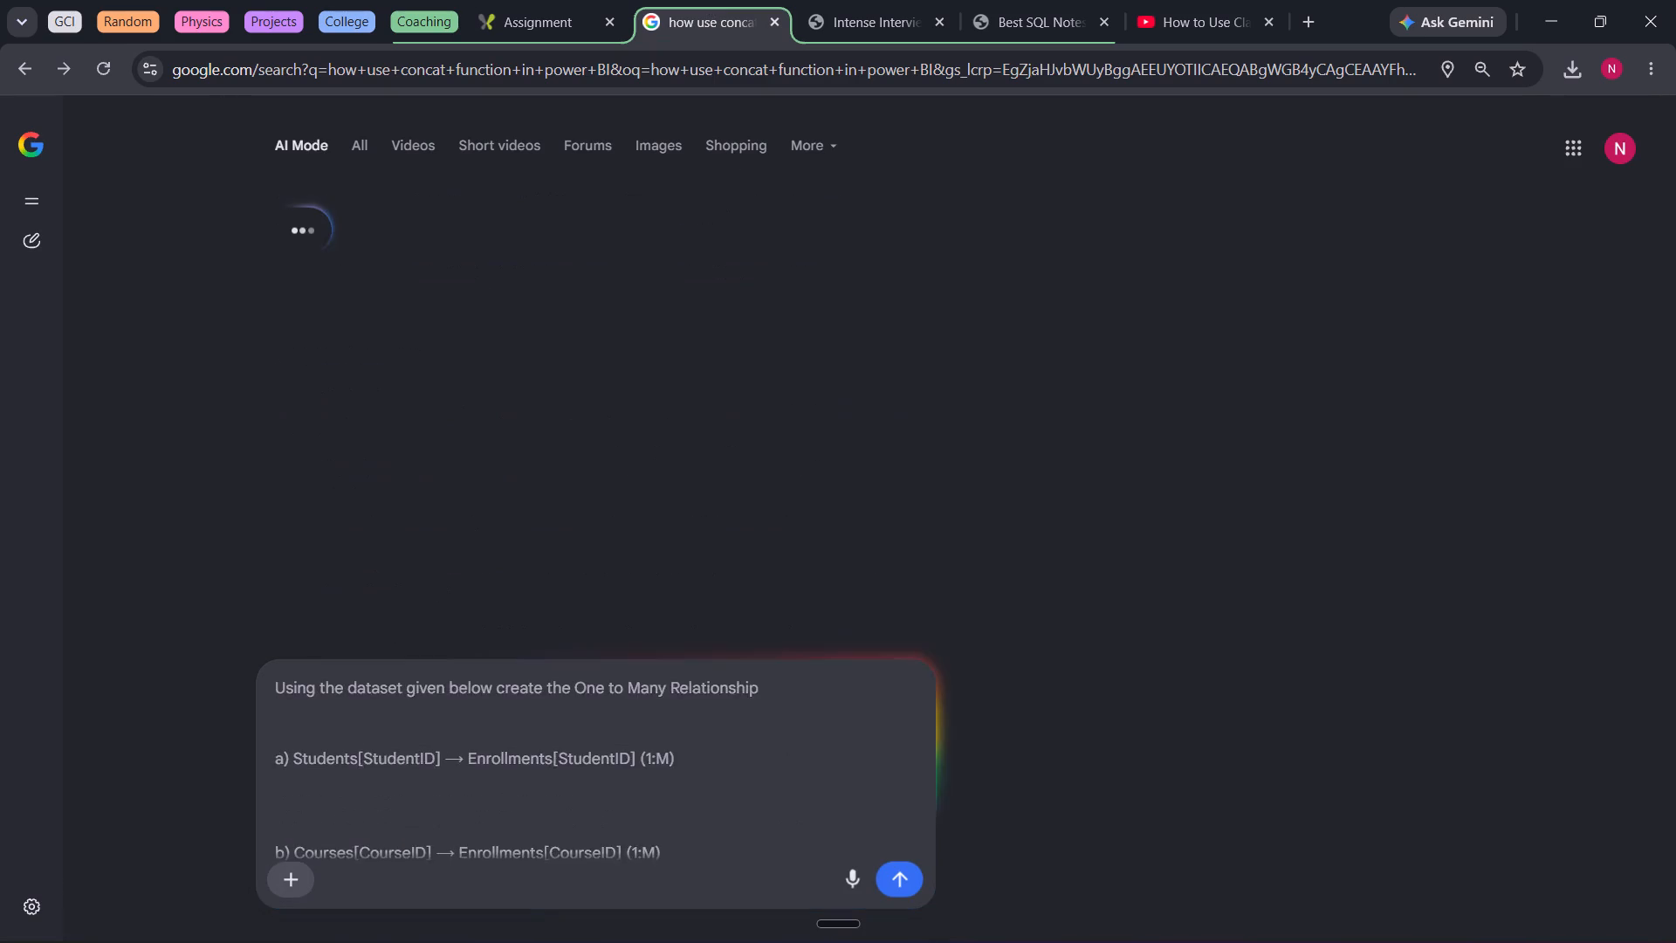
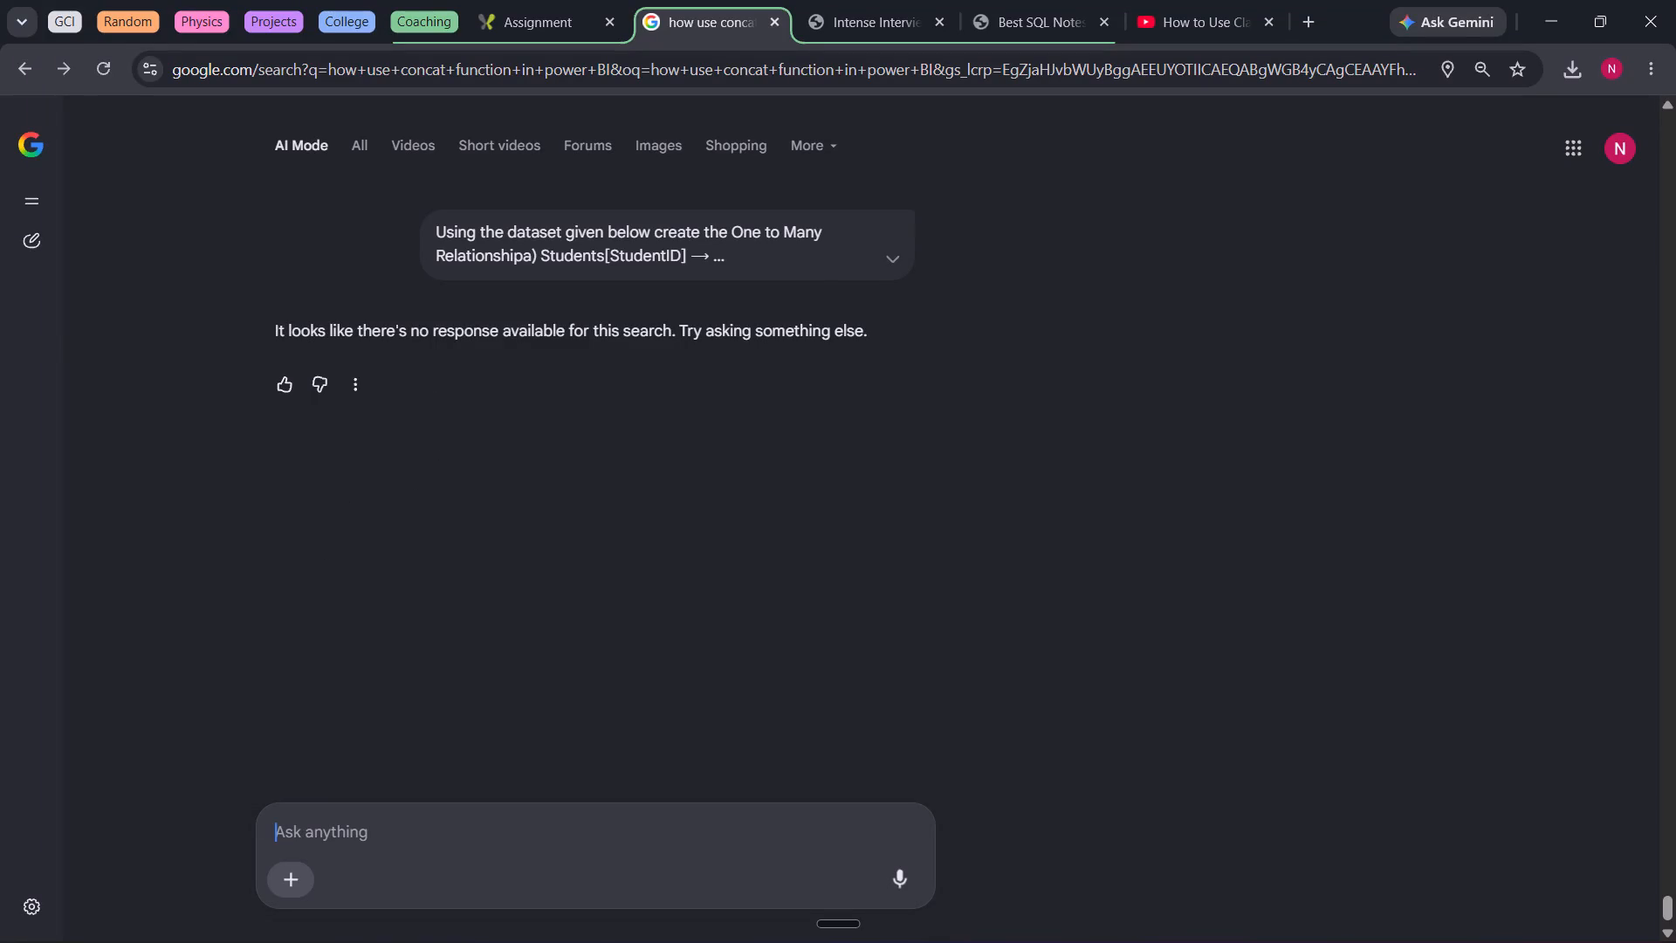
Expand the submitted relationship question in the AI conversation and check it against the original question on the Assignment page.
scroll(525, 329, up, 1)
click(847, 355)
click(886, 360)
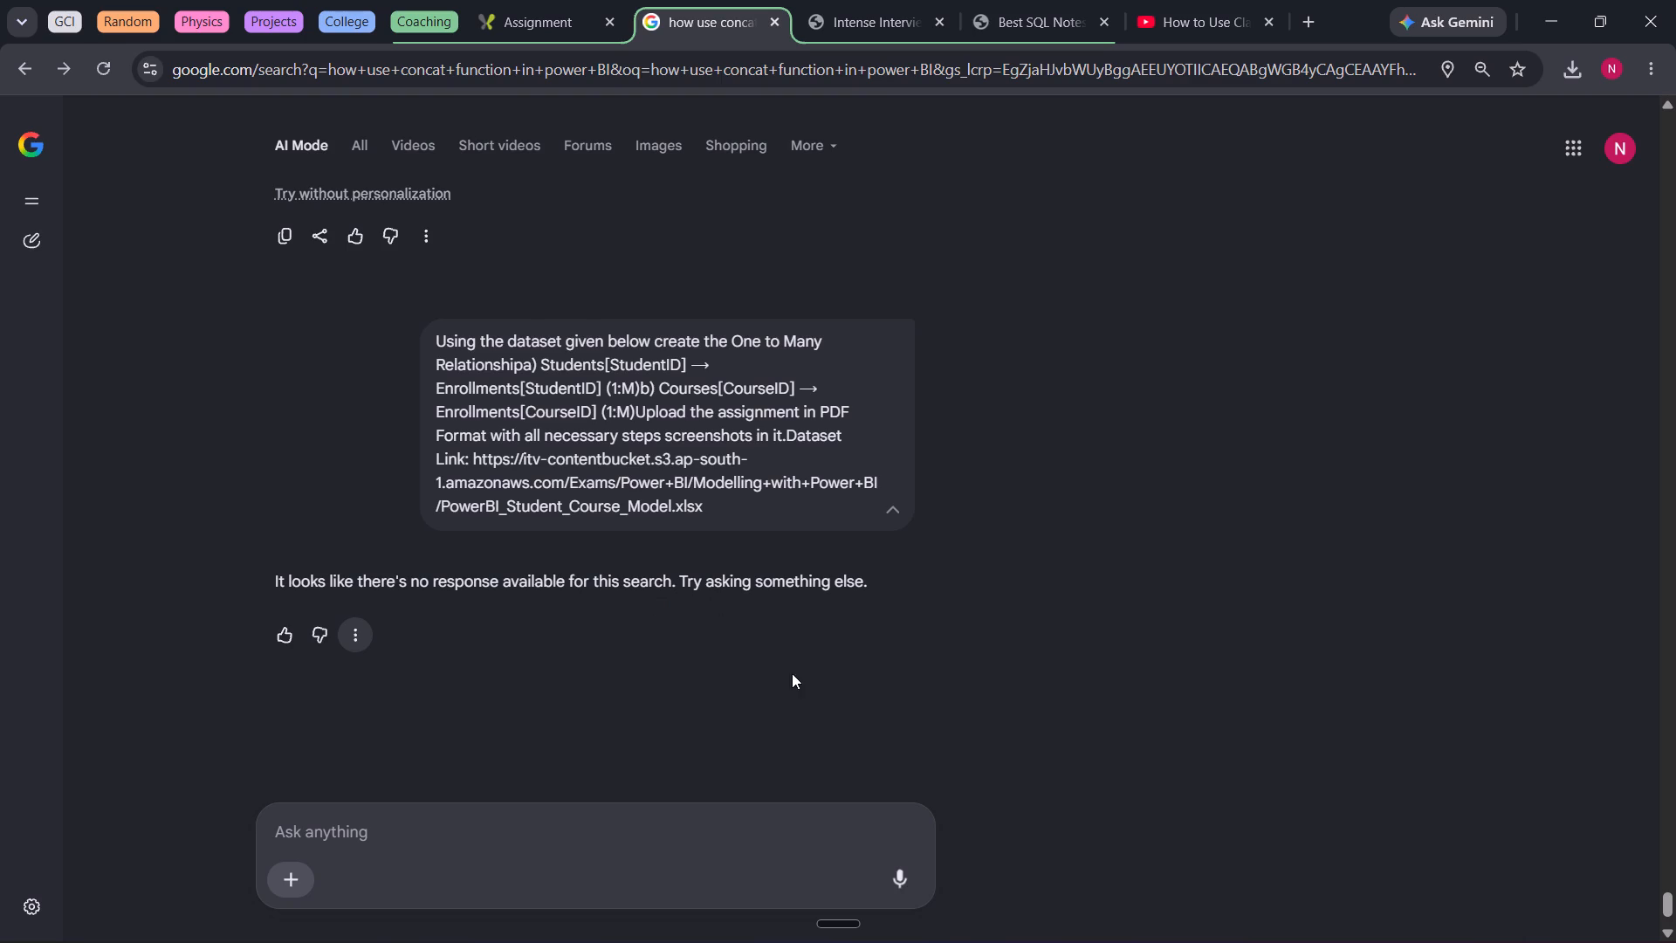
click(563, 0)
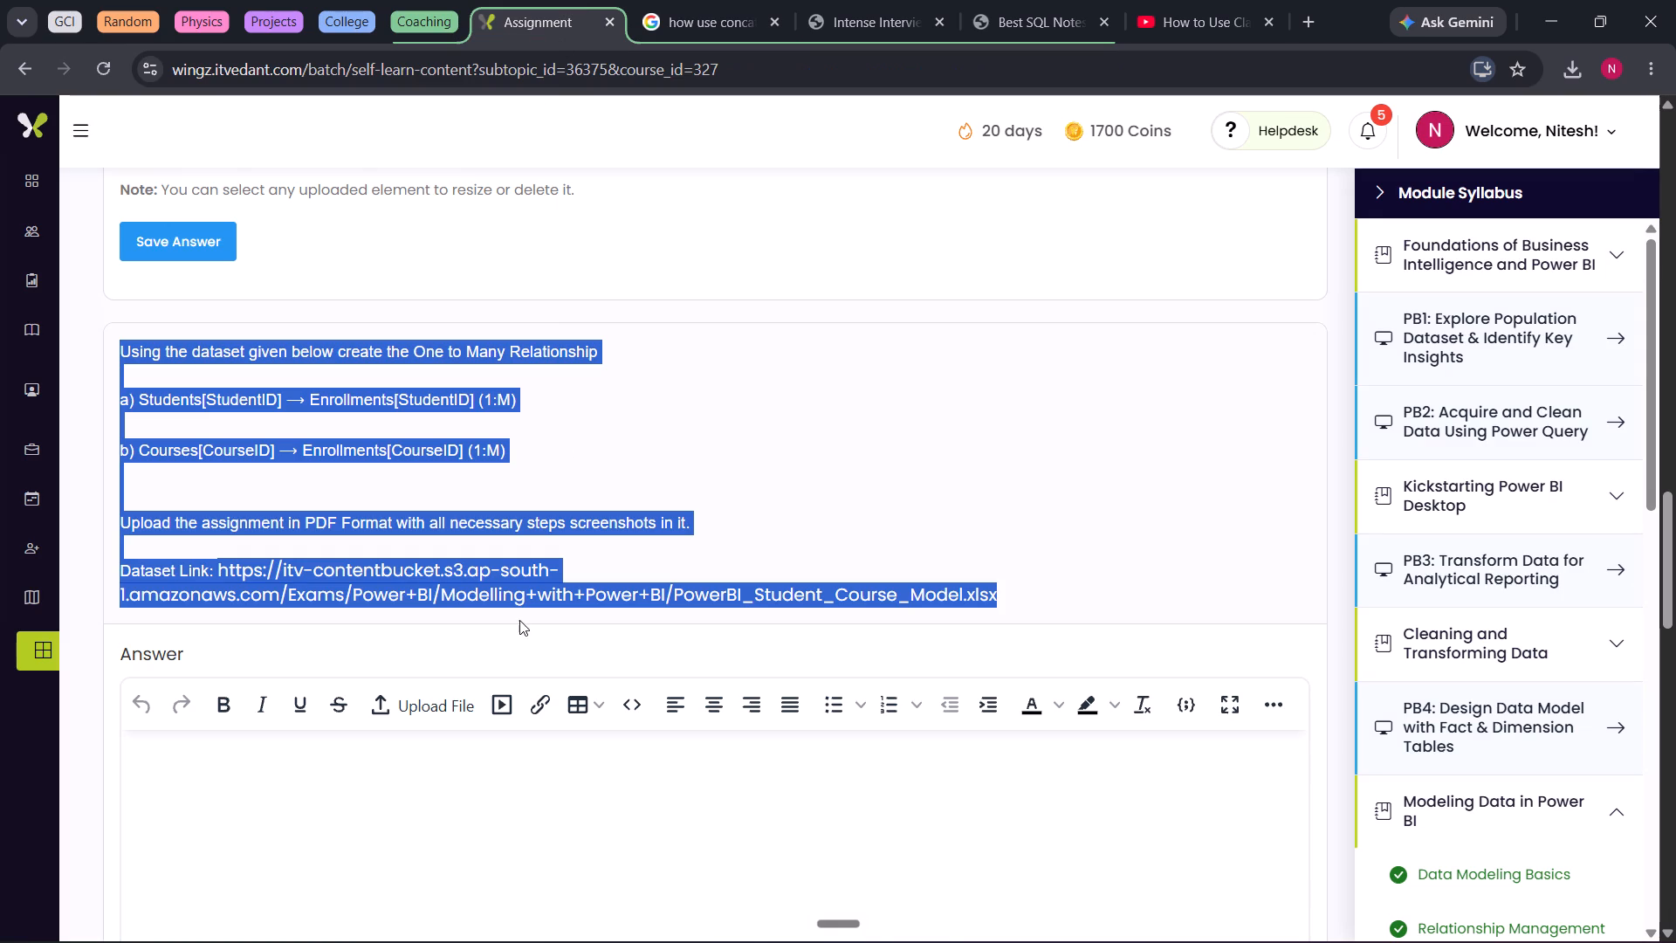
click(555, 465)
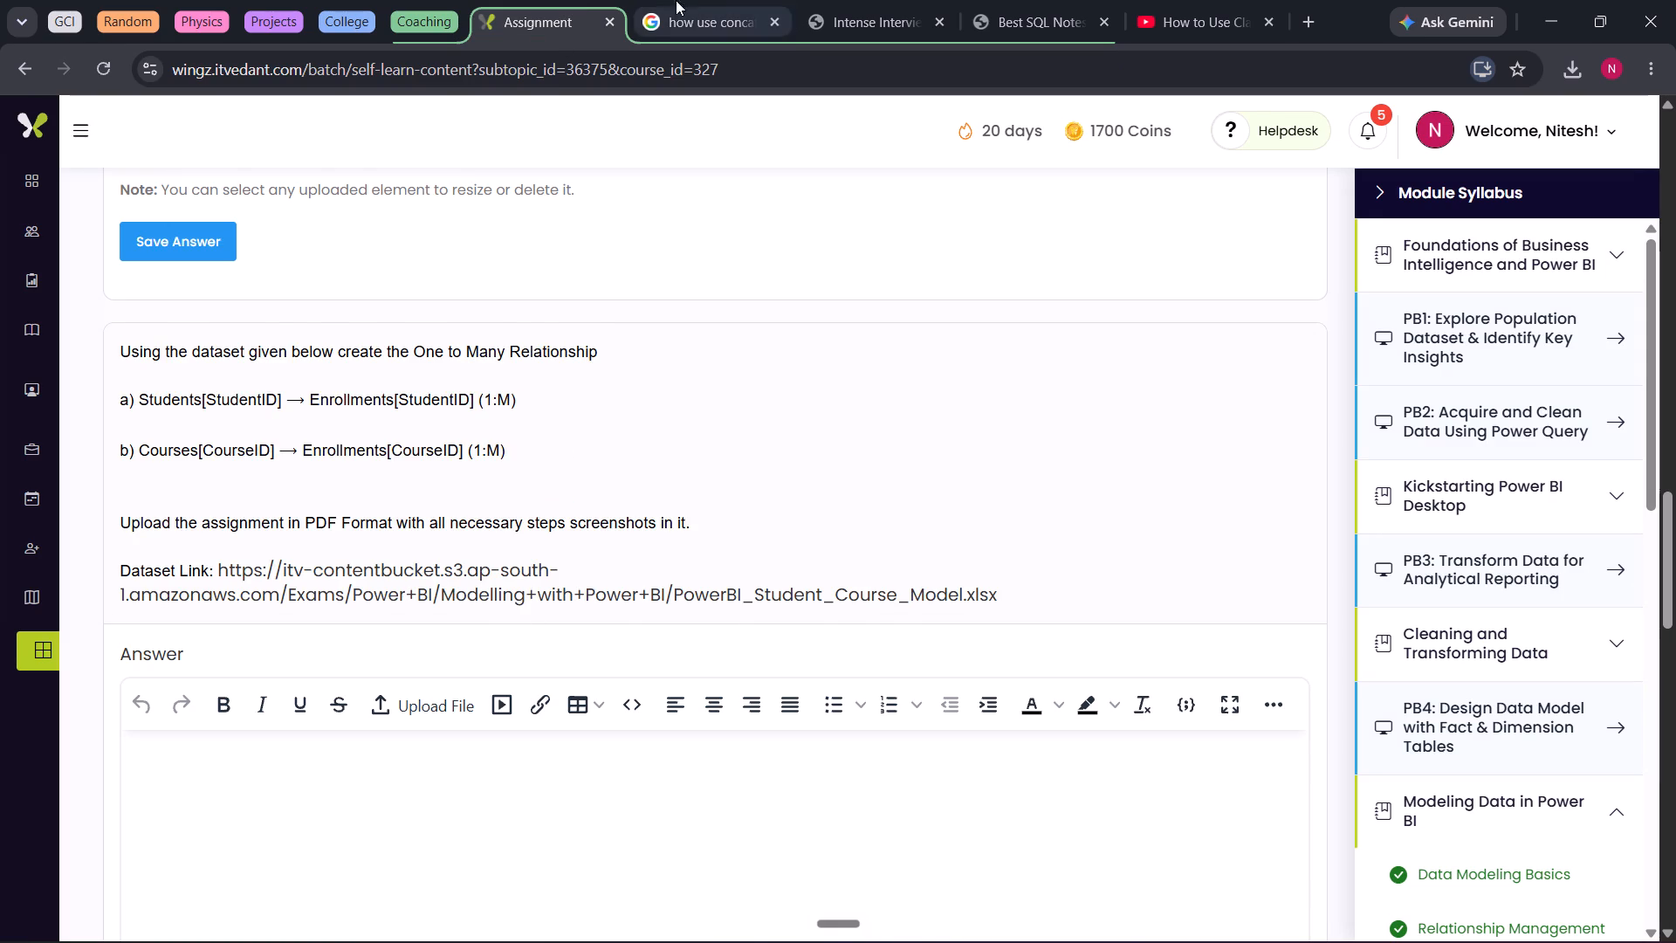
Return to the Google AI Mode conversation and send the follow-up "so how to make relations give steps".
click(722, 0)
click(458, 829)
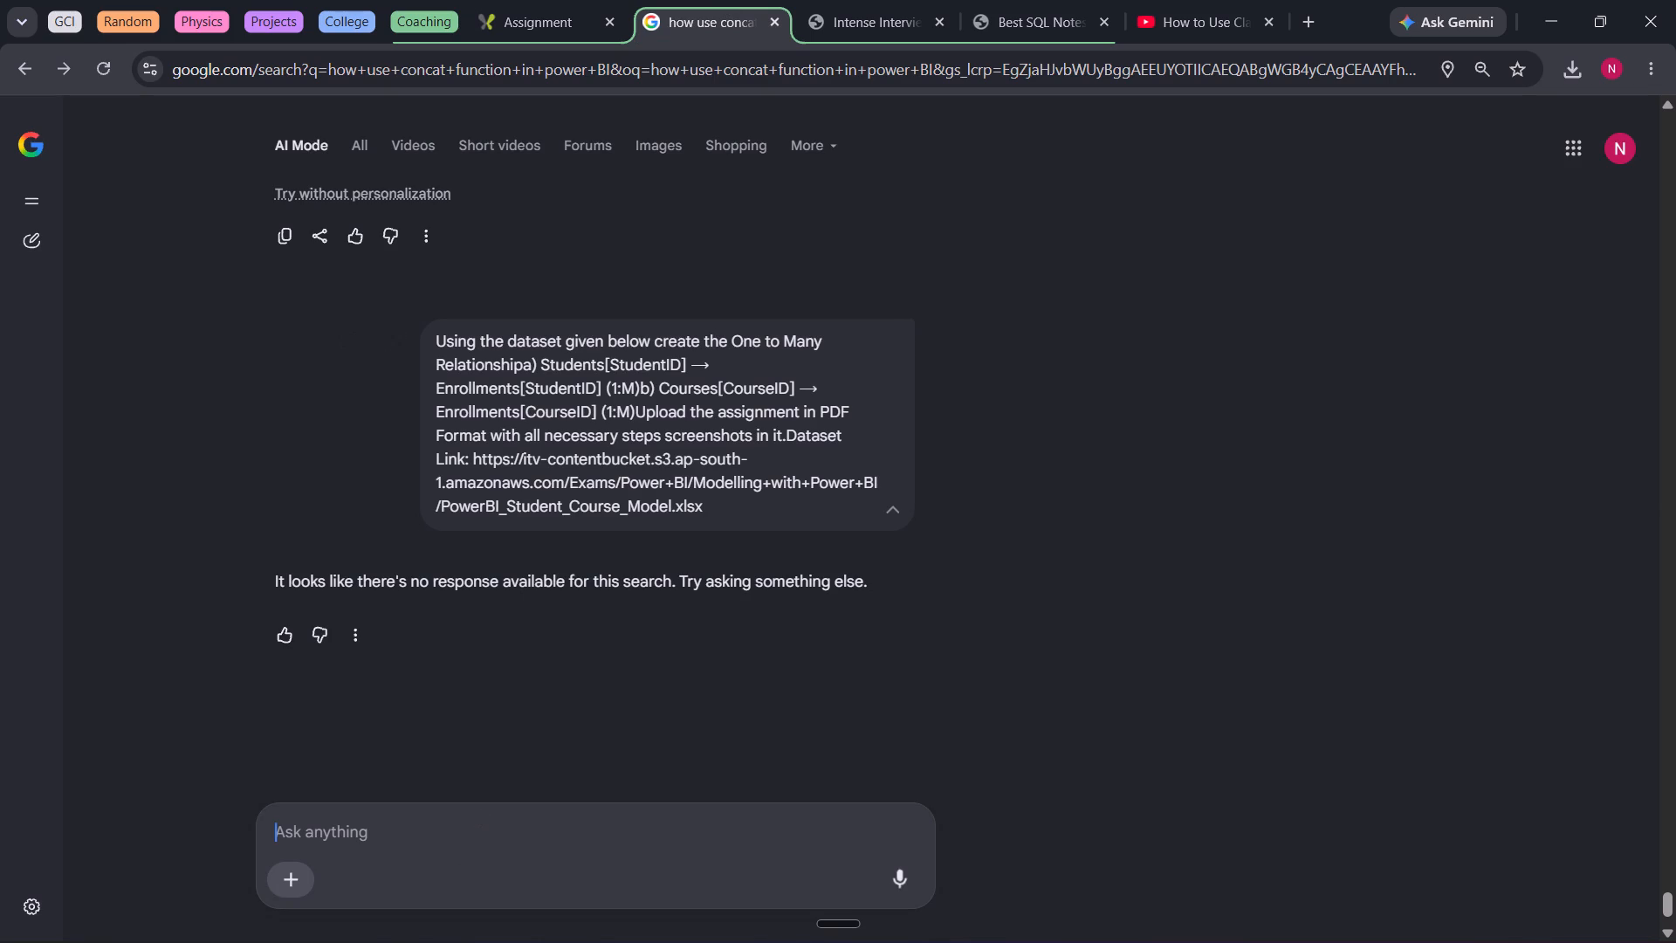
text(so hw o)
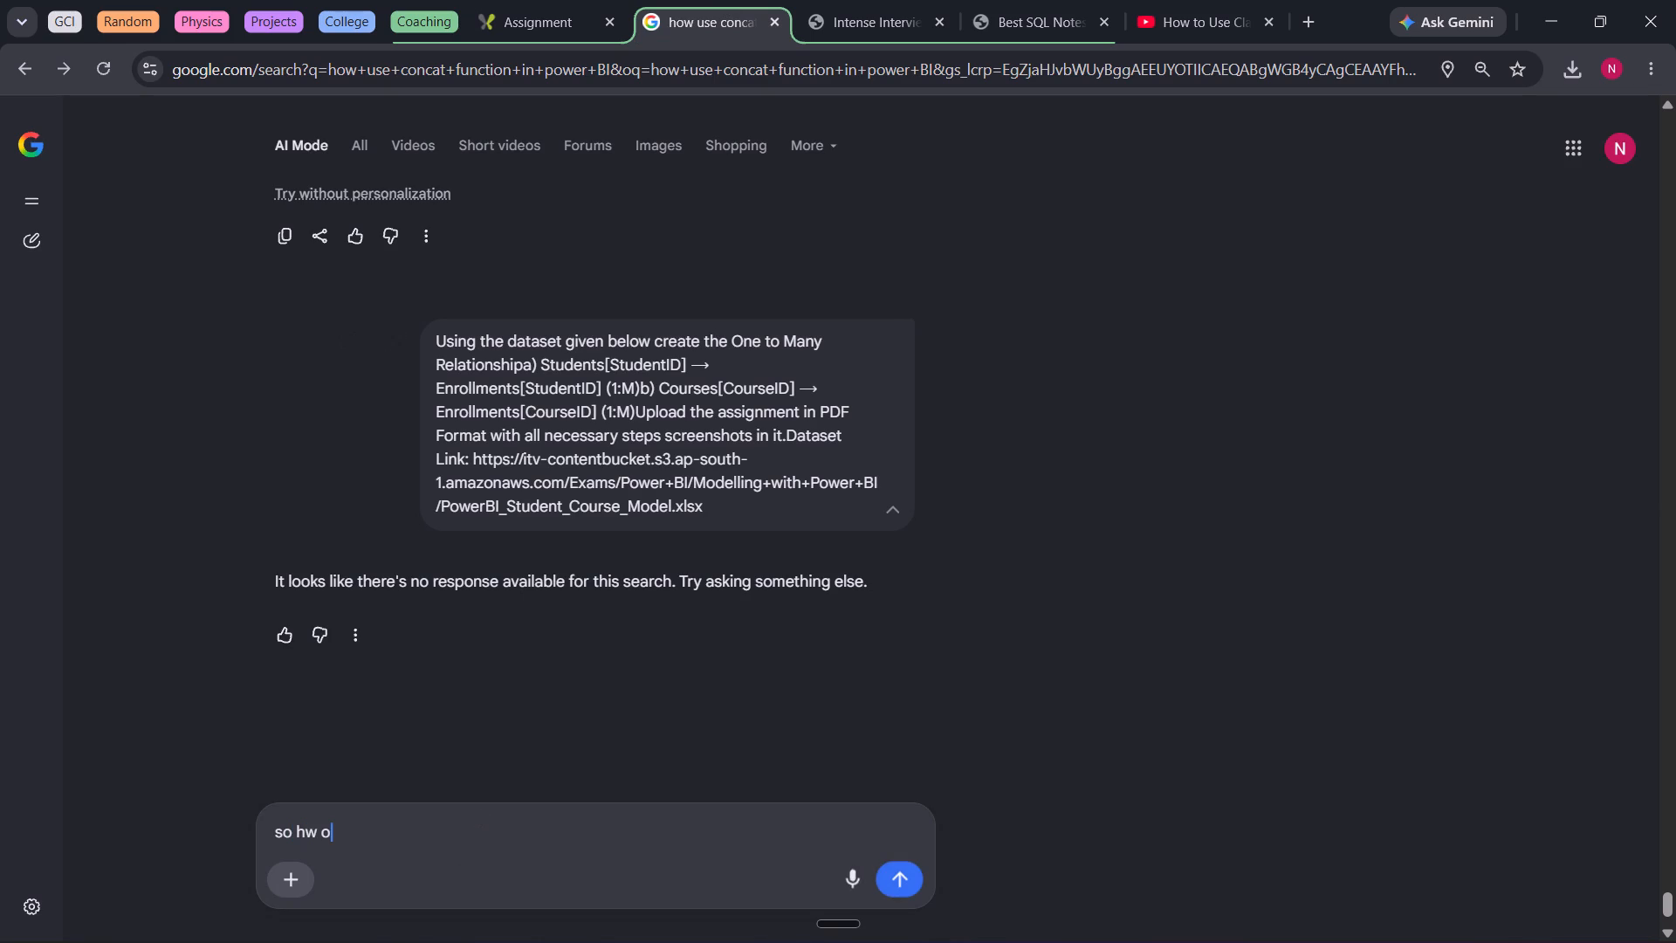
key(BackSpace)
key(BackSpace)
key(BackSpace)
text(ow to maek)
key(space)
key(BackSpace)
key(BackSpace)
key(BackSpace)
key(BackSpace)
text(ake)
key(space)
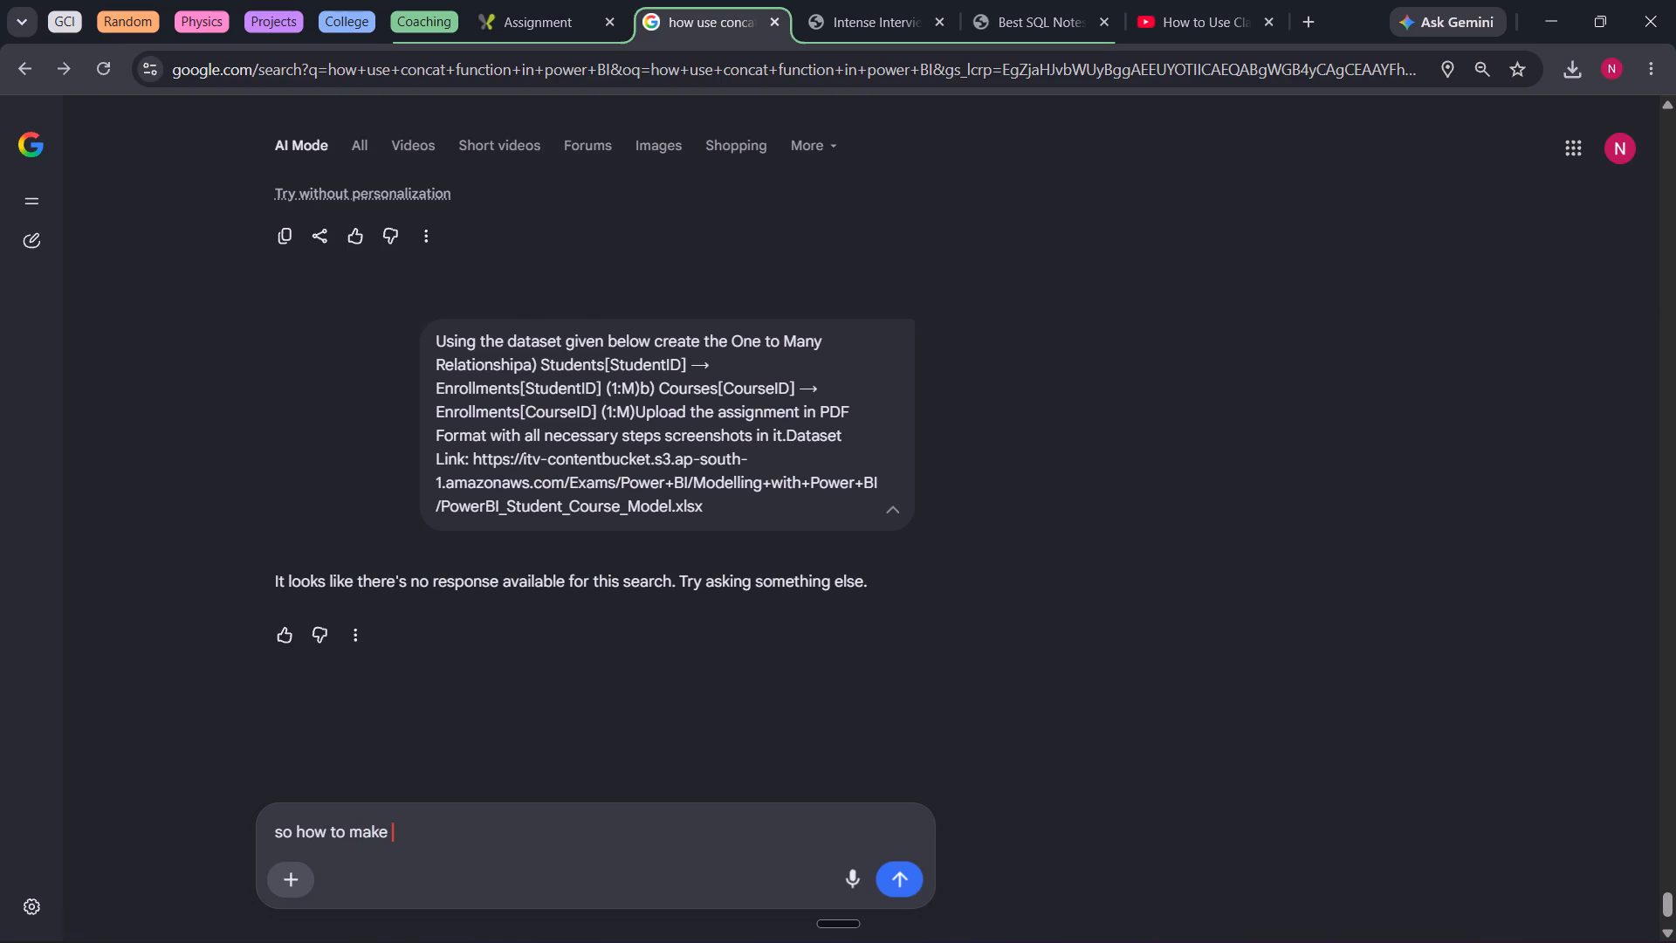
text(relations)
key(space)
text(give)
key(space)
text(ste)
text(ps)
key(Return)
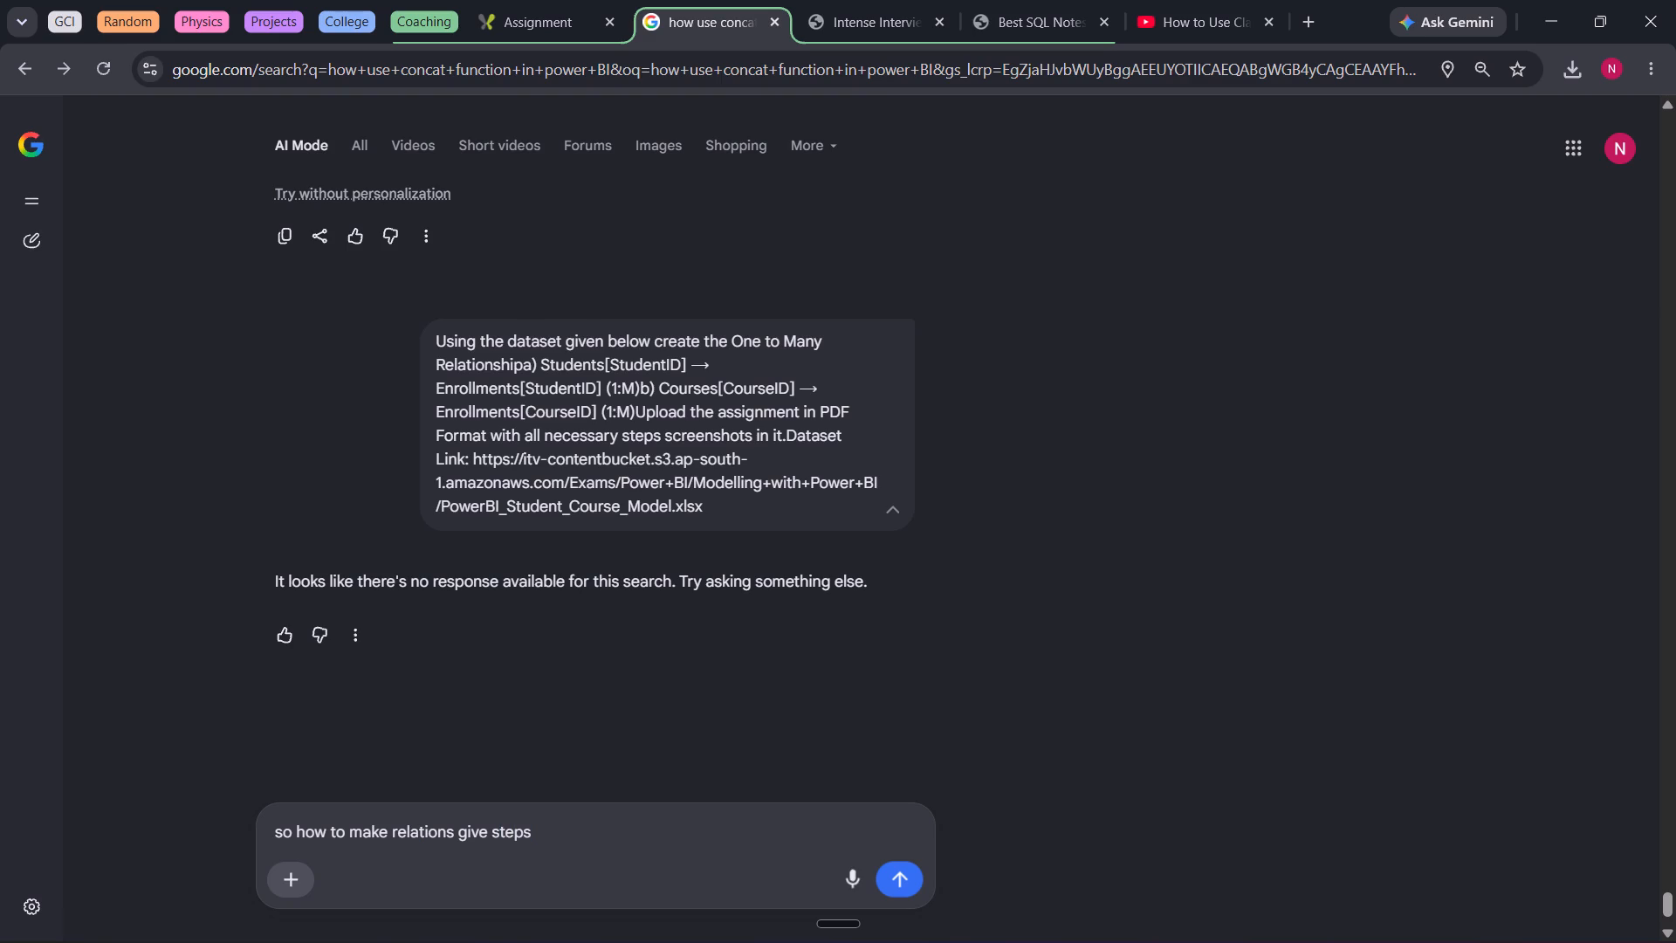
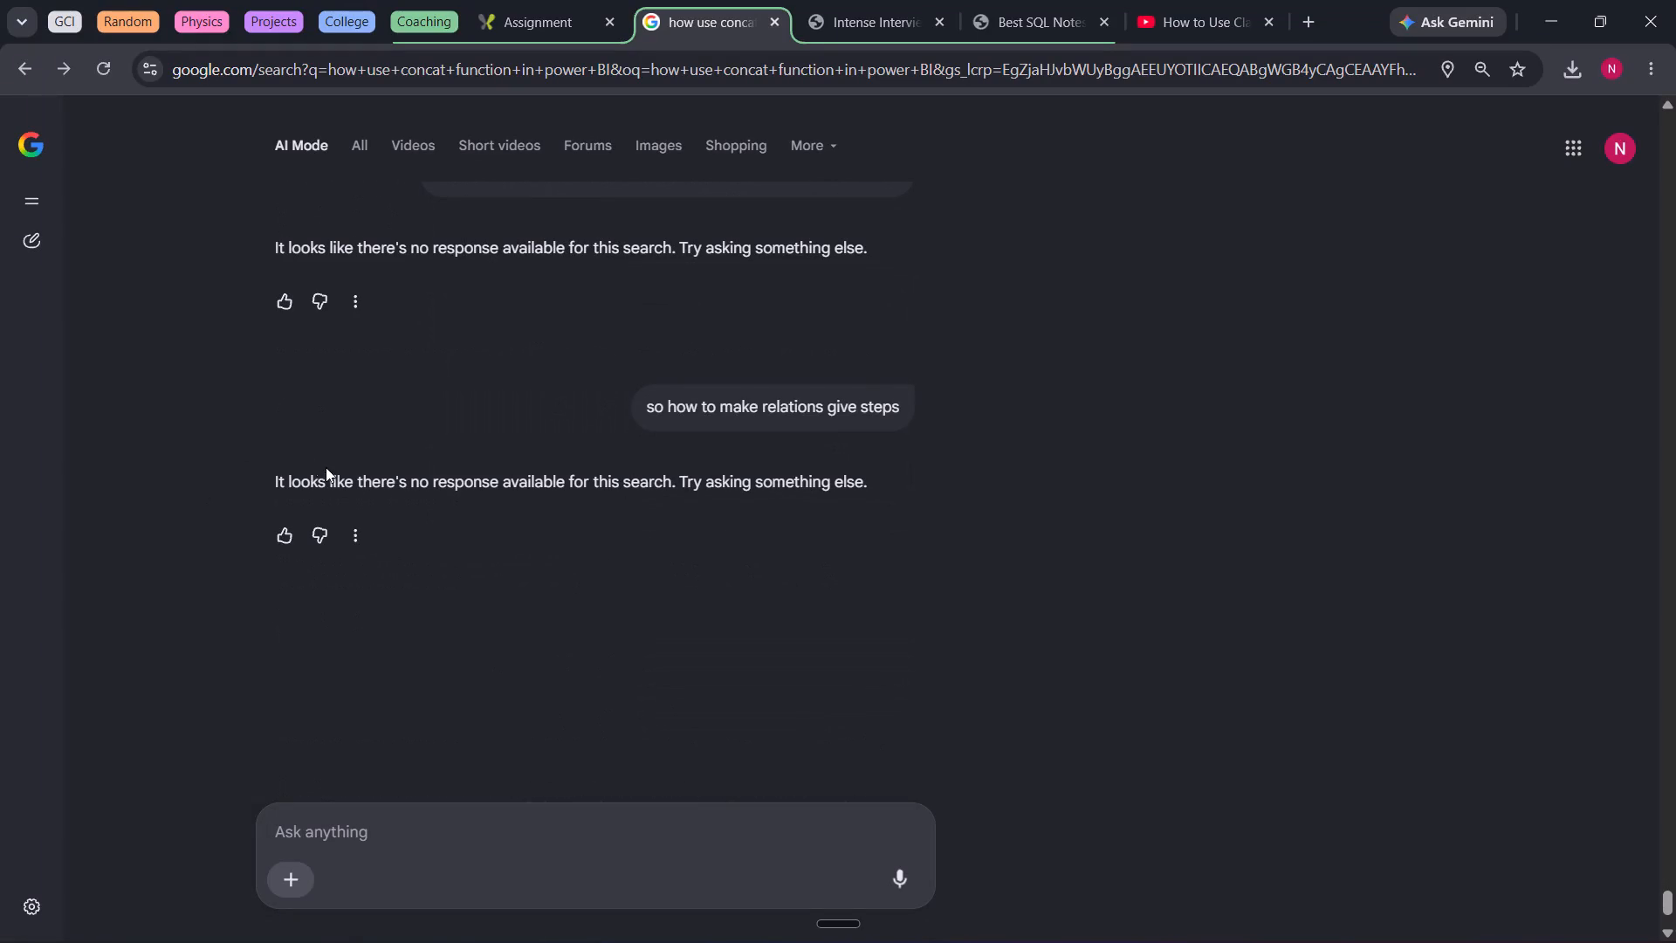
Copy the One to Many relationship question with parts a and b from the Assignment page into the AI Mode prompt.
scroll(588, 453, up, 2)
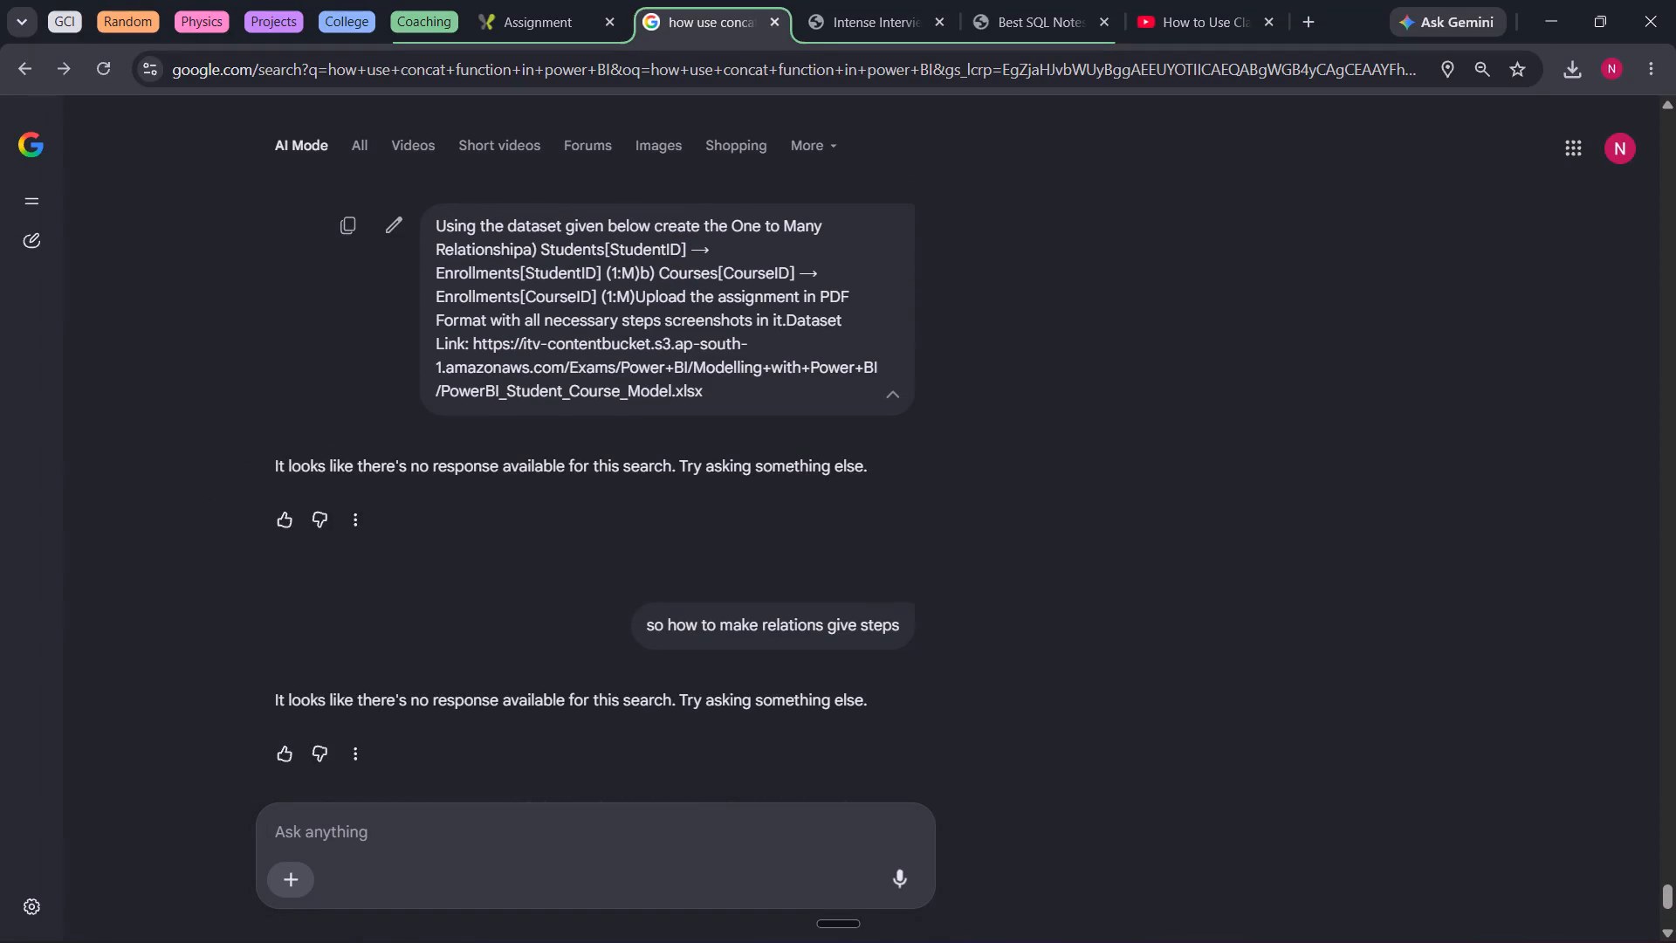
click(531, 0)
drag(112, 348, 174, 377)
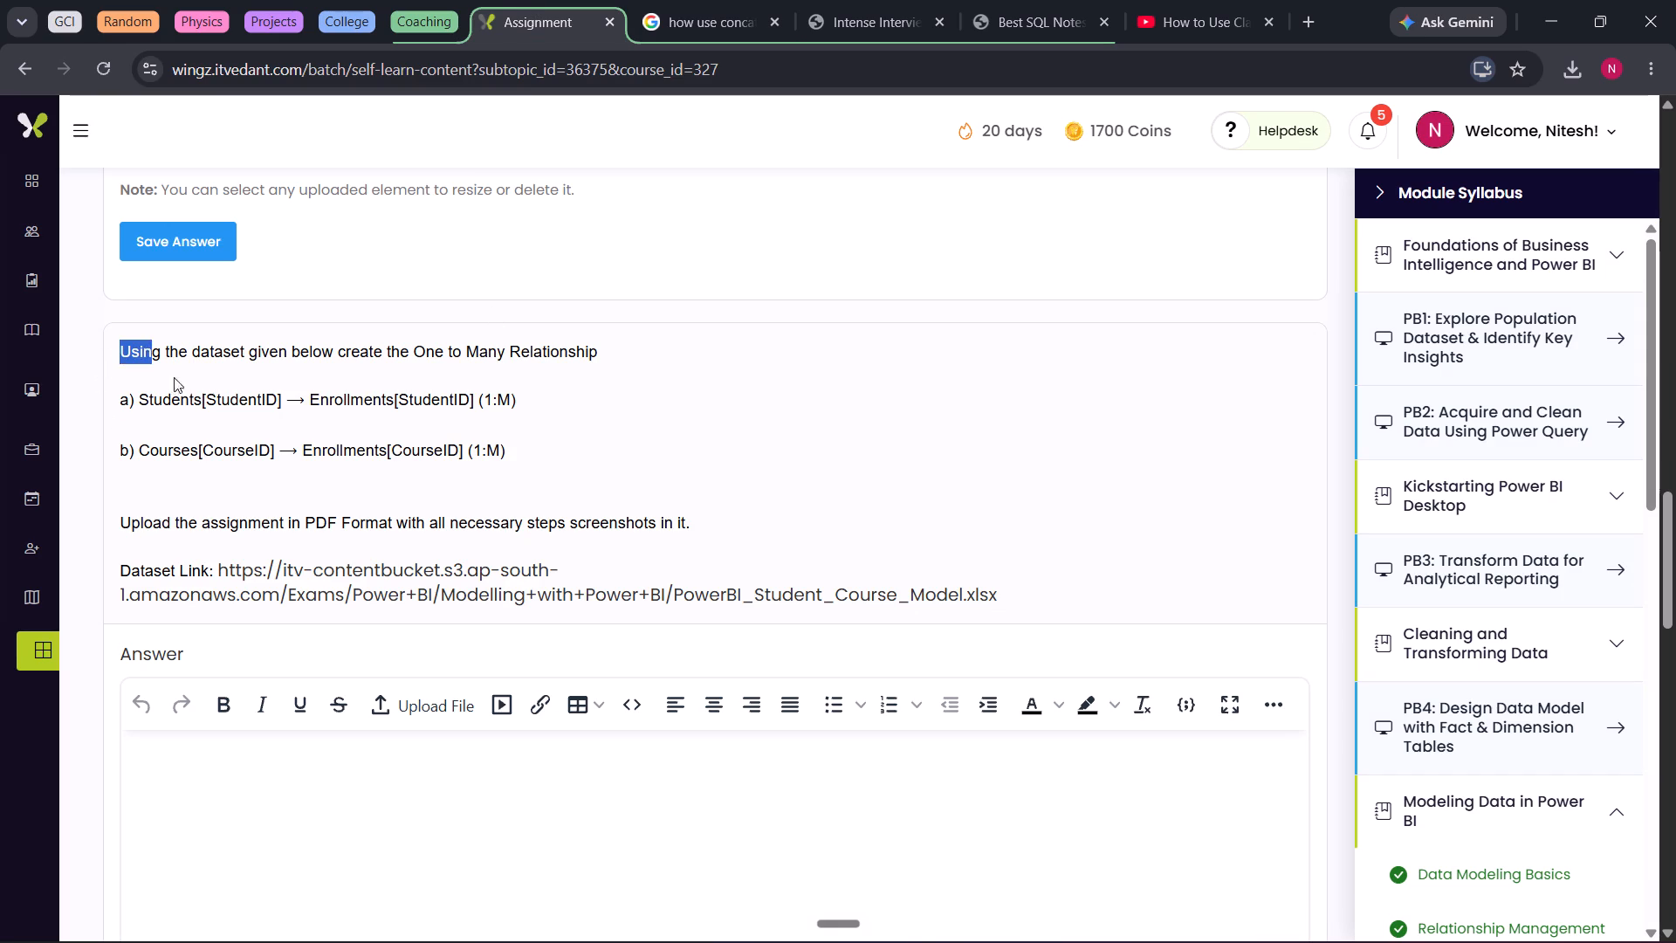
drag(174, 377, 521, 461)
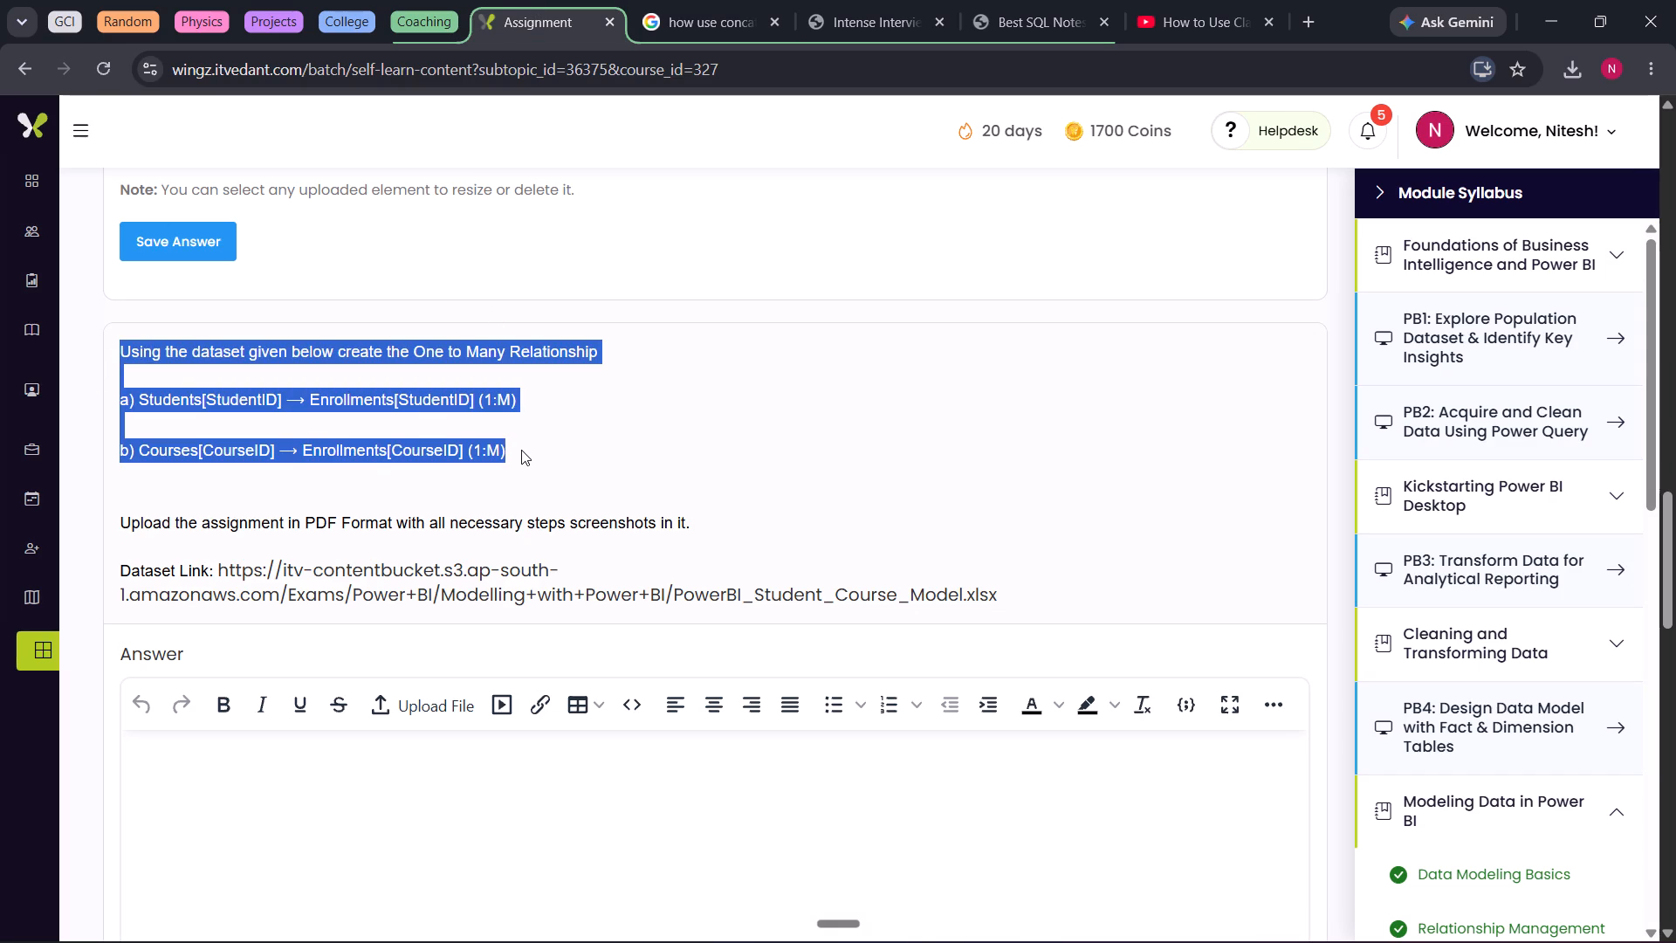
key(ctrl+c)
click(711, 19)
click(374, 829)
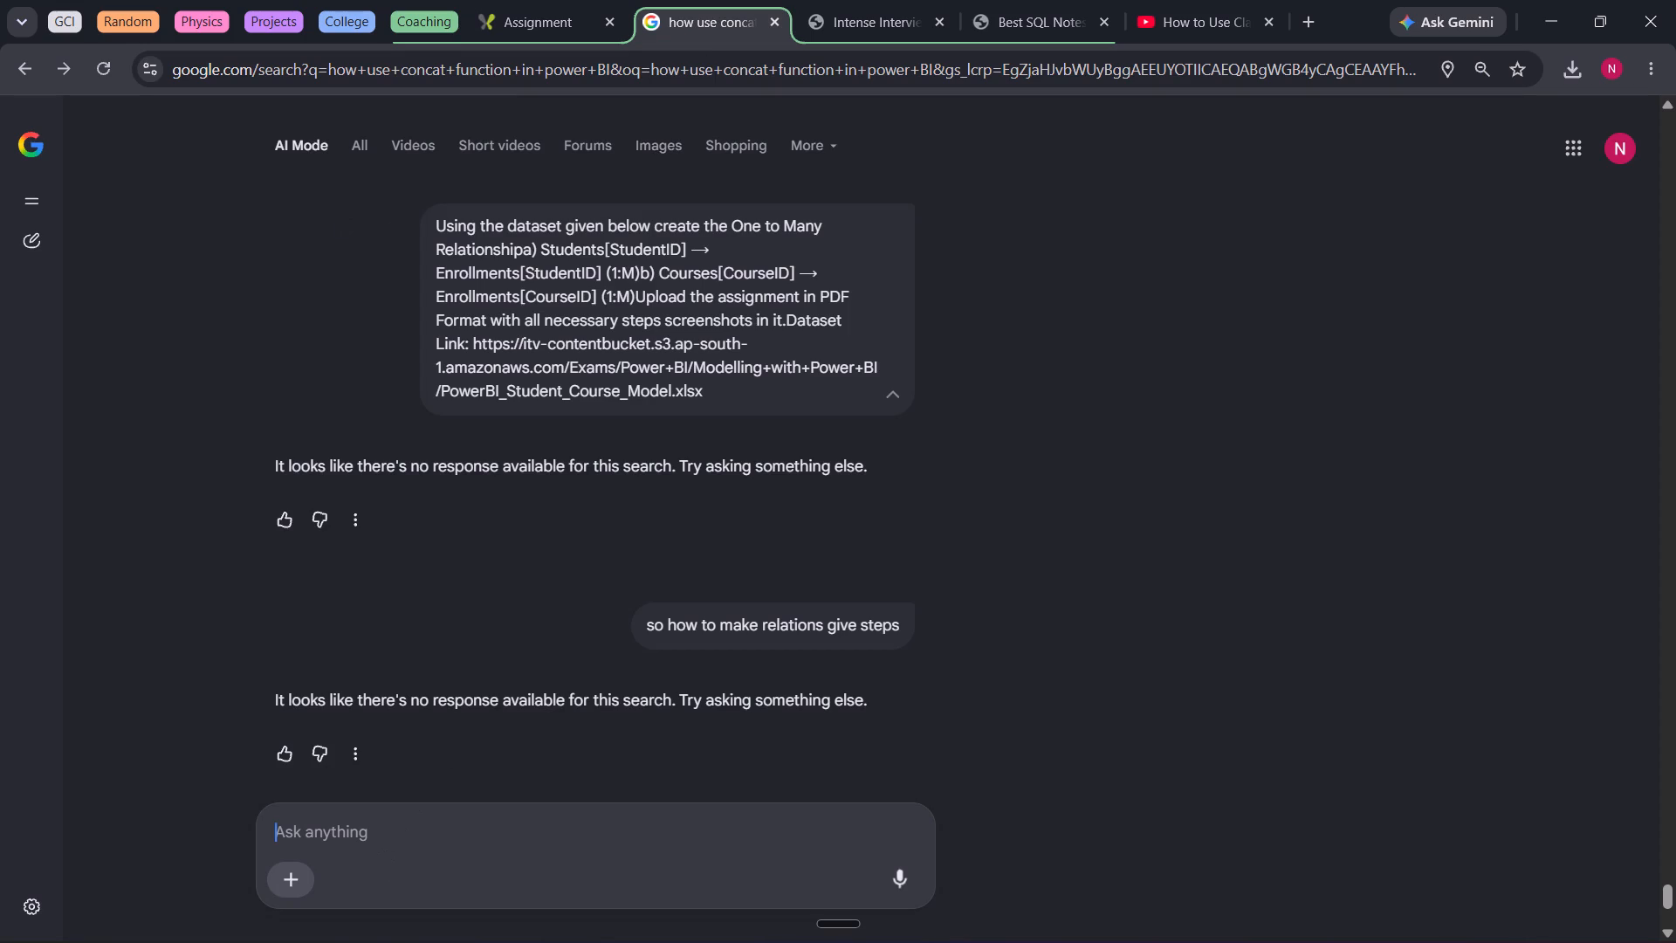
key(ctrl+v)
Append the Dataset Link line from the Assignment page to the AI Mode prompt and send it.
click(516, 7)
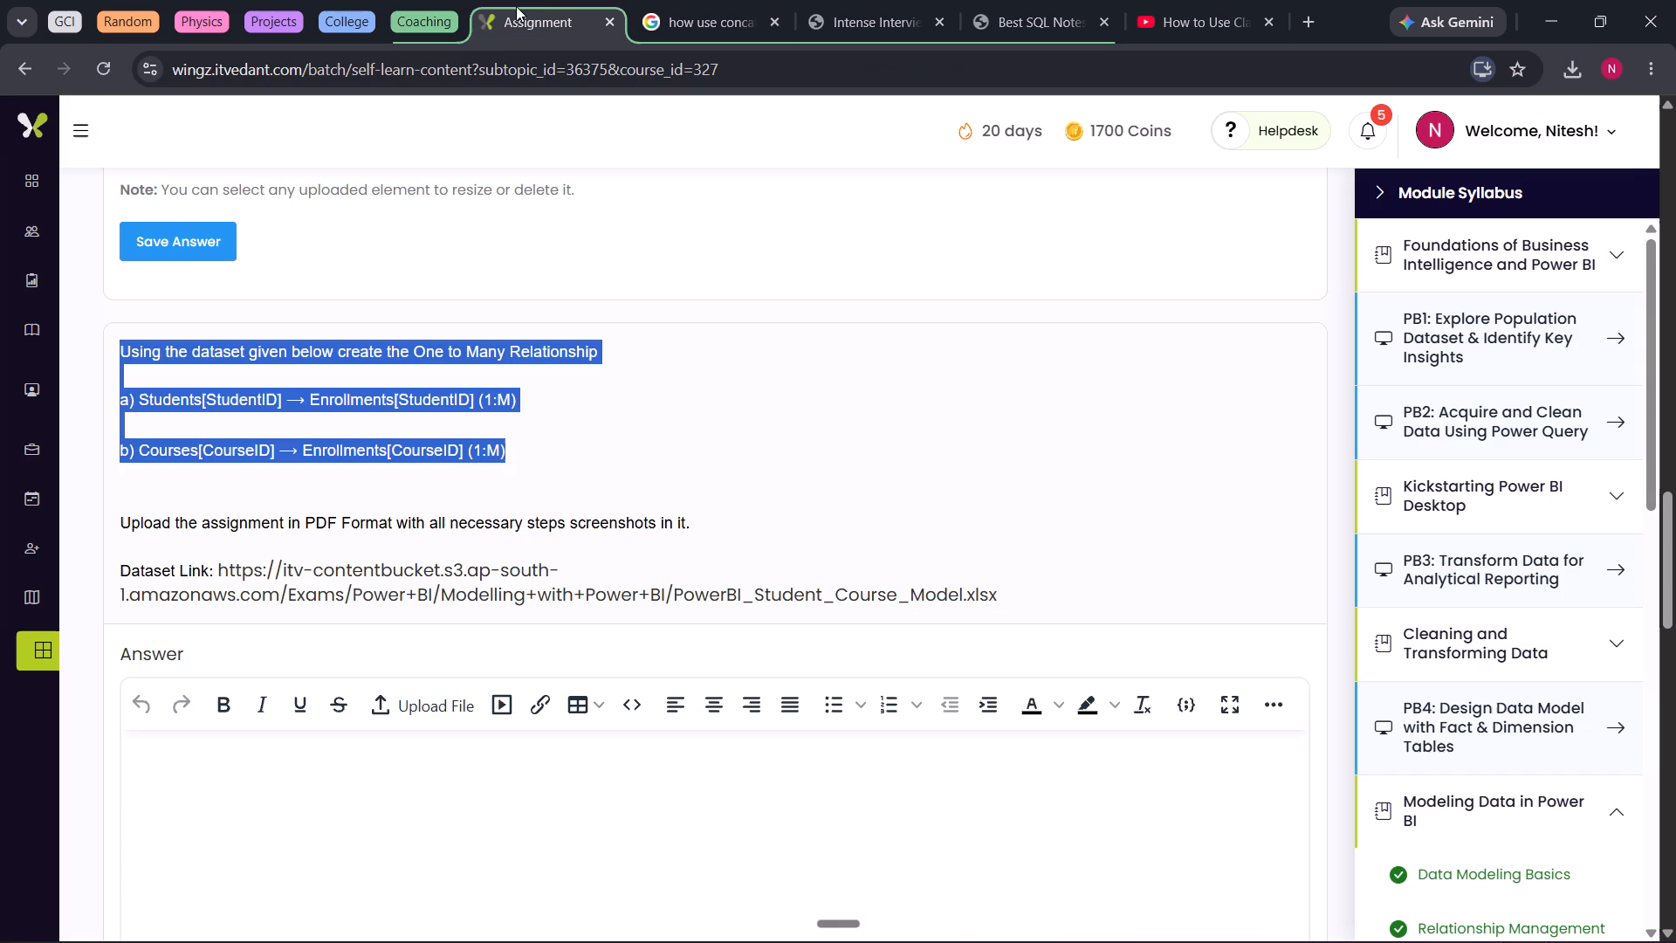
drag(107, 568, 1072, 585)
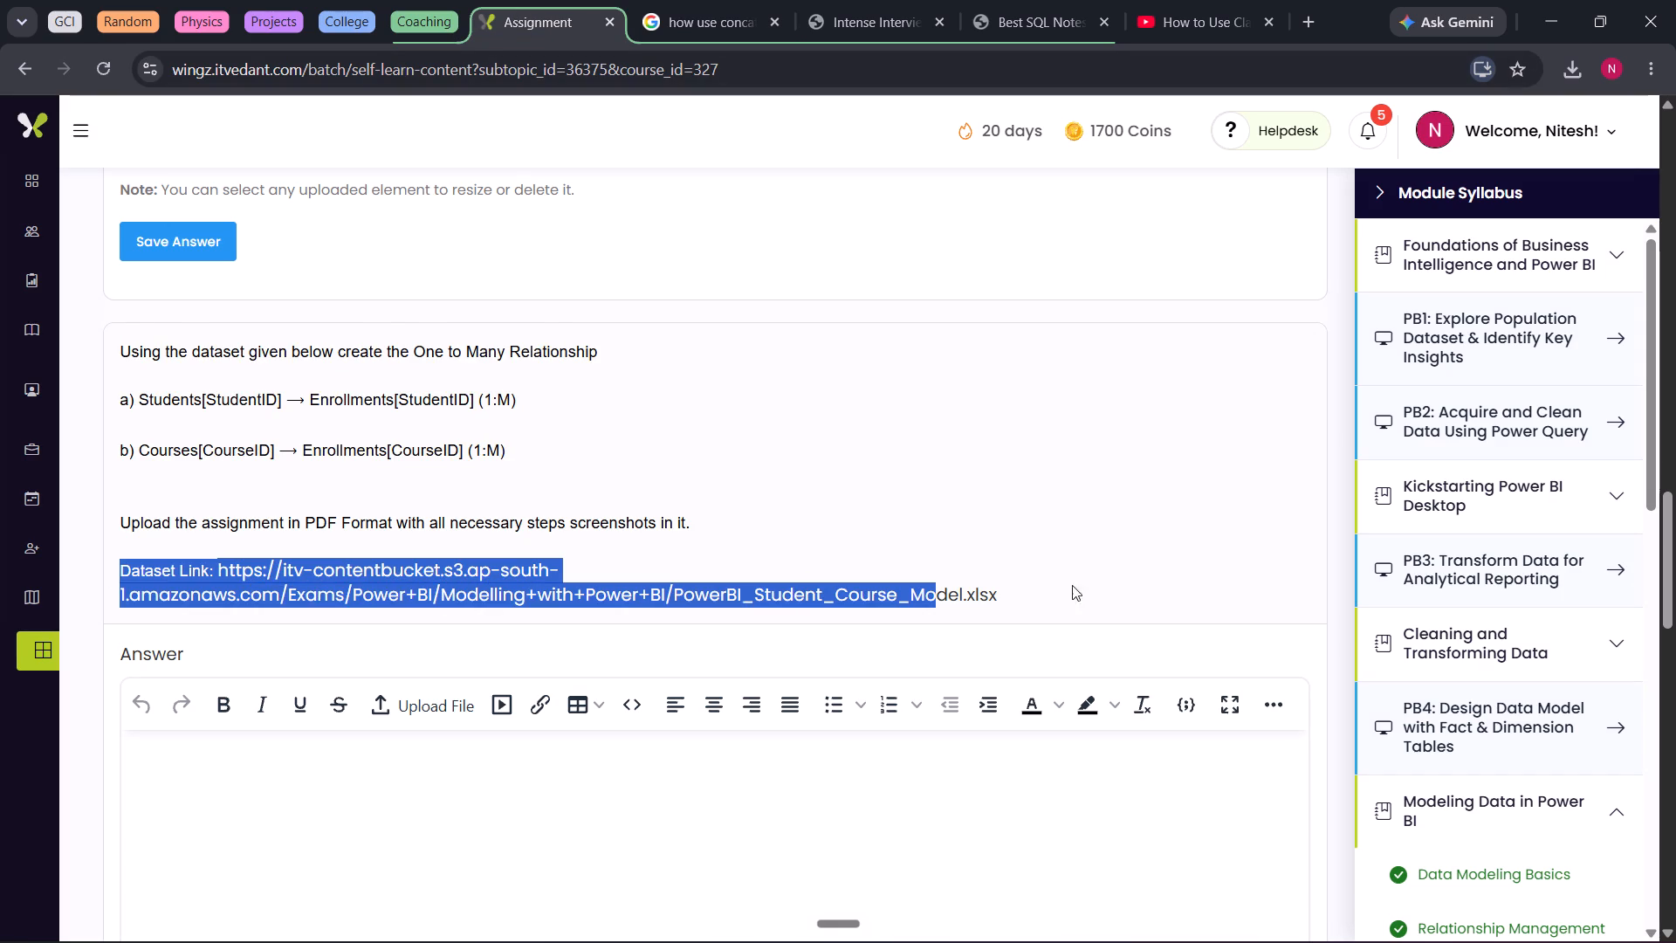
drag(1072, 585, 1086, 585)
key(ctrl+c)
click(704, 0)
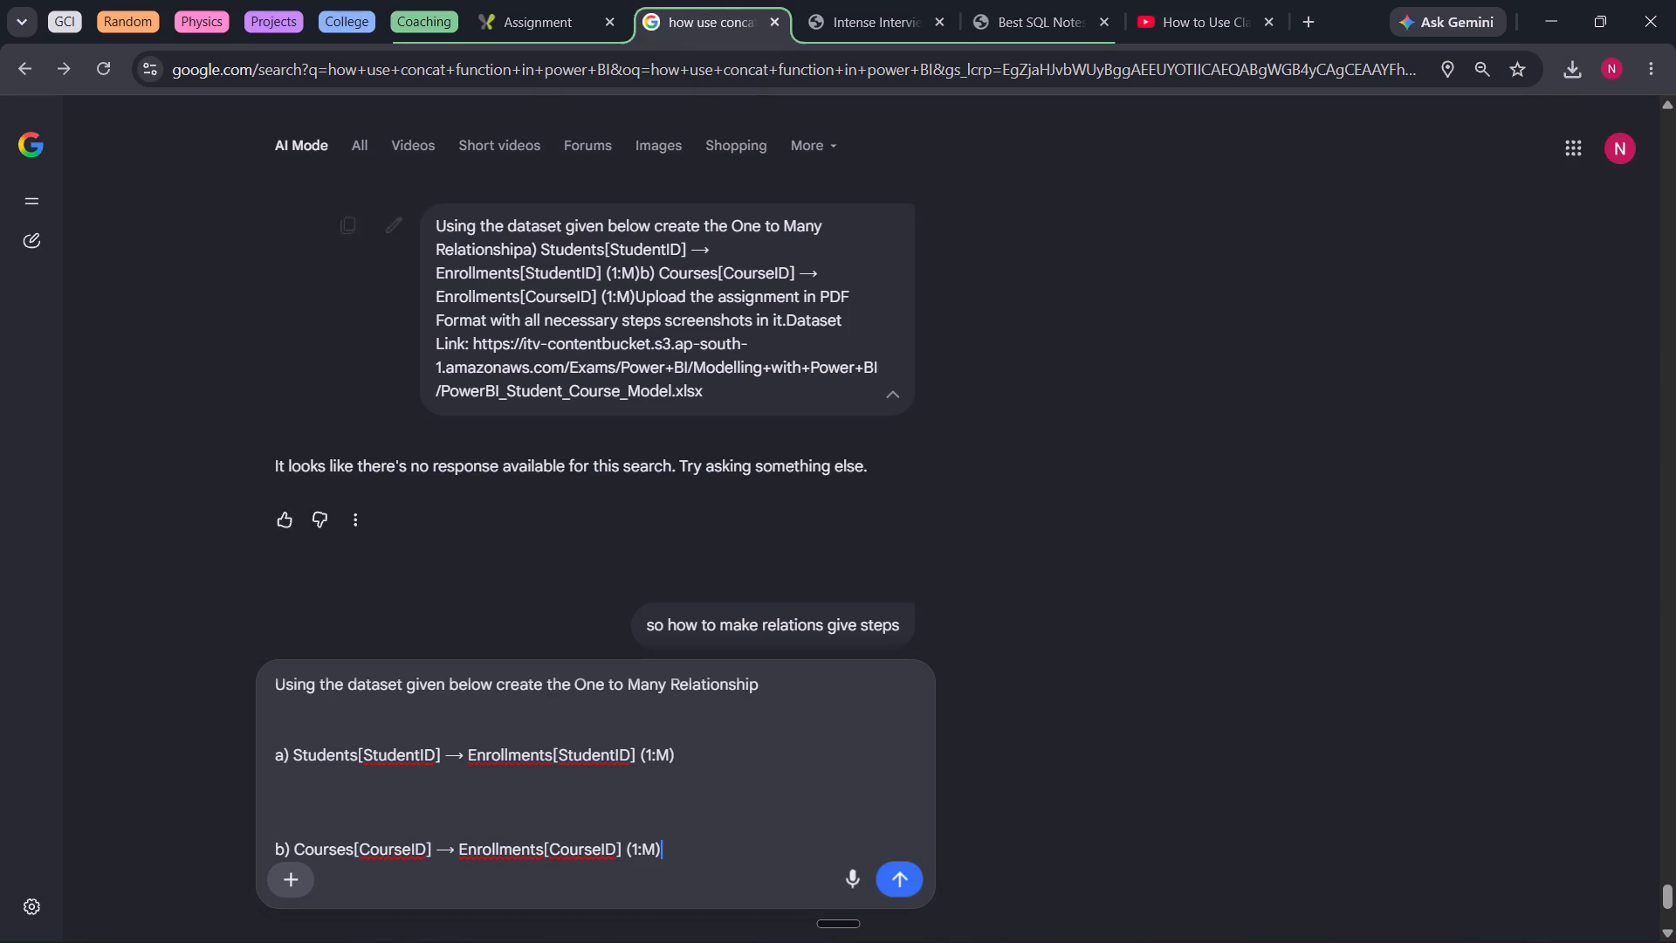
click(723, 867)
key(ctrl+v)
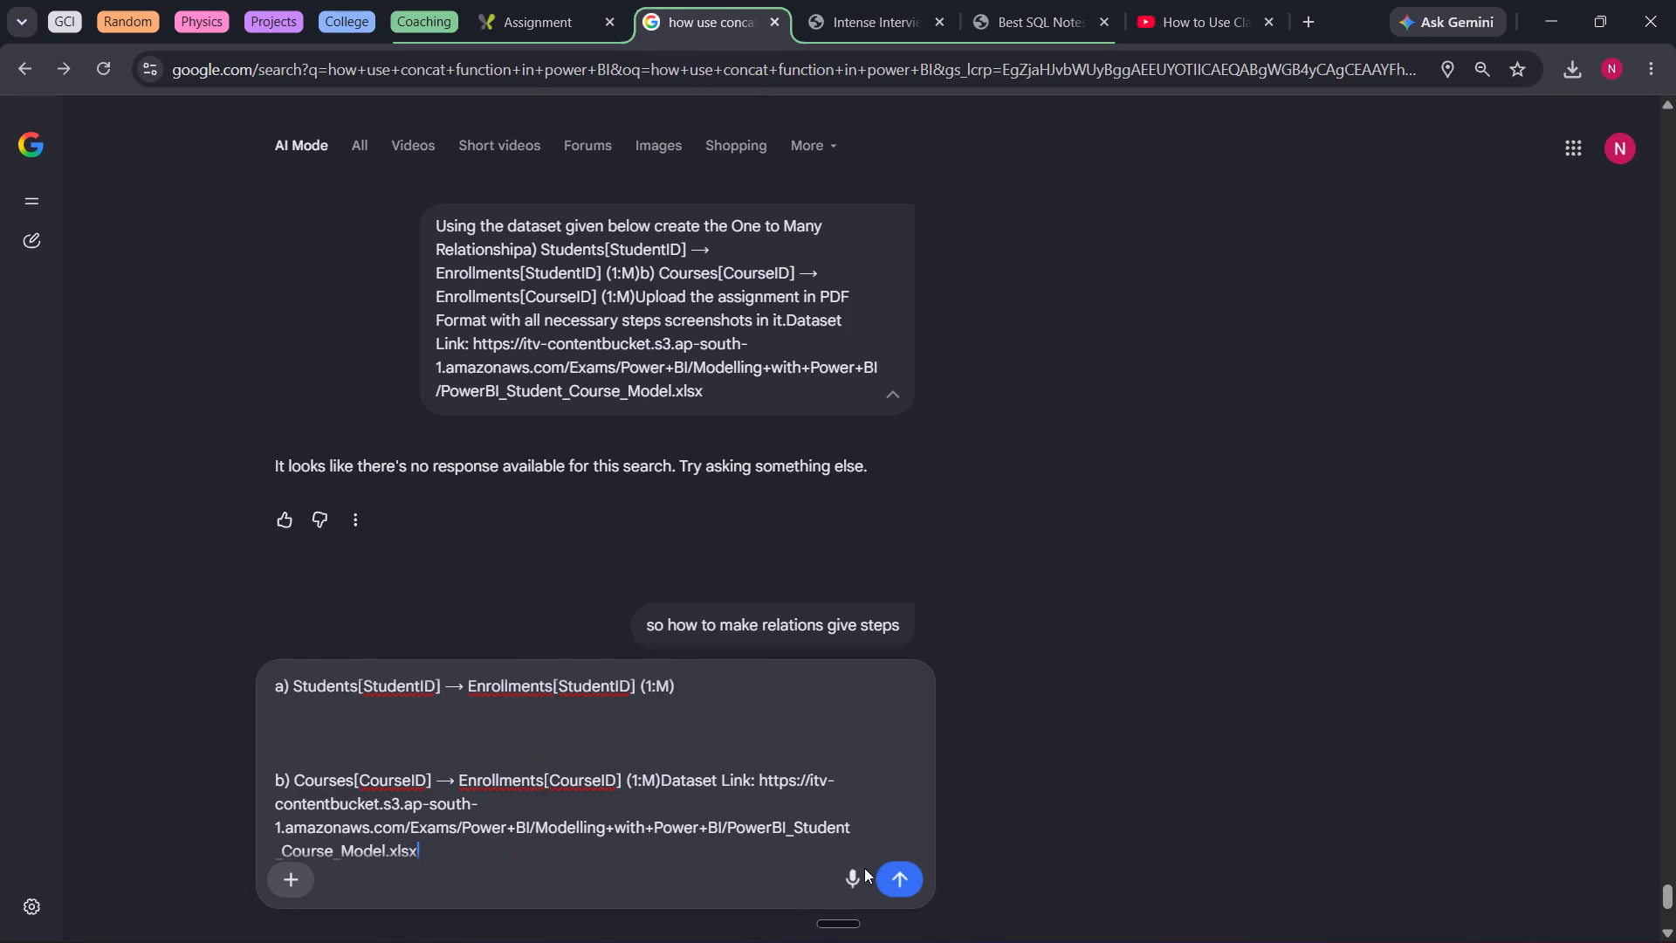
click(877, 876)
click(892, 878)
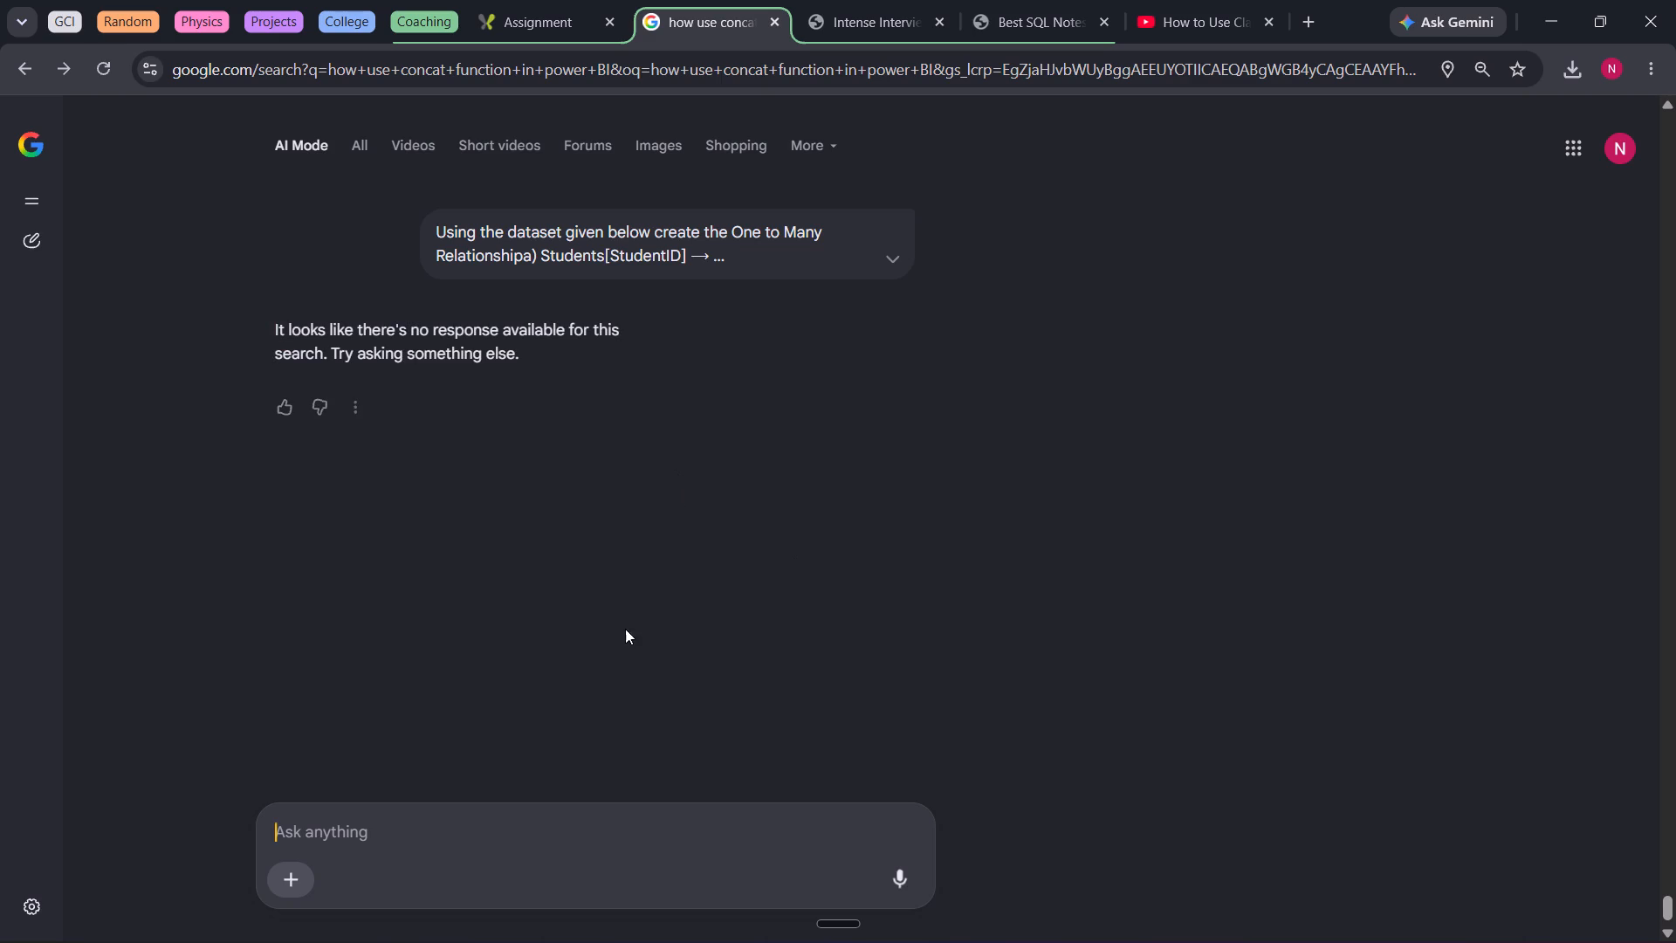
Send the AI Mode follow-up "so give me step by steo how can i stabilesde realtion".
click(432, 826)
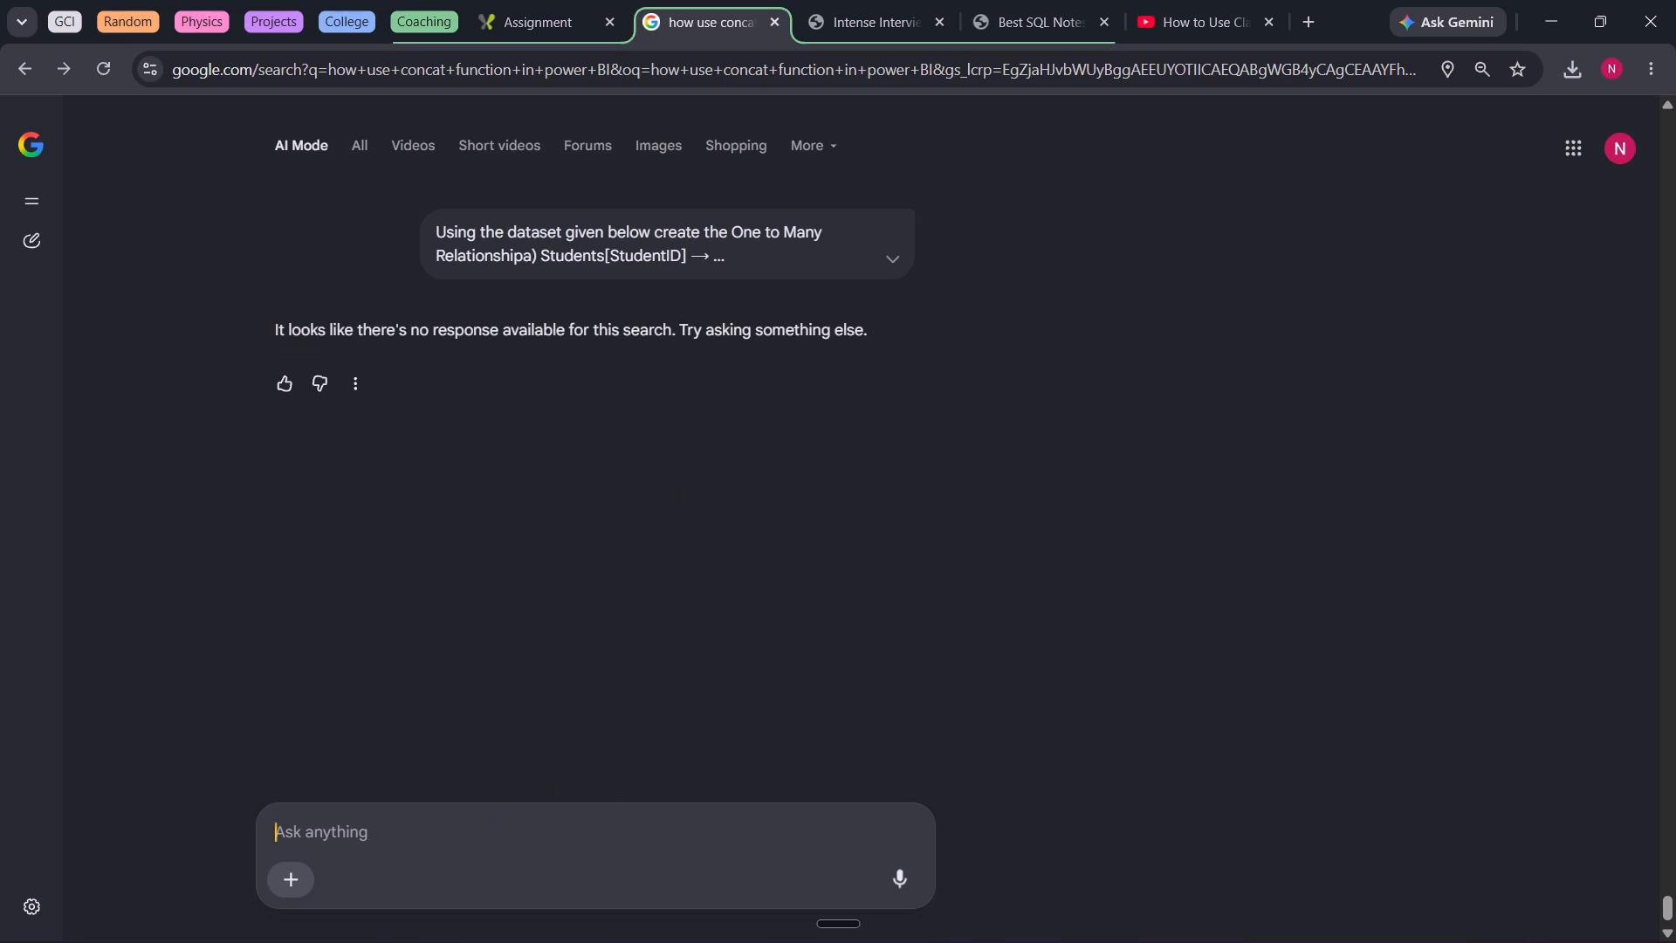
text(so give me step by steo how can i)
key(space)
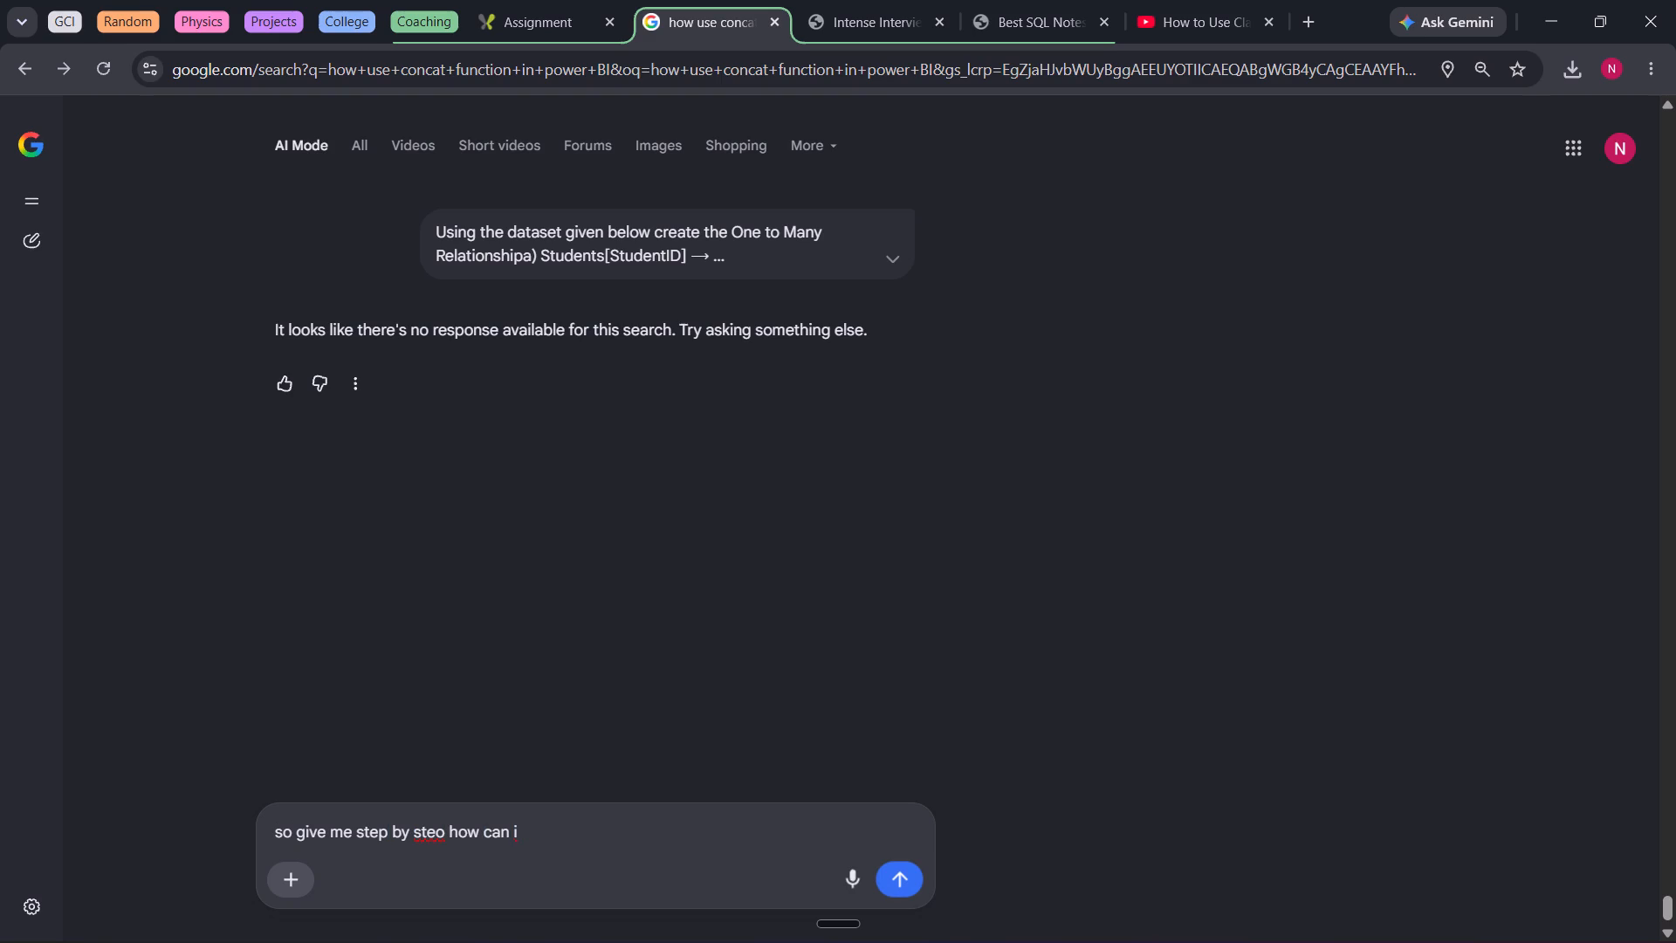
text(stabilesde)
key(space)
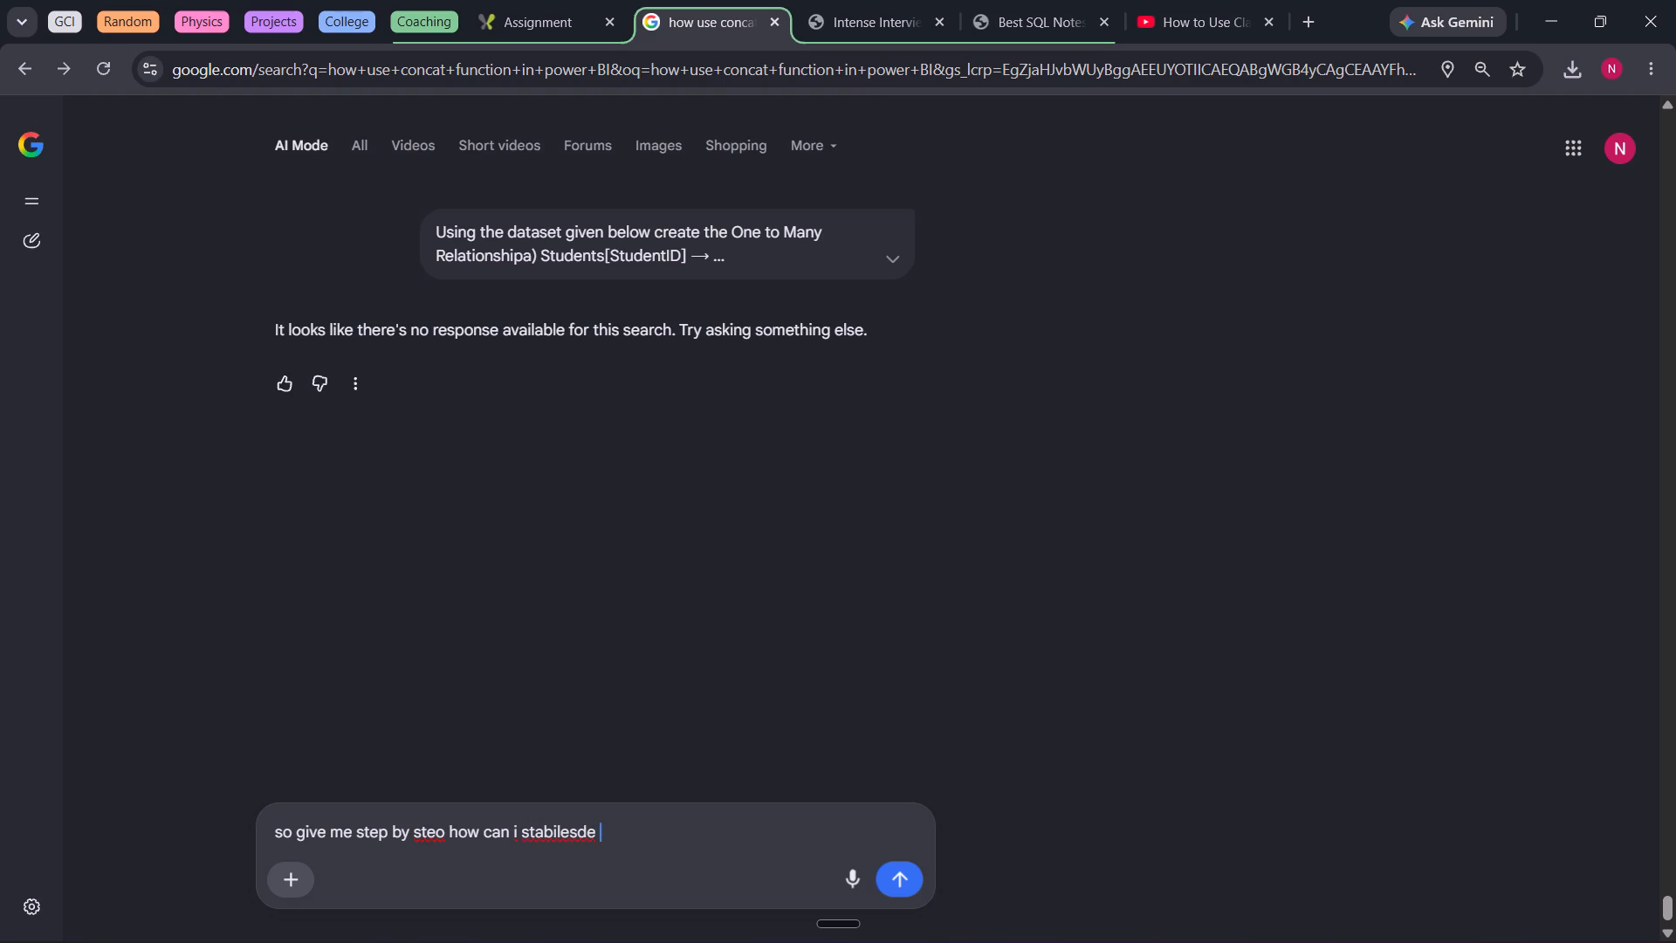
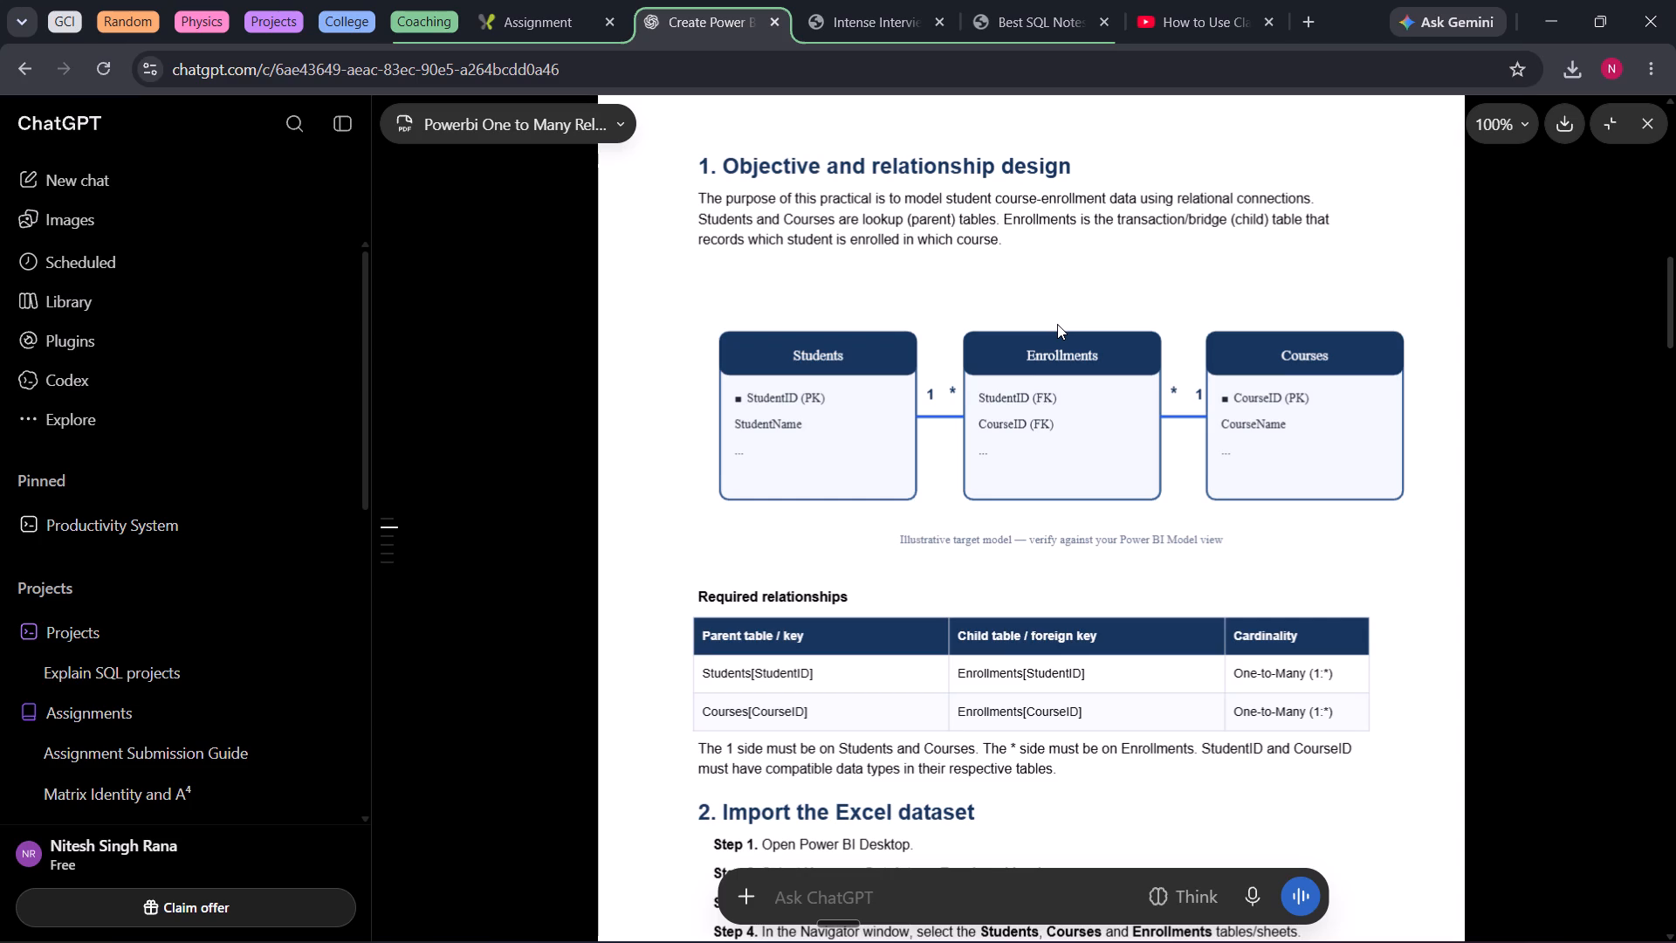
scroll(1146, 498, down, 1)
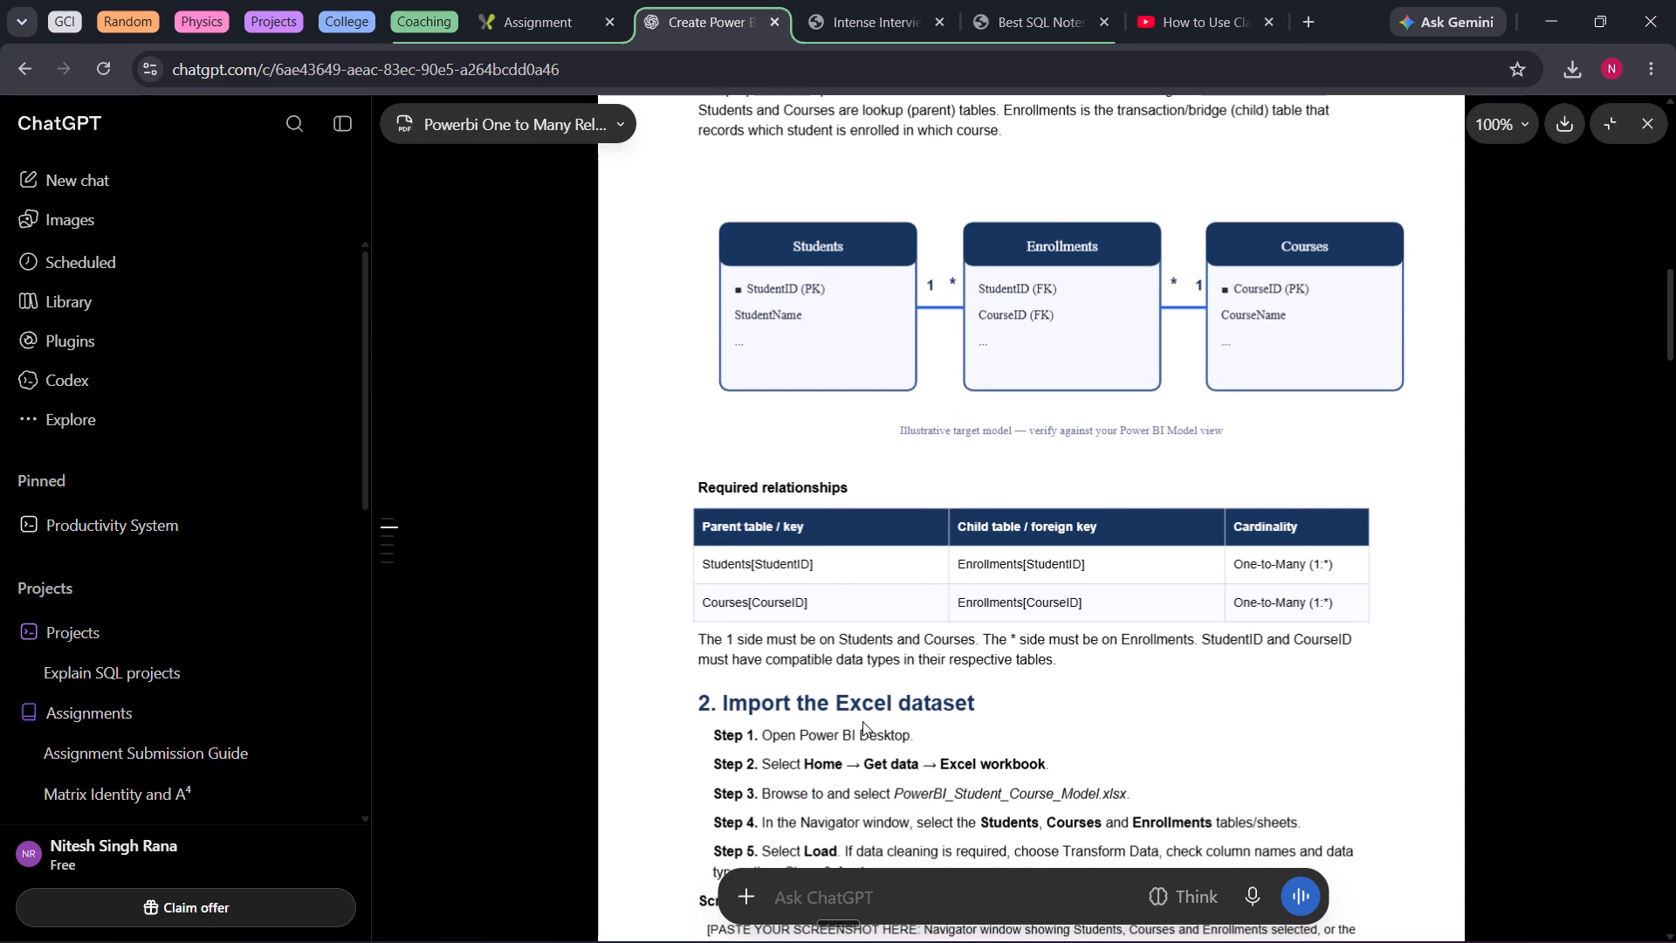
Read the PDF's Excel dataset import steps and the Screenshot 1 Import / Navigator placeholder.
scroll(862, 721, down, 2)
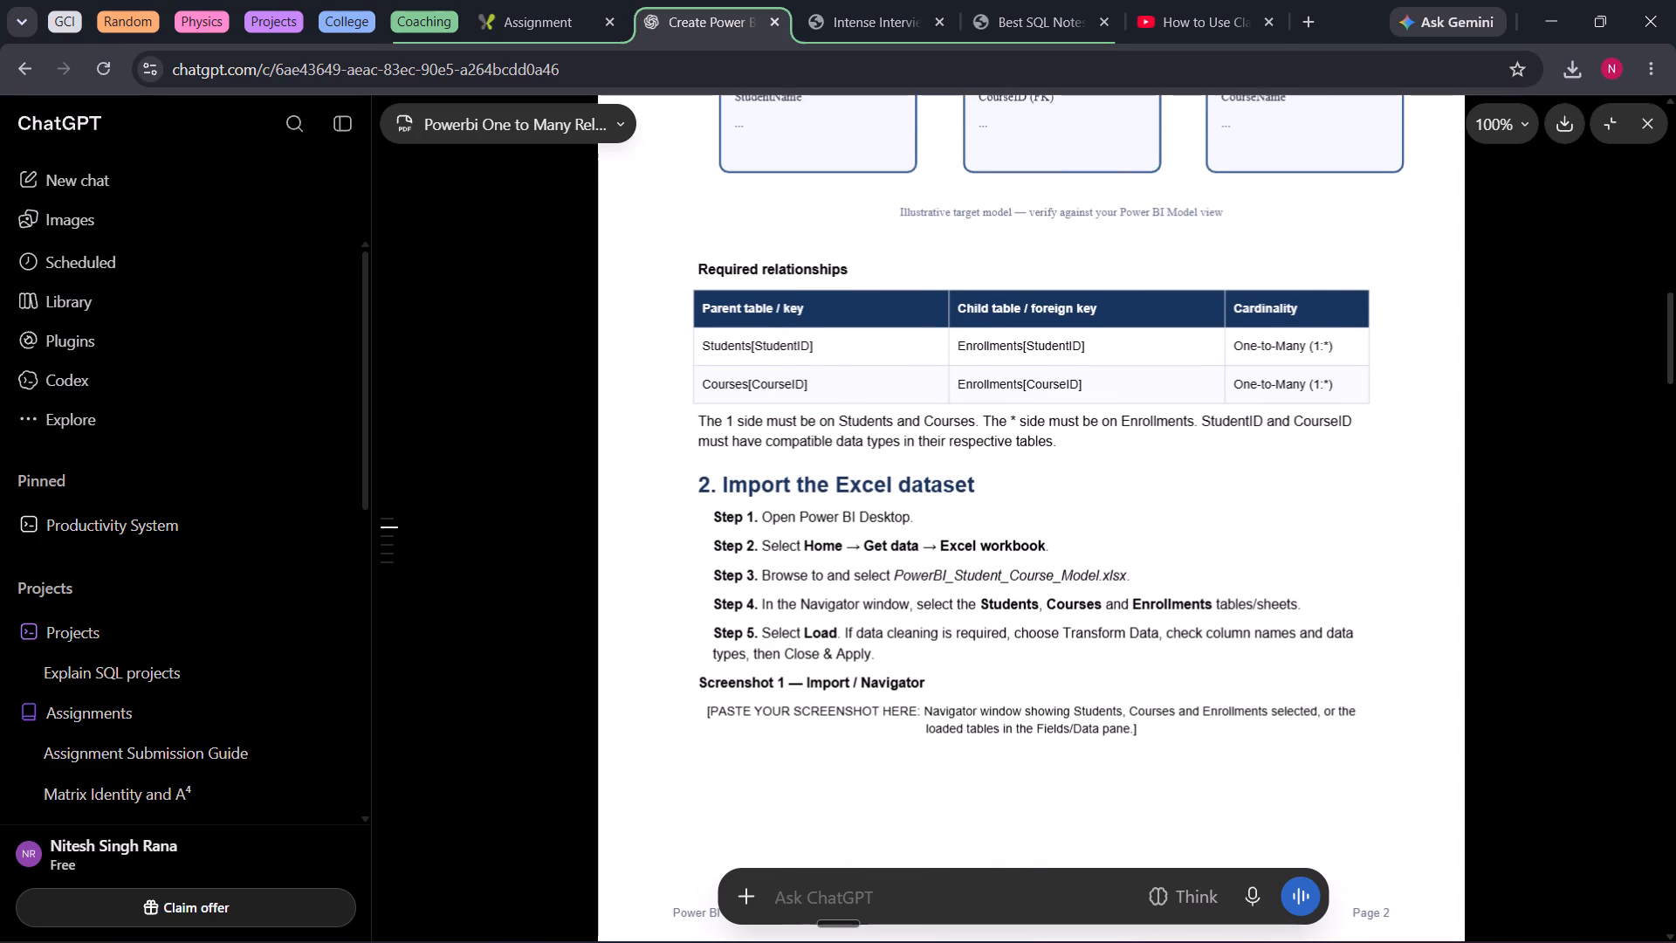
scroll(933, 536, down, 1)
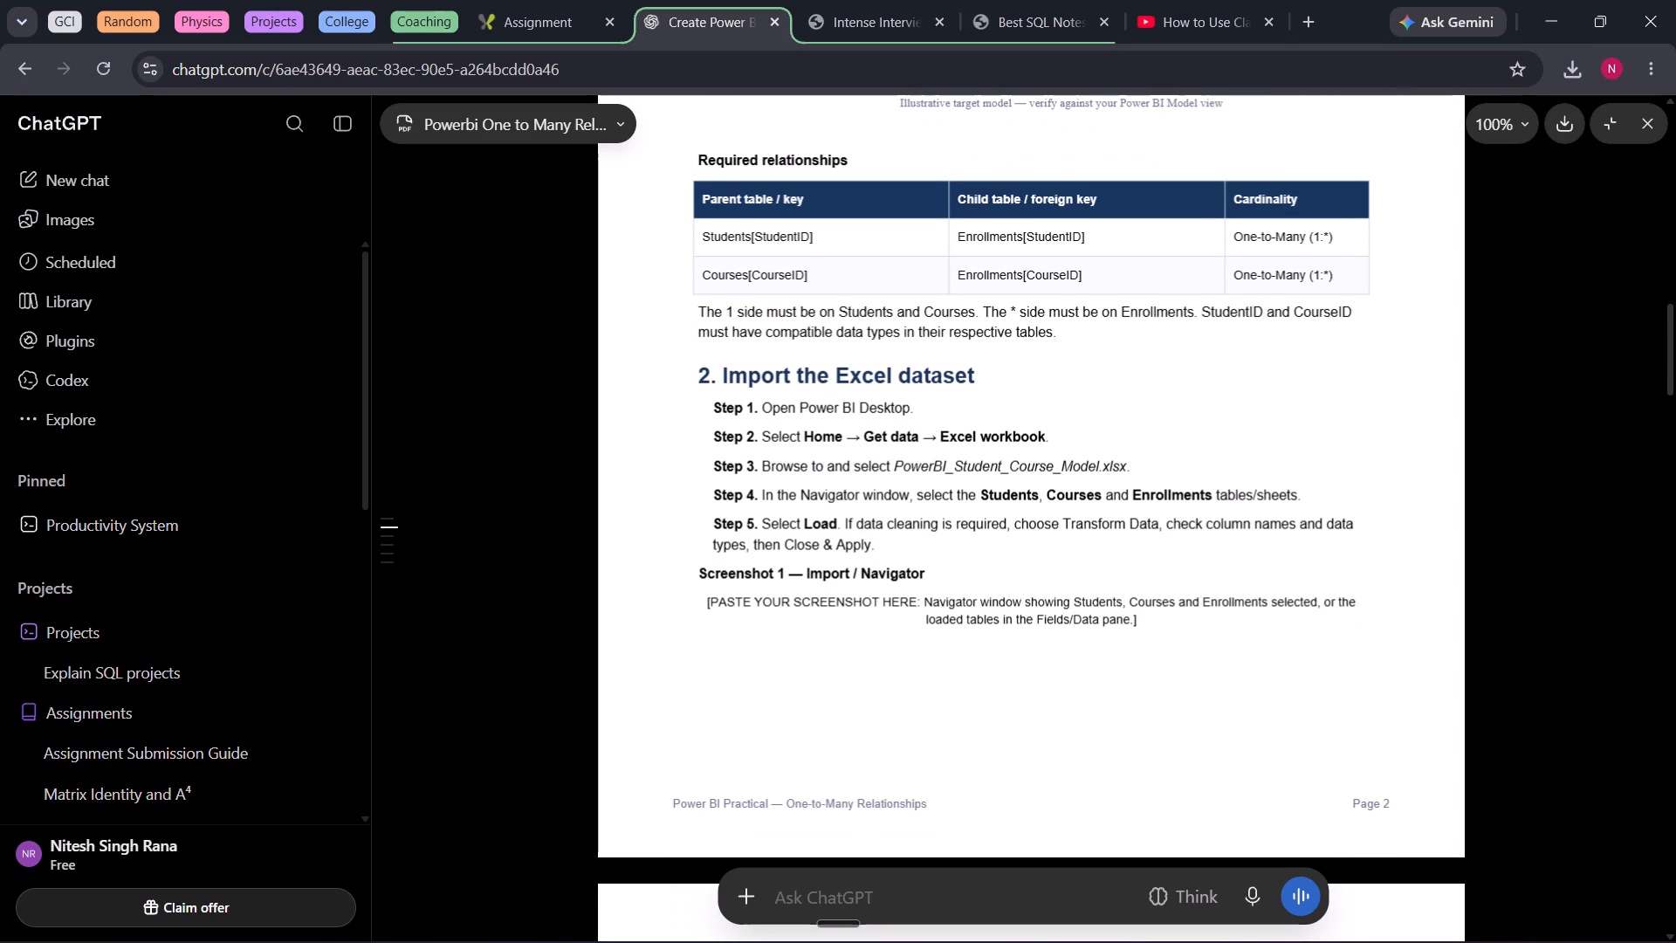
scroll(869, 539, down, 1)
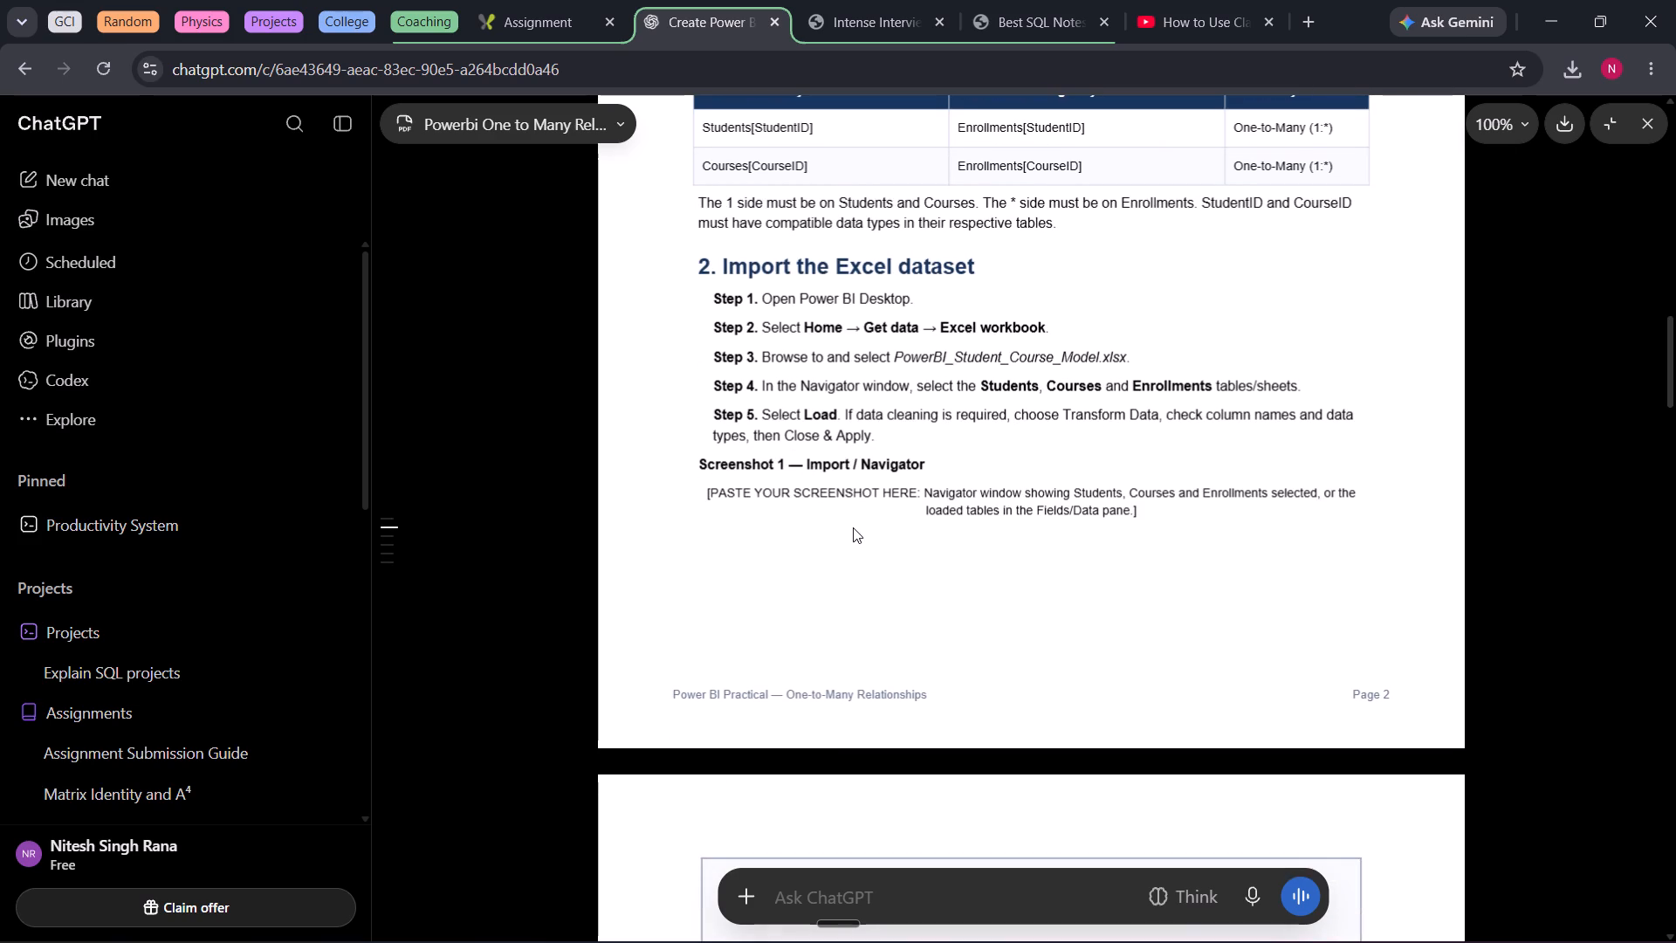
scroll(839, 450, down, 1)
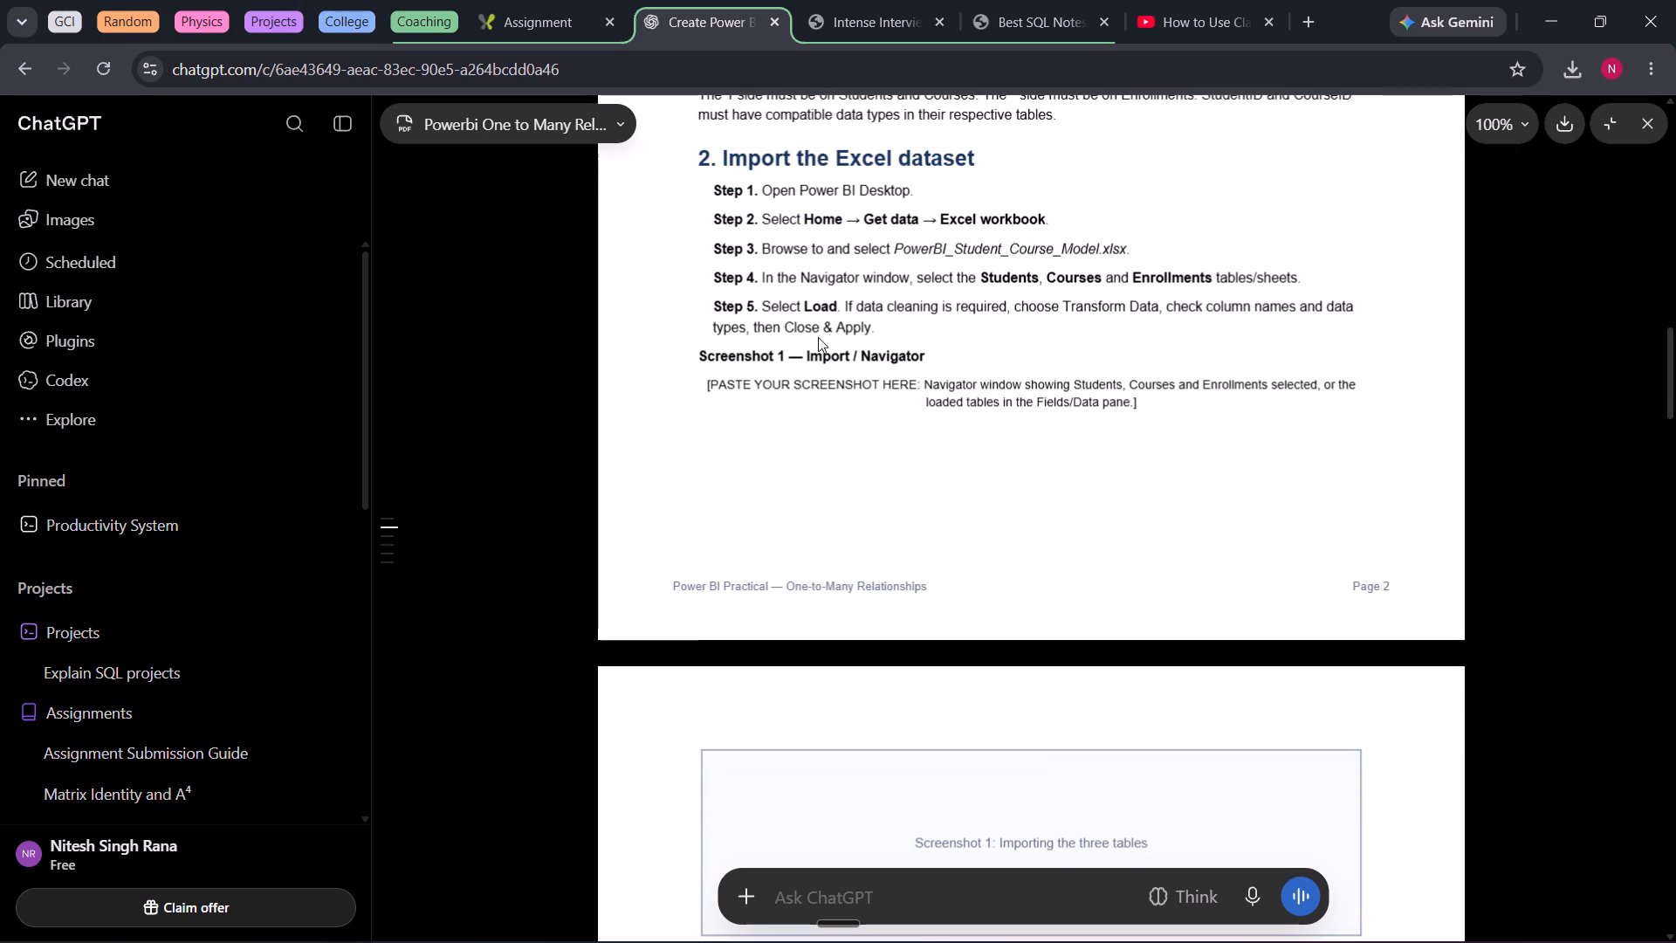
scroll(828, 380, down, 1)
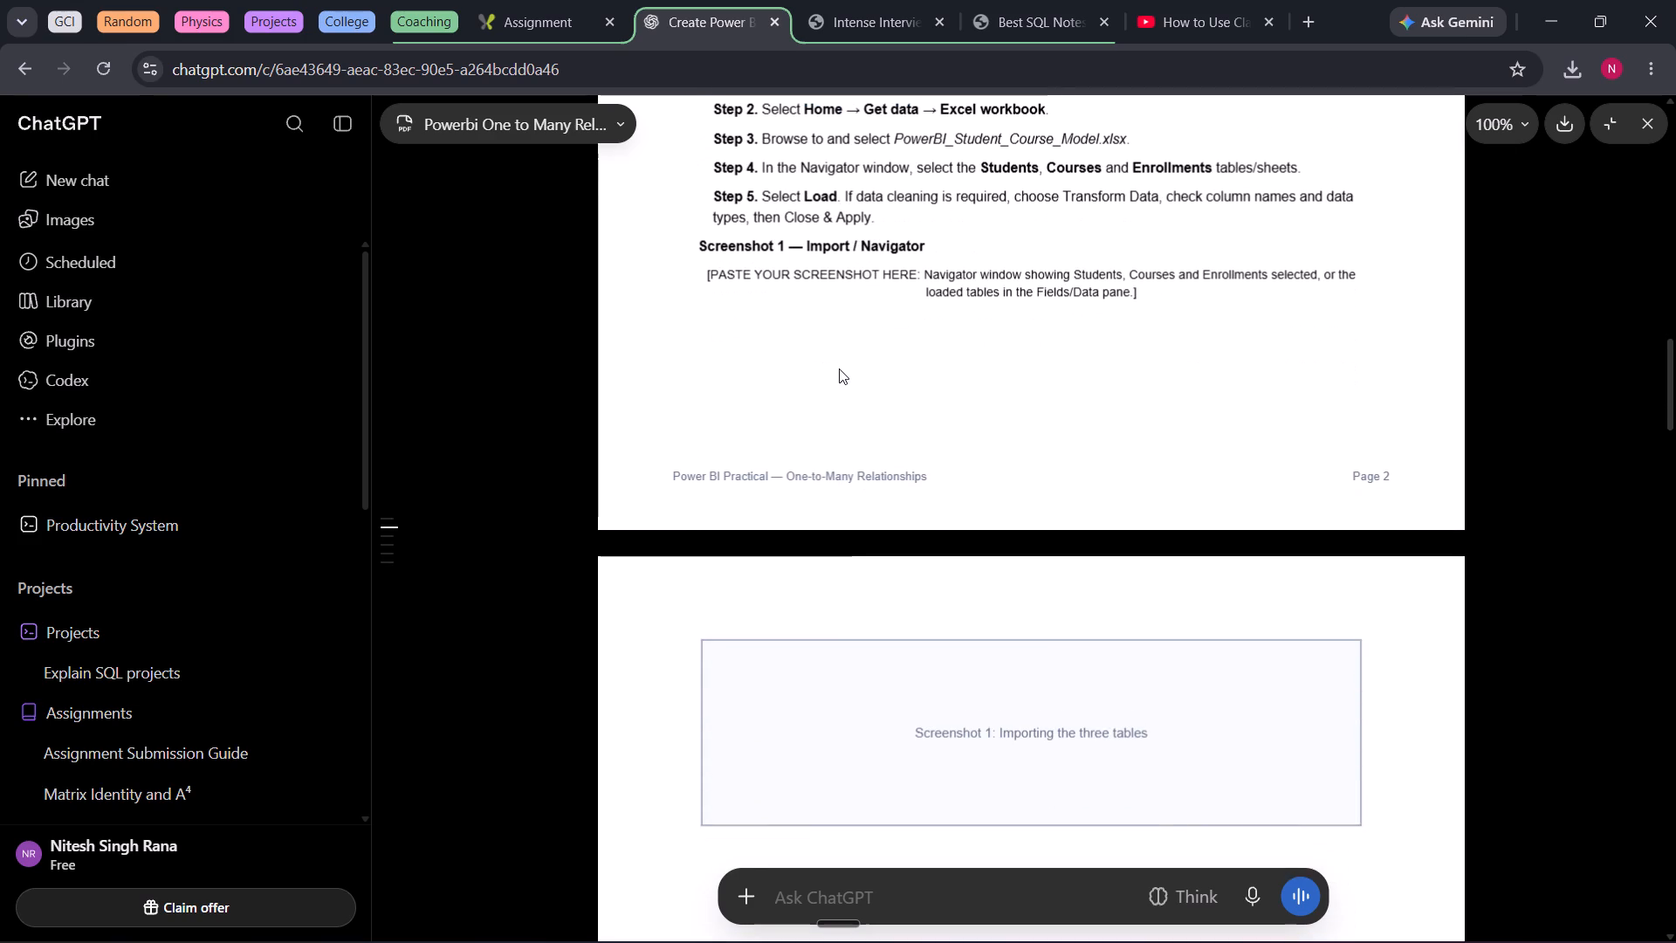
scroll(839, 368, up, 2)
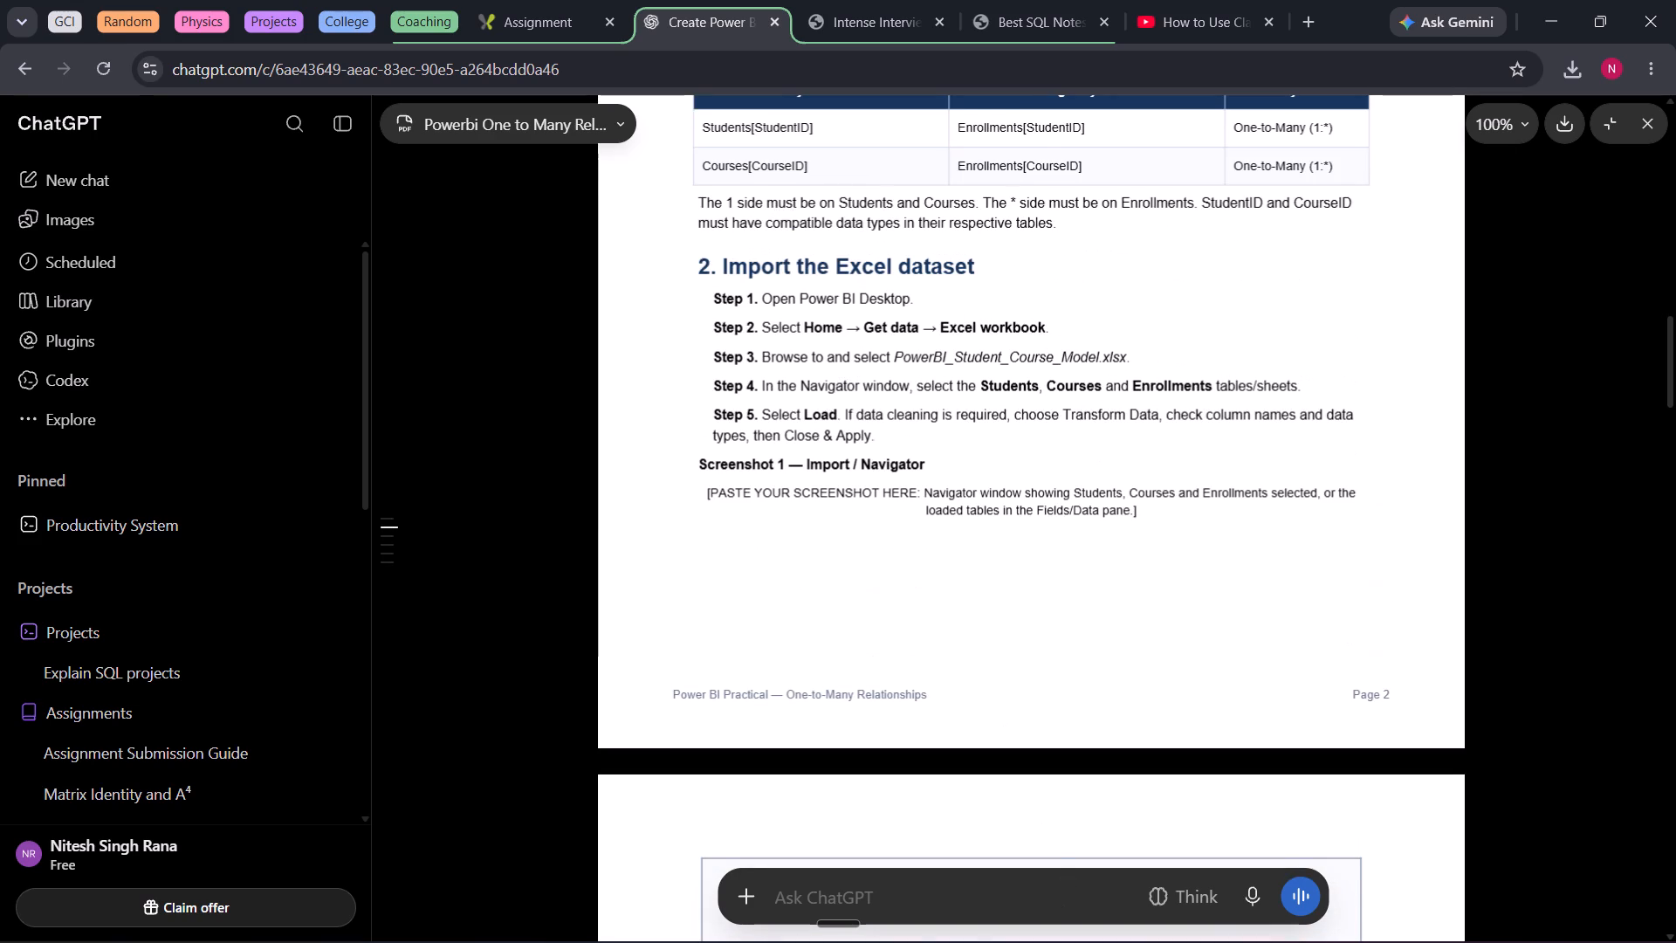
drag(793, 357, 944, 403)
click(944, 403)
drag(696, 270, 853, 346)
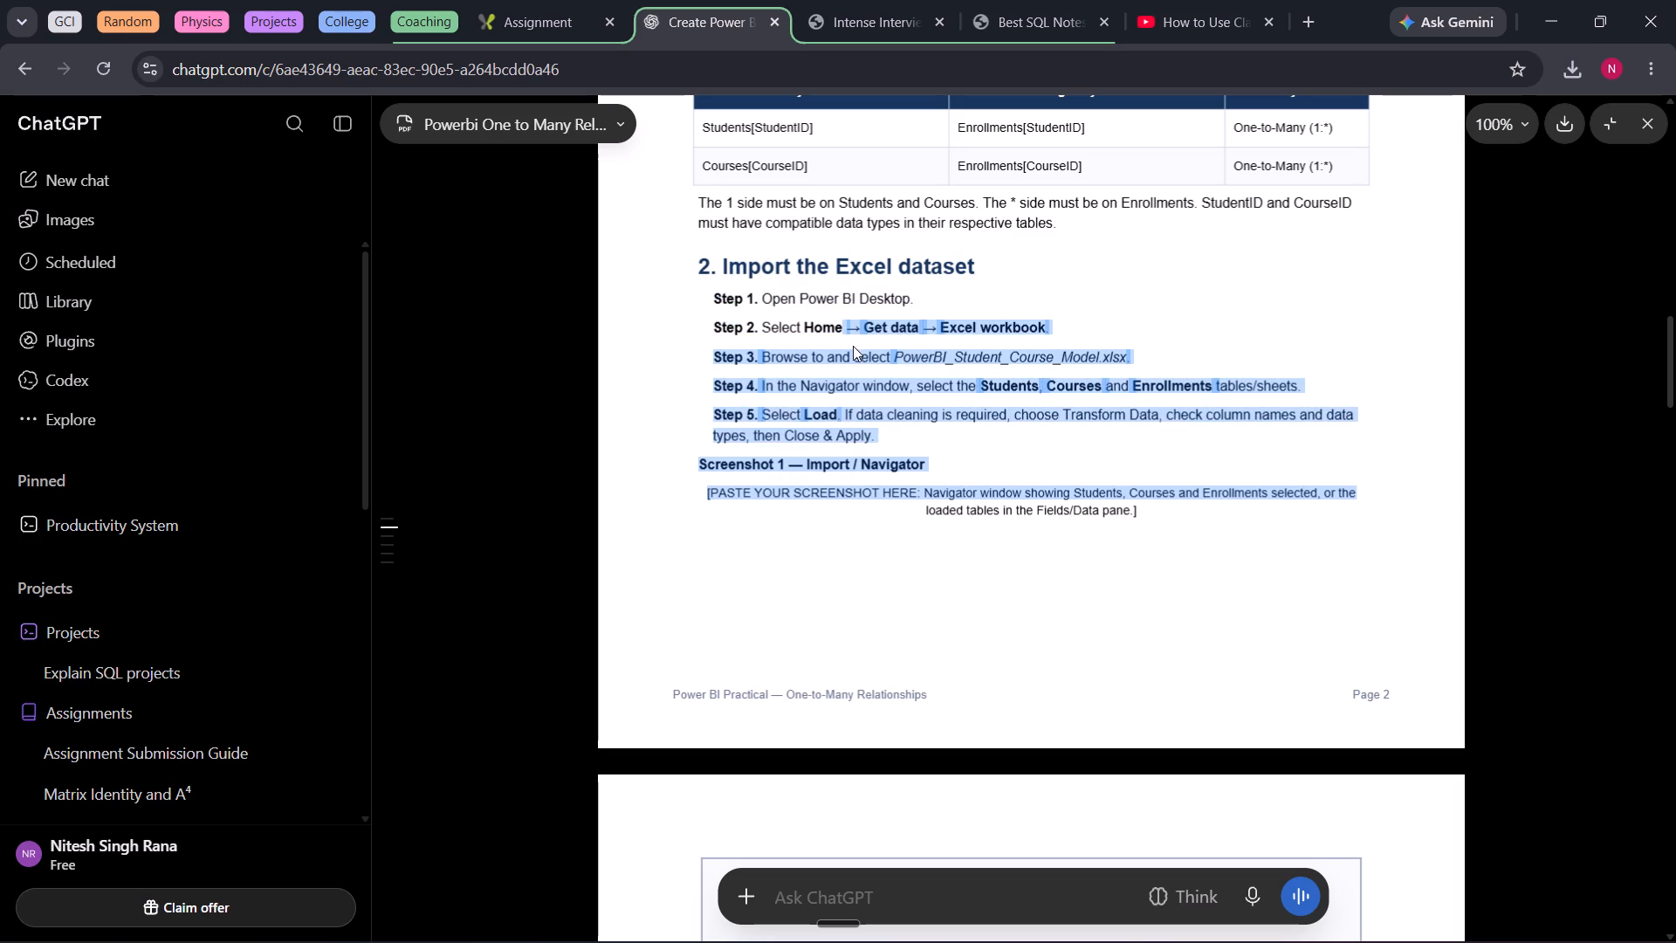
click(853, 346)
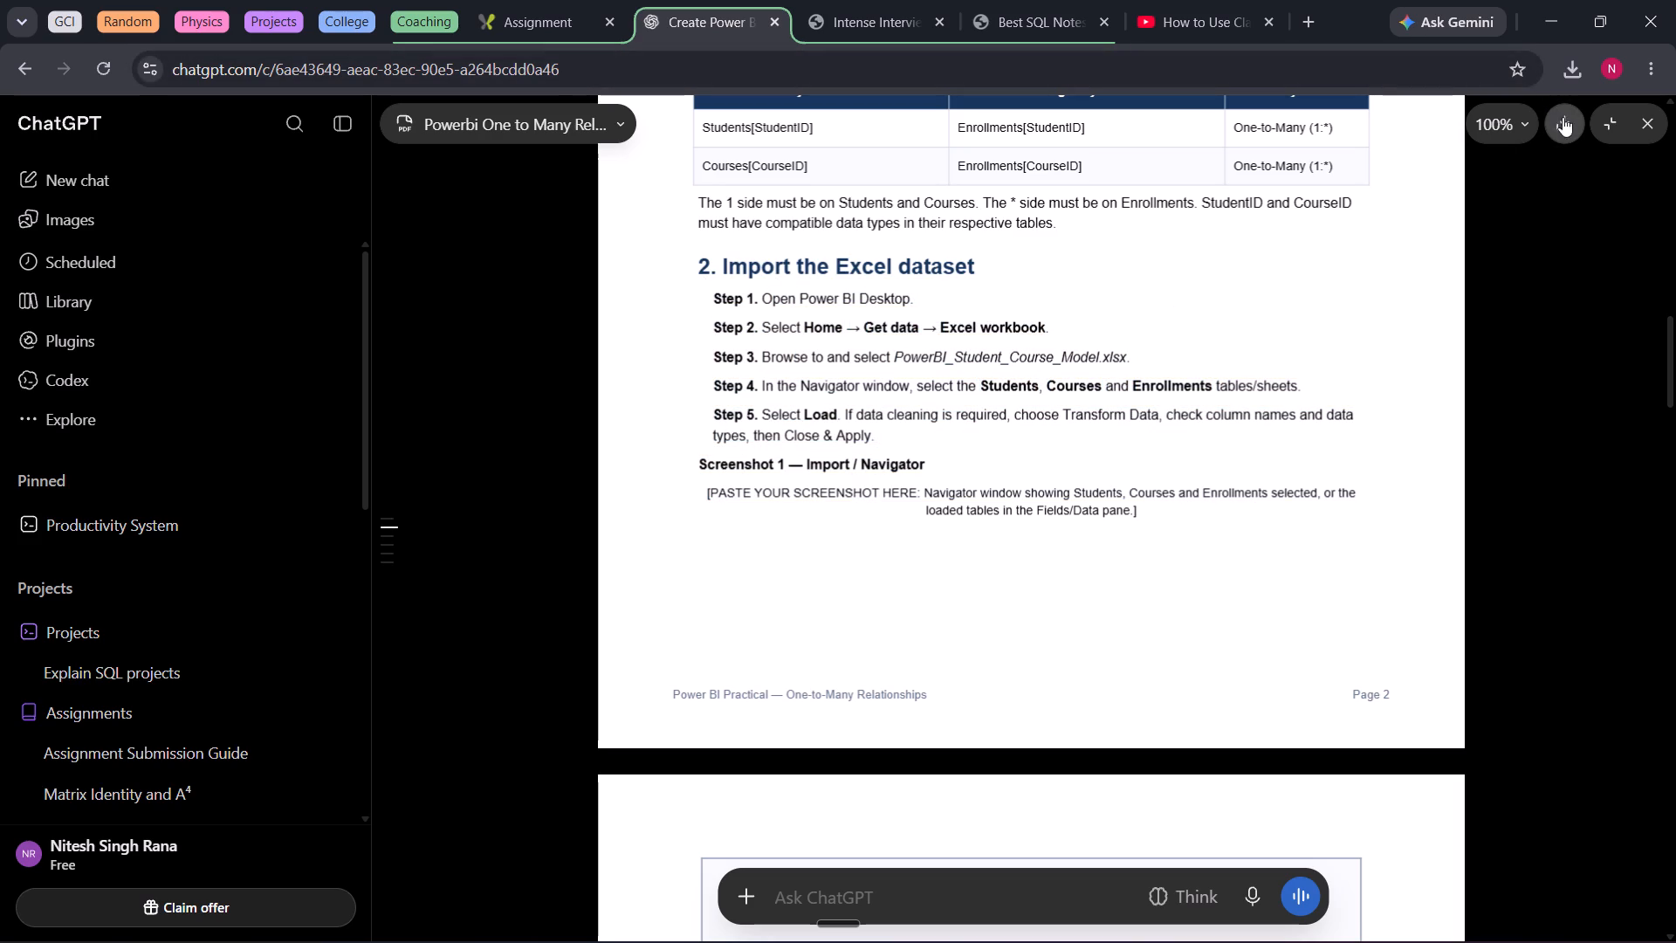
Download the guide as PowerBI_One_to_Many_Relationship_Assignment.pdf into the Data Science > PowerBI folder.
click(1563, 117)
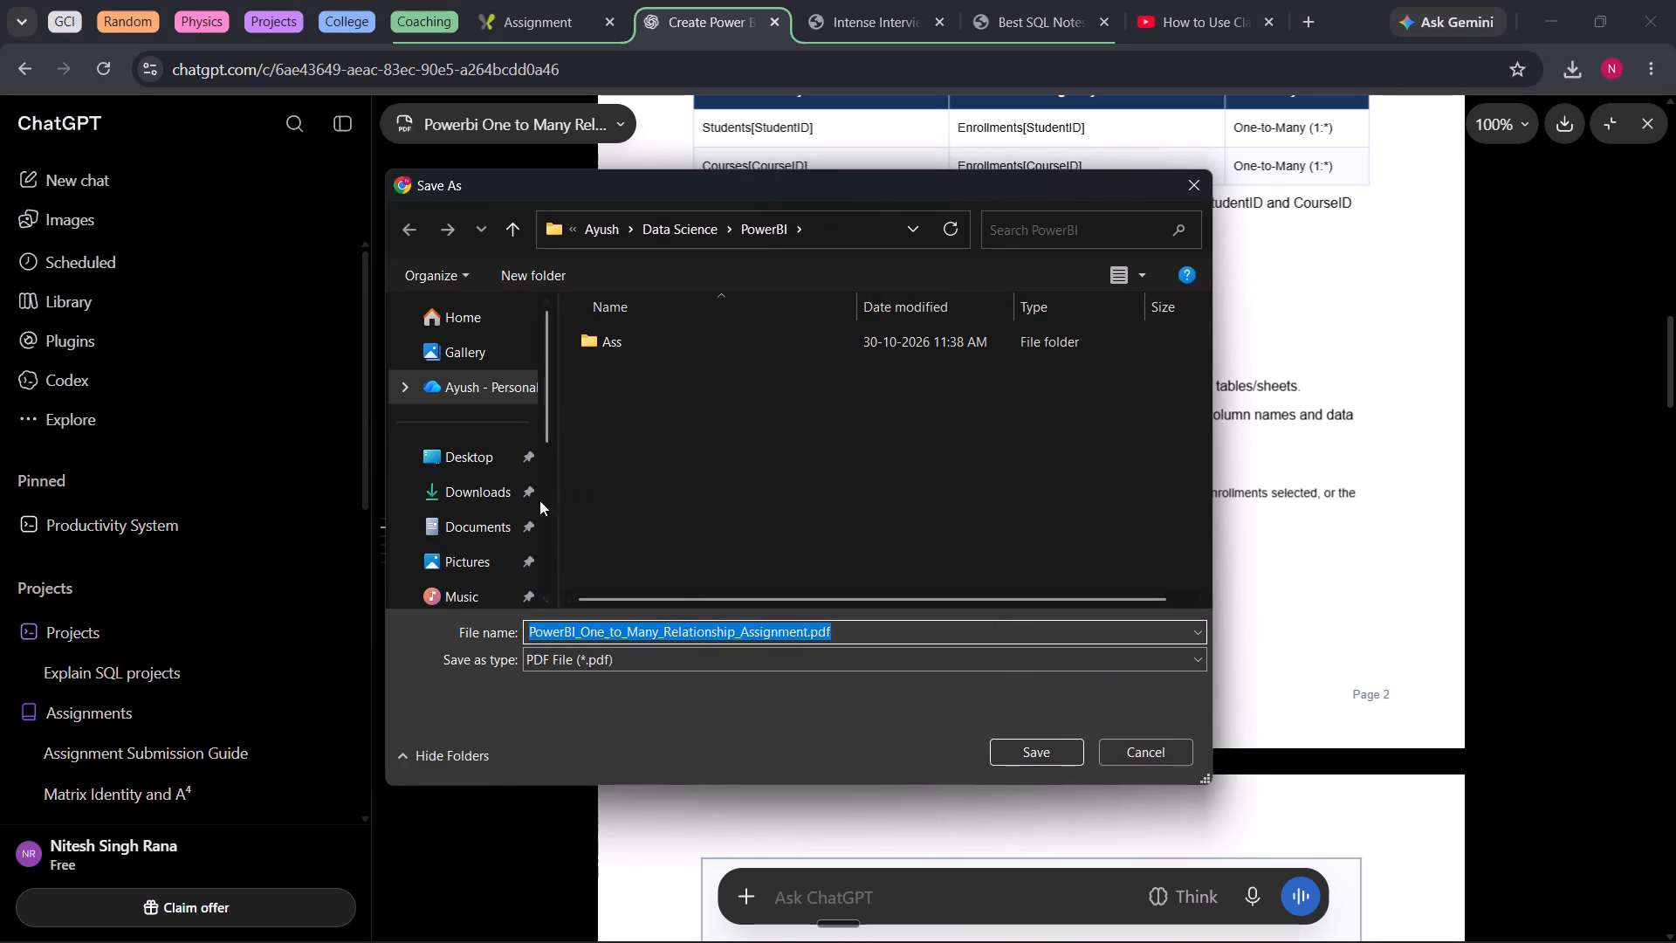
click(488, 494)
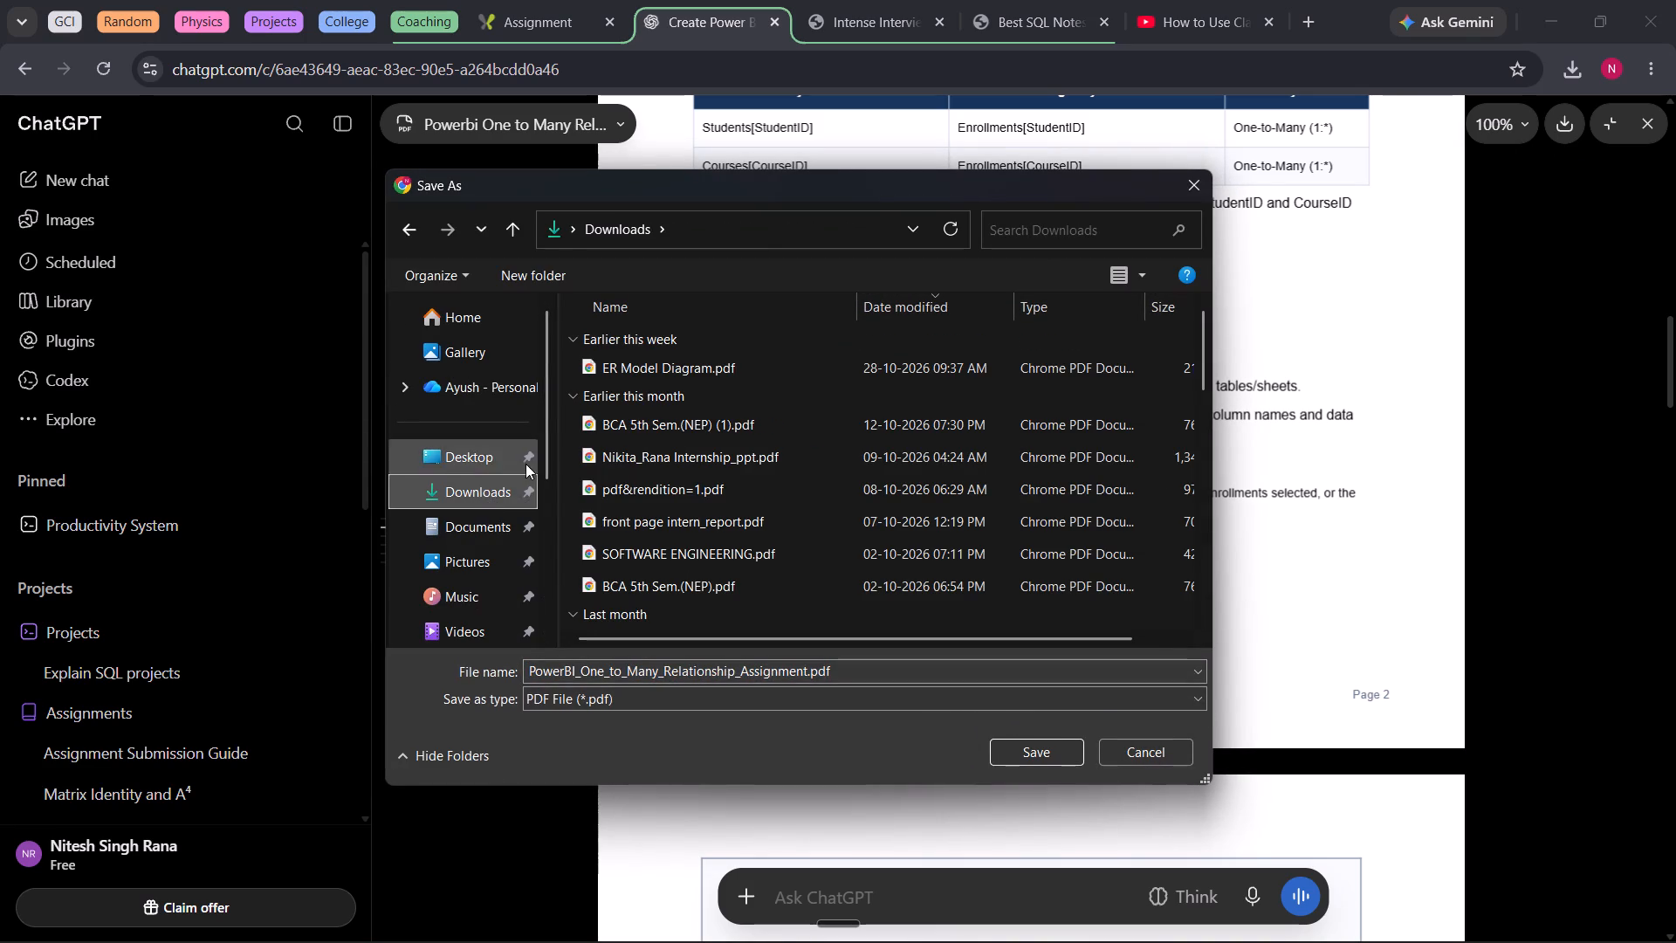
scroll(500, 529, down, 2)
click(491, 424)
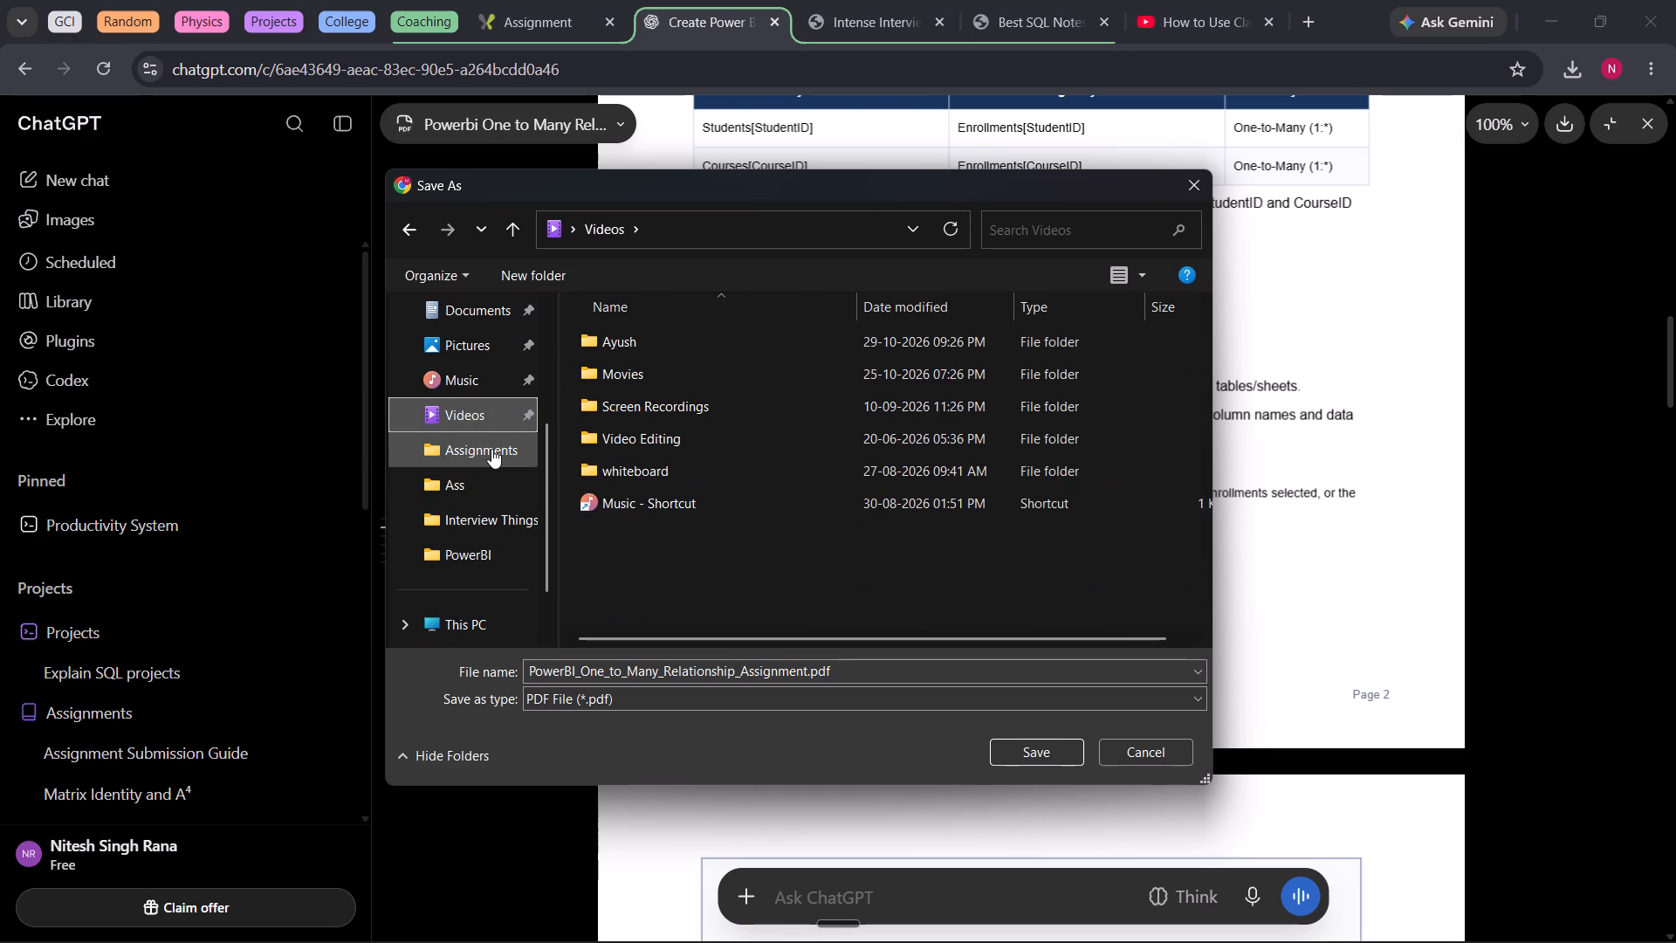
click(491, 449)
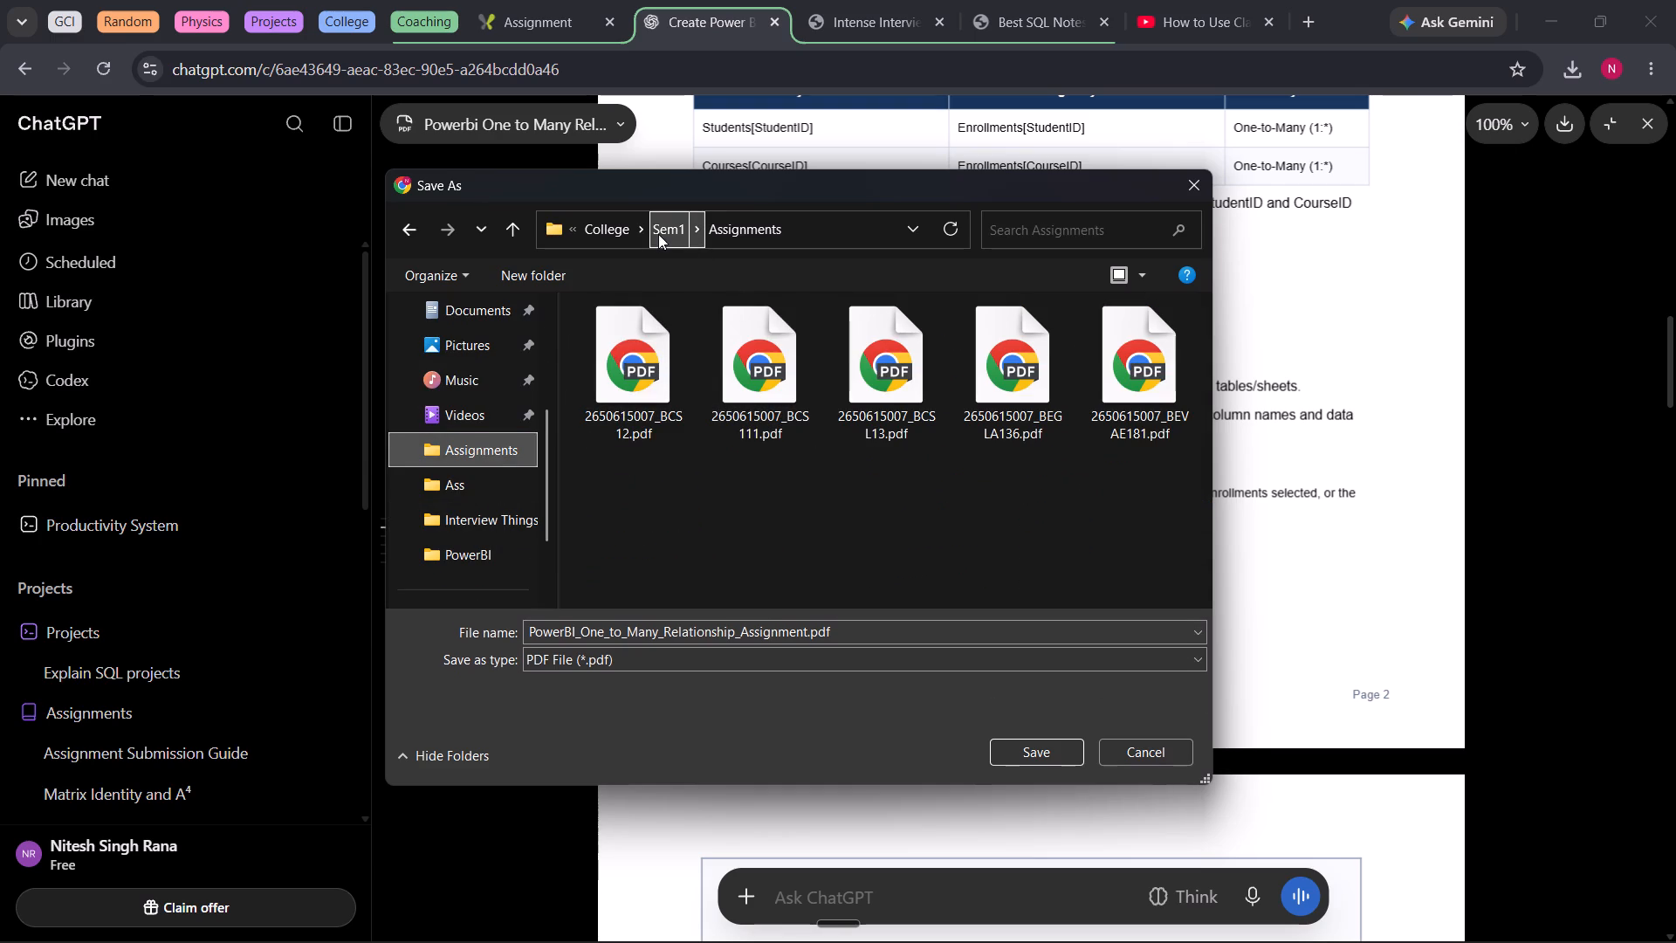
click(497, 428)
double_click(645, 334)
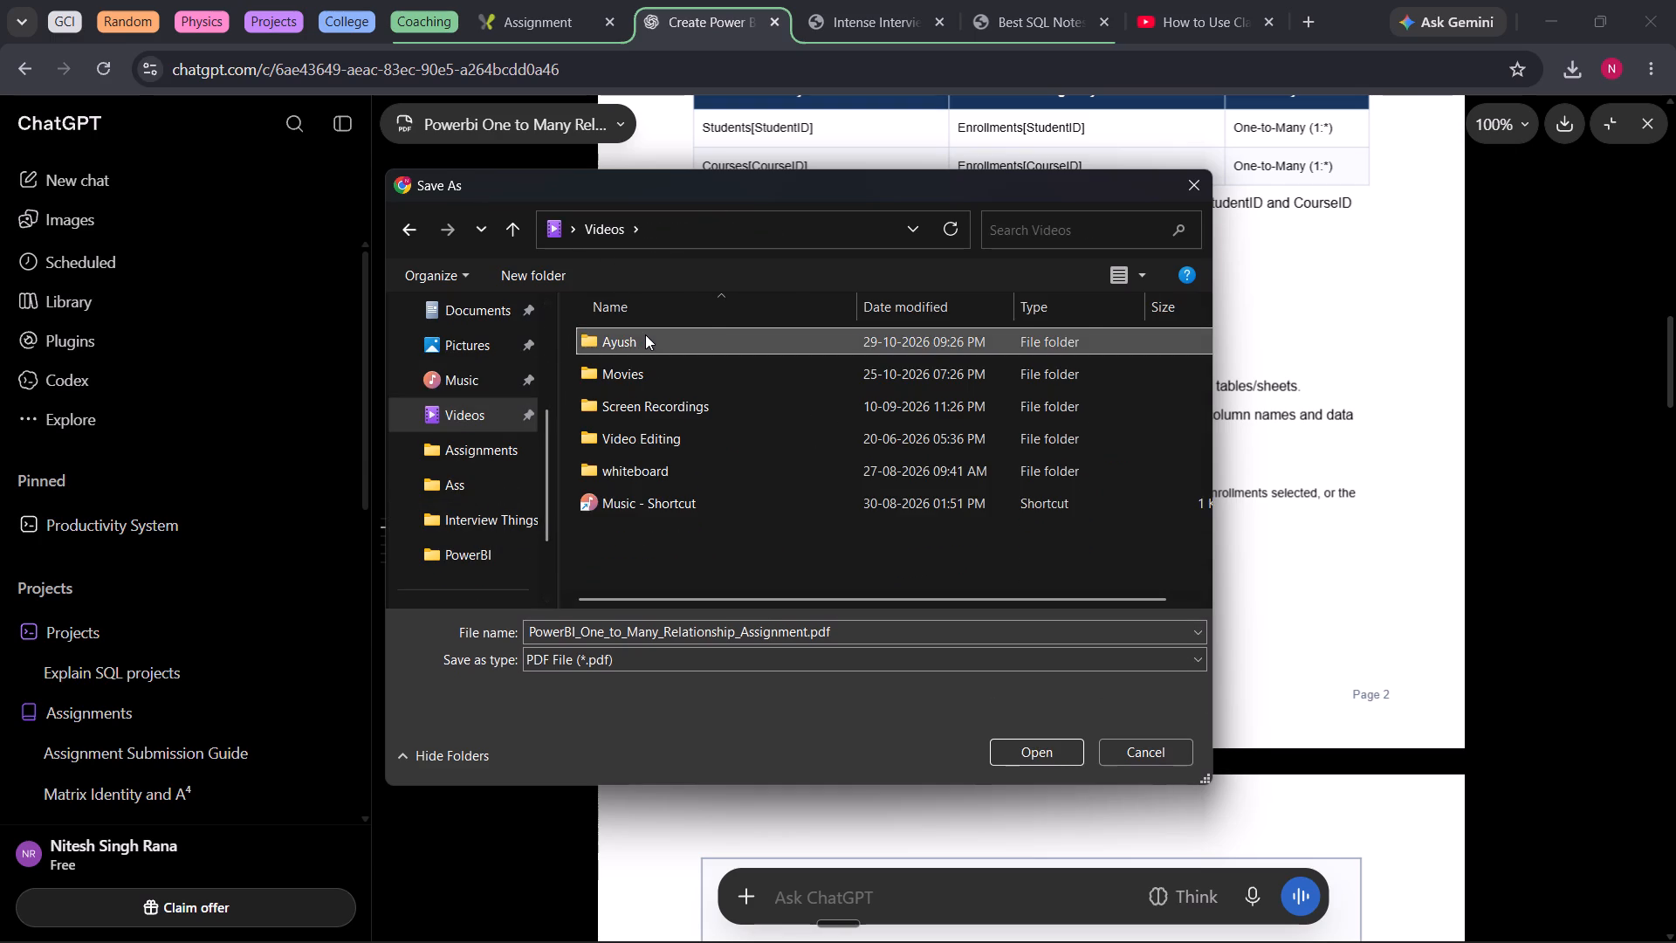
double_click(1011, 378)
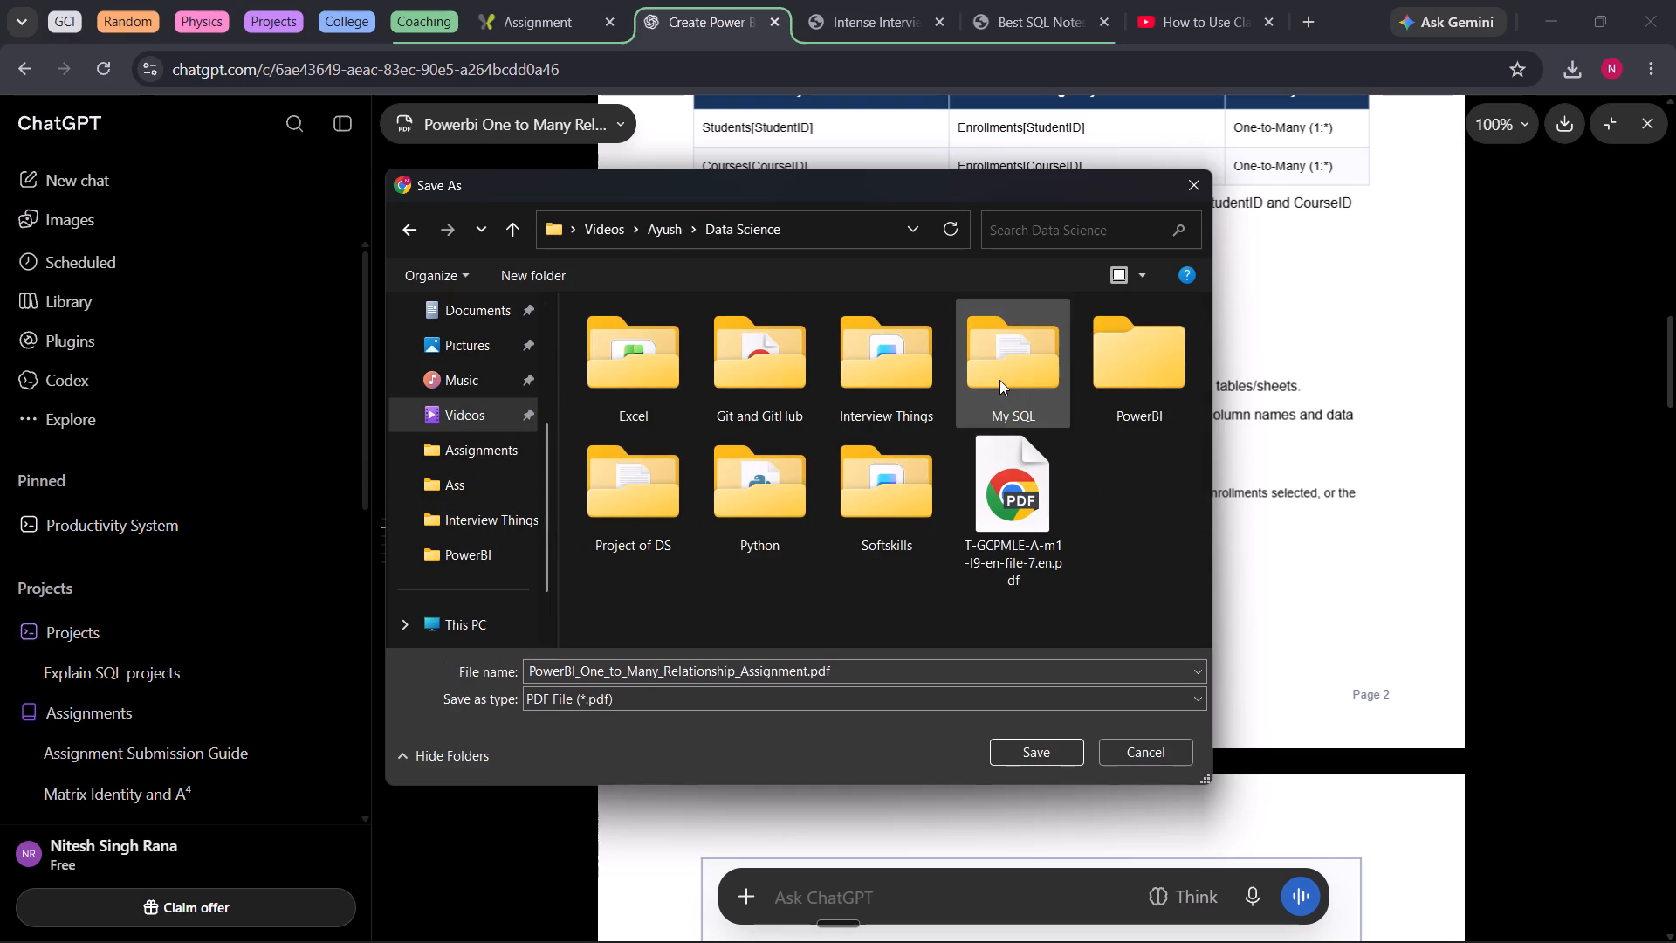
double_click(1152, 383)
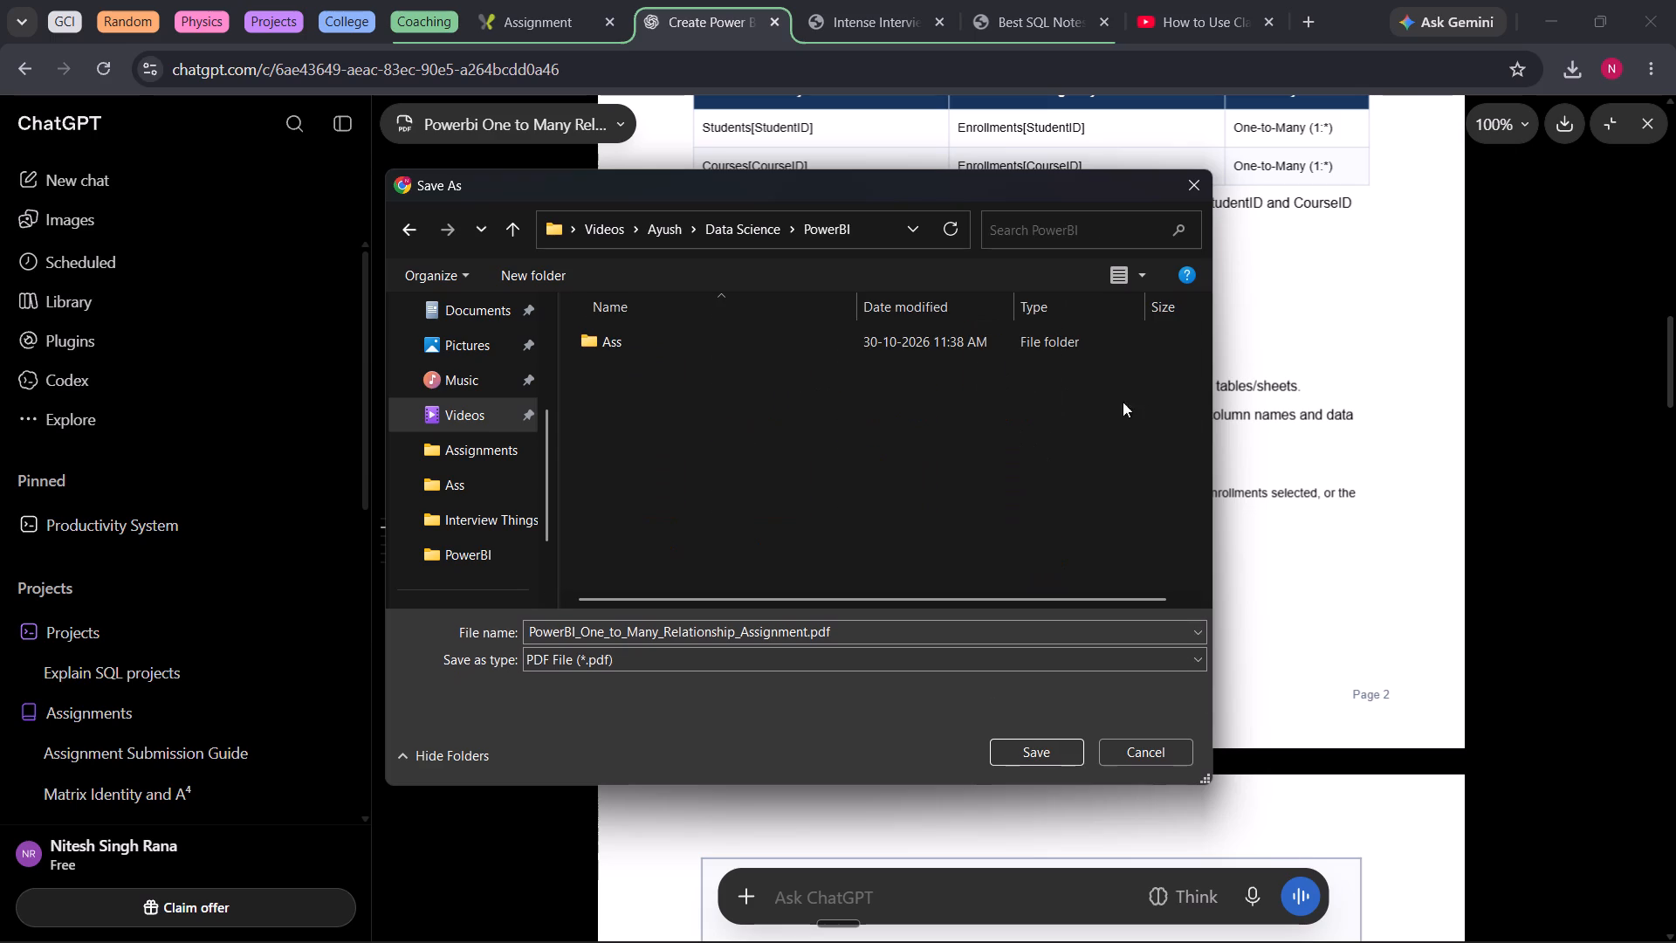
click(1041, 750)
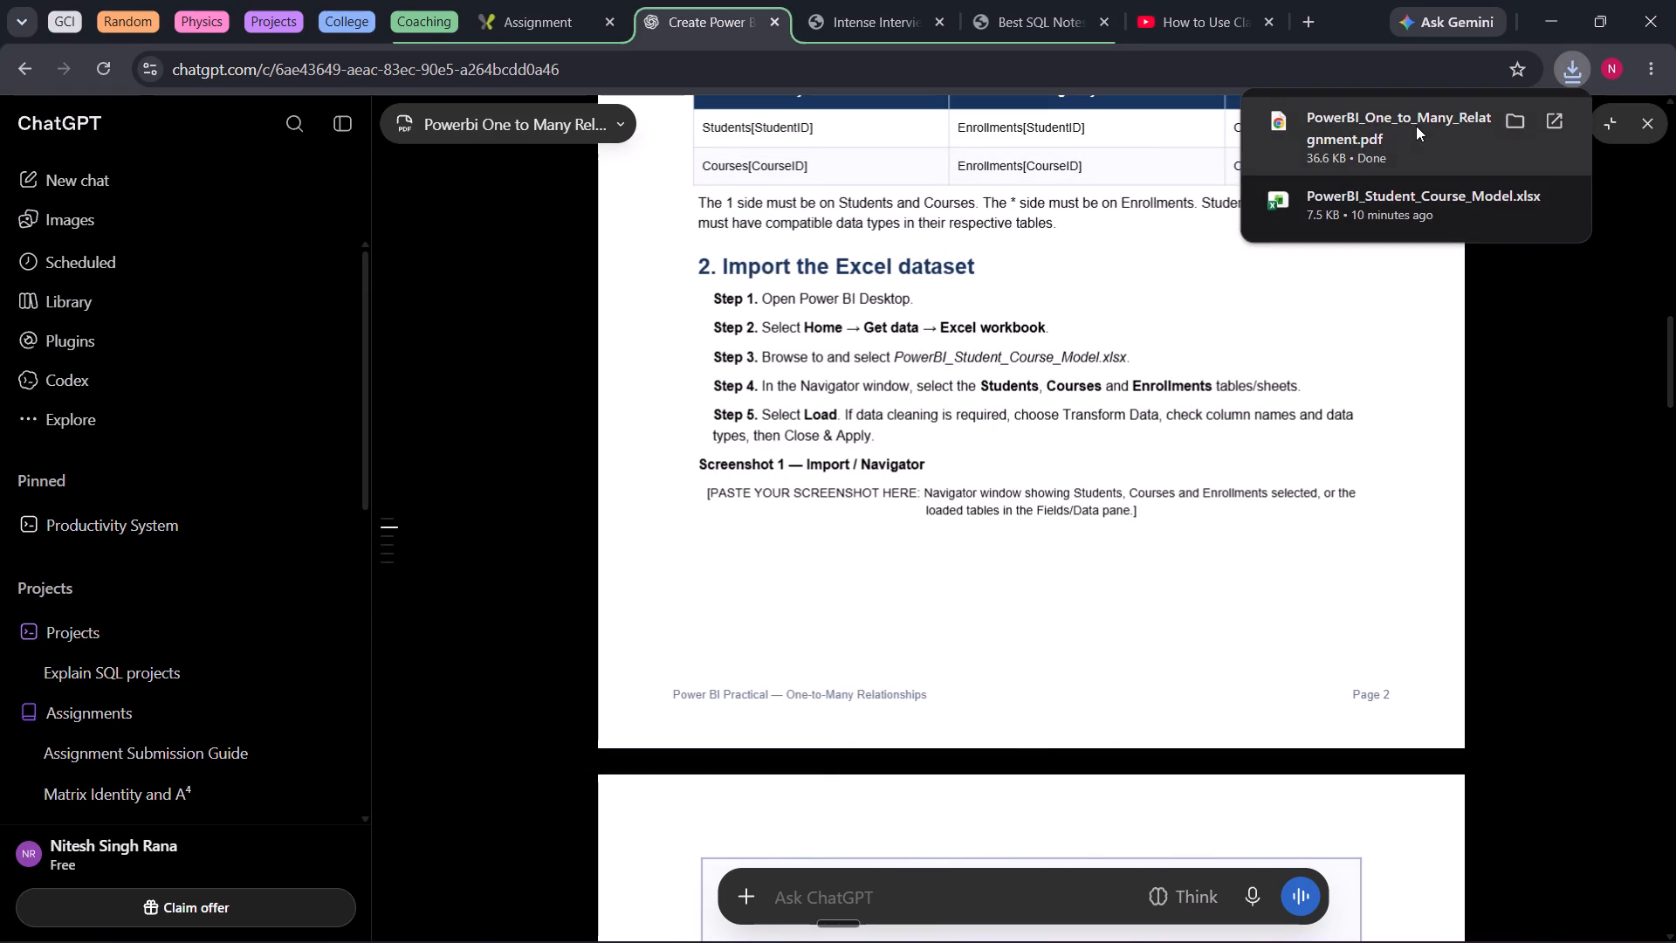
Set downloaded PDFs to always open with the system viewer and try to open the saved assignment PDF.
right_click(1416, 126)
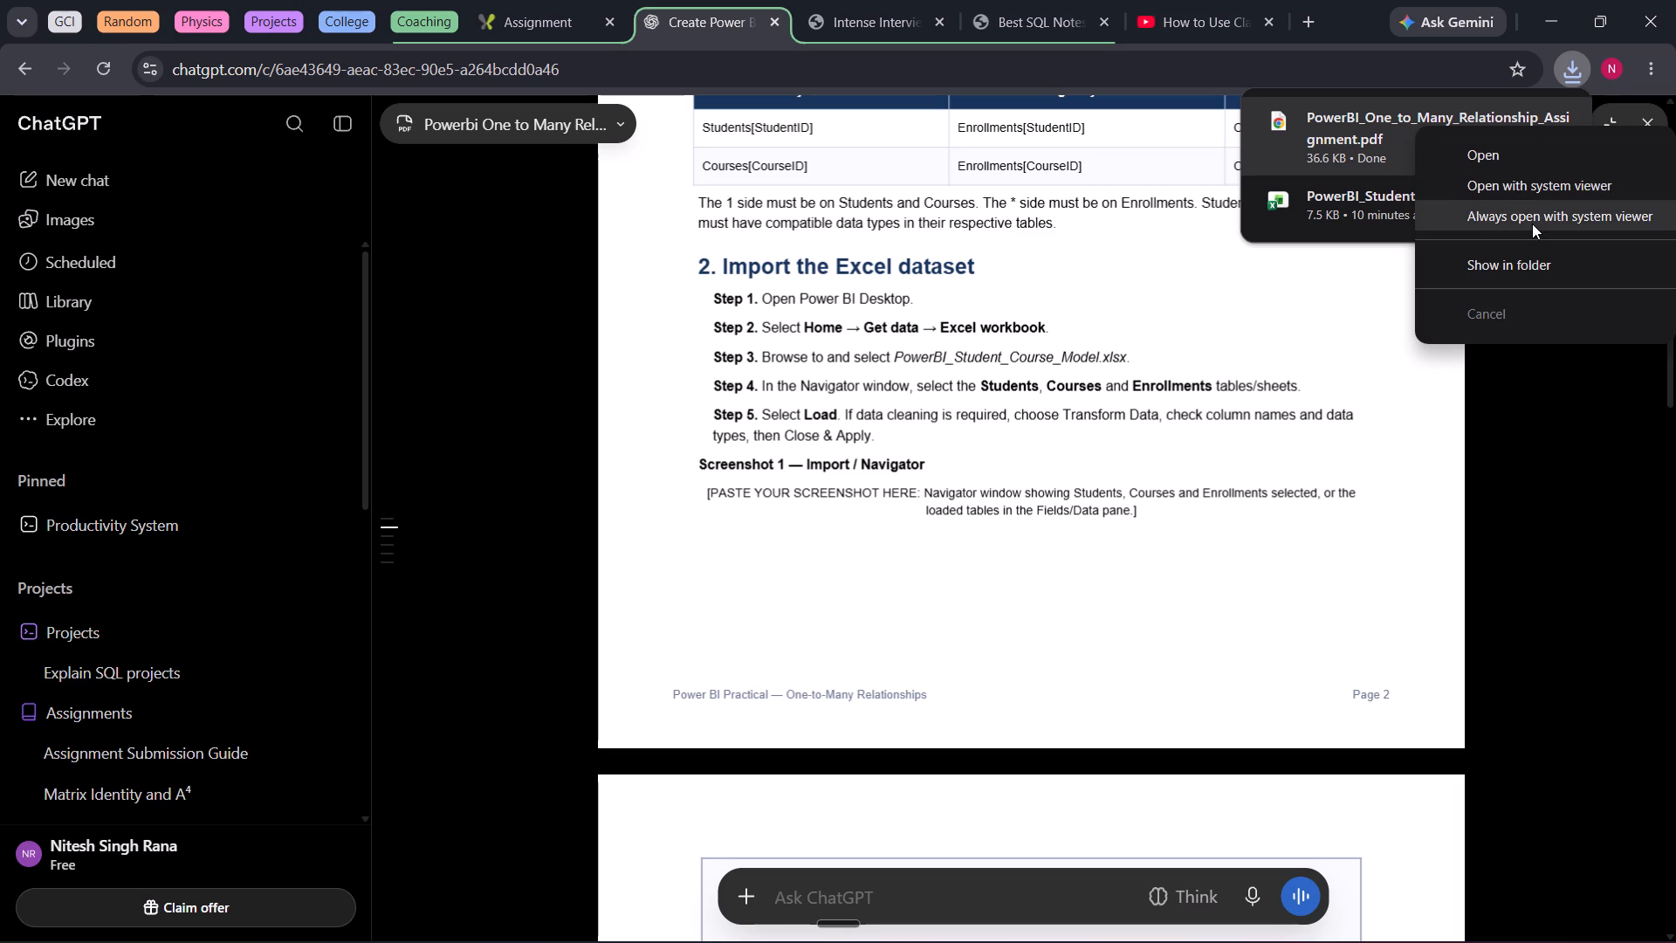
click(1533, 224)
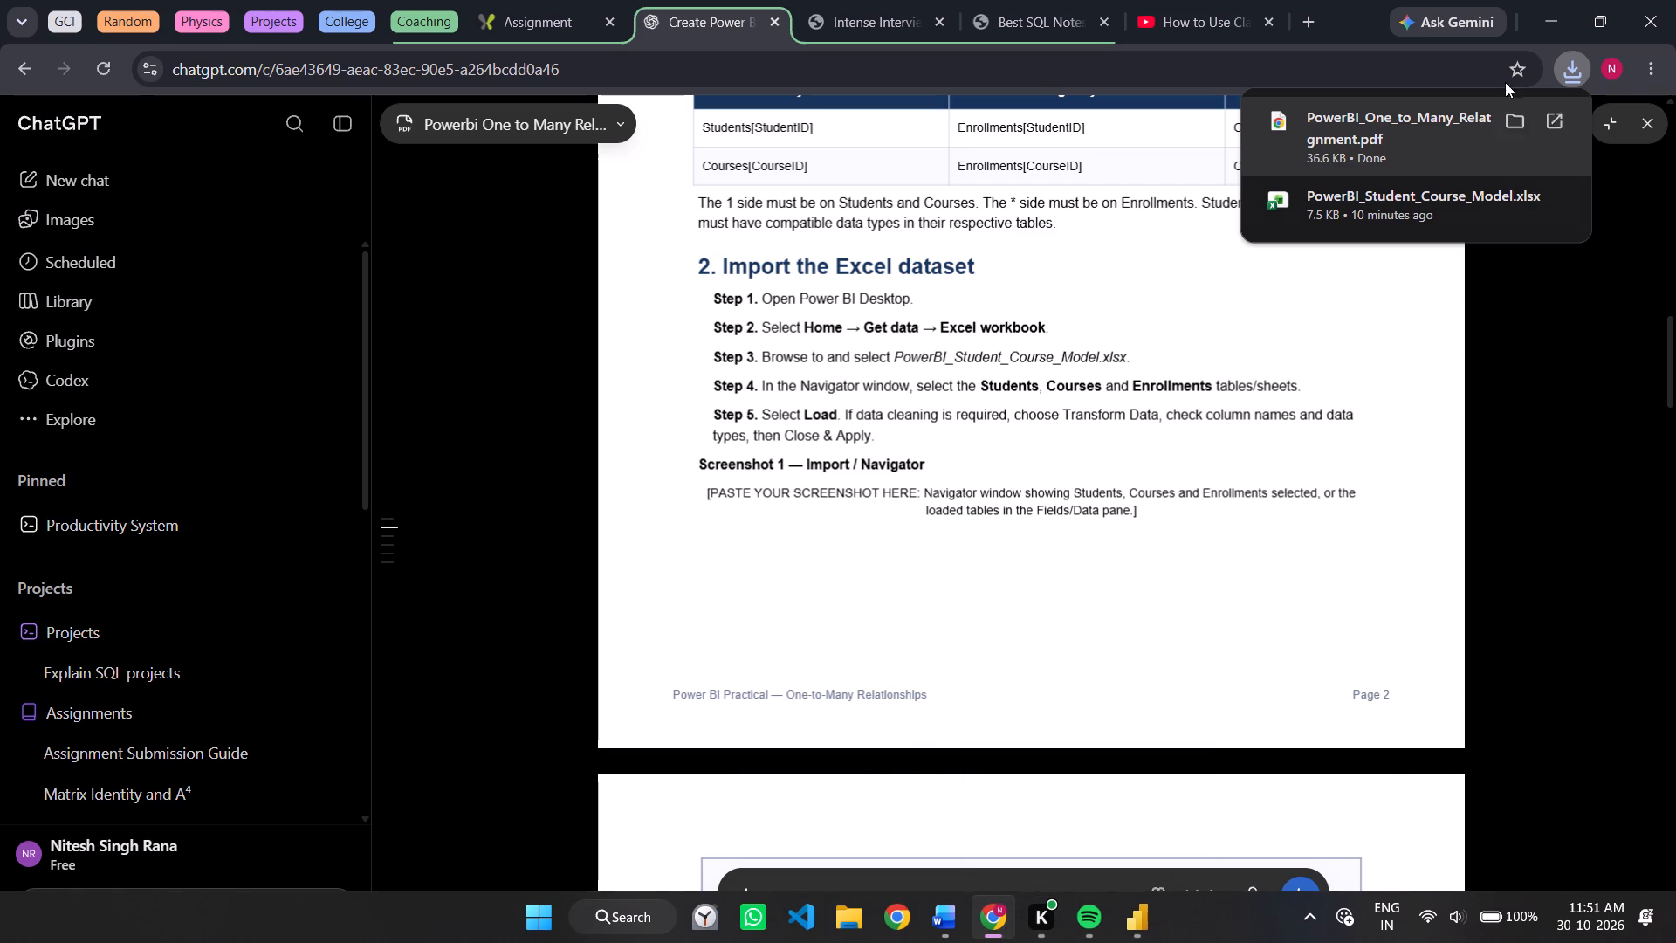
click(1384, 128)
drag(1384, 128, 1350, 138)
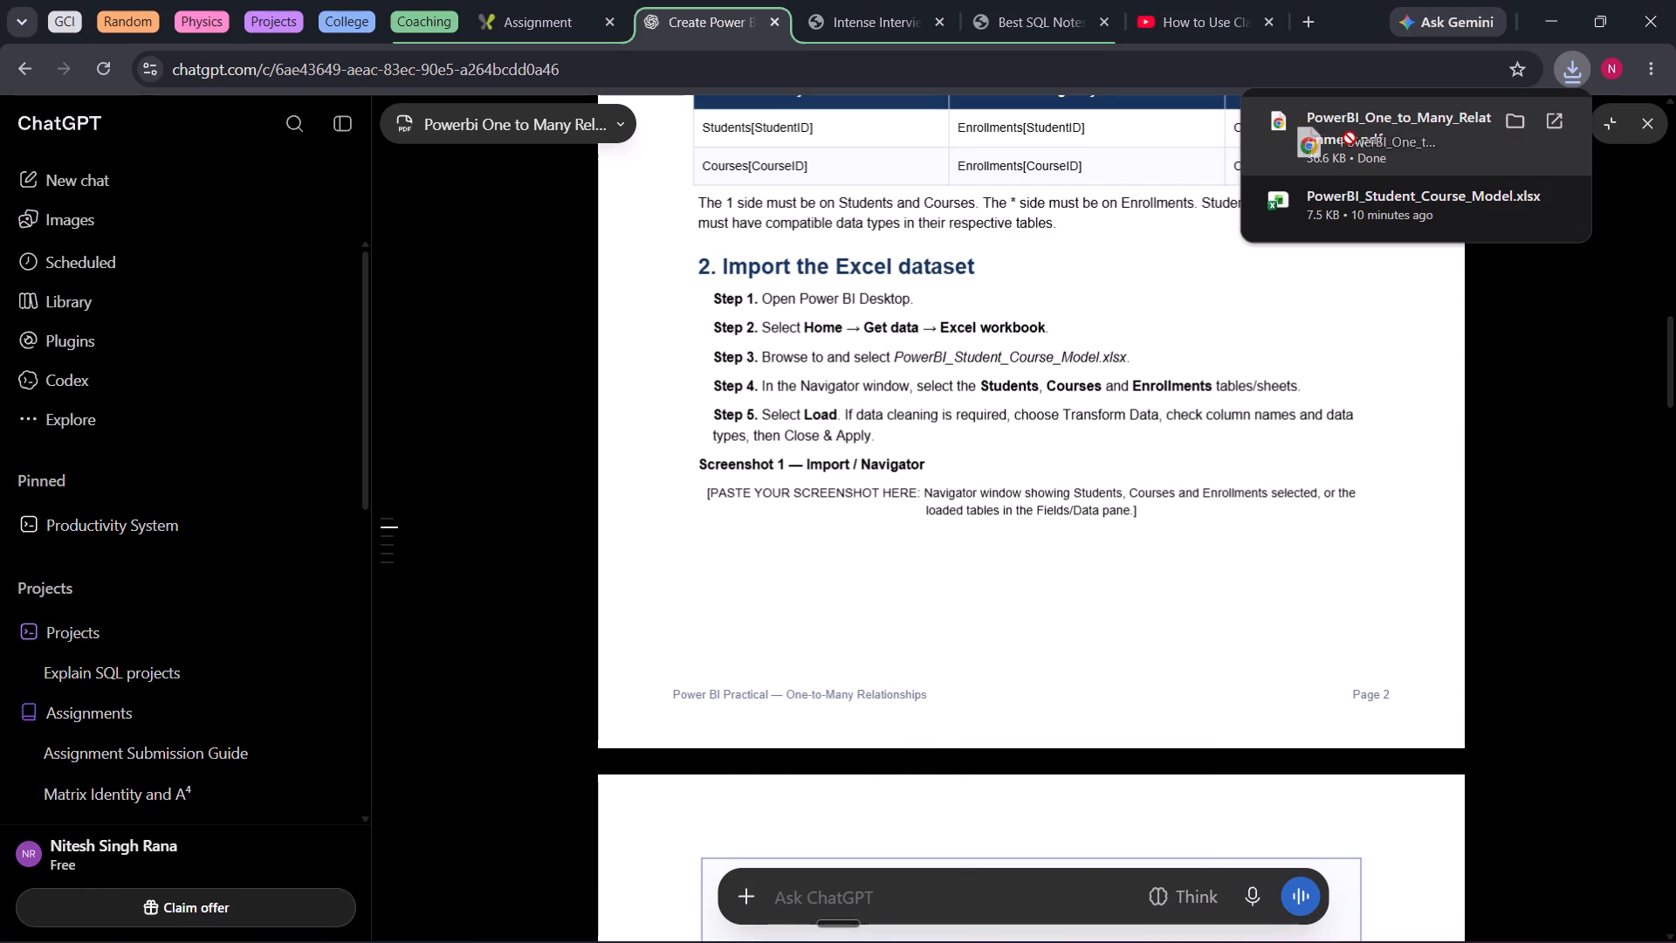
drag(1350, 138, 1376, 180)
Show the downloaded assignment PDF in its folder, open it in Word just once and enable editing.
right_click(1383, 123)
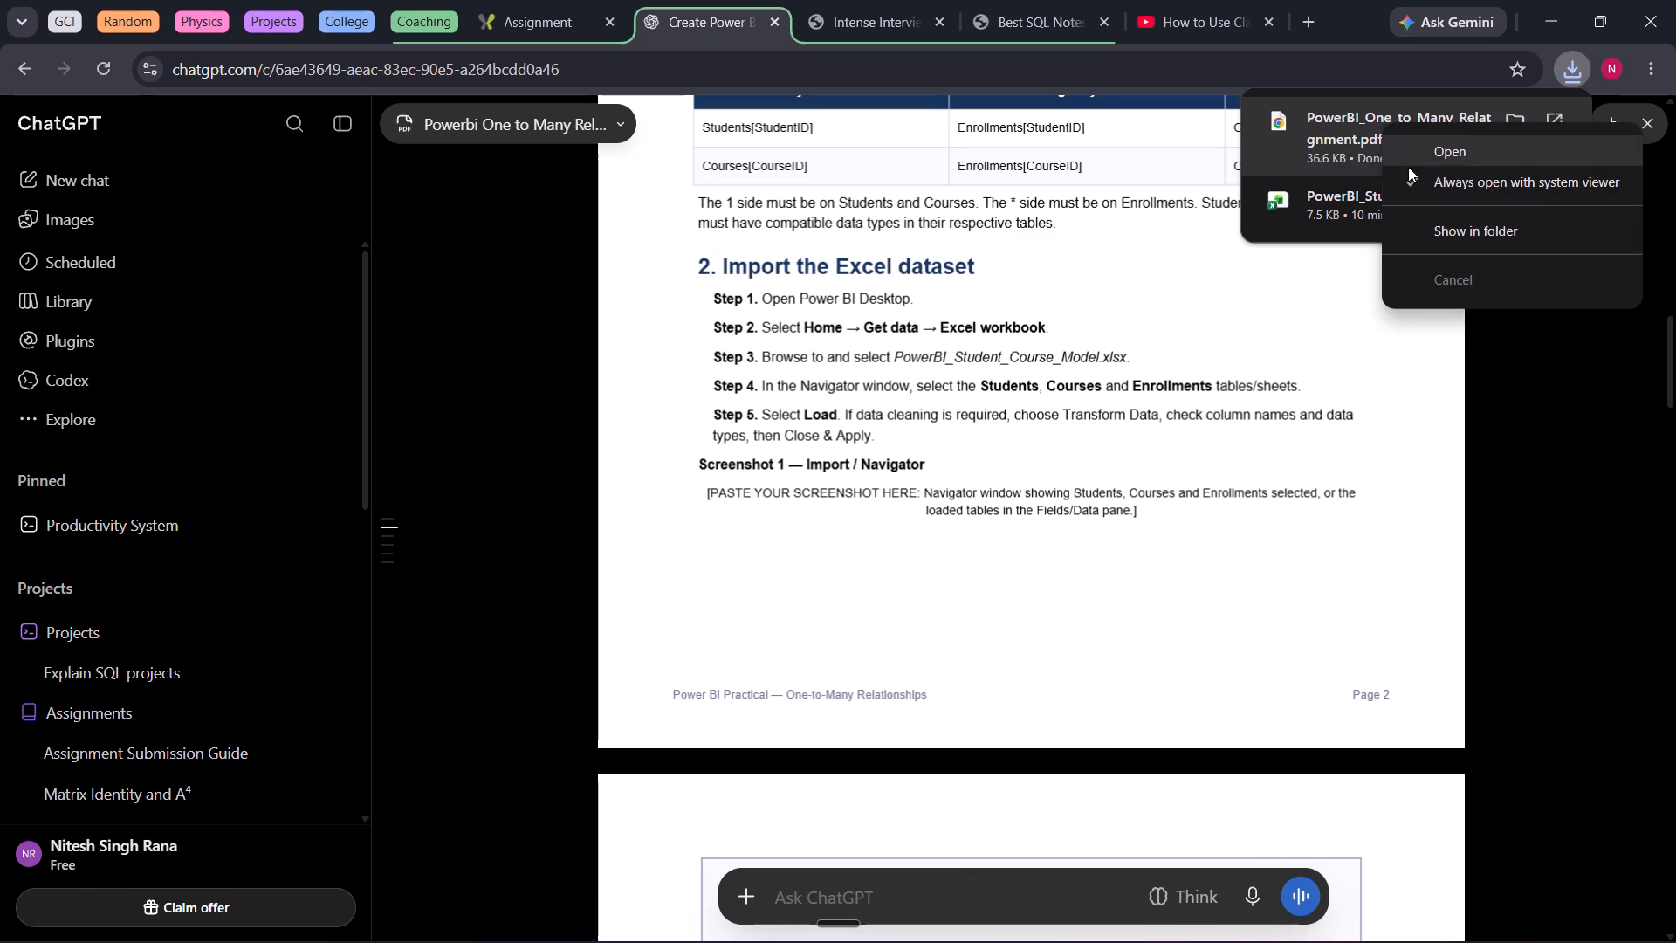
click(1476, 230)
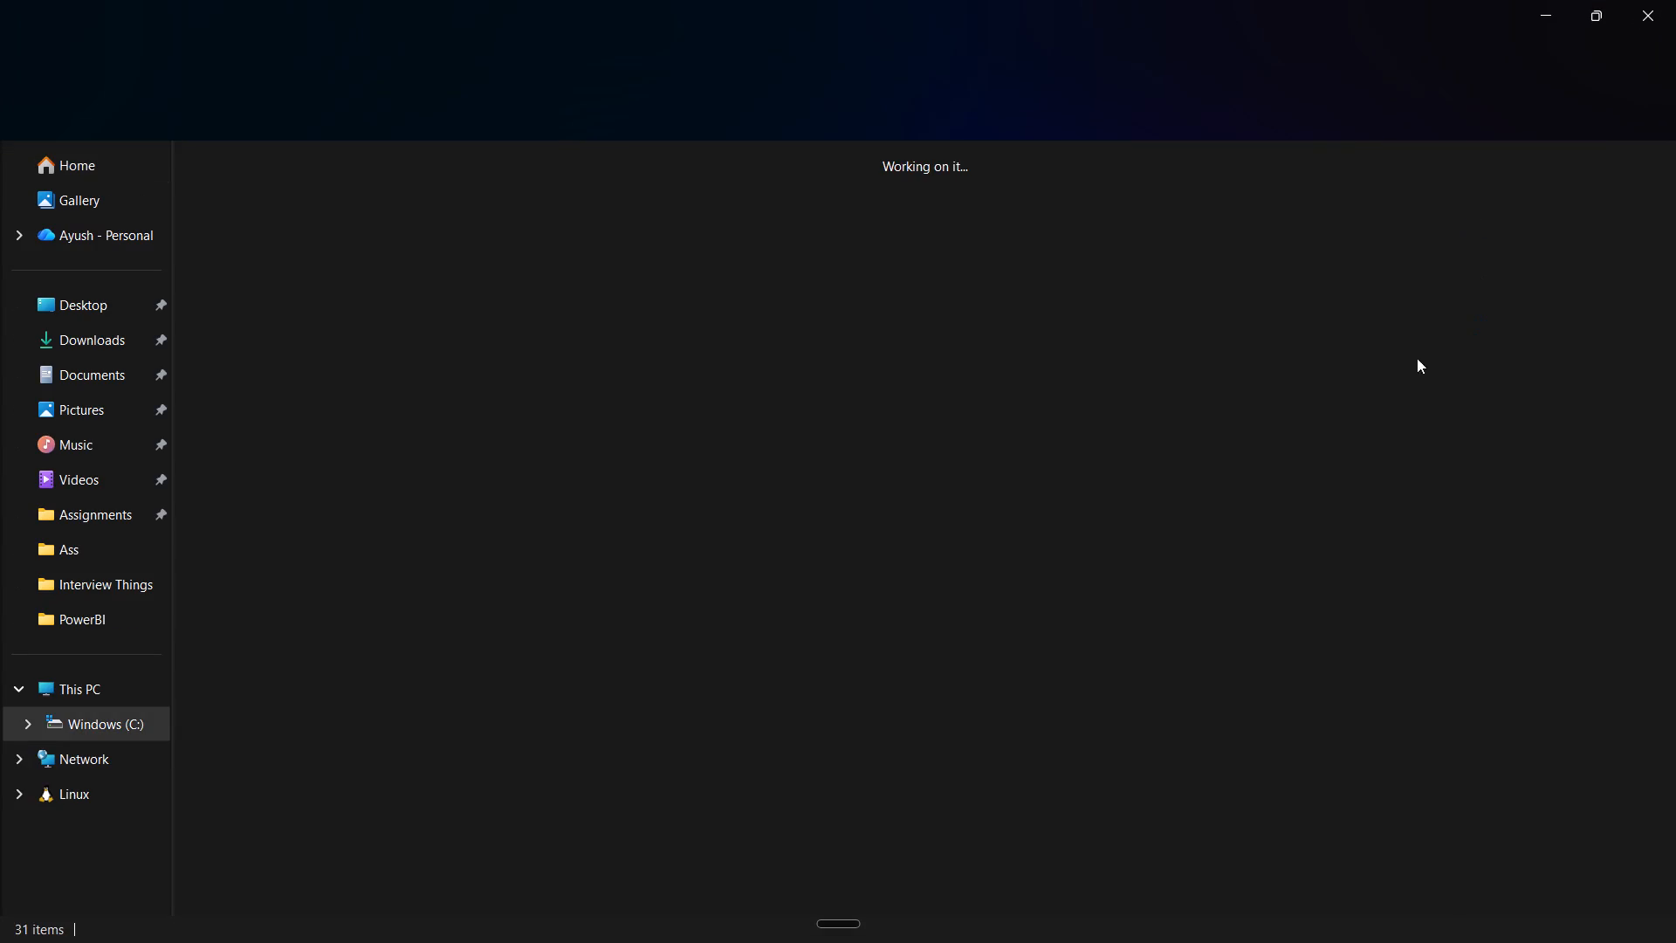
right_click(237, 412)
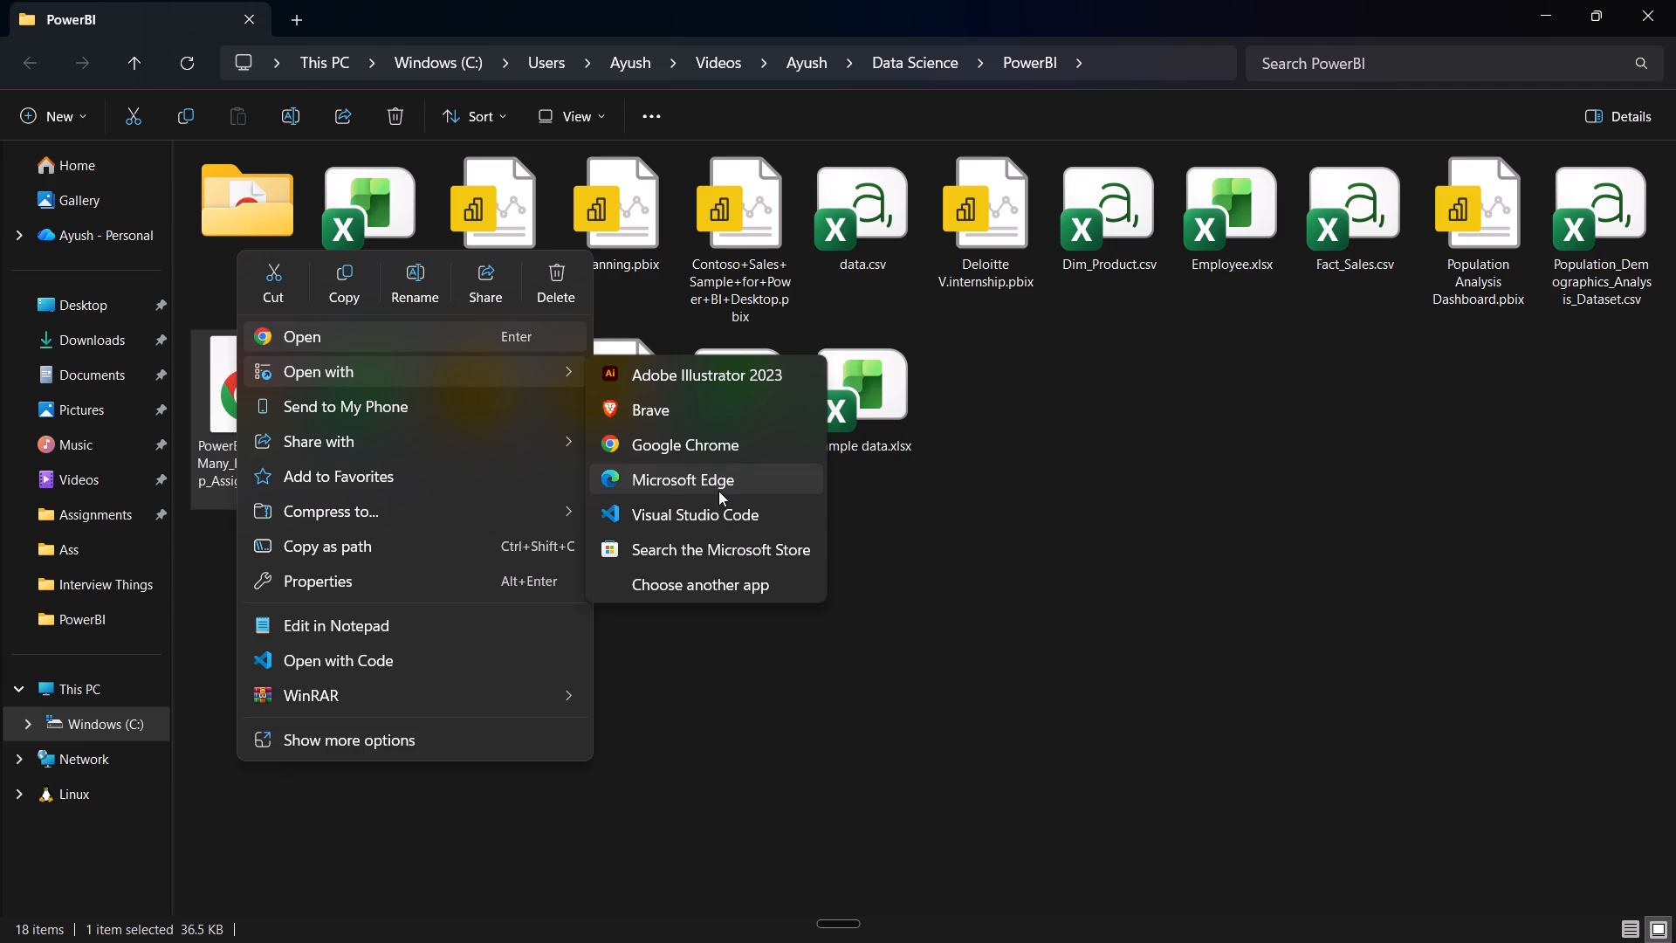
click(723, 576)
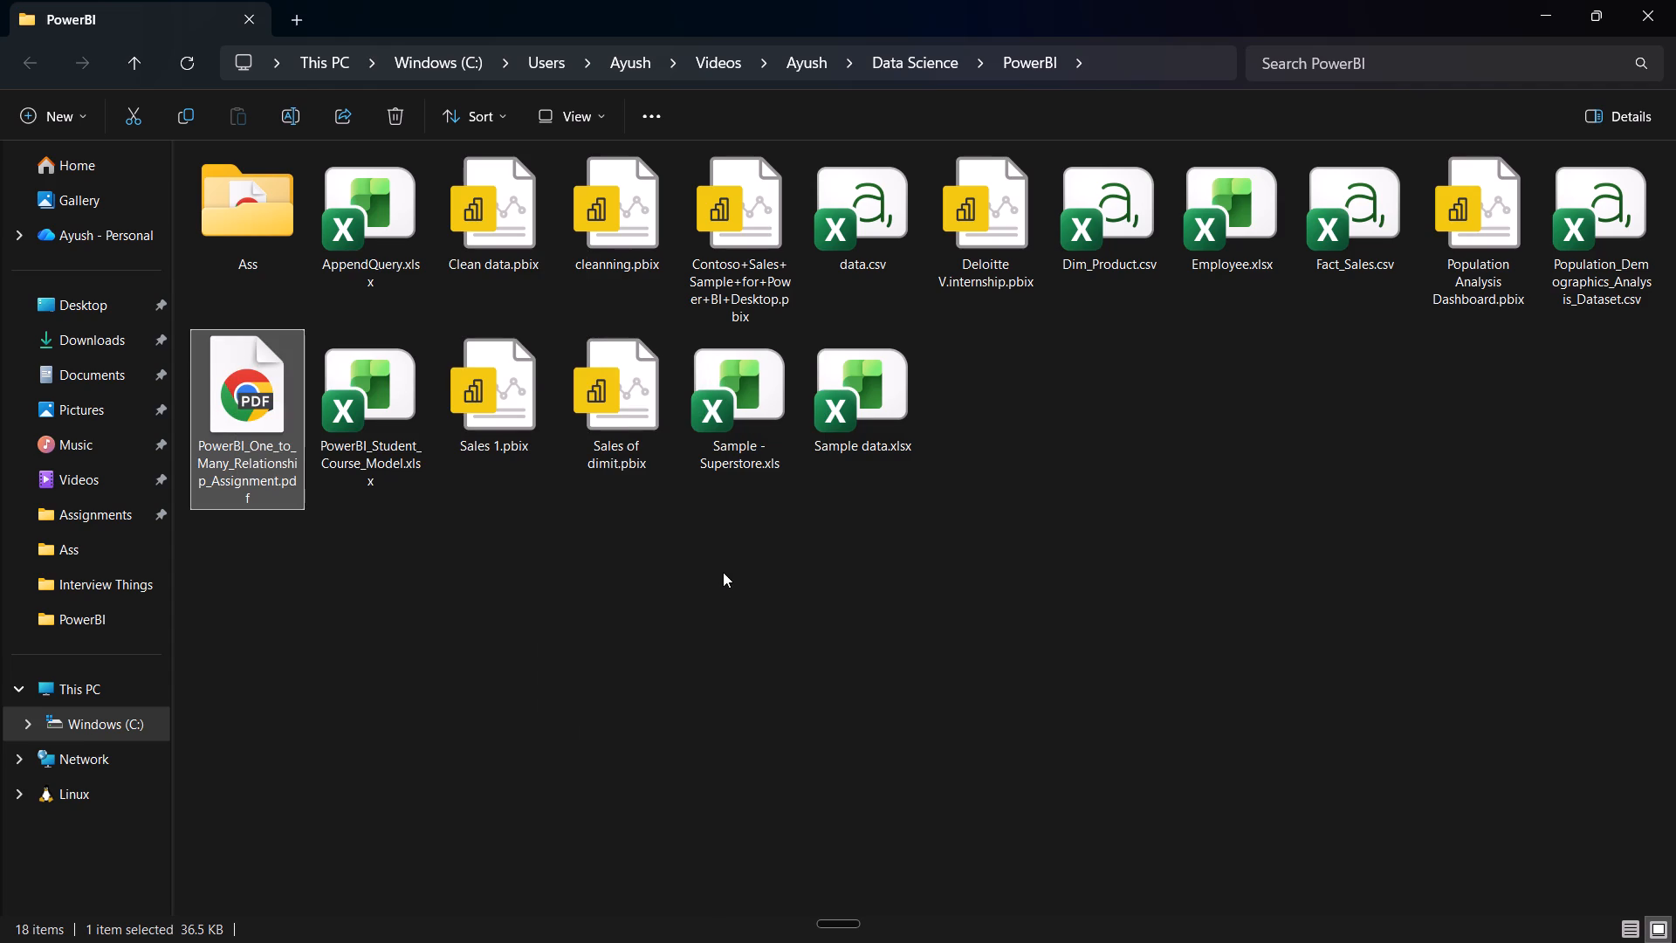
scroll(741, 544, down, 4)
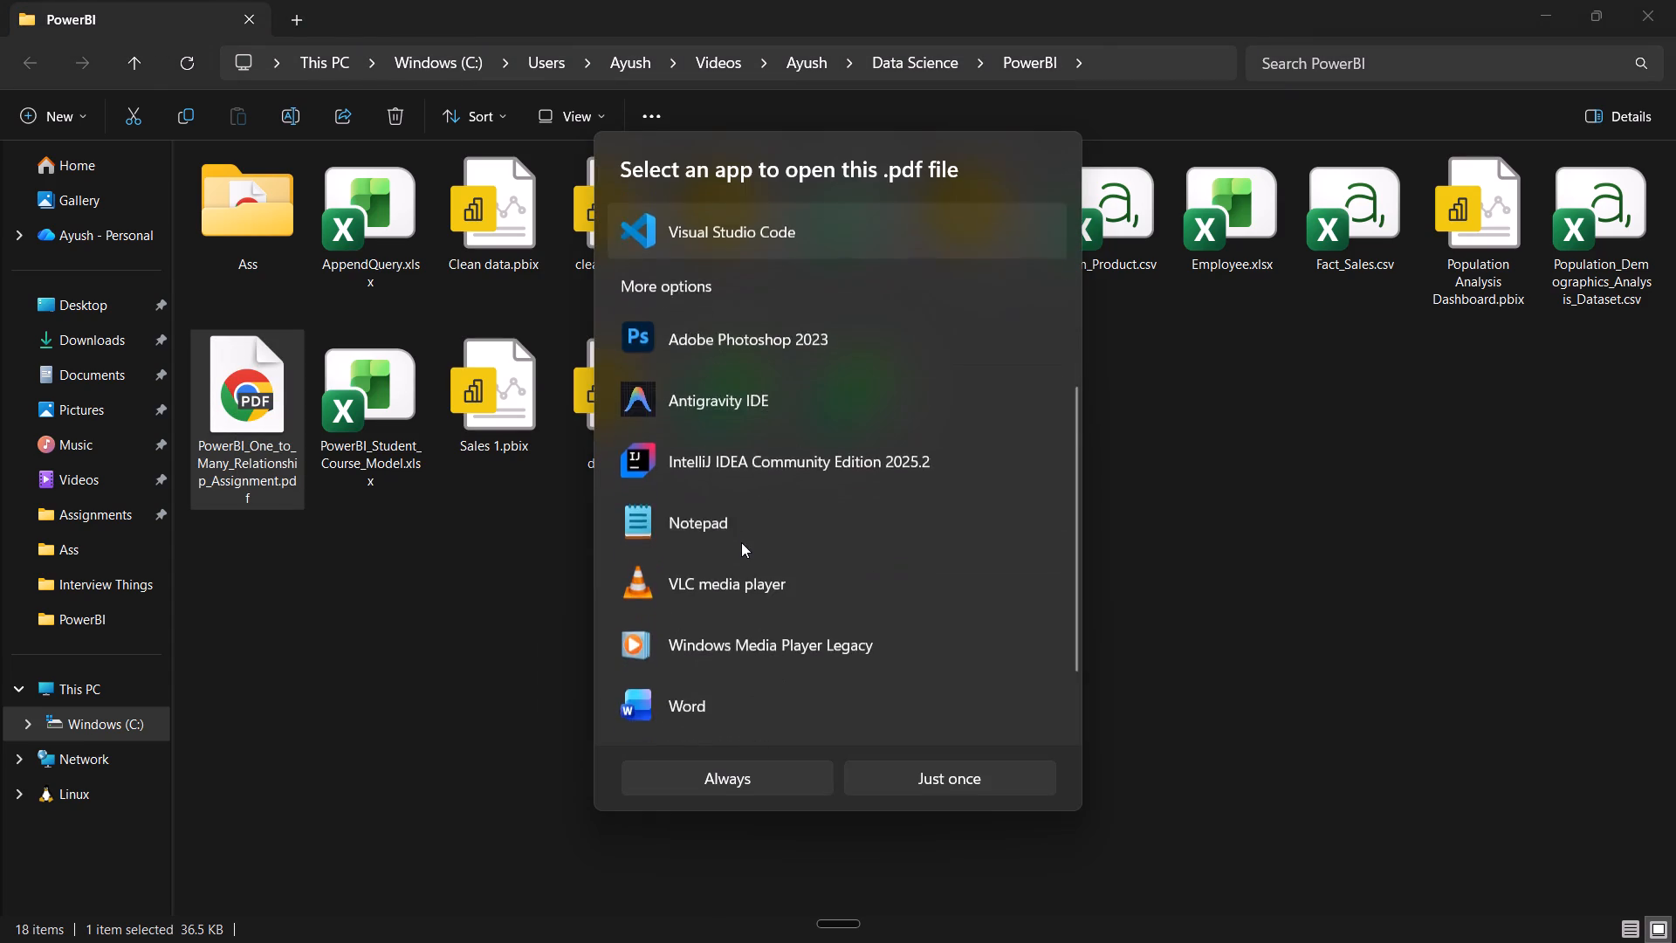
scroll(743, 540, down, 2)
click(731, 595)
click(946, 784)
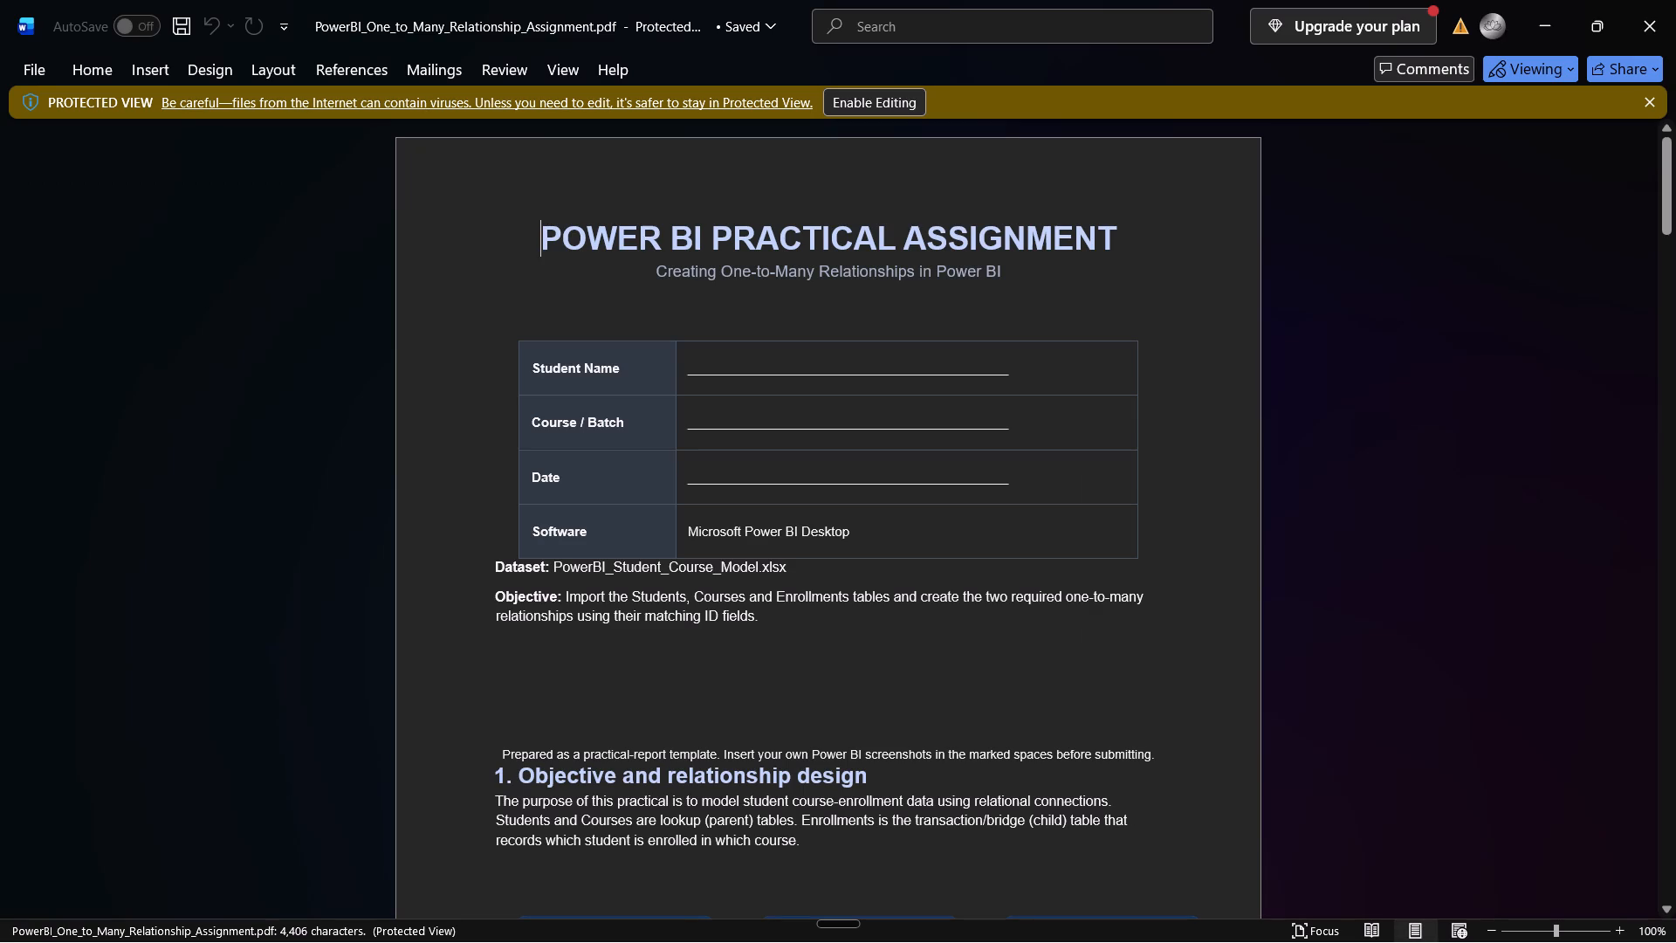
click(883, 106)
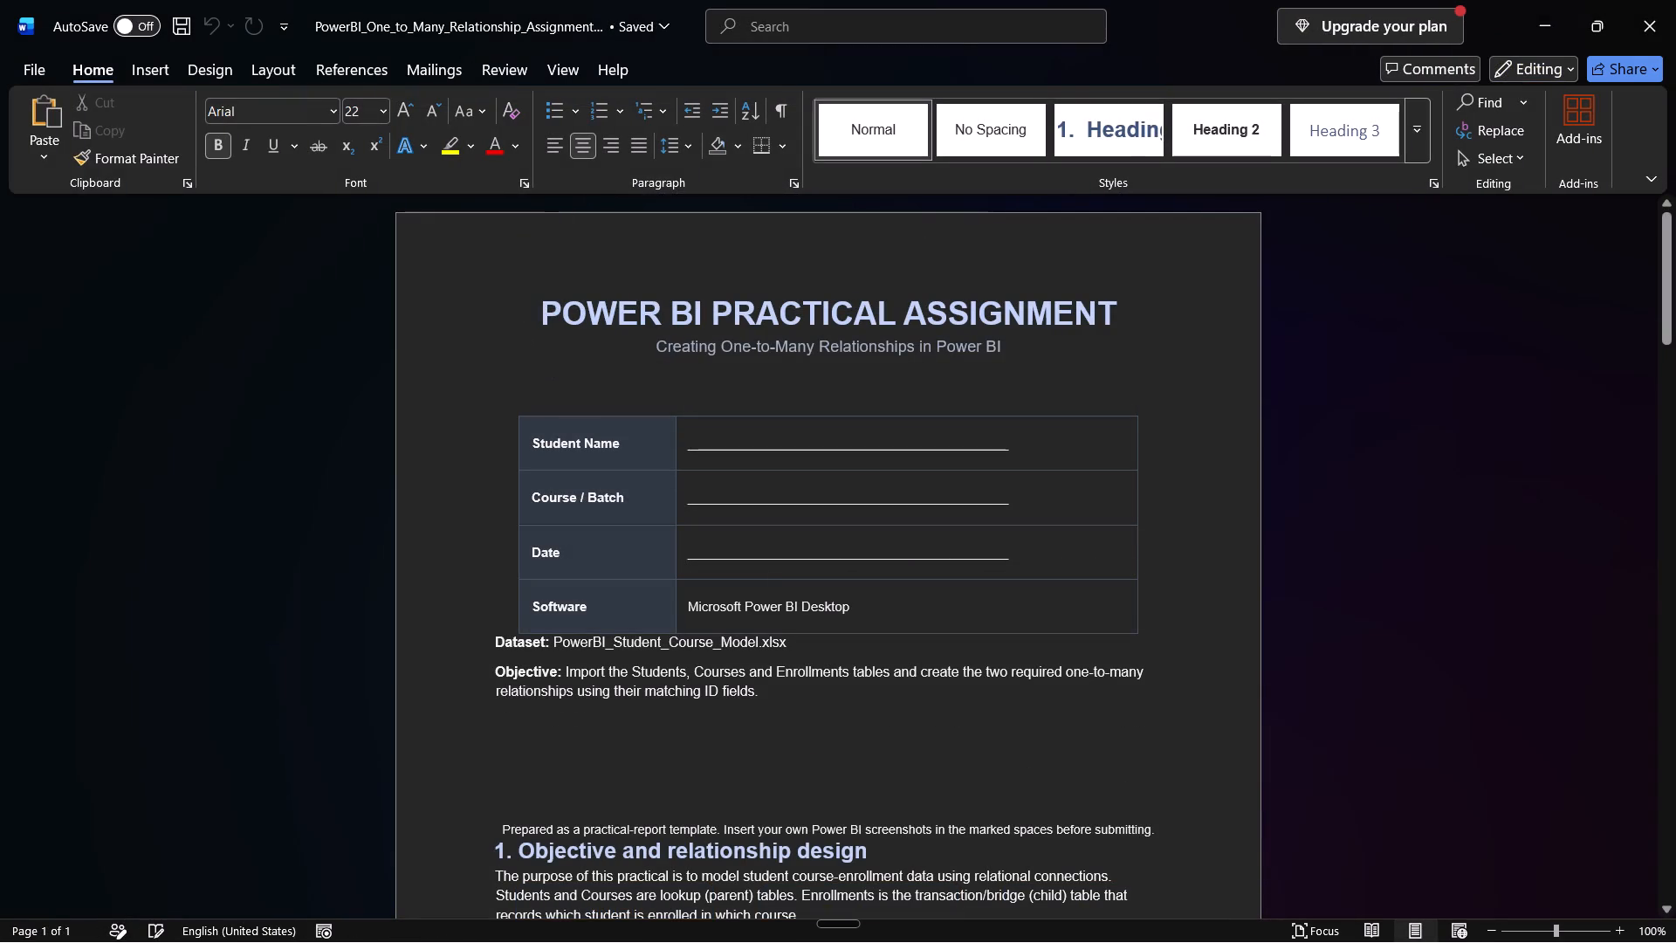
Delete the cover content from the Power BI Practical Assignment title through the Objective paragraph.
drag(536, 293, 1029, 879)
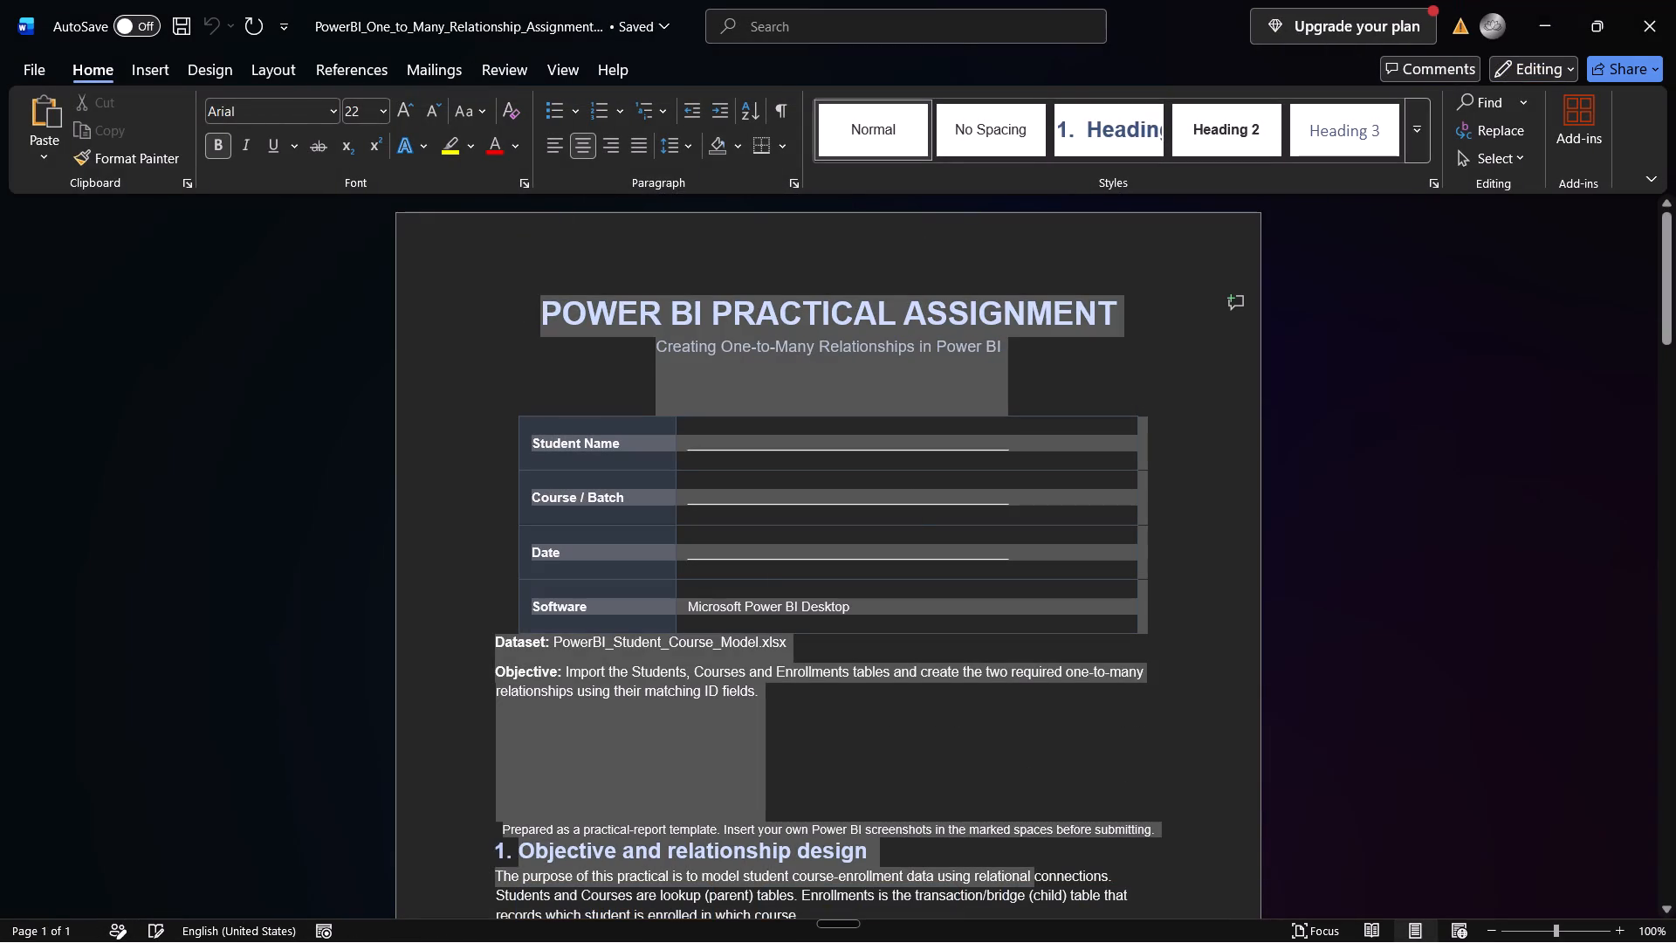
drag(1029, 879, 1007, 777)
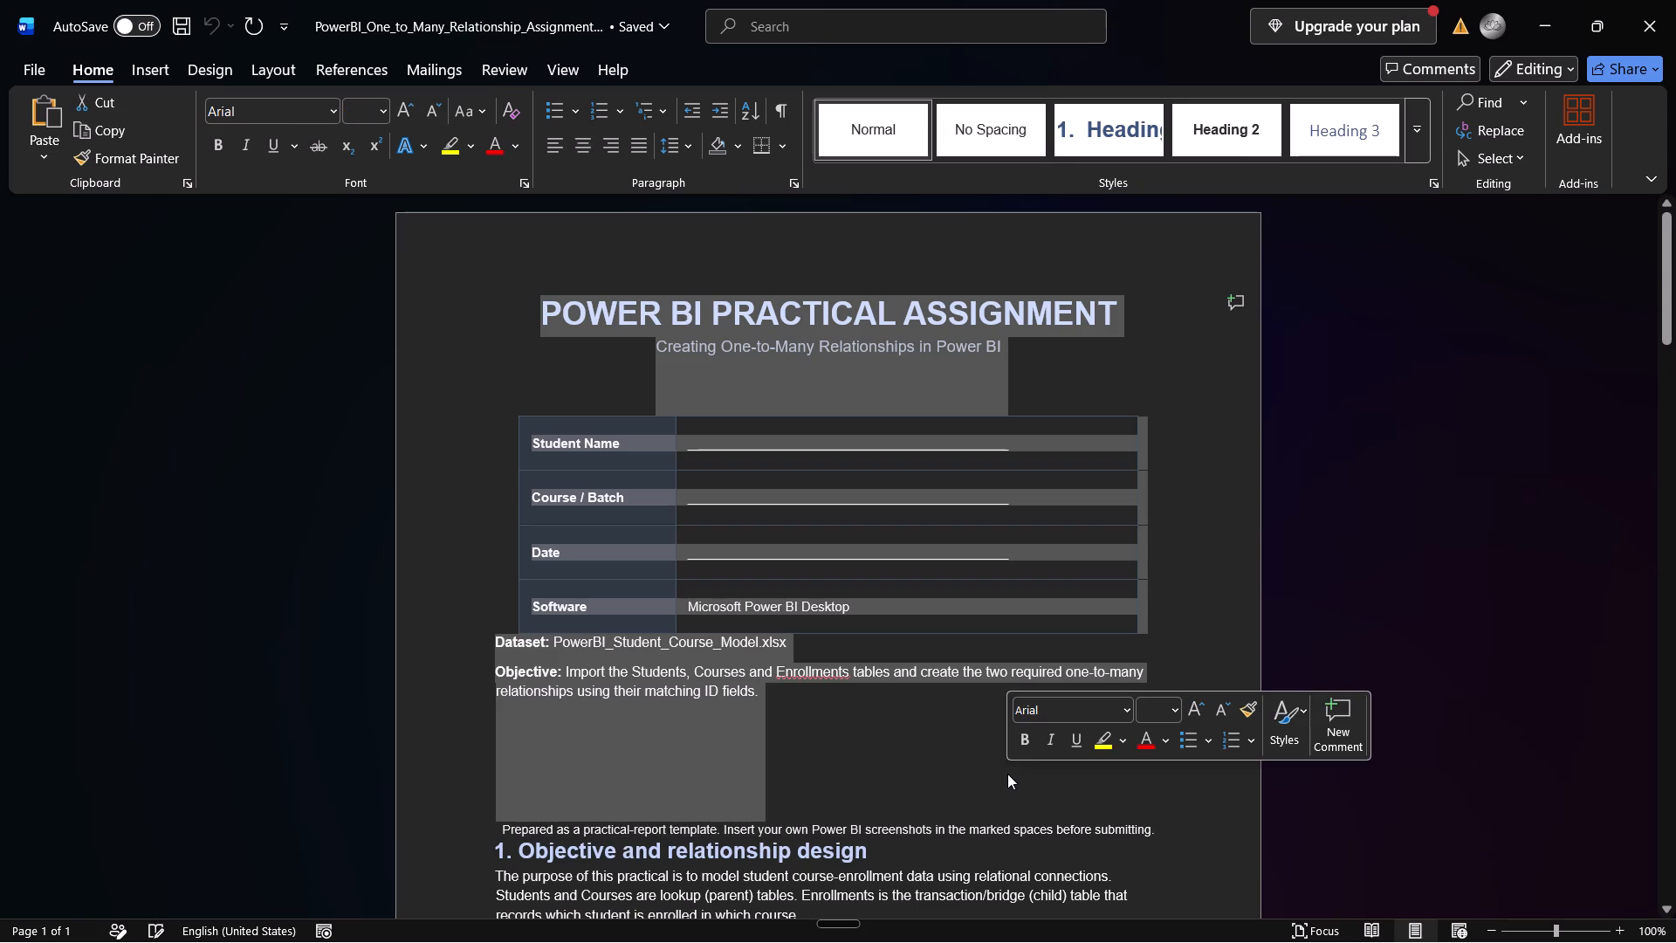
key(BackSpace)
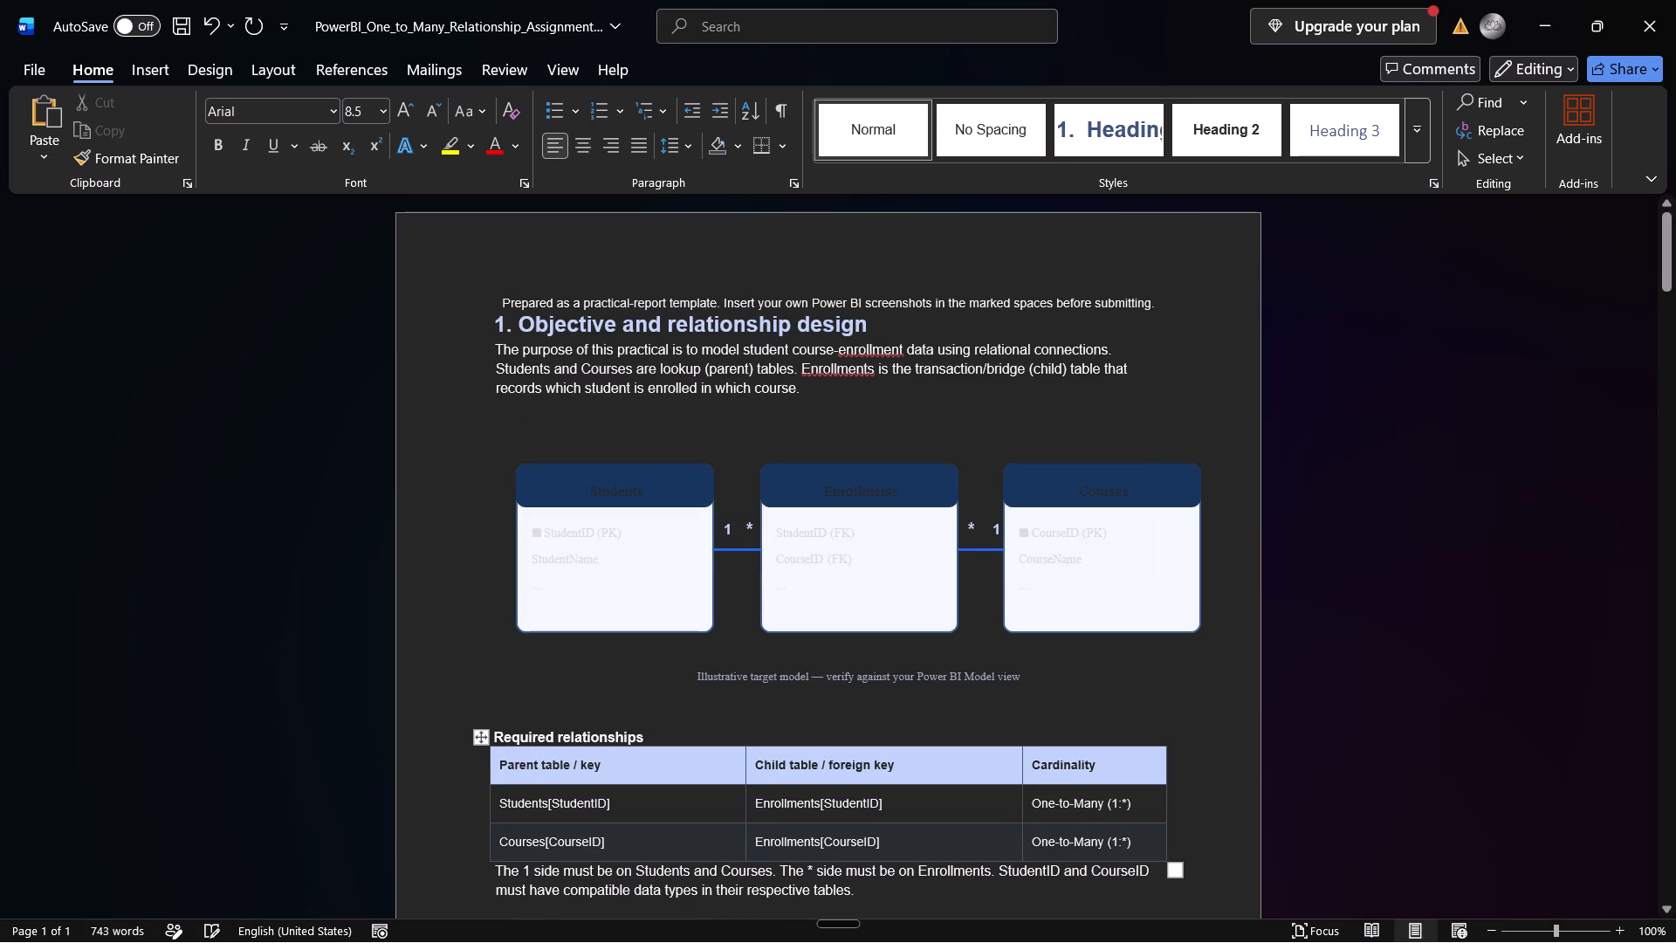
Examine the converted relationship diagram, the required relationships table and the import steps in the Word document.
click(608, 559)
click(627, 609)
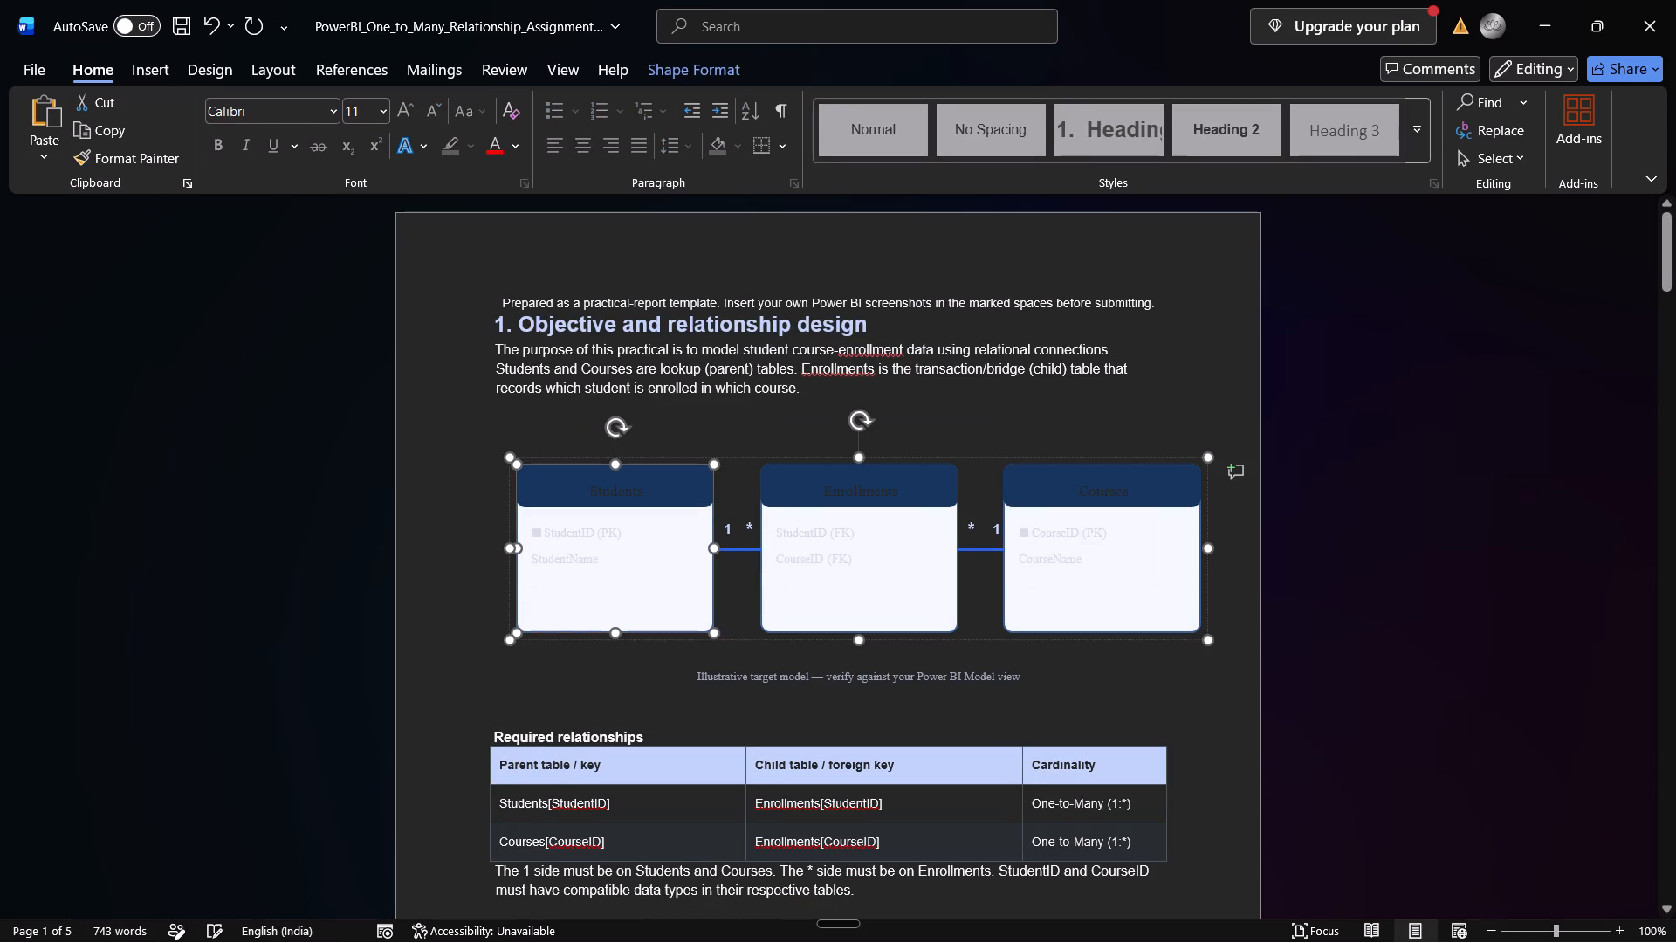
click(1589, 676)
scroll(1345, 613, down, 2)
scroll(1345, 613, up, 1)
scroll(1345, 613, down, 2)
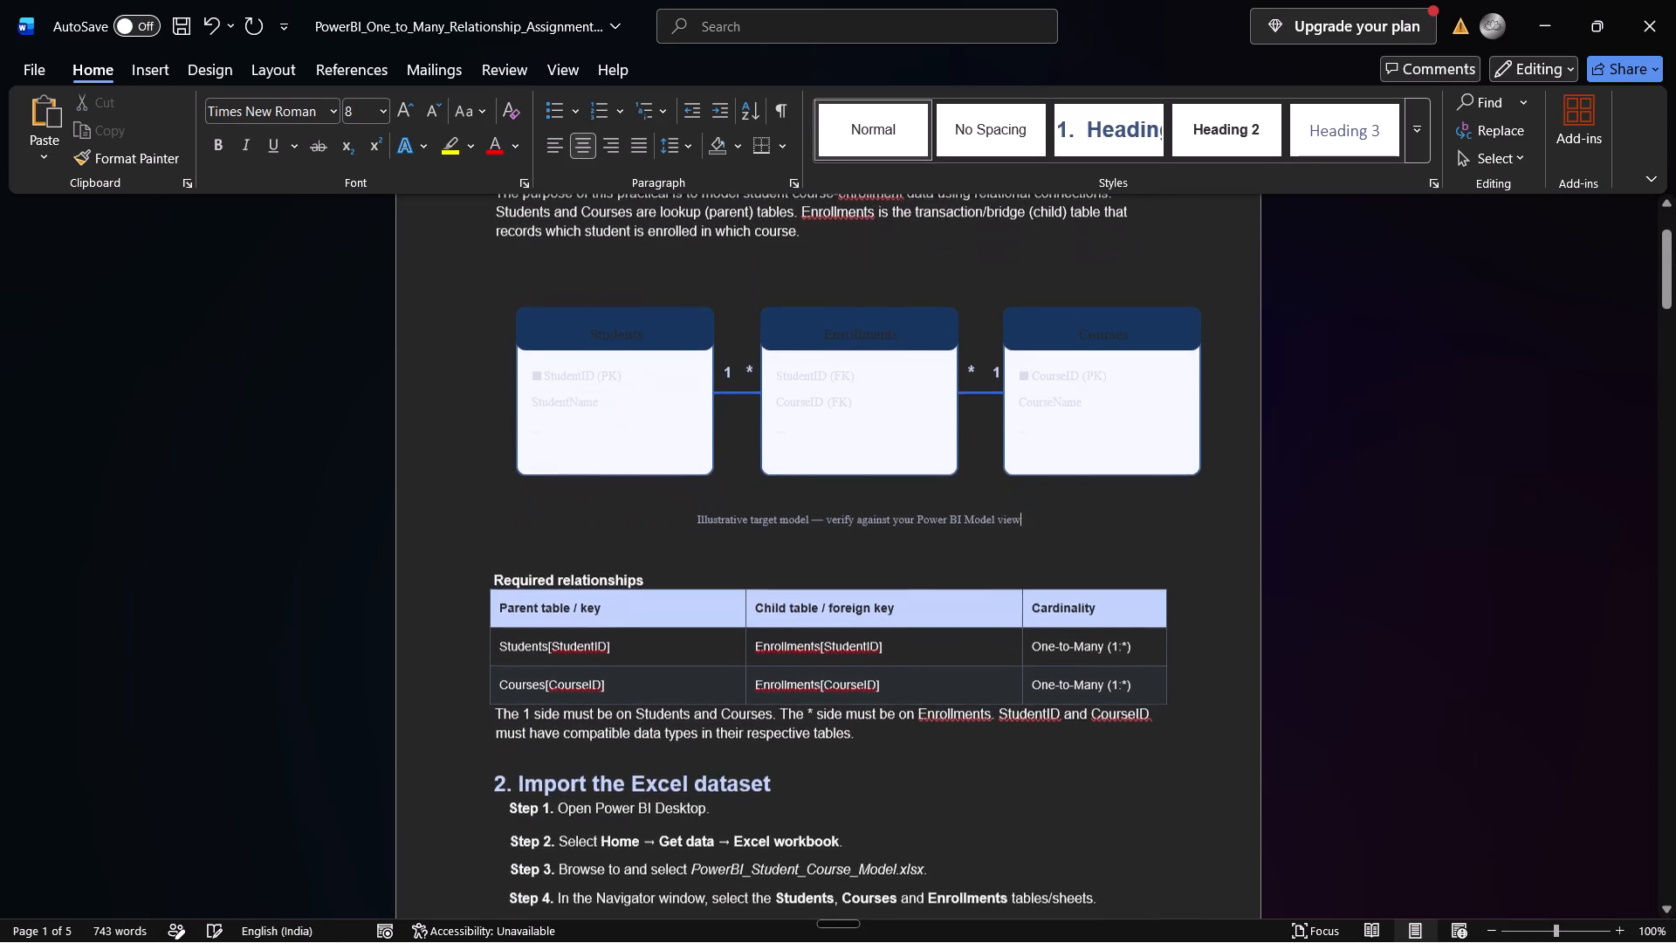
scroll(1345, 613, up, 3)
scroll(928, 490, down, 8)
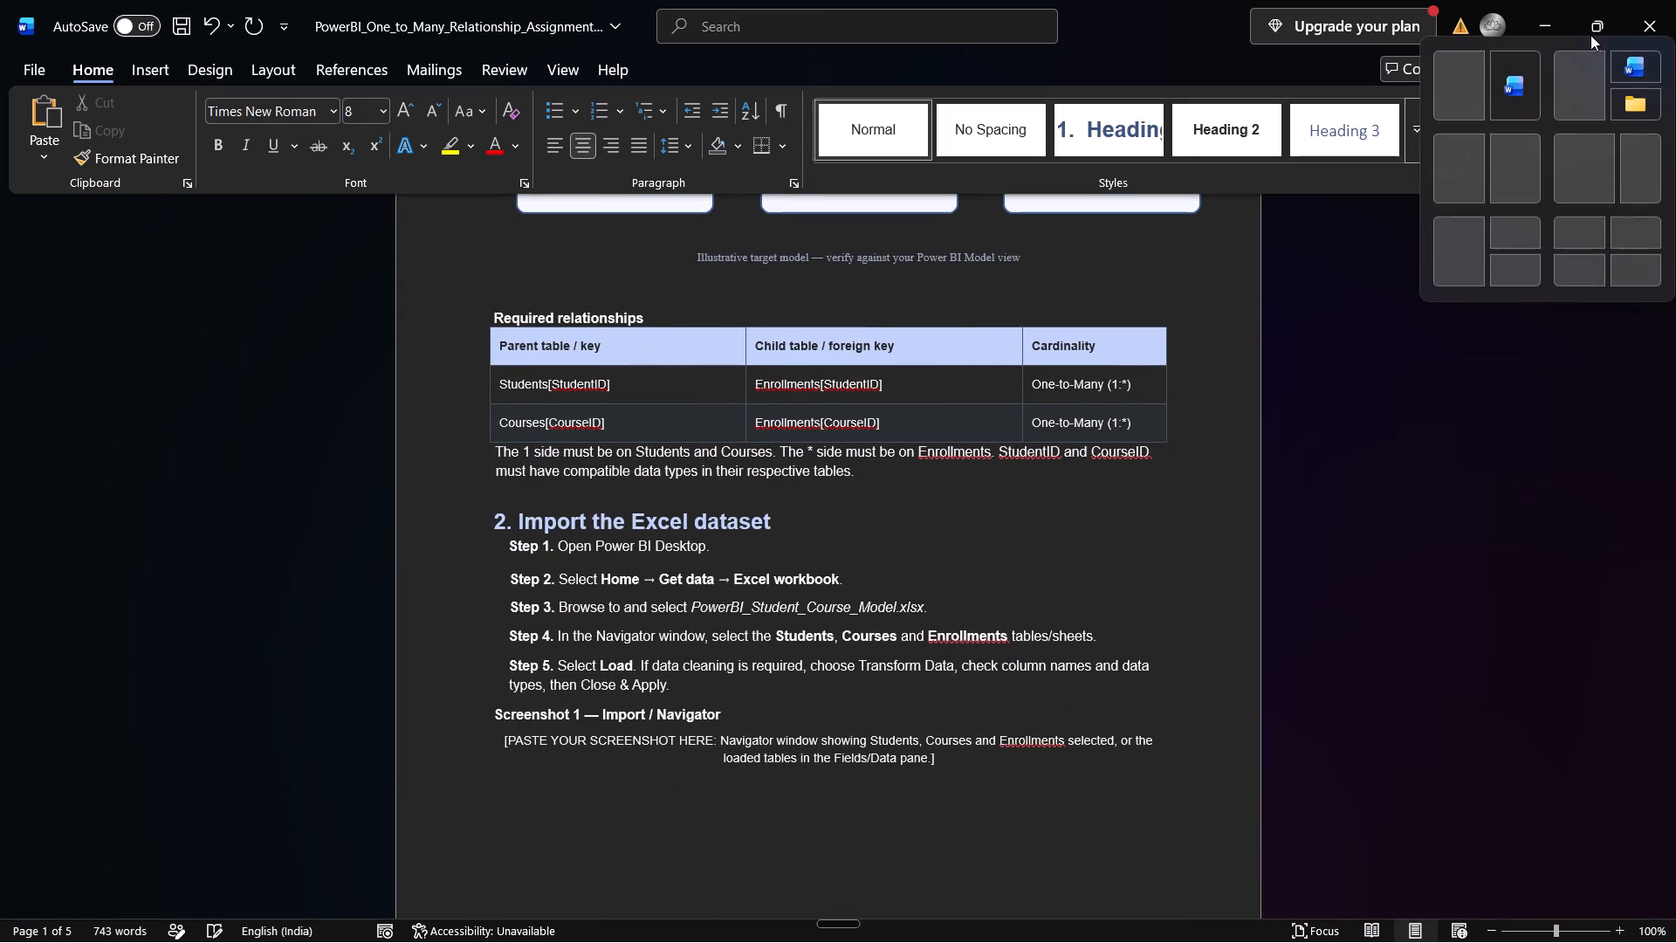
Arrange the converted assignment document side by side with the Answers of Assignment document.
click(1455, 75)
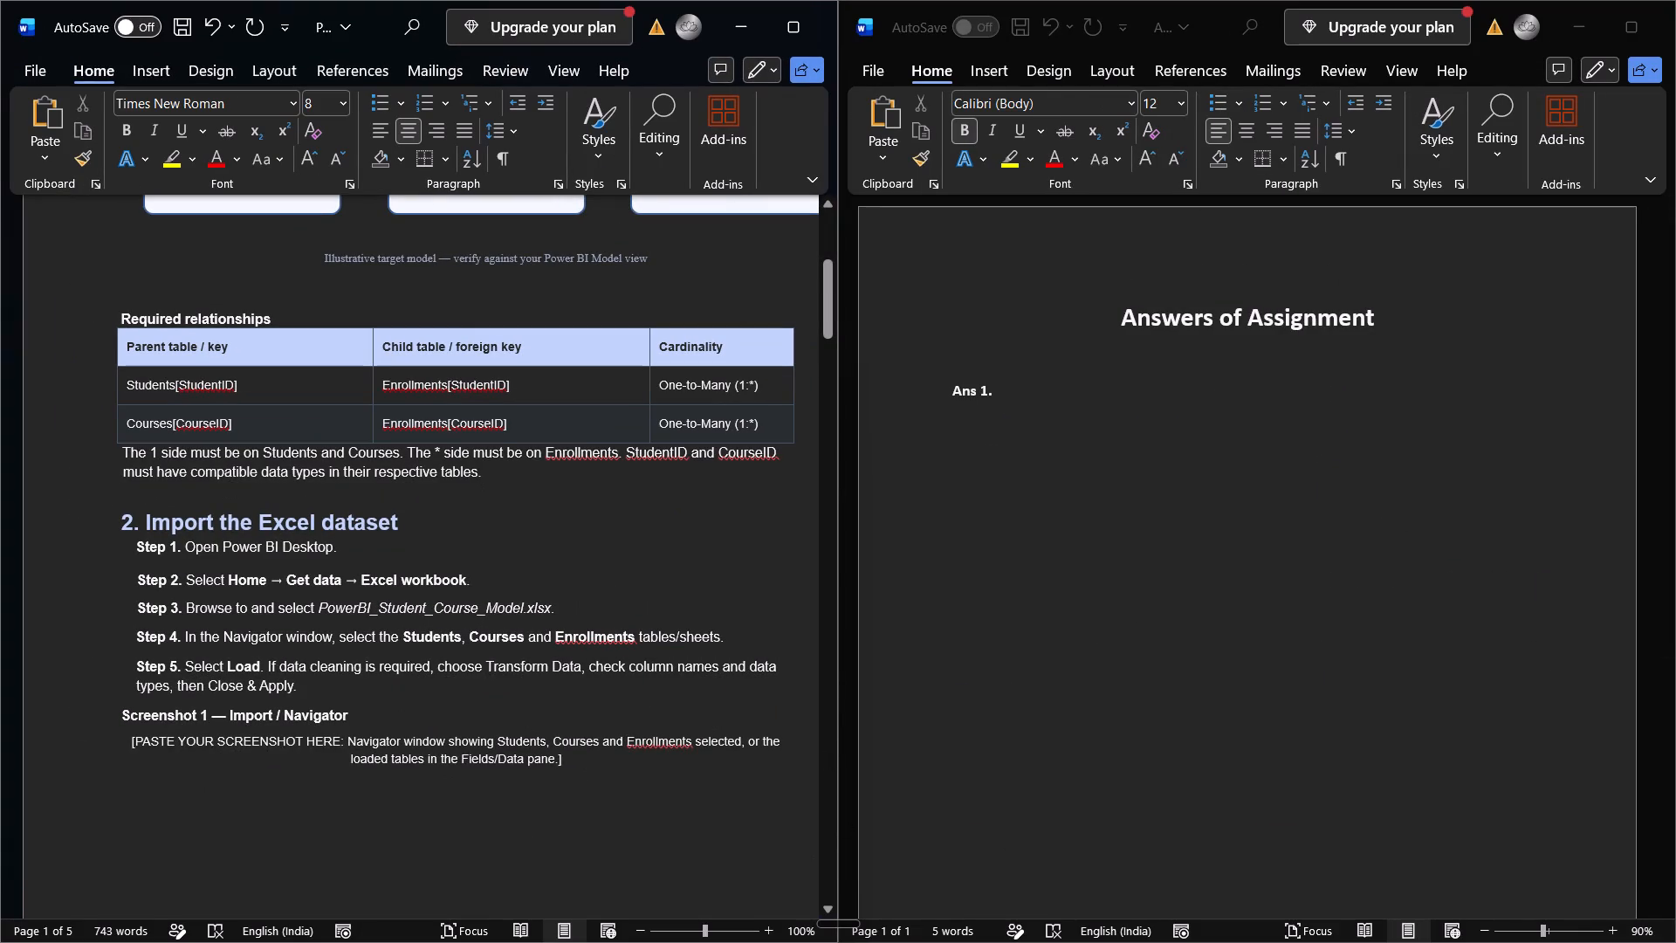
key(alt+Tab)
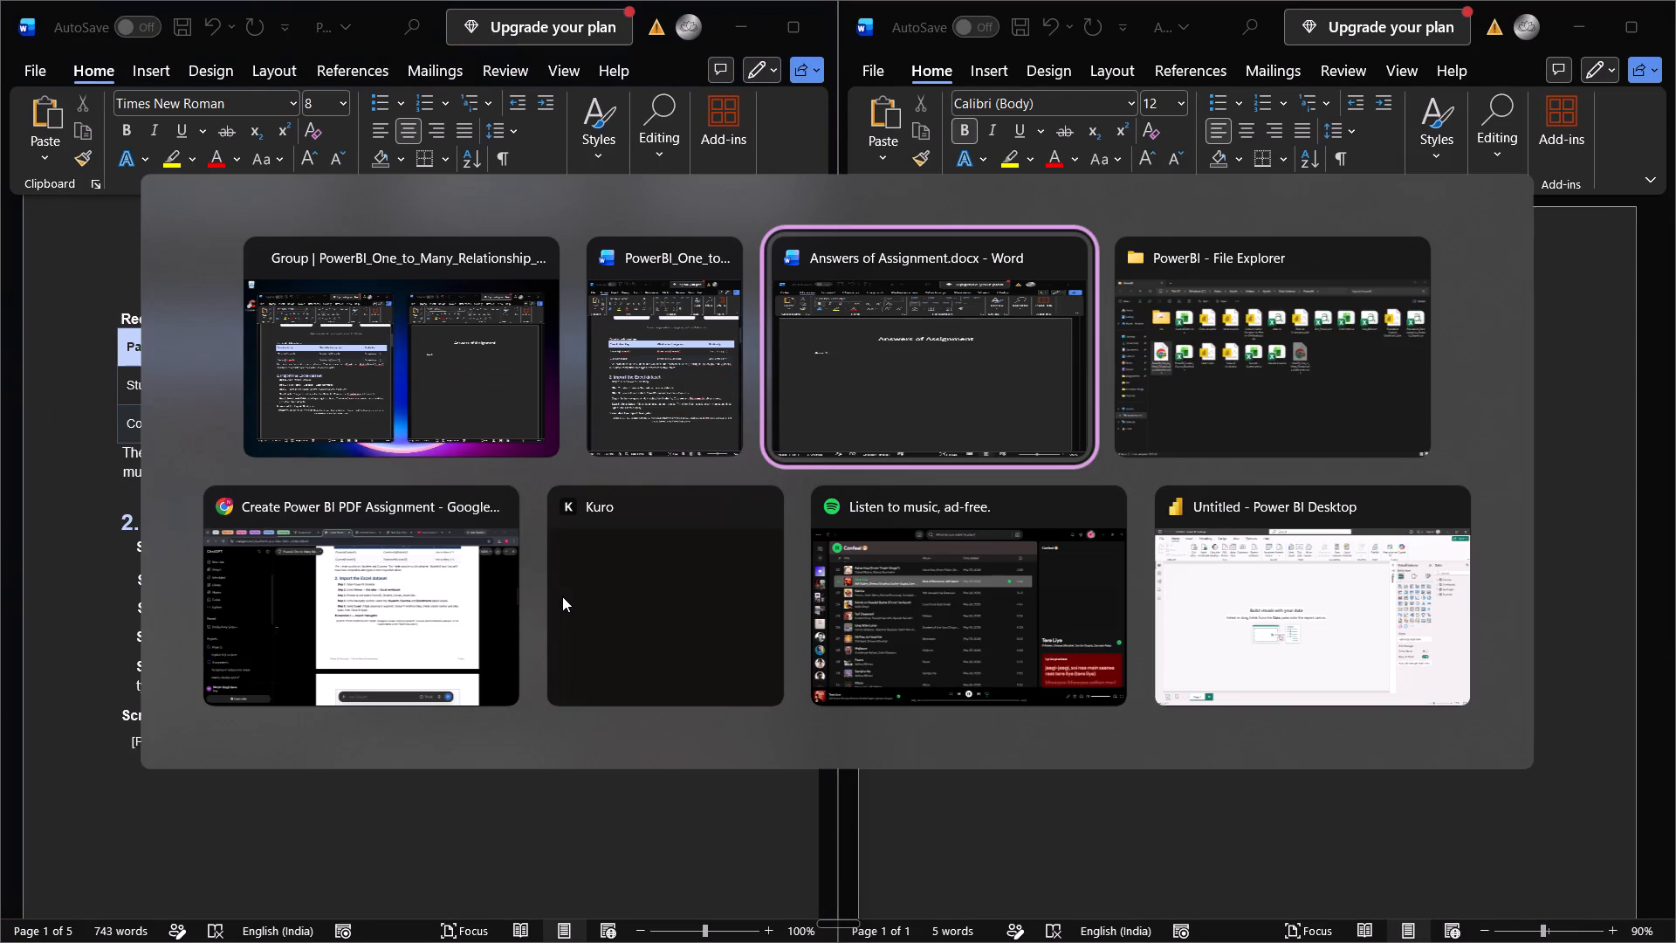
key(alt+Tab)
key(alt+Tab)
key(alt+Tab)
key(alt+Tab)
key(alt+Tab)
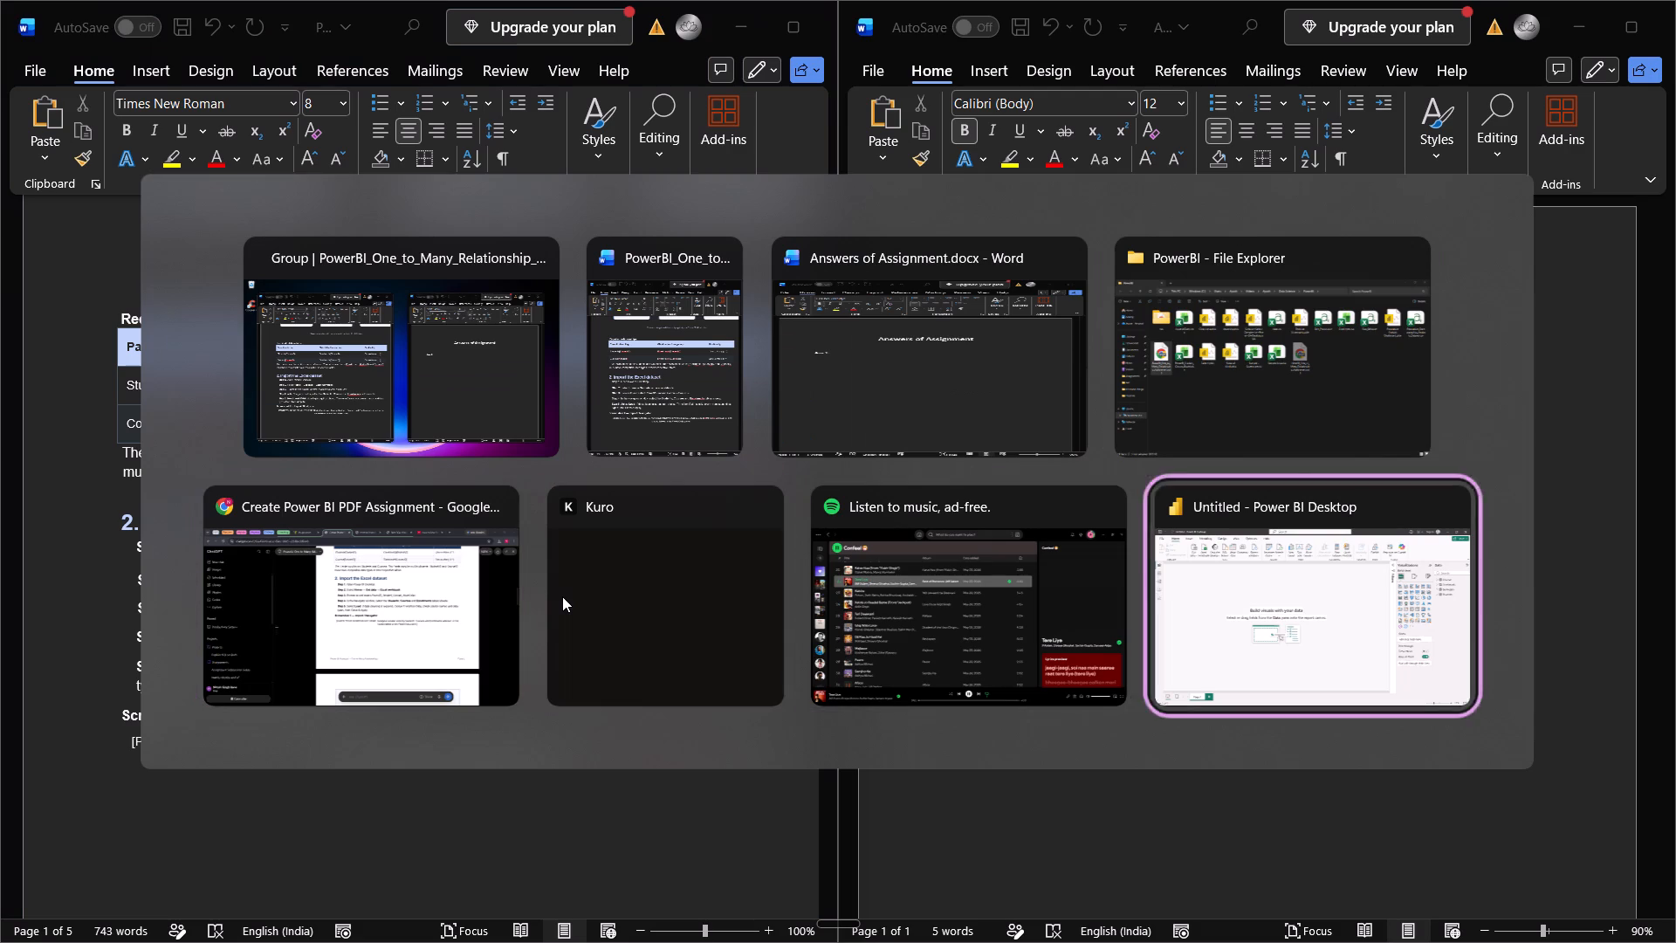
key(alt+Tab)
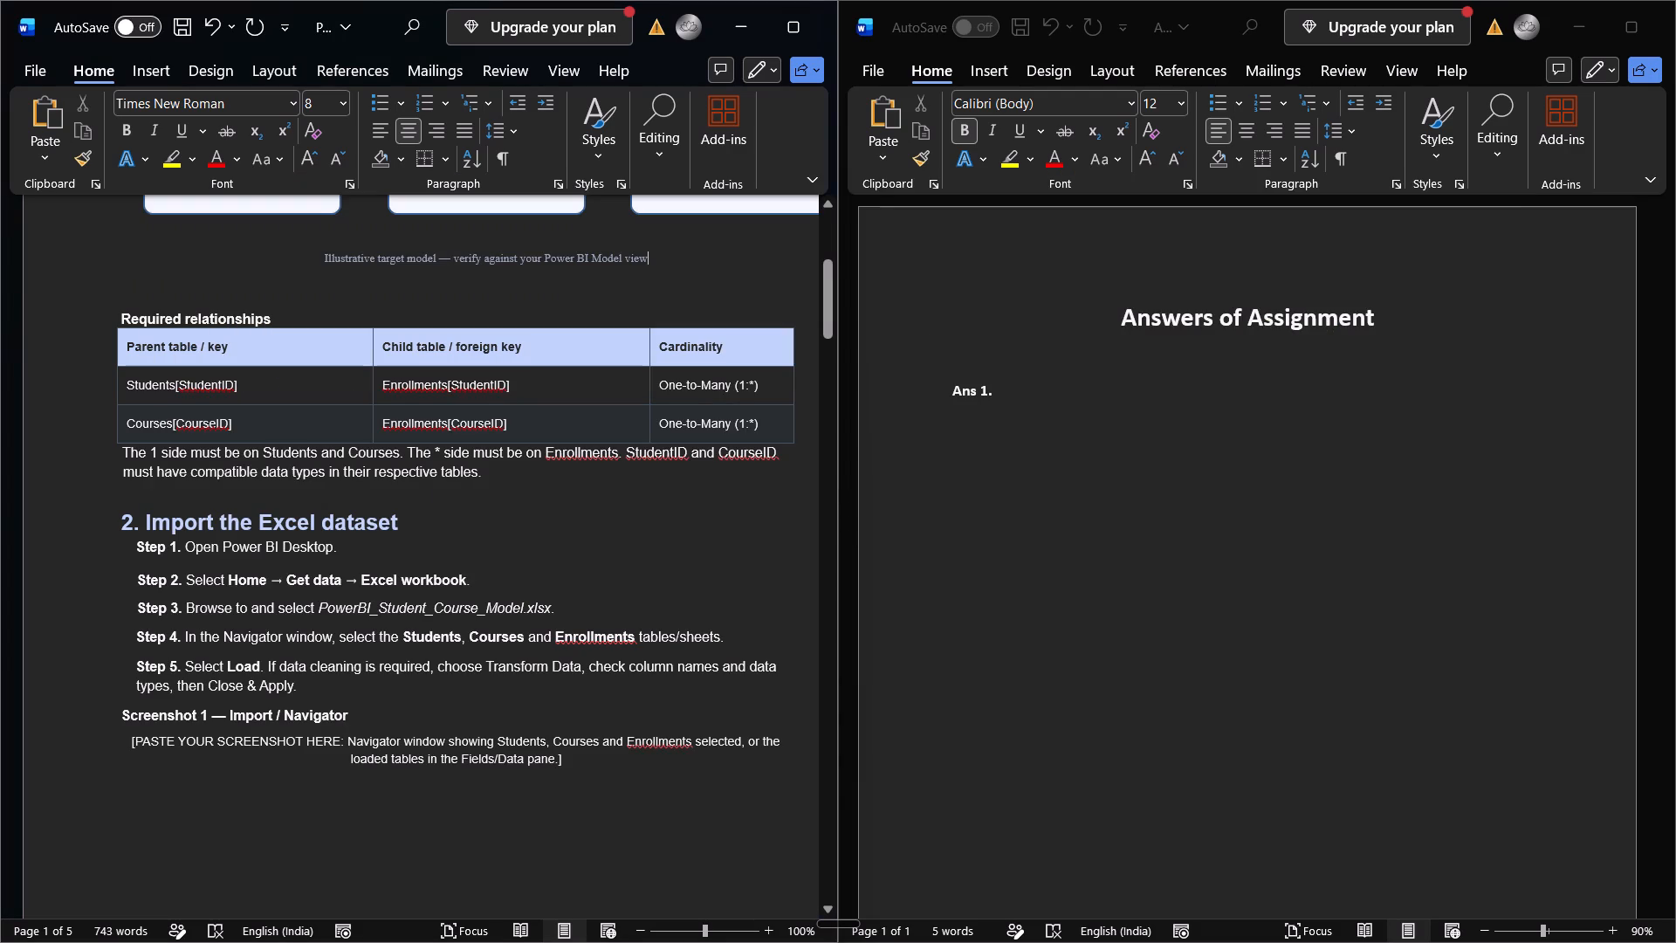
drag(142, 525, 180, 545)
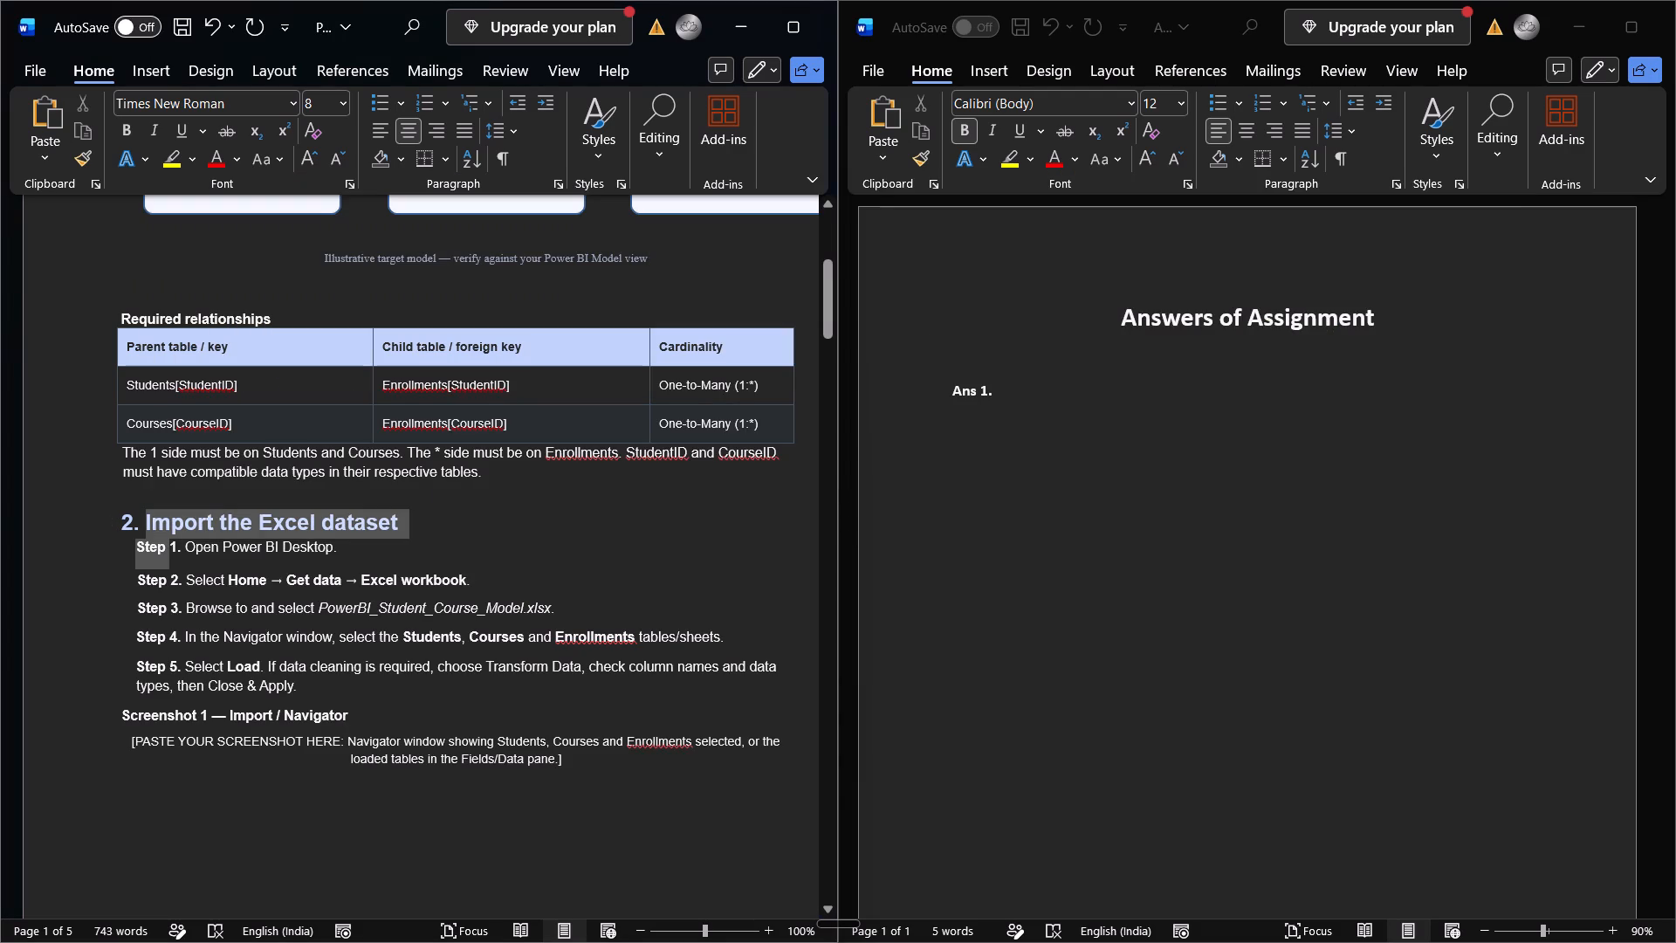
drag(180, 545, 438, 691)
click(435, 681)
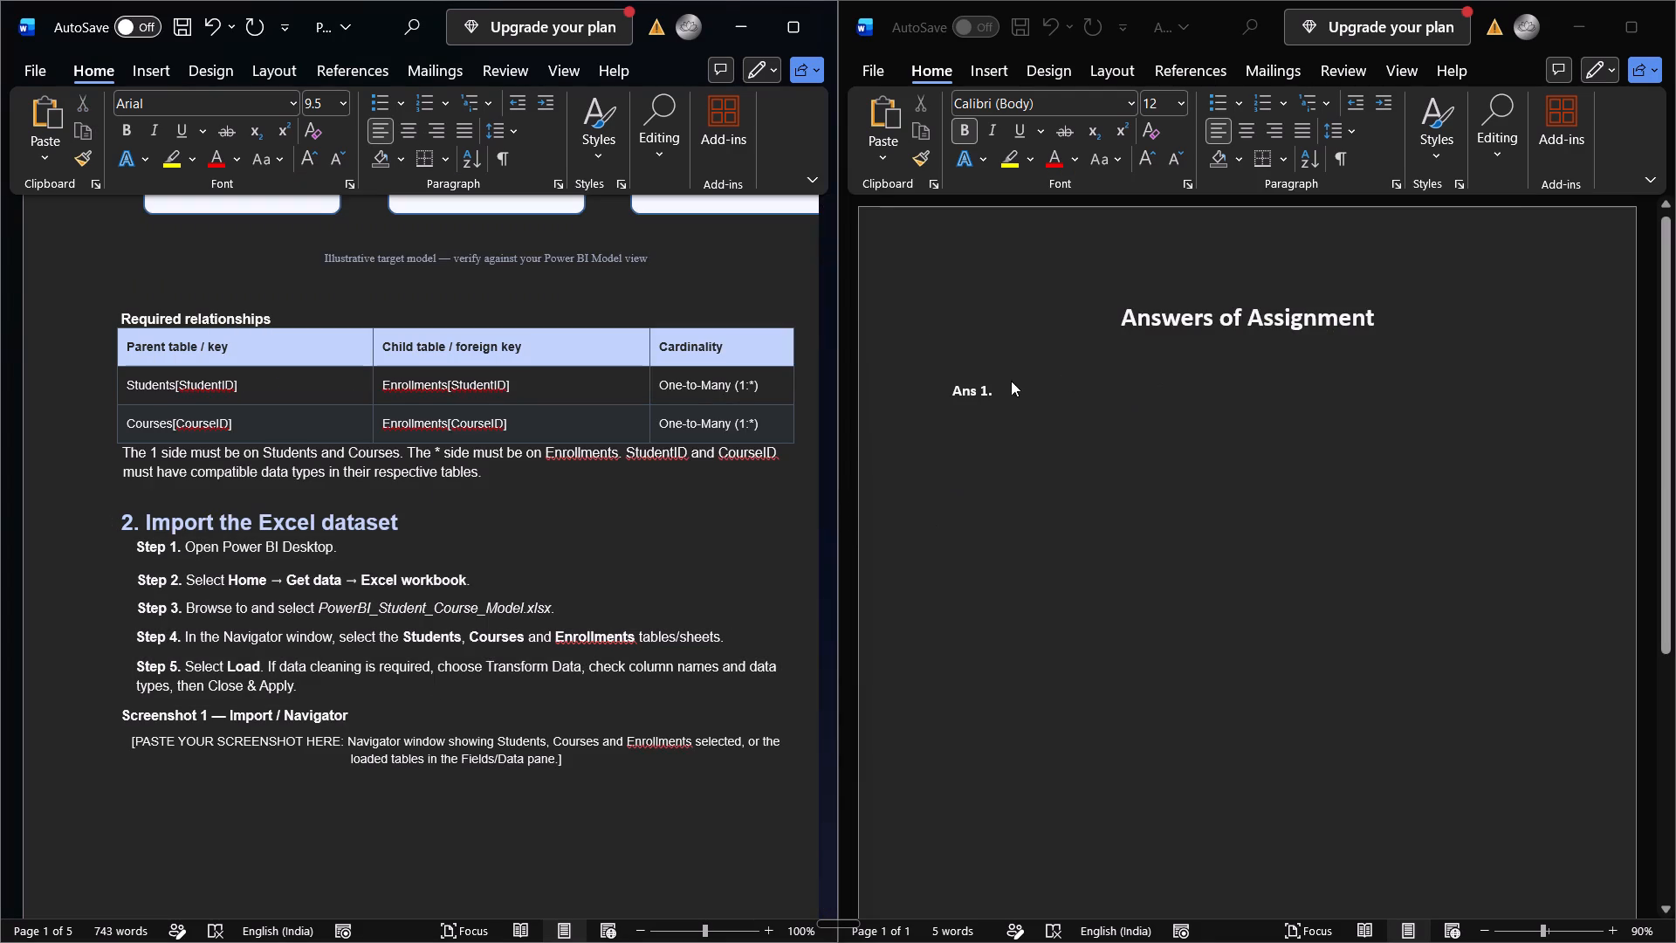
Start an indented line labelled "STEP 1 :" under Ans 1. in the answers document.
click(1010, 381)
key(Return)
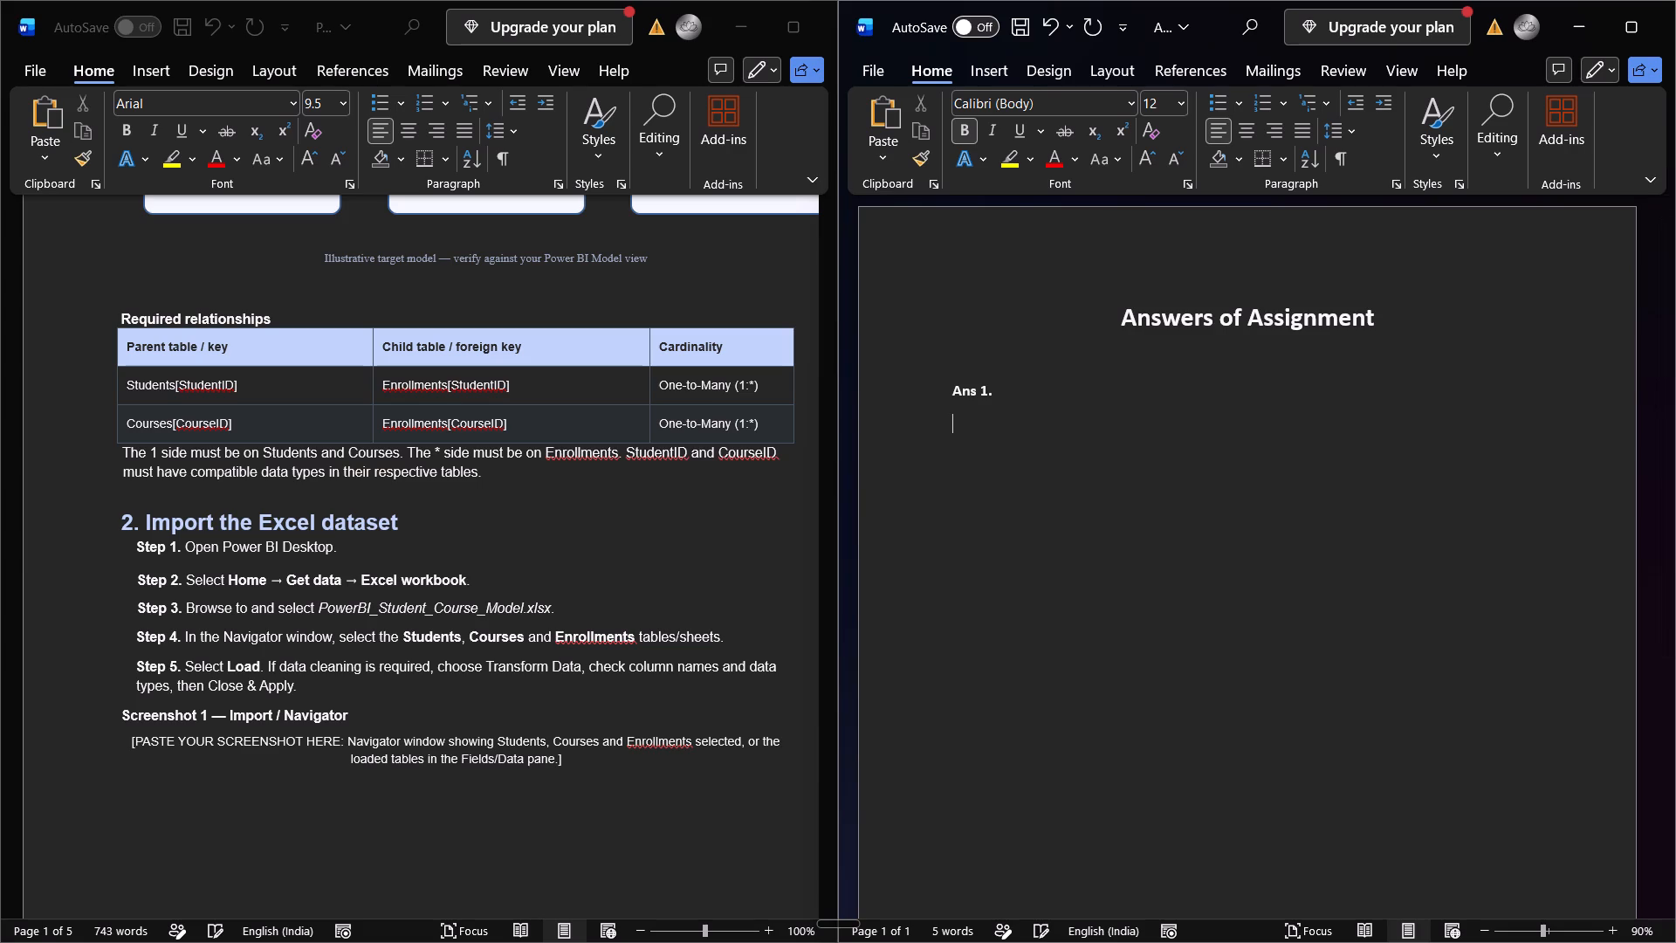
key(Tab)
text(STEP !)
key(space)
key(BackSpace)
key(BackSpace)
text(1)
key(space)
text(:)
key(space)
key(ctrl+v)
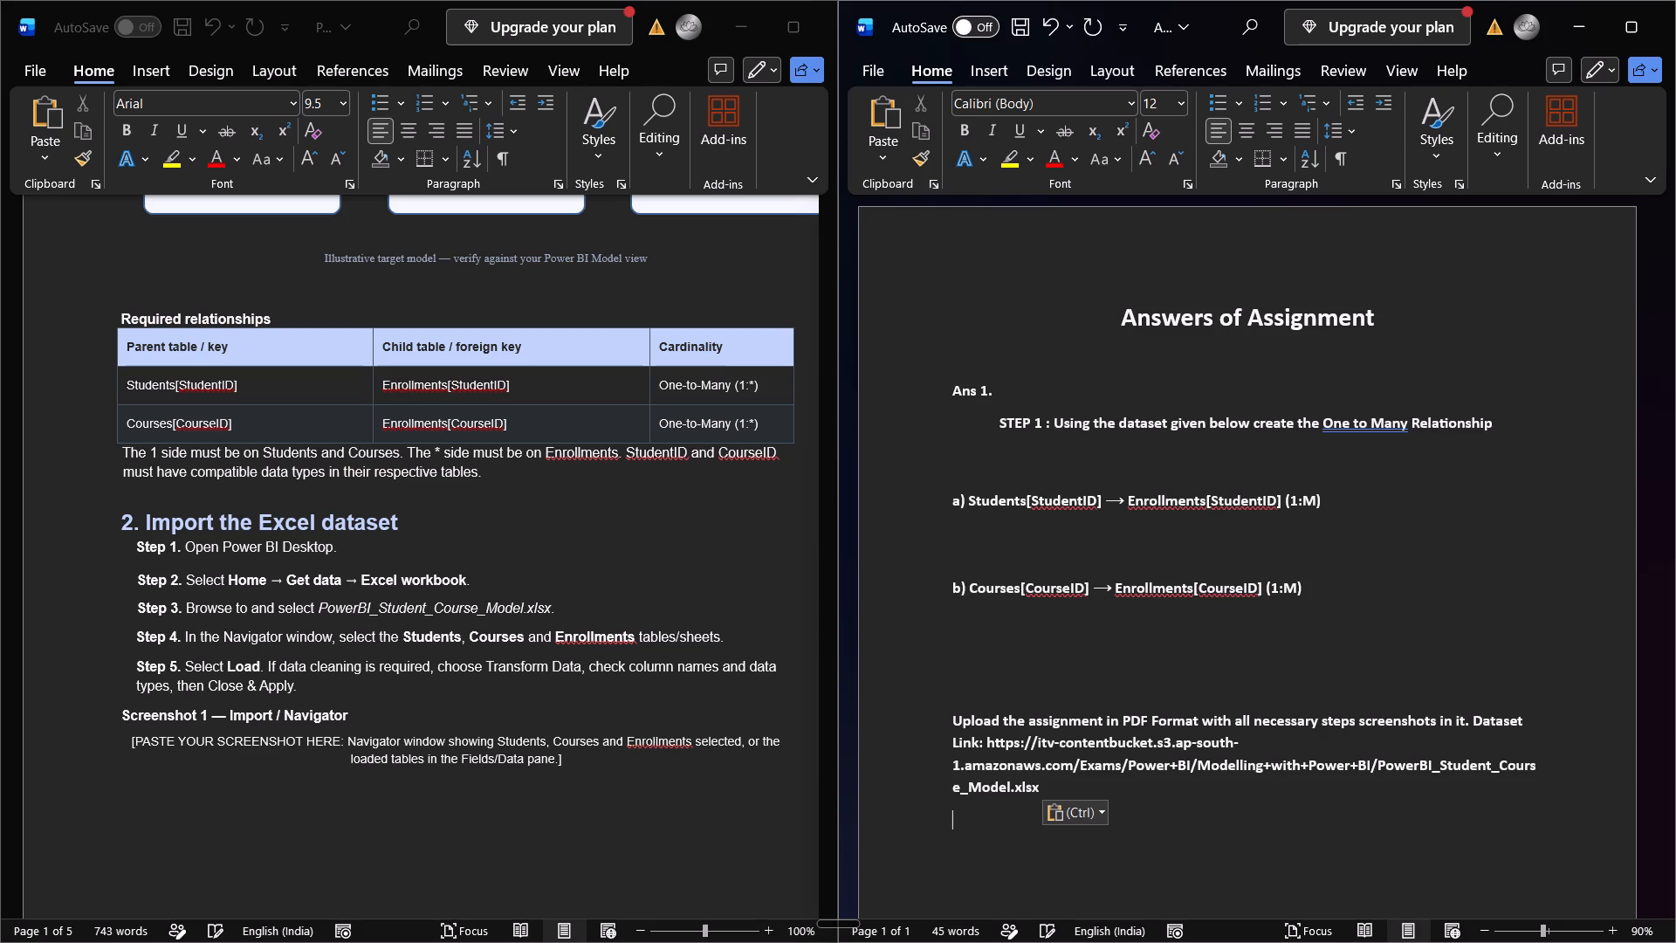
key(ctrl+z)
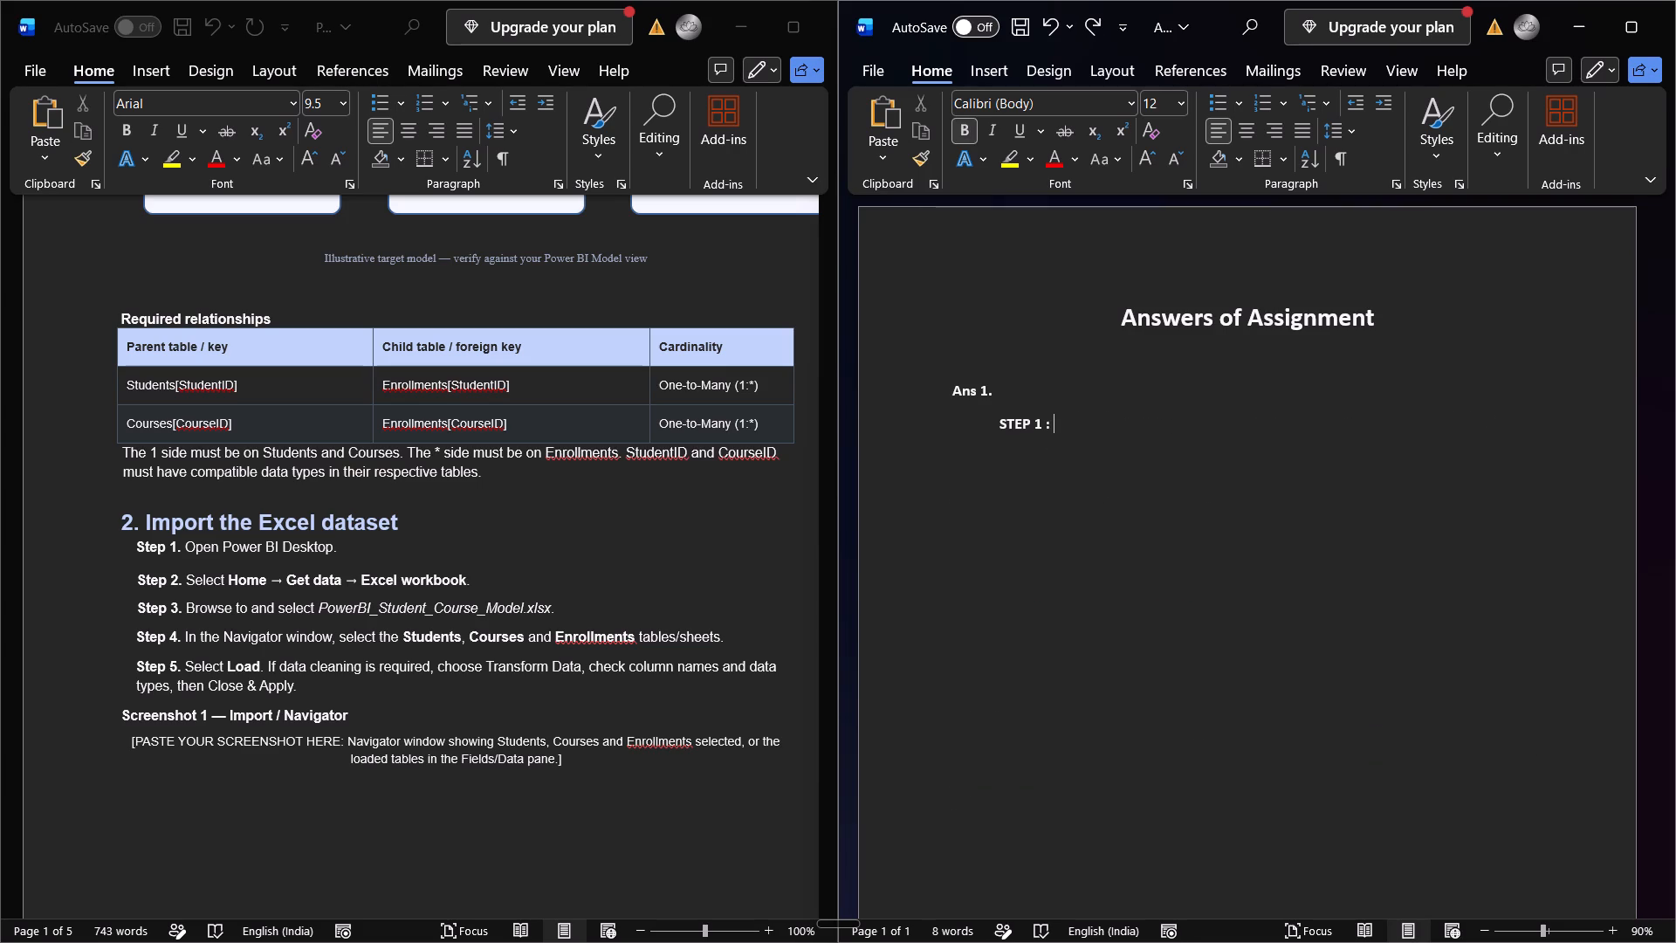
Complete the labelled line with the text "Import the Excel dataset" and start an indented line below it.
text(Imp)
text(ort)
key(space)
text(th e)
key(BackSpace)
key(BackSpace)
text(e)
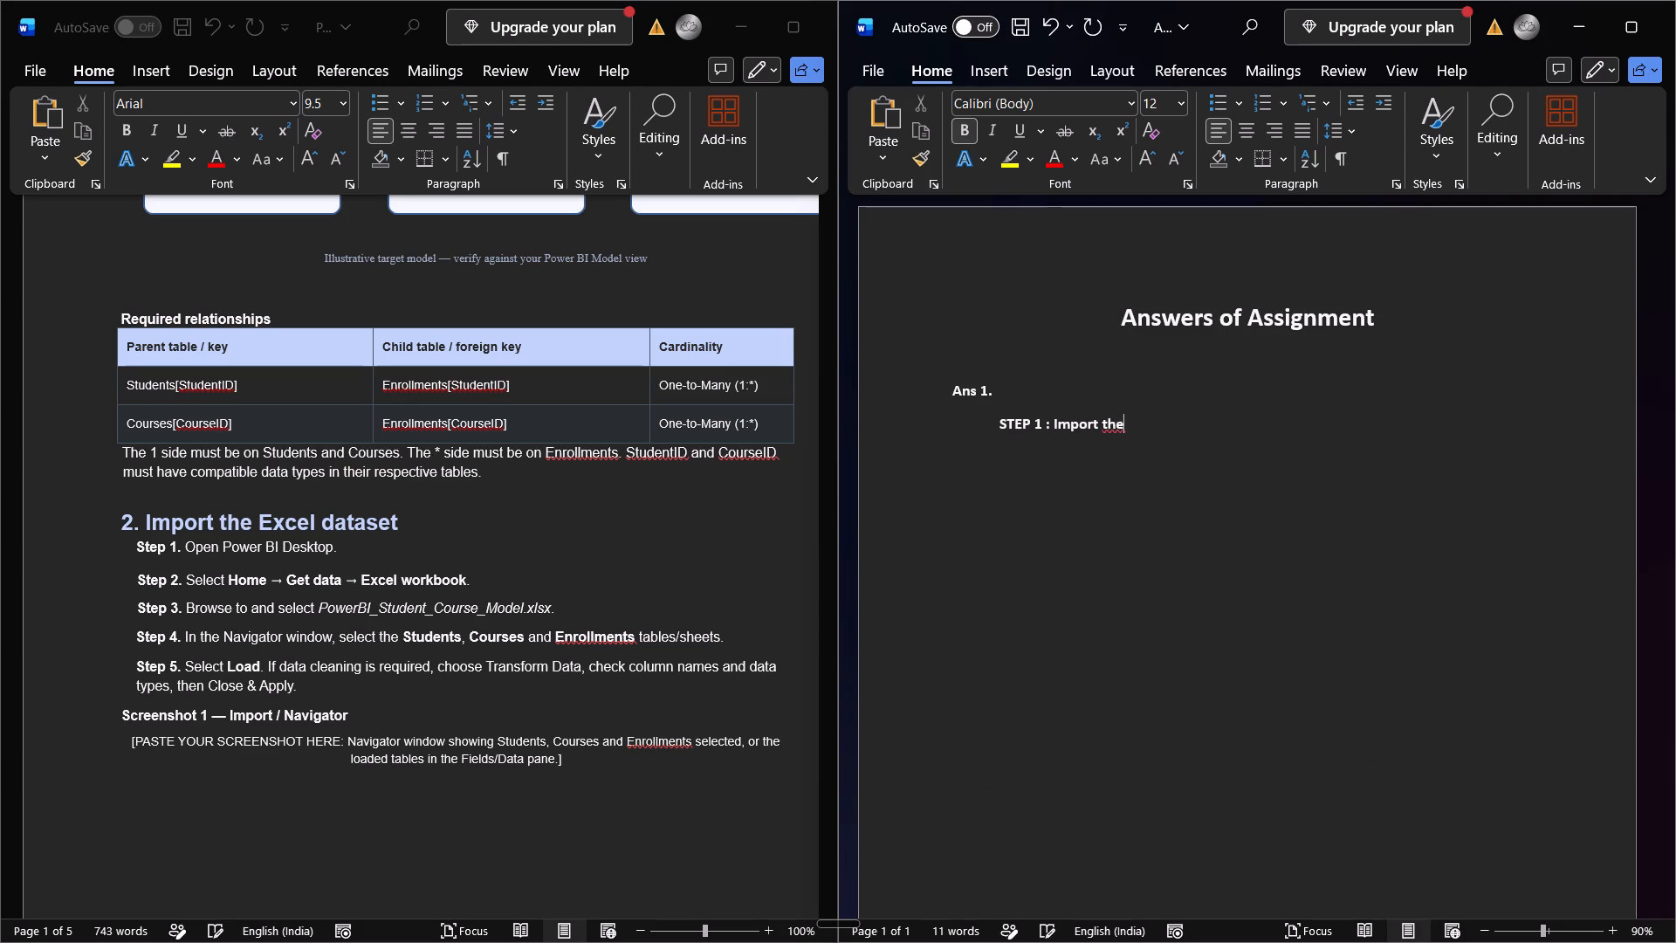
key(space)
text(Excel dataset)
key(Return)
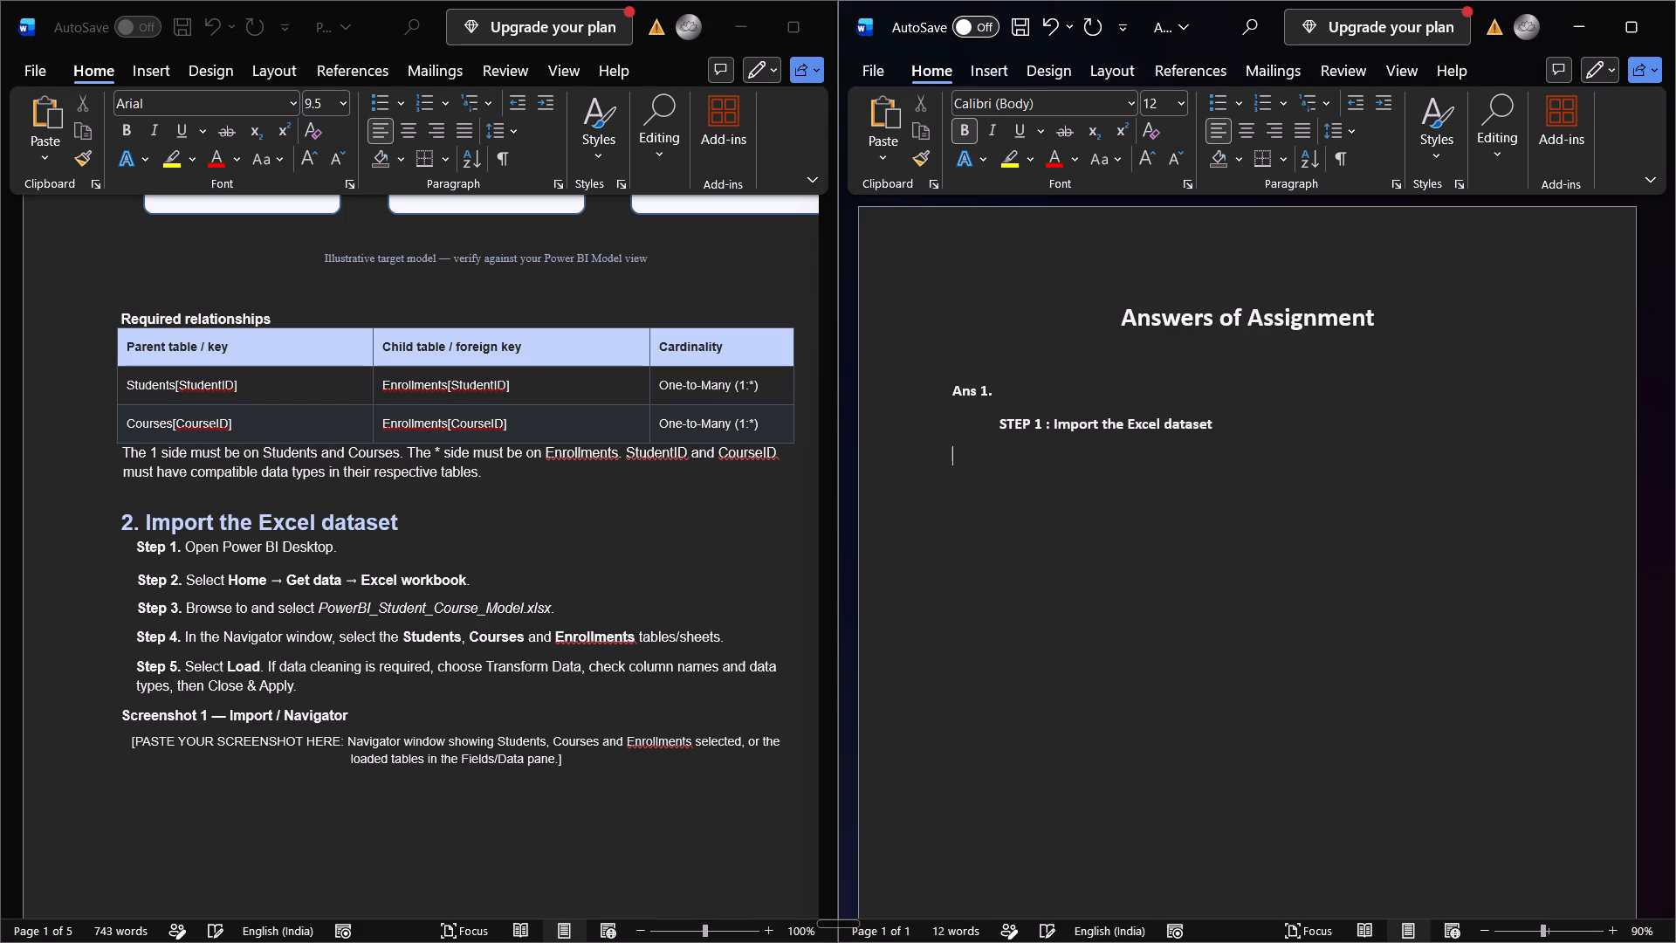
key(Tab)
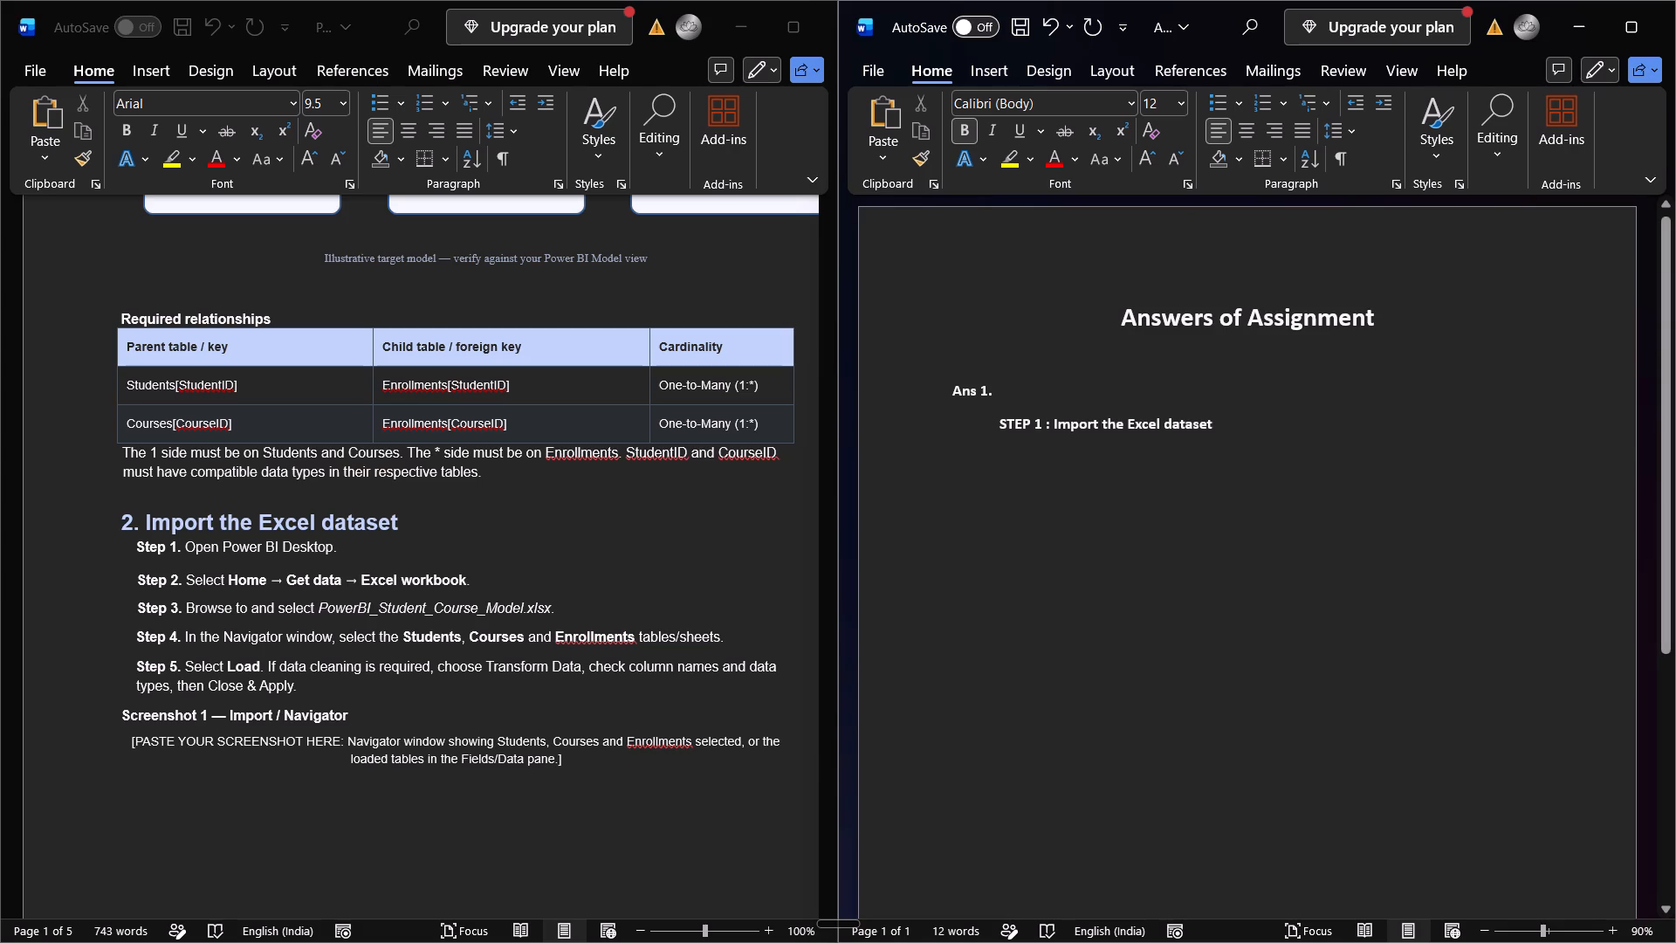
Replace the "STEP 1 :" prefix of the Import the Excel dataset heading with "1.".
click(1042, 427)
key(Right)
key(Right)
key(BackSpace)
key(BackSpace)
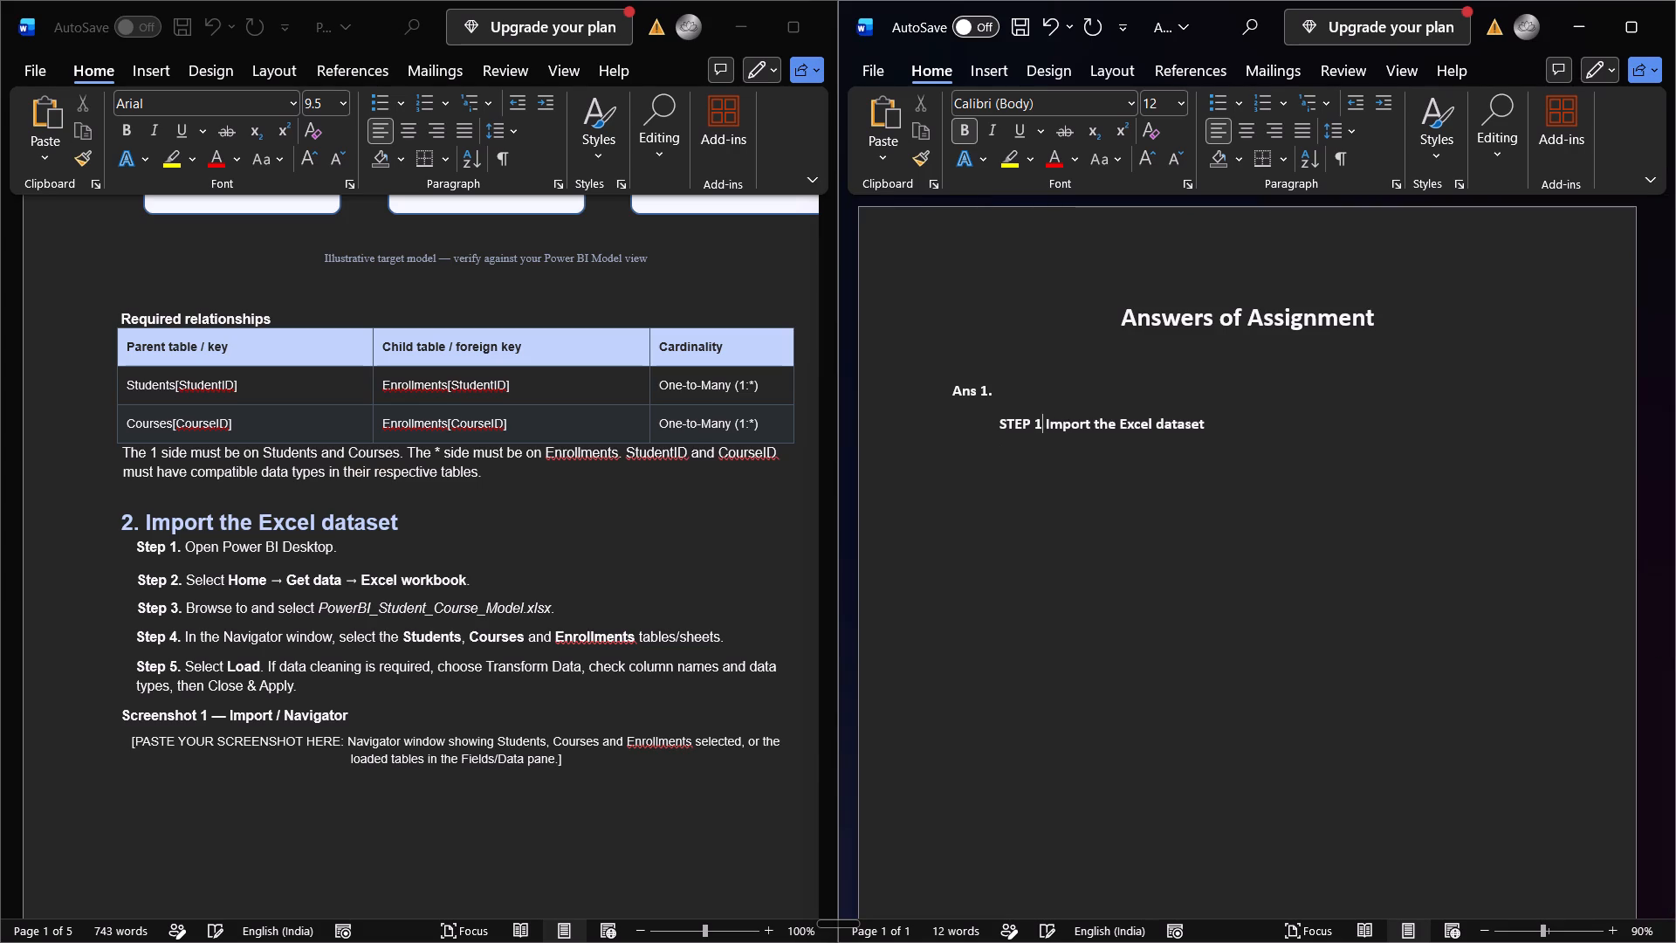
key(BackSpace)
key(BackSpace)
key(BackSpace)
key(BackSpace)
key(BackSpace)
key(BackSpace)
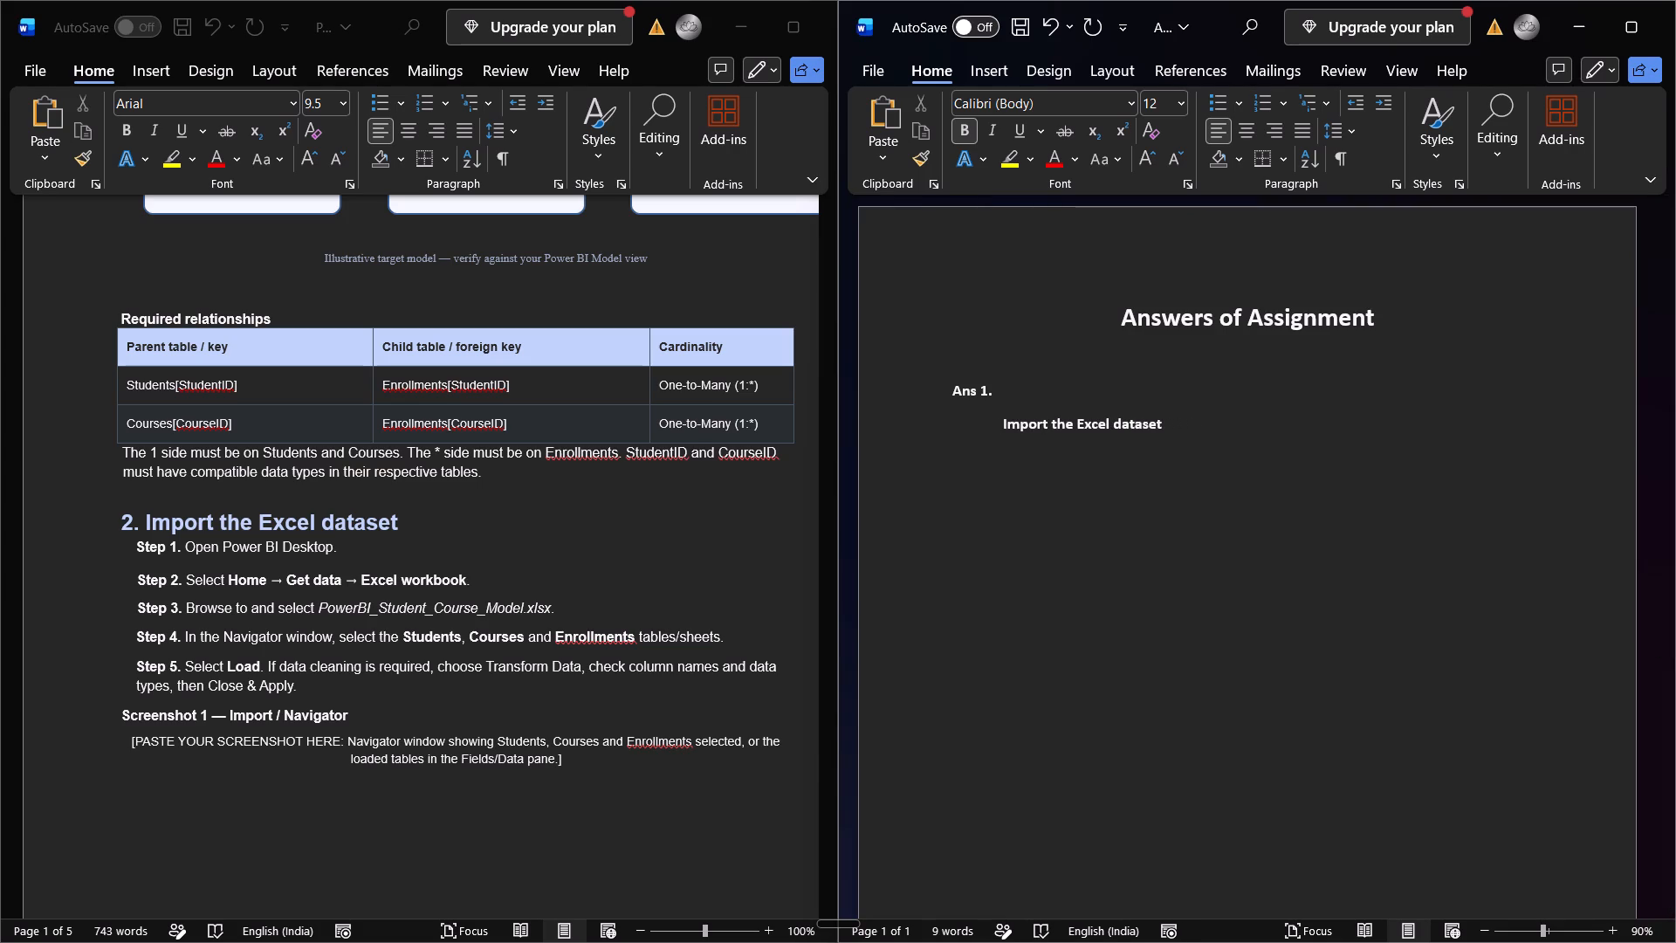
key(1)
key(period)
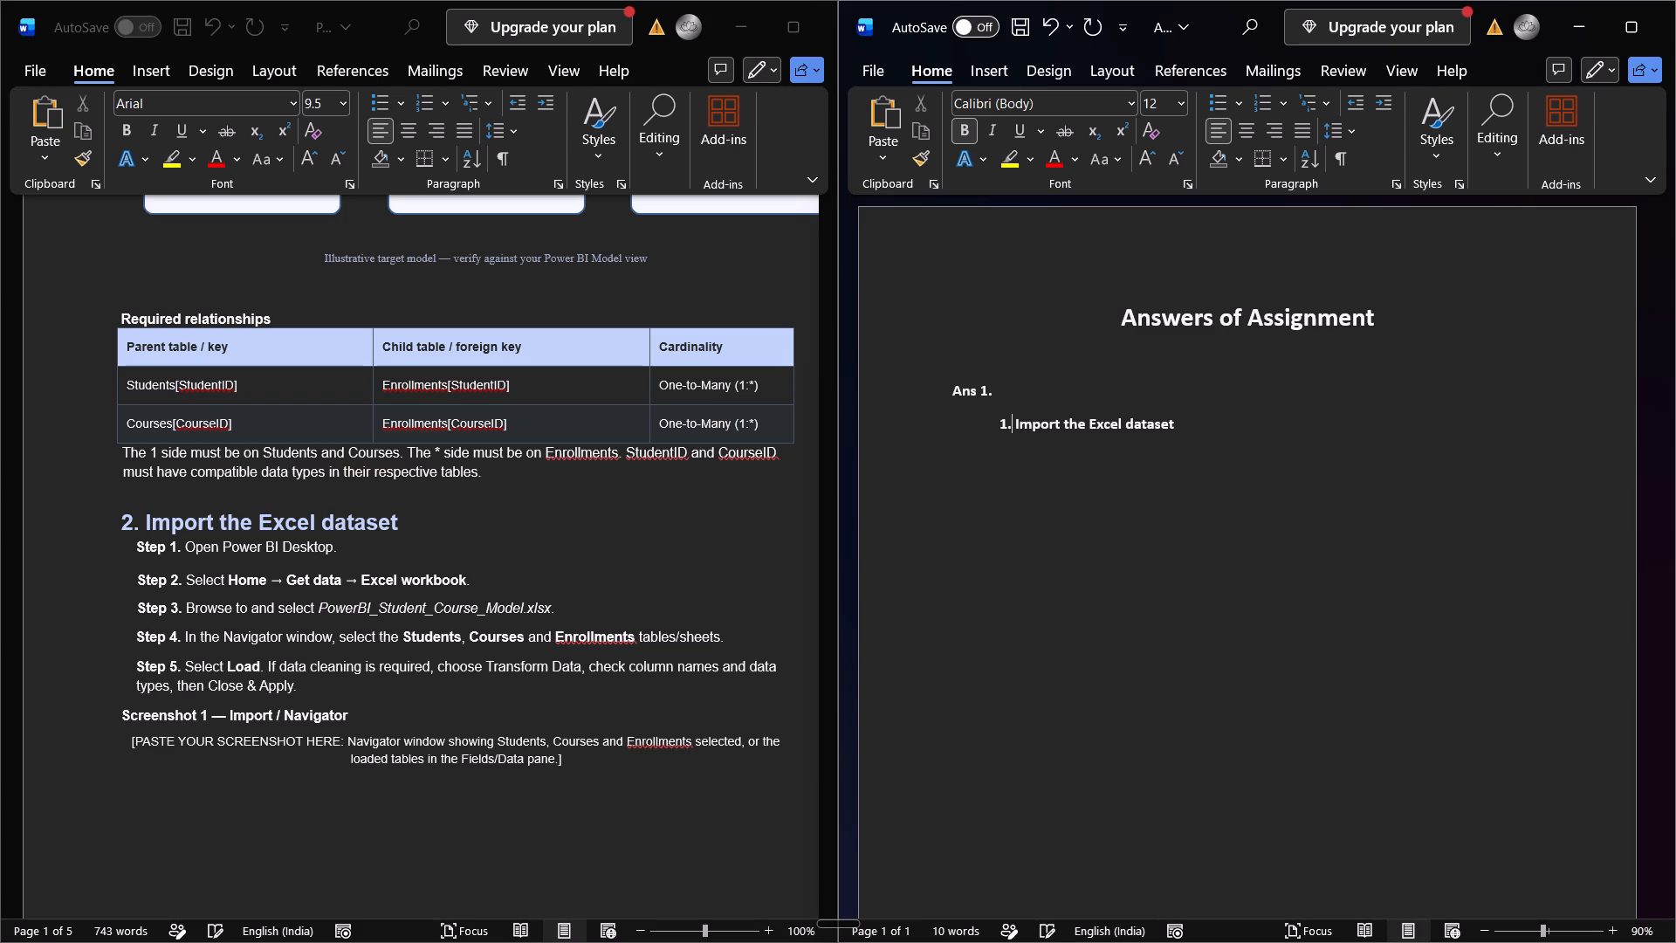
Below the heading, indented one level further, add a bold "Step 1:" label followed by non-bold "Open Power BI Desktop".
key(Down)
key(shift+s)
key(BackSpace)
key(Tab)
text(Step 1:)
key(space)
key(ctrl+b)
key(space)
text(Open)
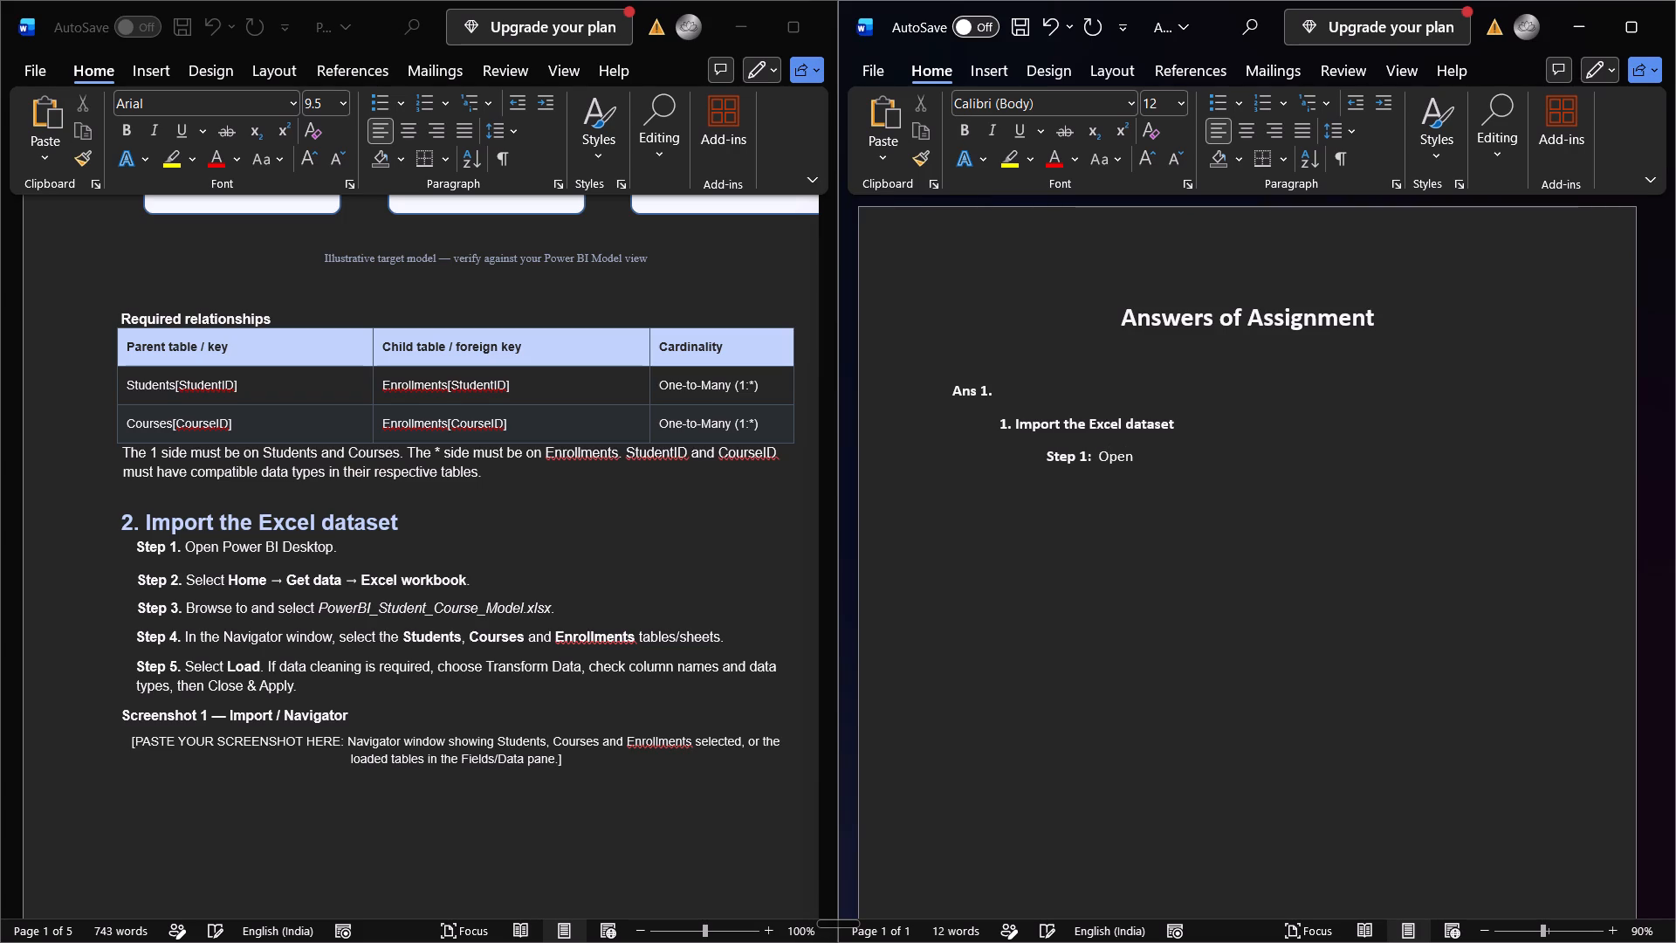
key(space)
key(shift+p)
text(ower)
key(space)
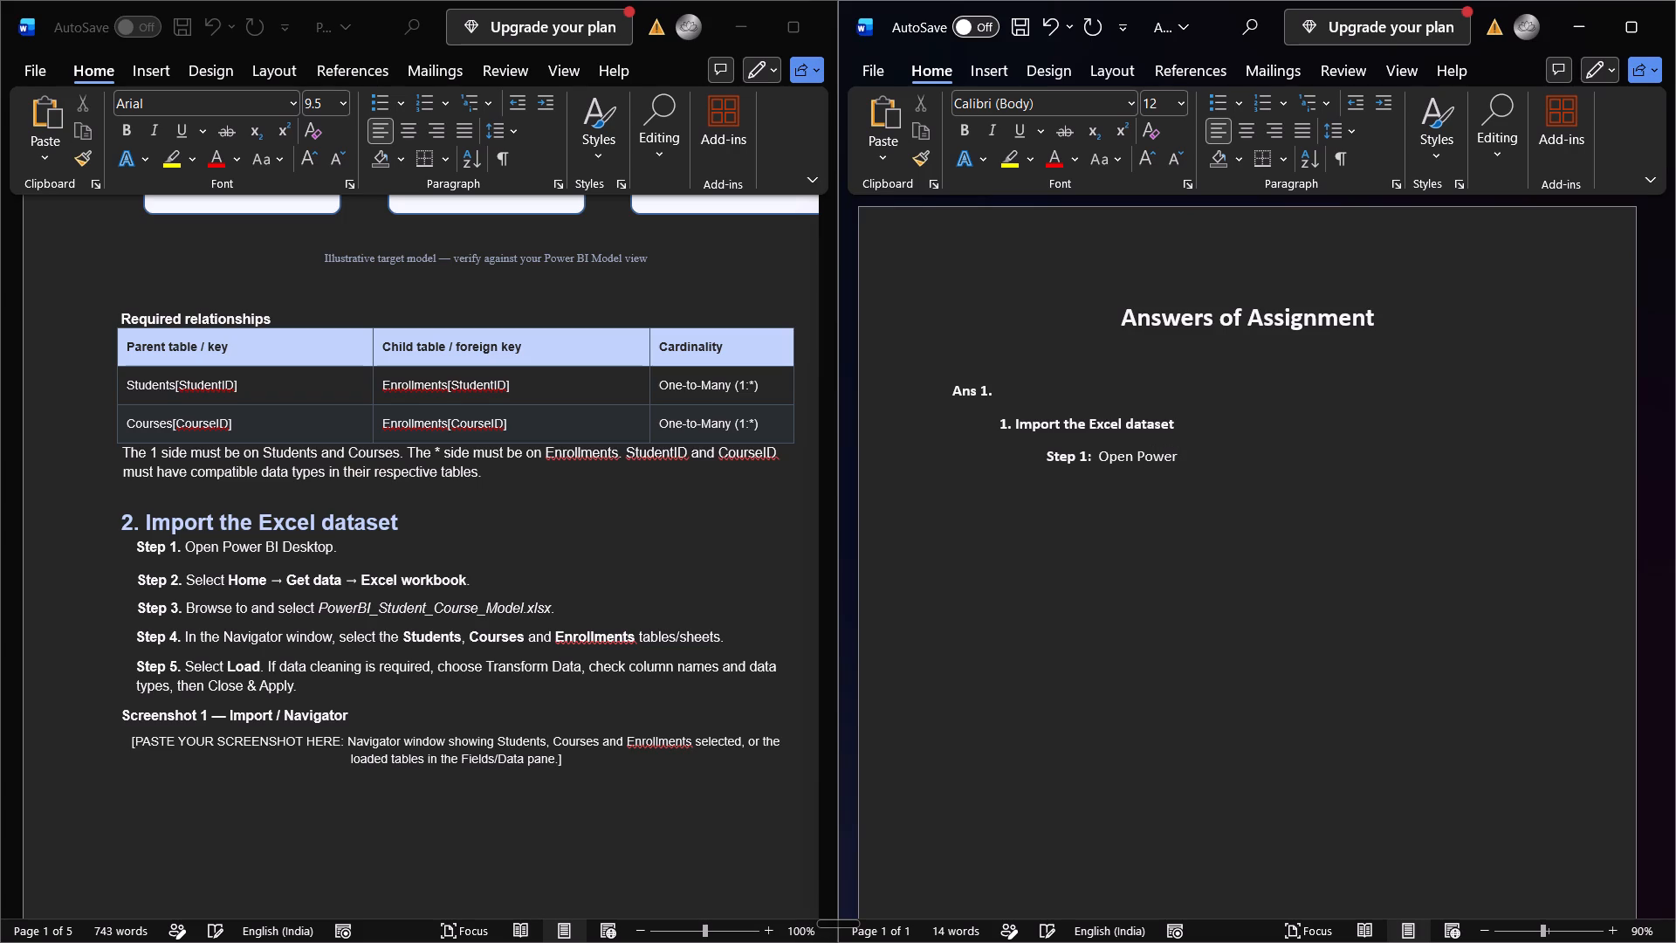
text(BI Desk)
text(top)
Add a bold "Step 2:" label on a new line at the same indent as Step 1, with bold off after it.
key(Return)
key(Tab)
key(Tab)
key(ctrl+b)
text(Step 2)
text(:)
key(space)
key(ctrl+b)
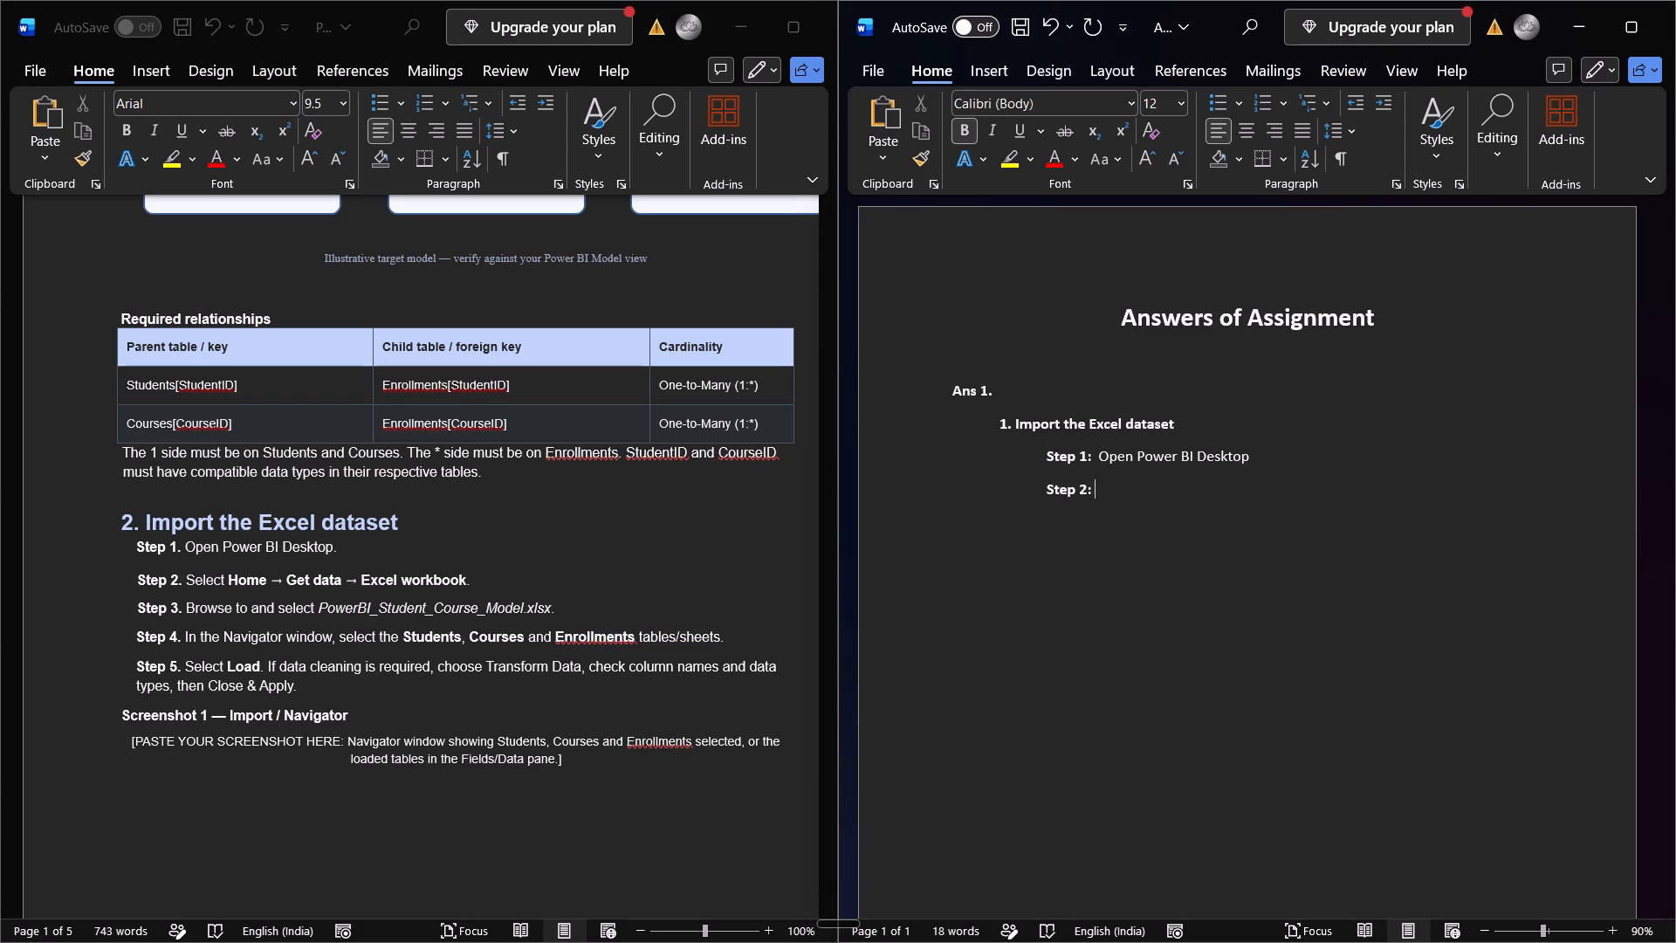
key(shift+space)
key(shift+b)
key(BackSpace)
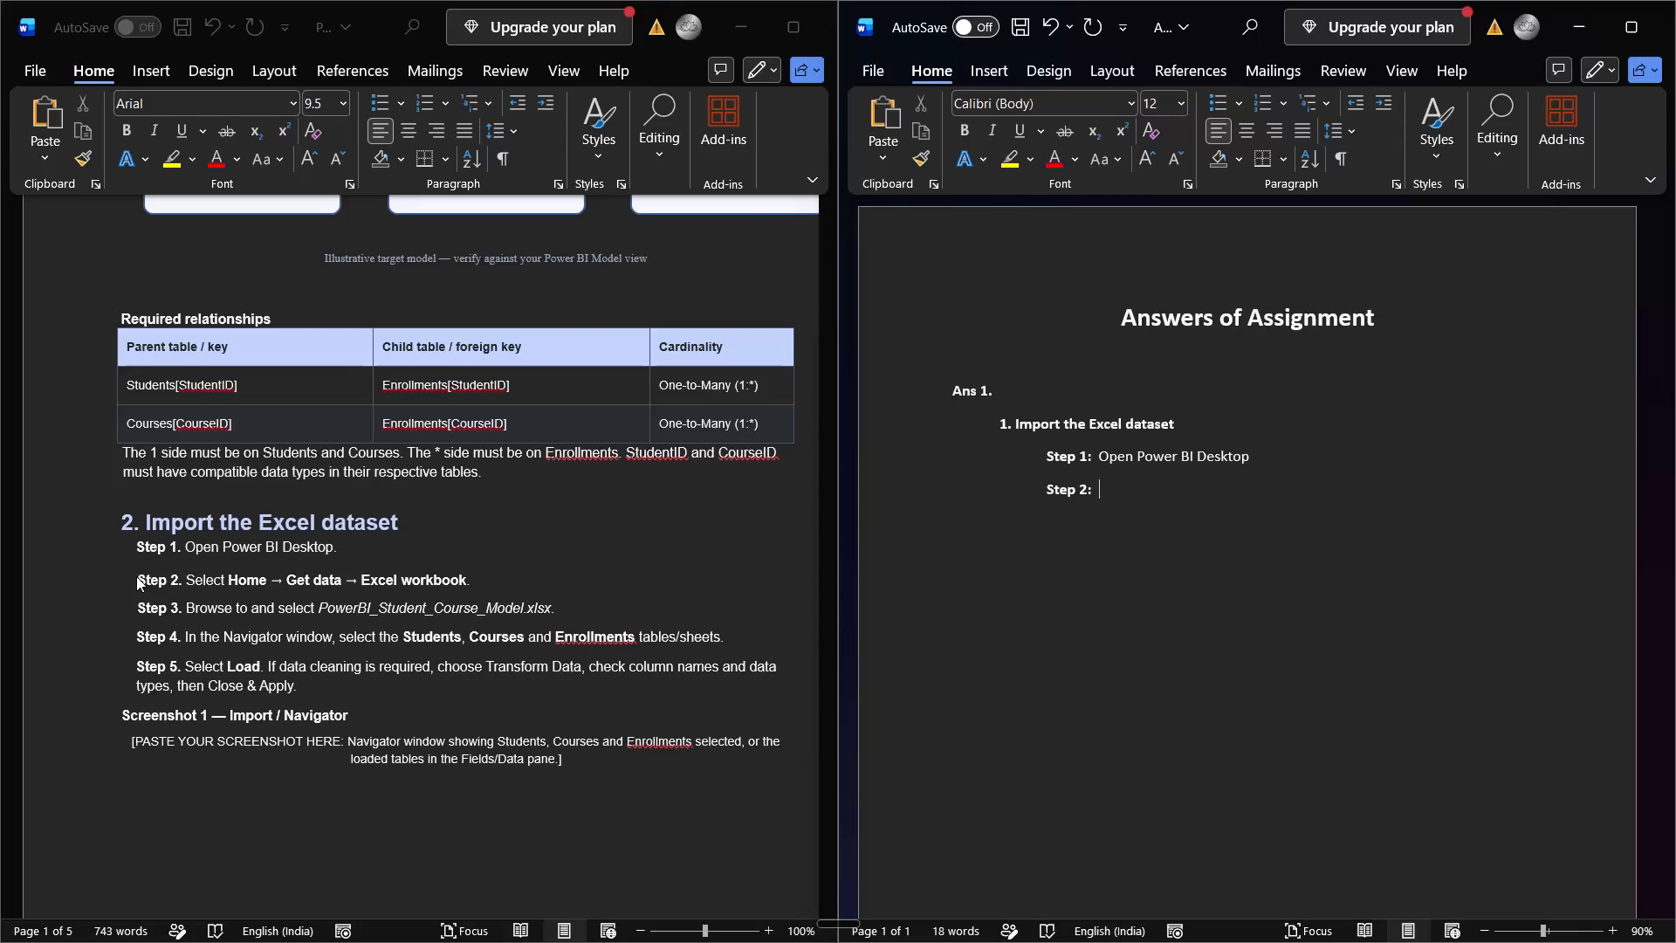
Copy "Select Home → Get data → Excel workbook." from the guide's Step 2 into the answers document after the "Step 2:" label.
click(189, 578)
drag(188, 578, 453, 567)
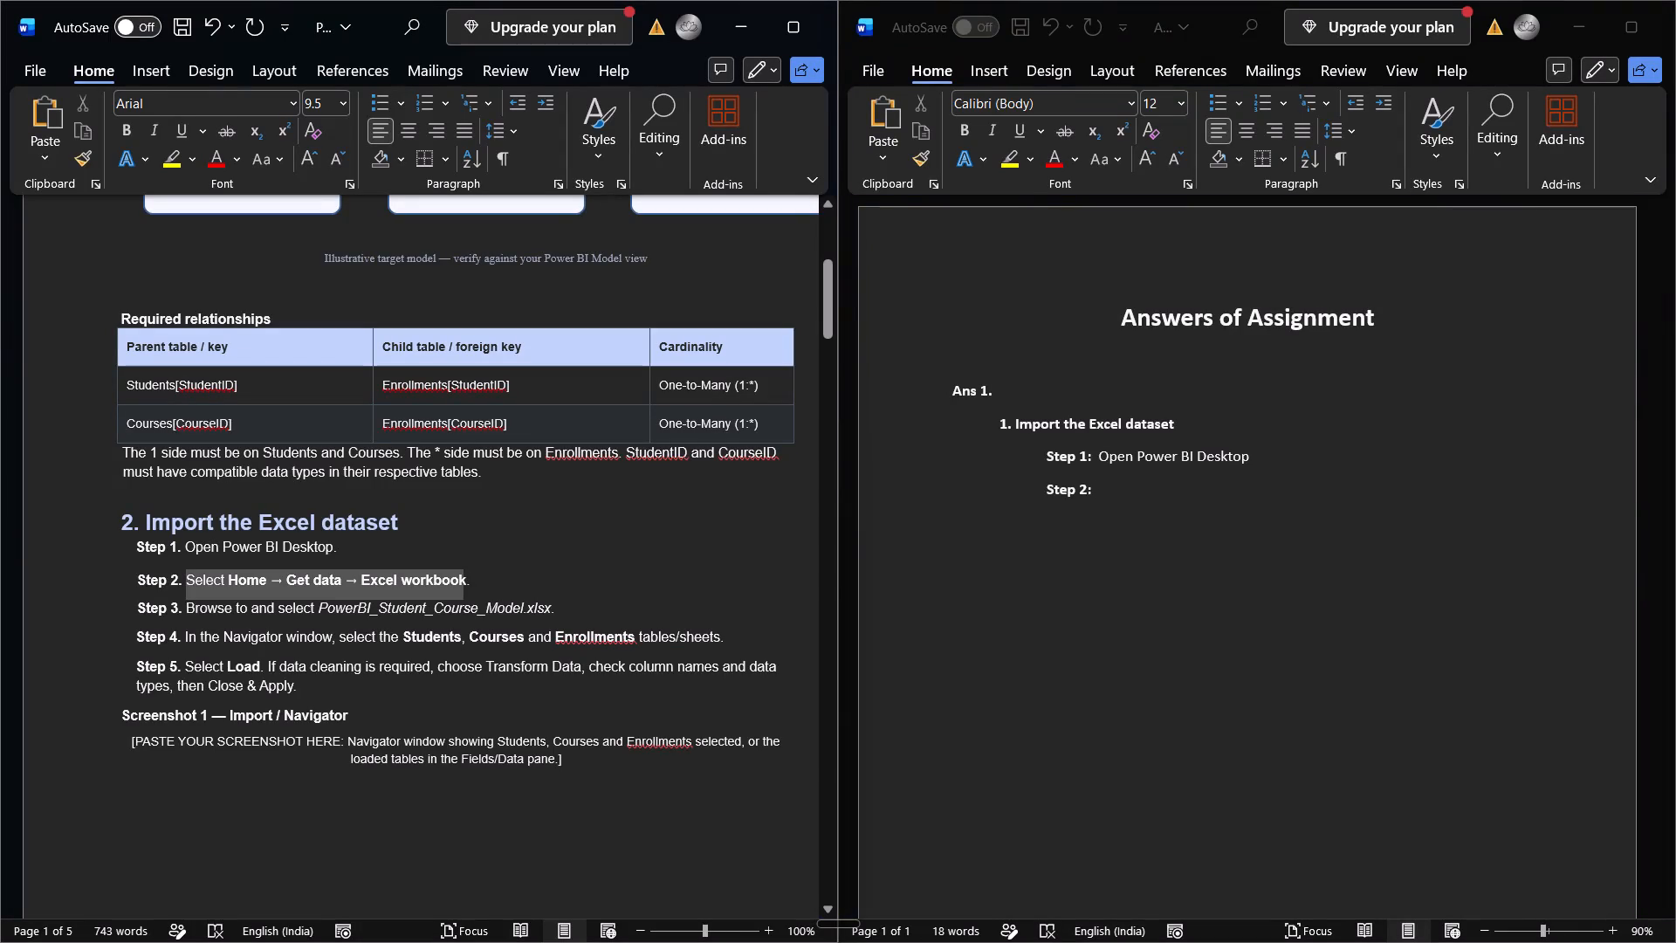
drag(453, 567, 471, 581)
key(ctrl+c)
click(1116, 482)
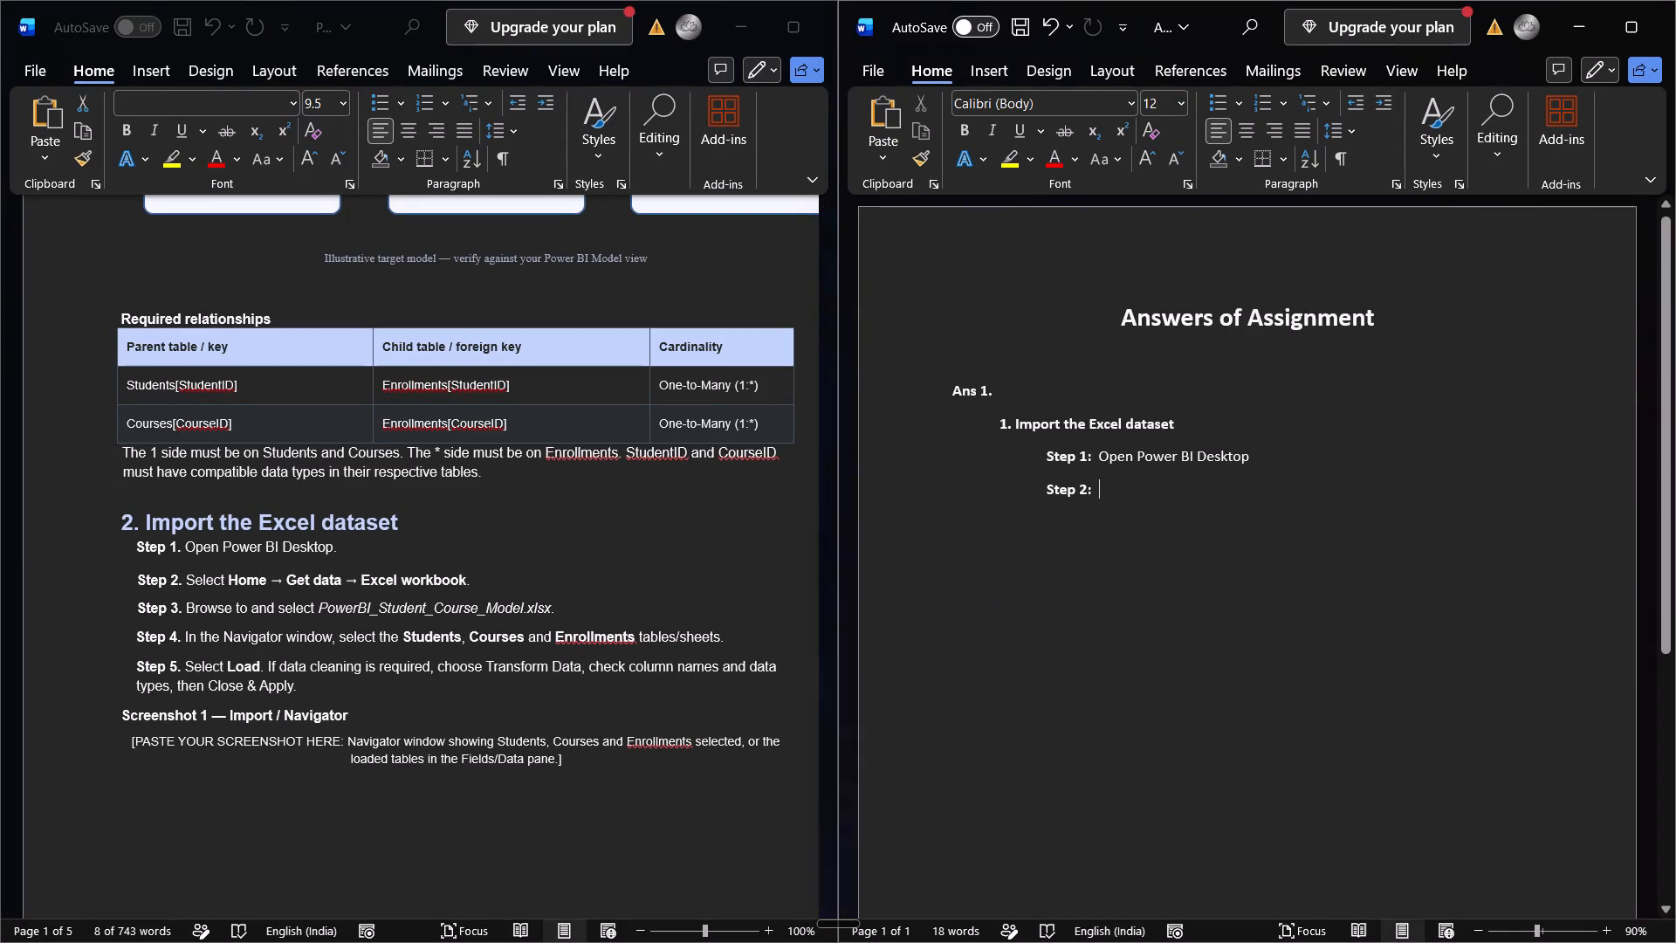
key(ctrl+v)
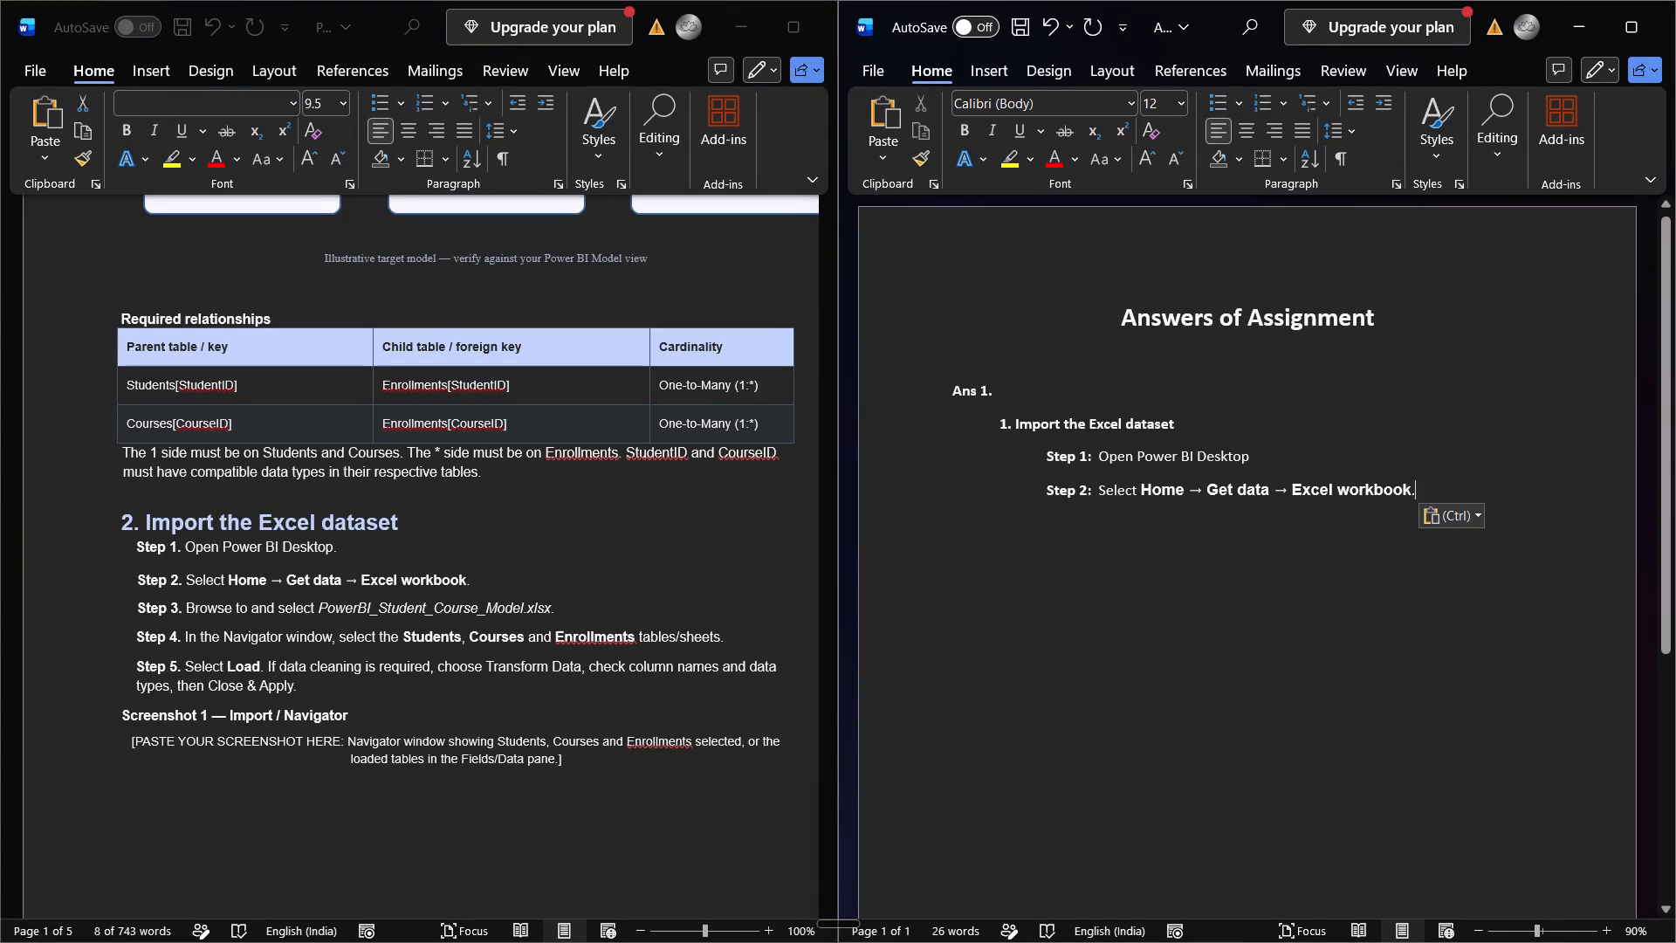
click(1052, 510)
click(1413, 492)
Copy Steps 3 to 5 of the guide's Import the Excel dataset section into the answers document, on a new indented line below Step 2.
key(Return)
key(Tab)
key(Tab)
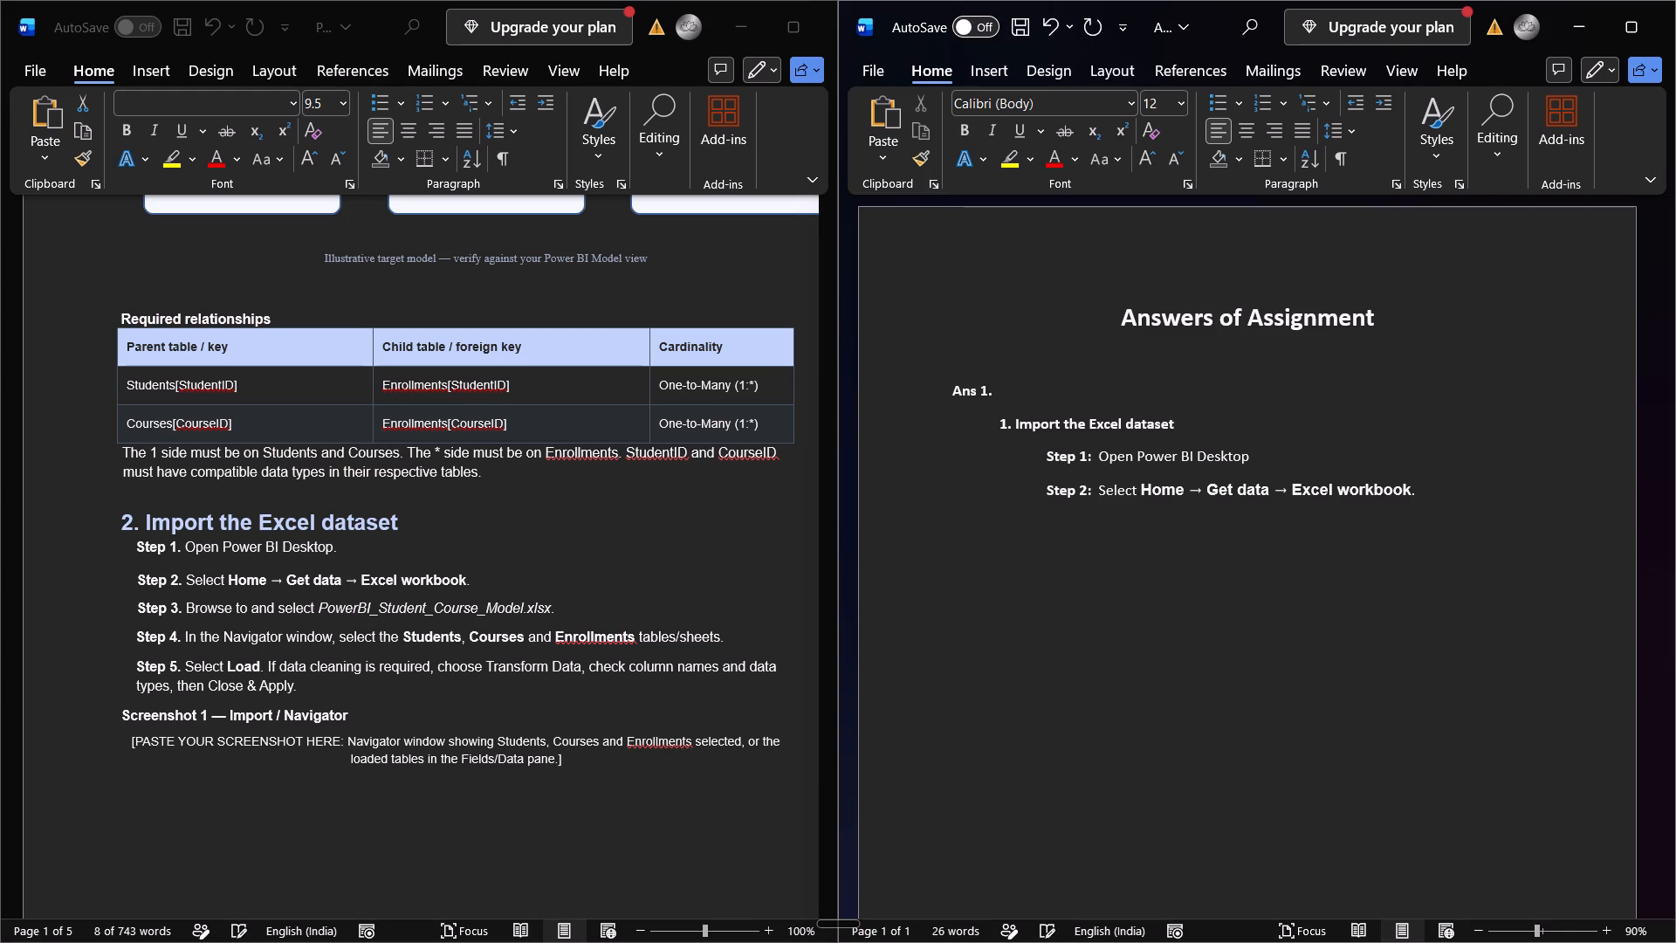
drag(138, 603, 223, 620)
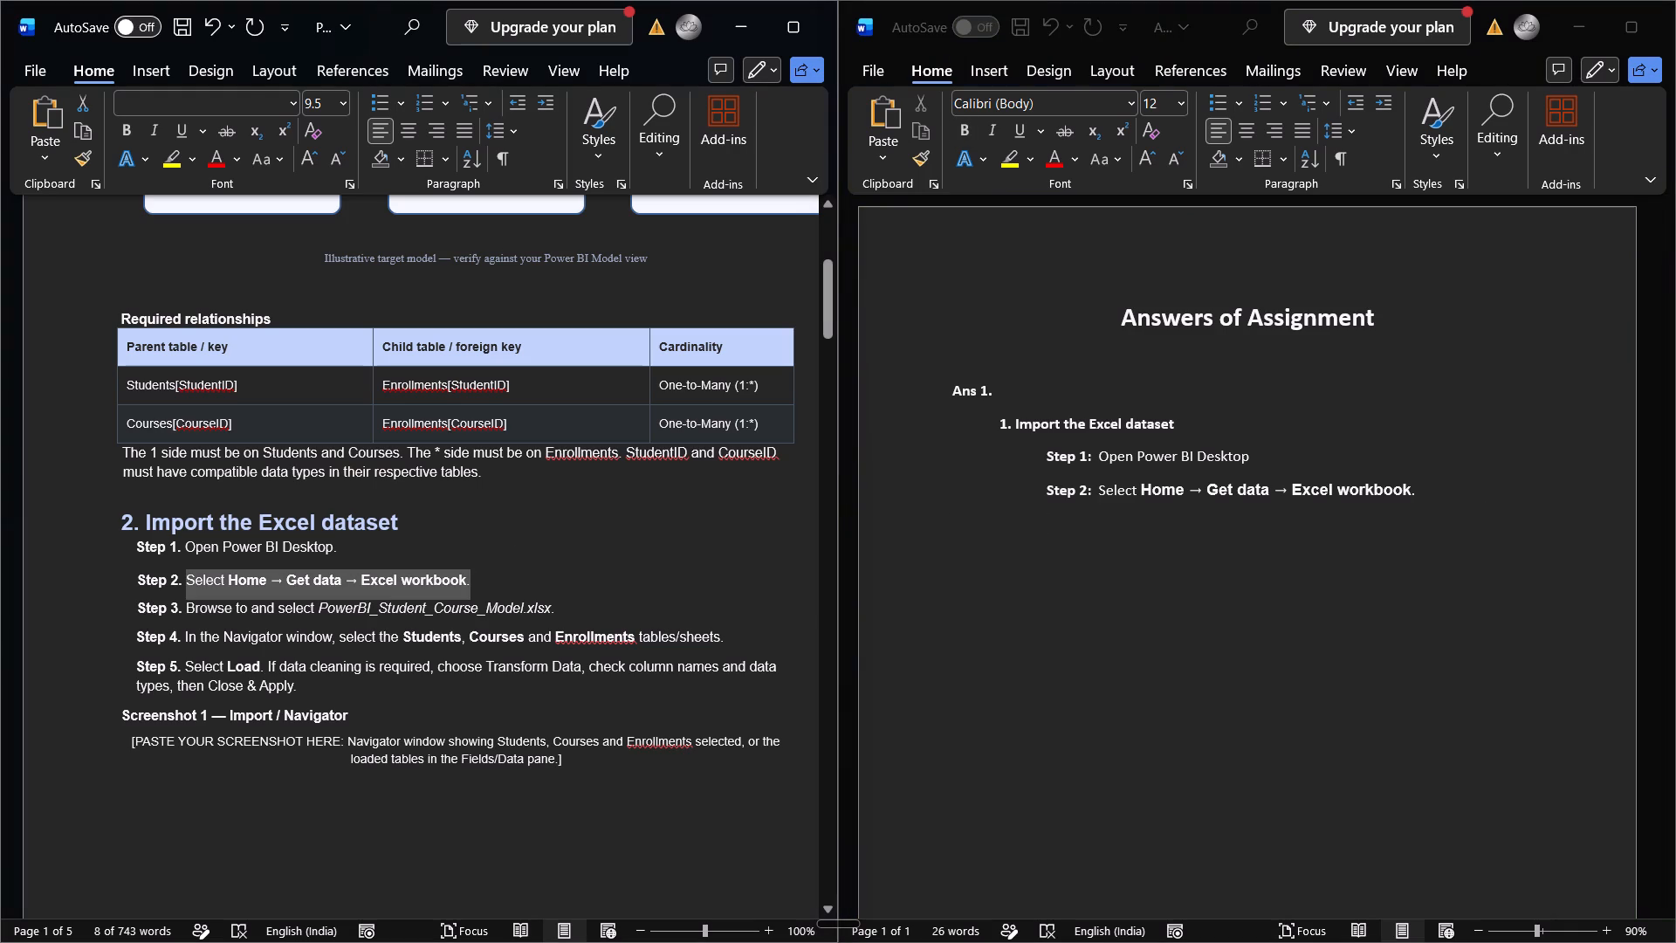
drag(223, 620, 222, 620)
click(193, 611)
drag(132, 607, 198, 623)
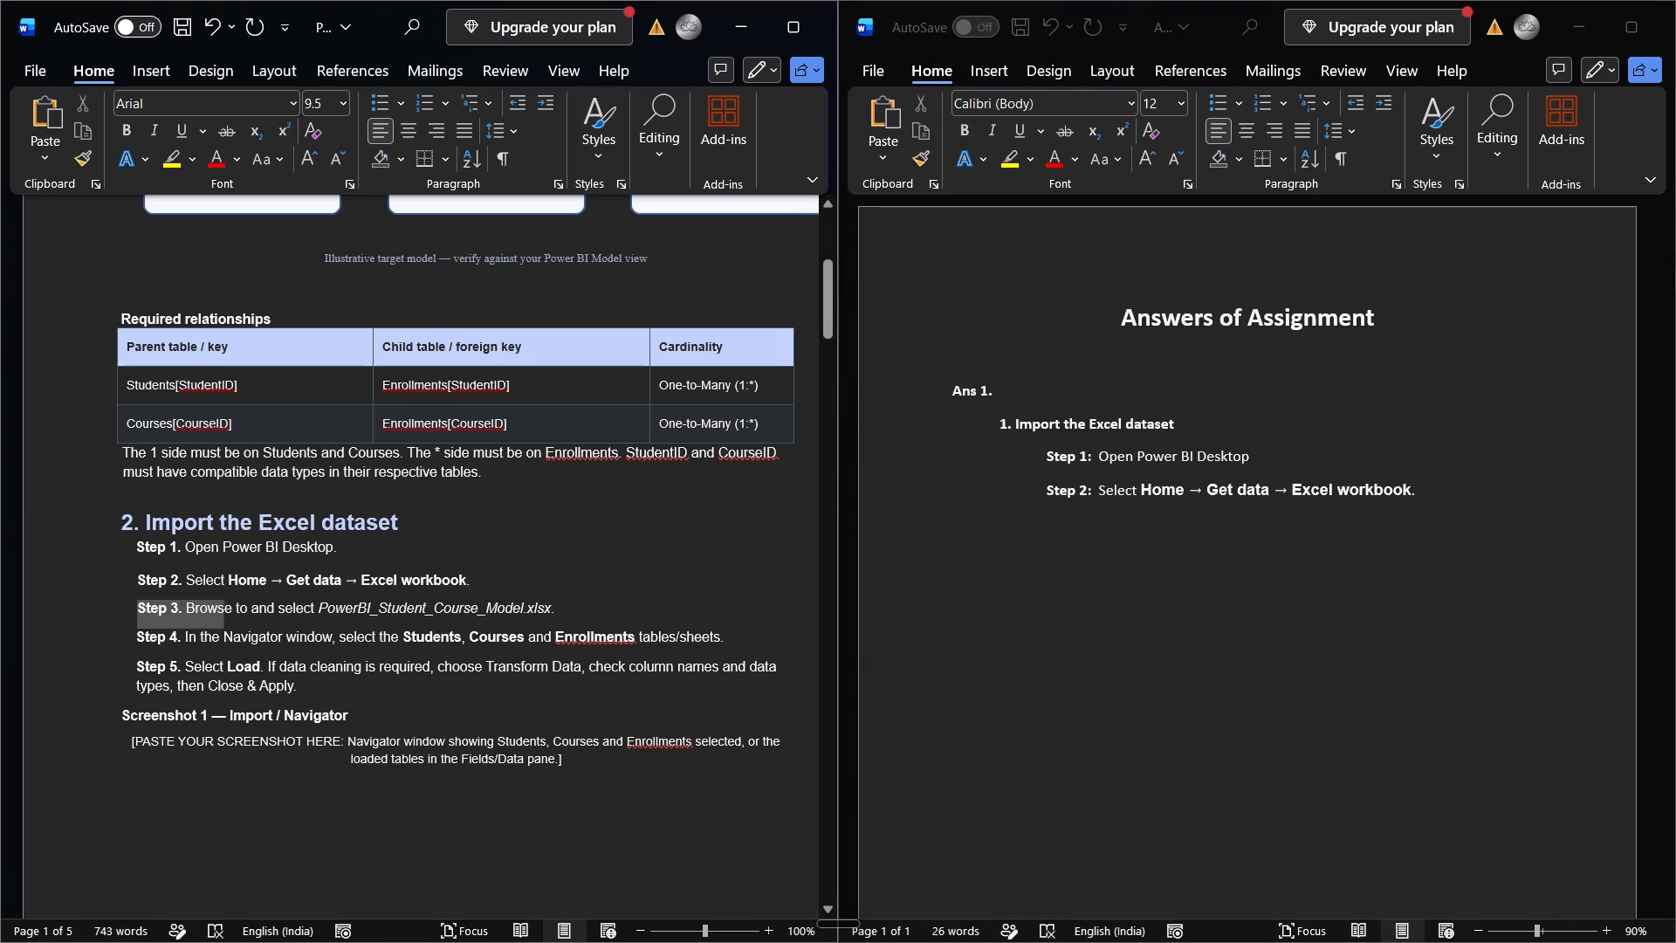
drag(198, 623, 282, 671)
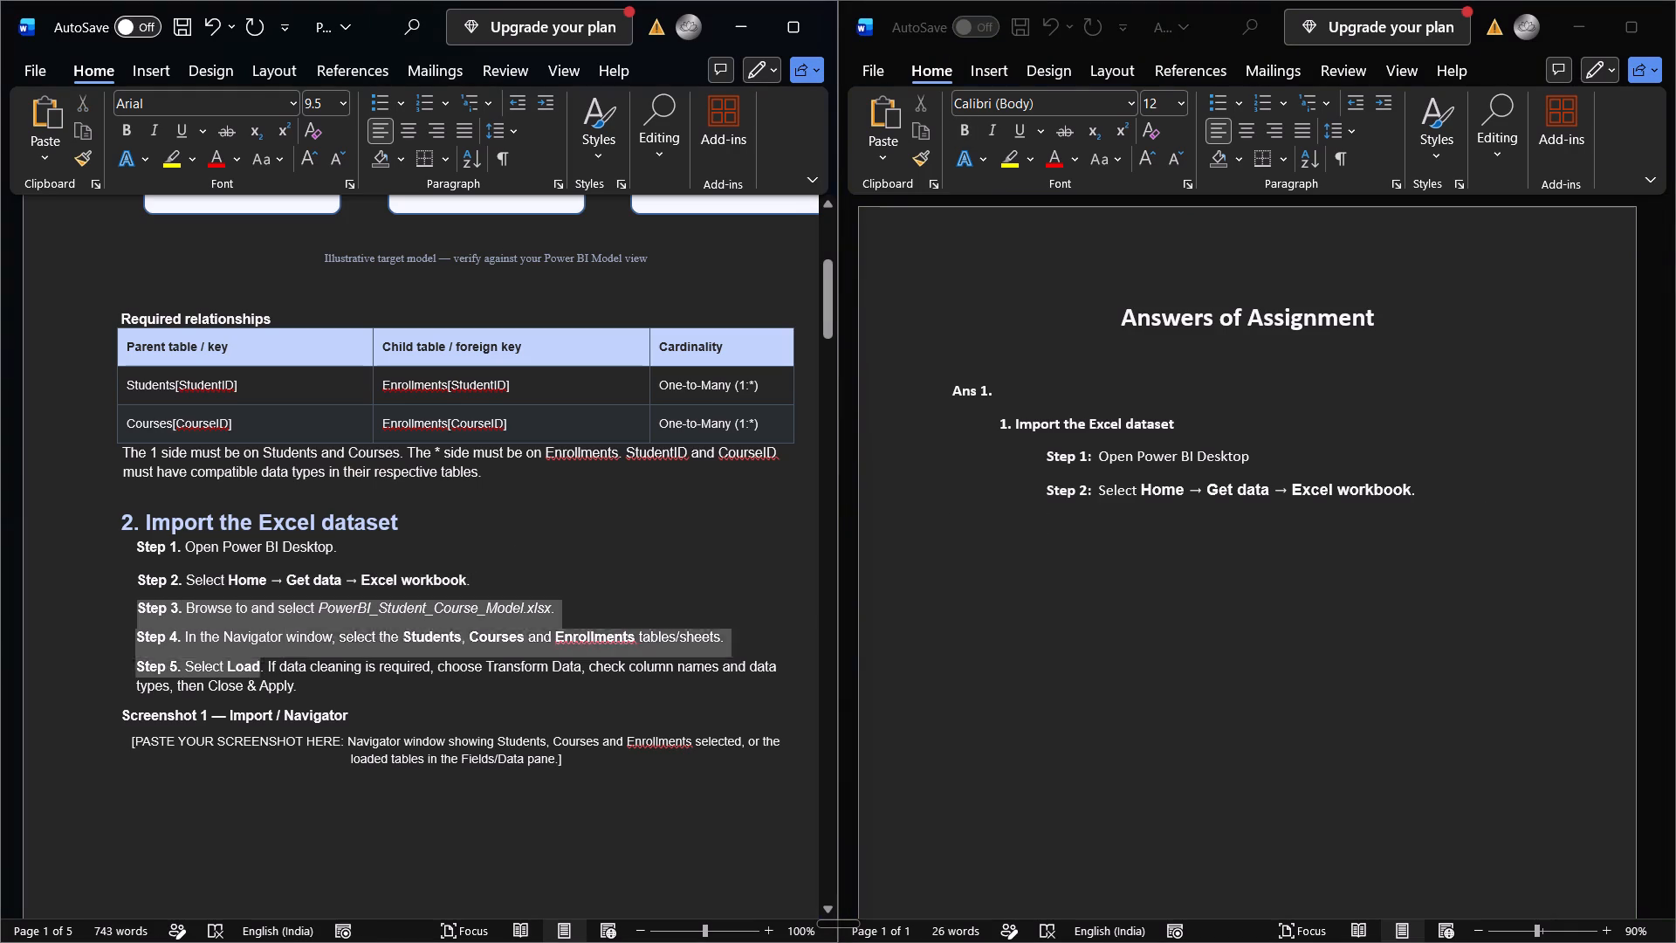
drag(282, 671, 296, 685)
key(ctrl+c)
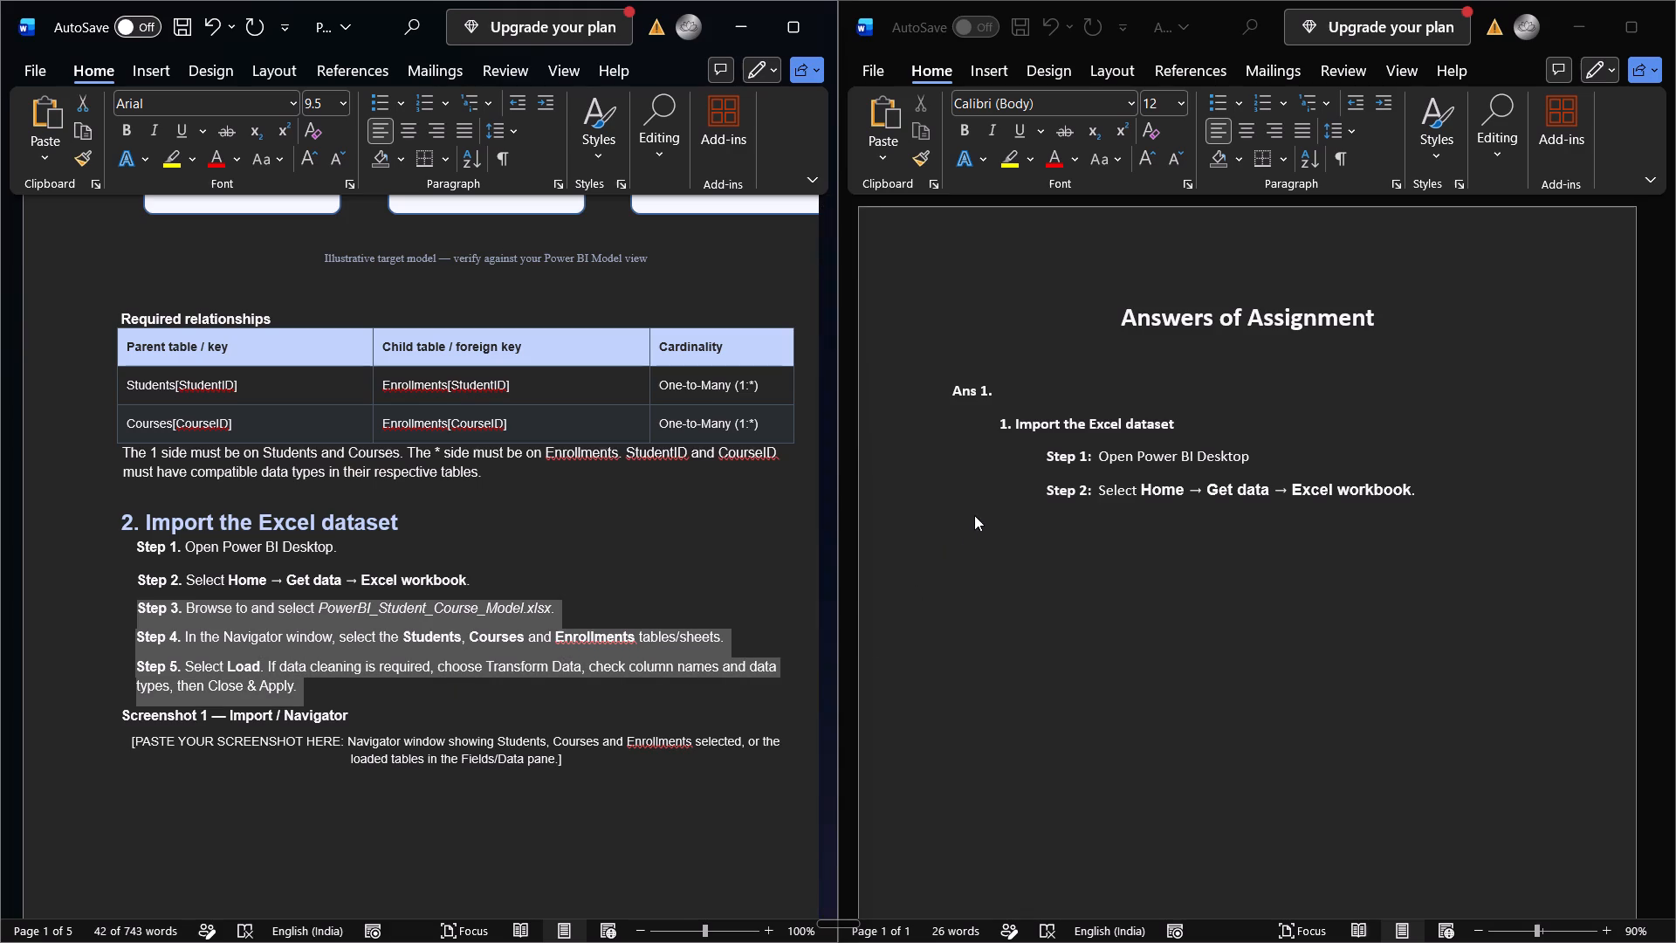
click(1070, 510)
key(ctrl+v)
Indent both lines of the Step 4 paragraph in the answers document so they align with Step 3.
click(960, 561)
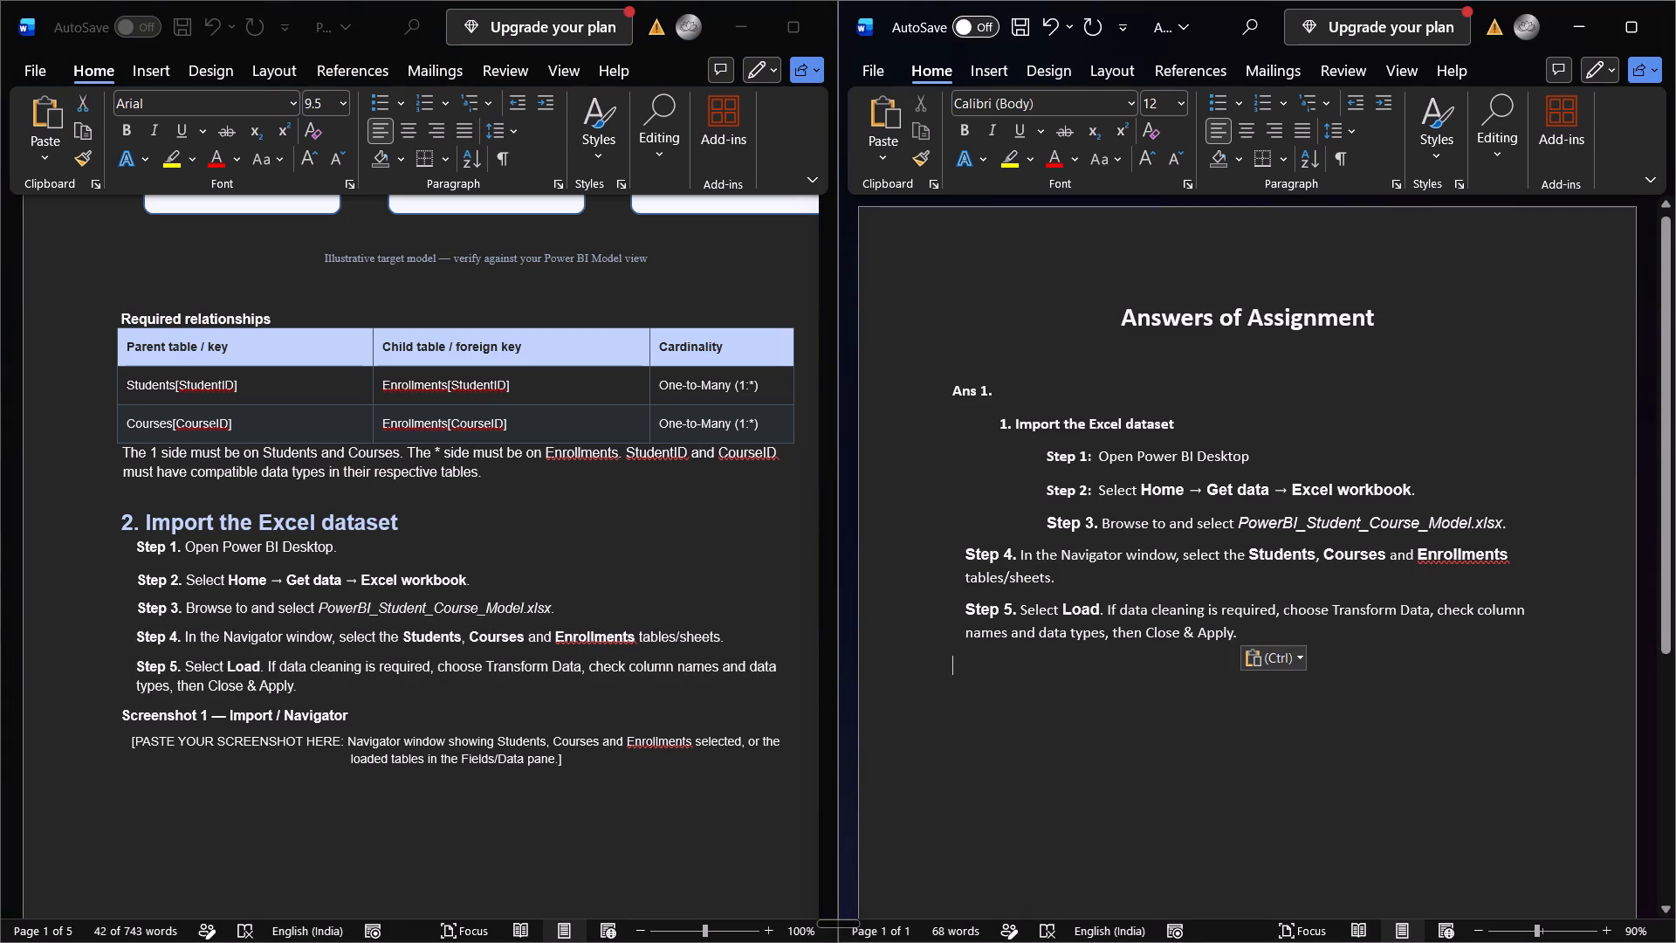
key(Tab)
key(Tab)
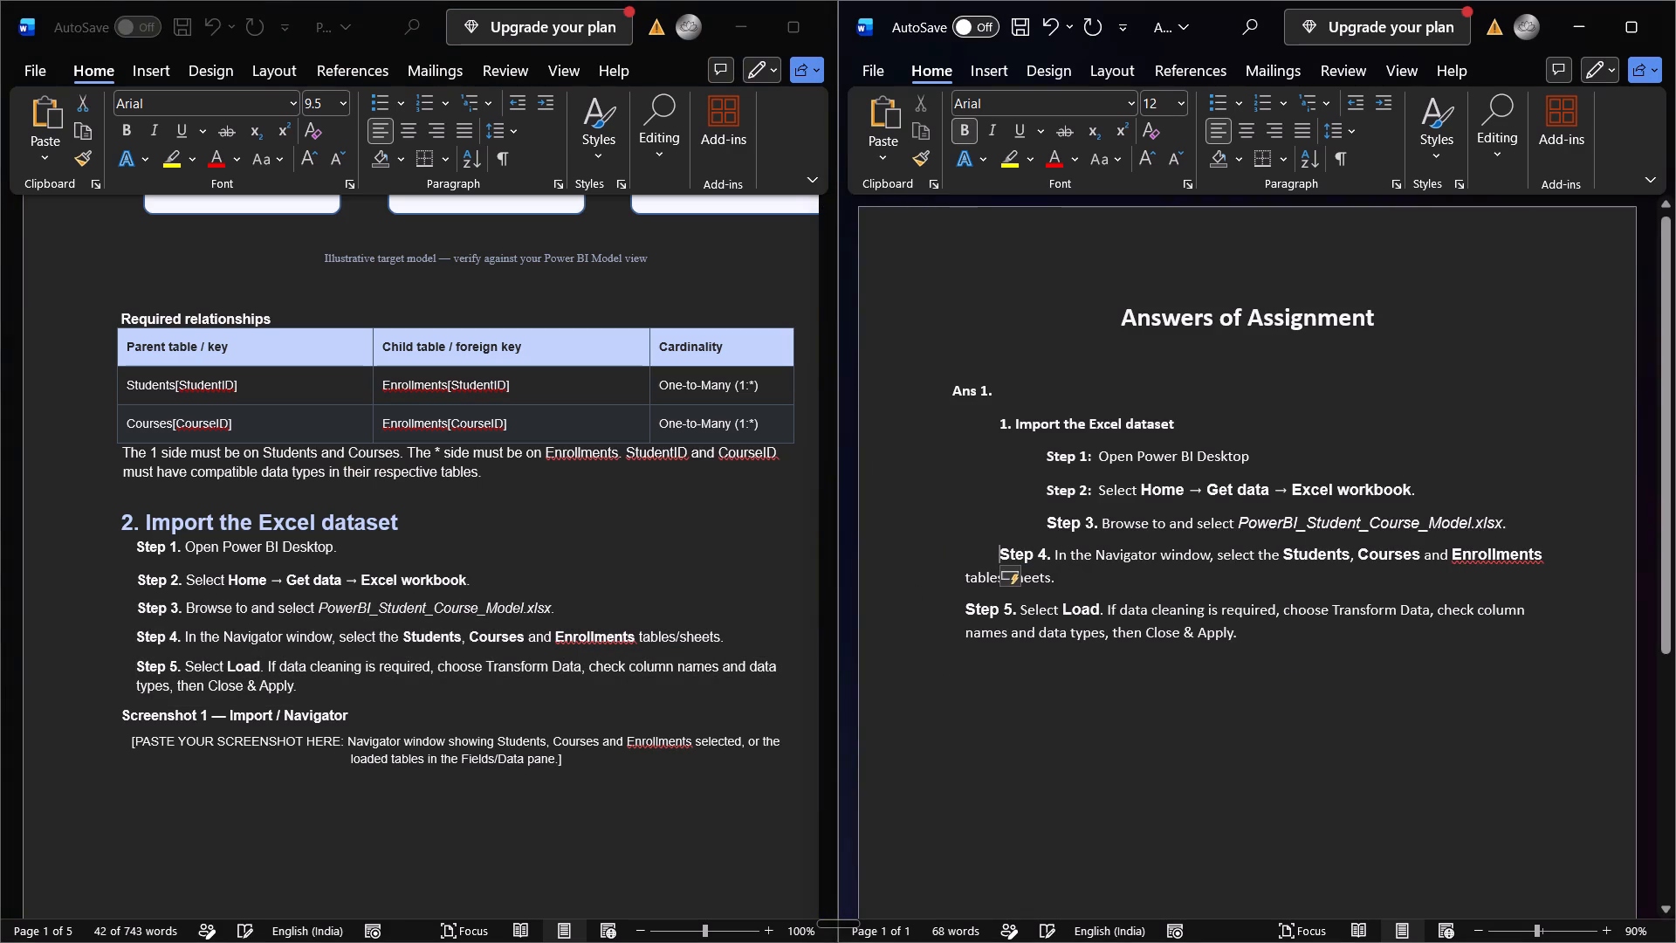
key(Tab)
key(Tab)
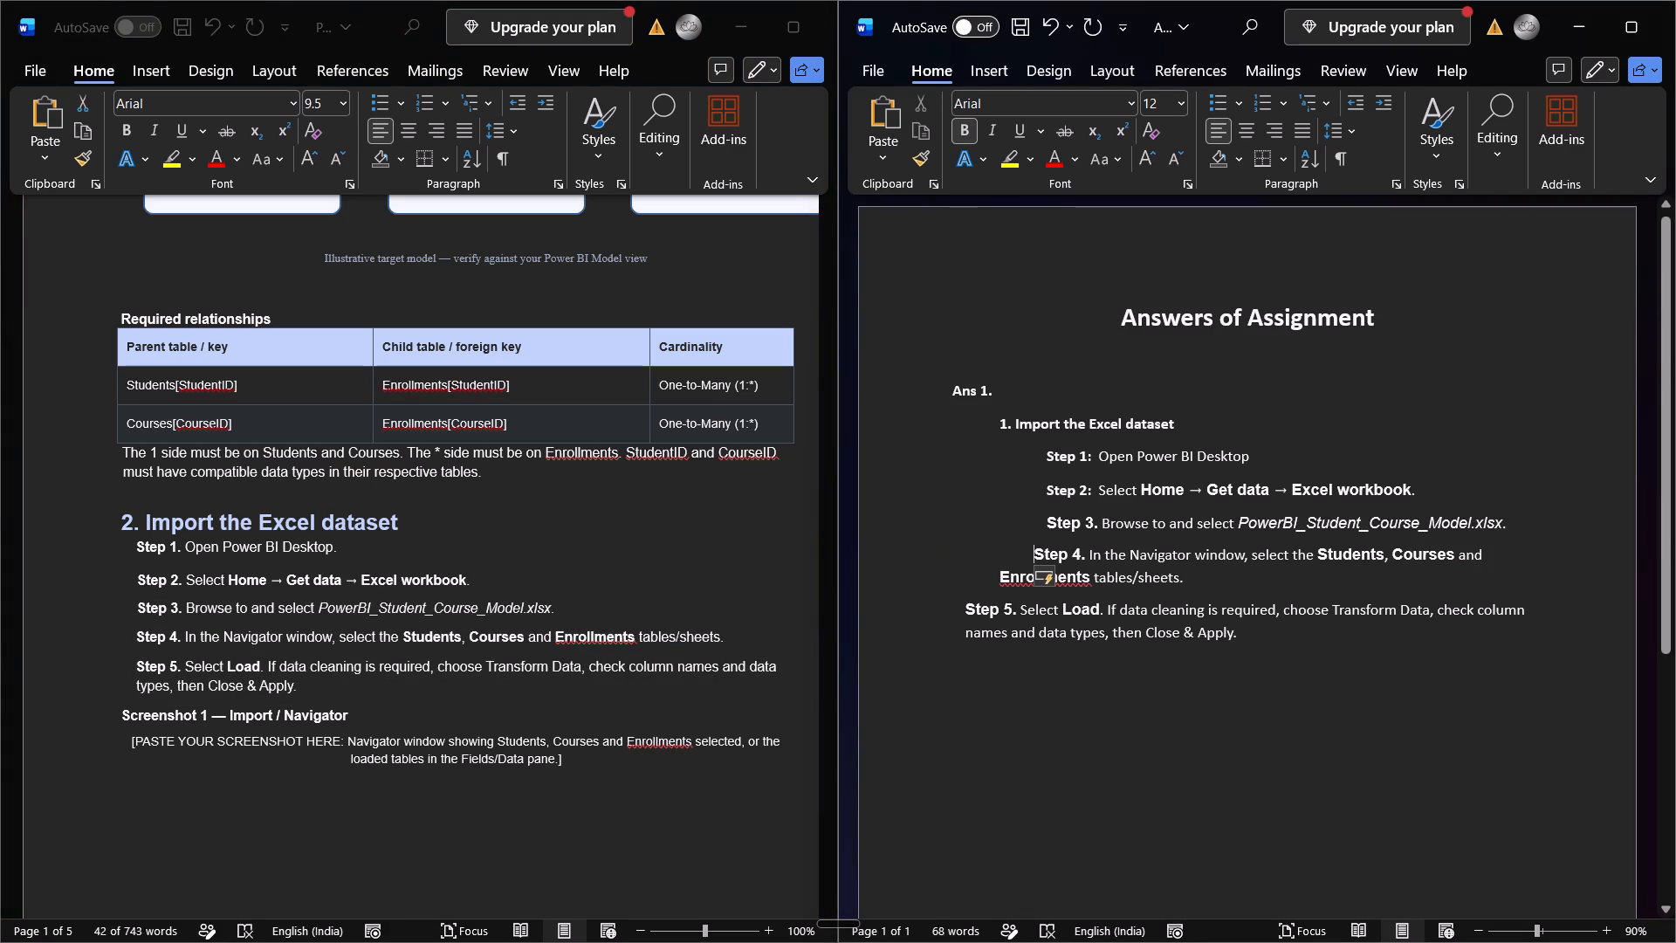
click(994, 571)
key(Tab)
key(Tab)
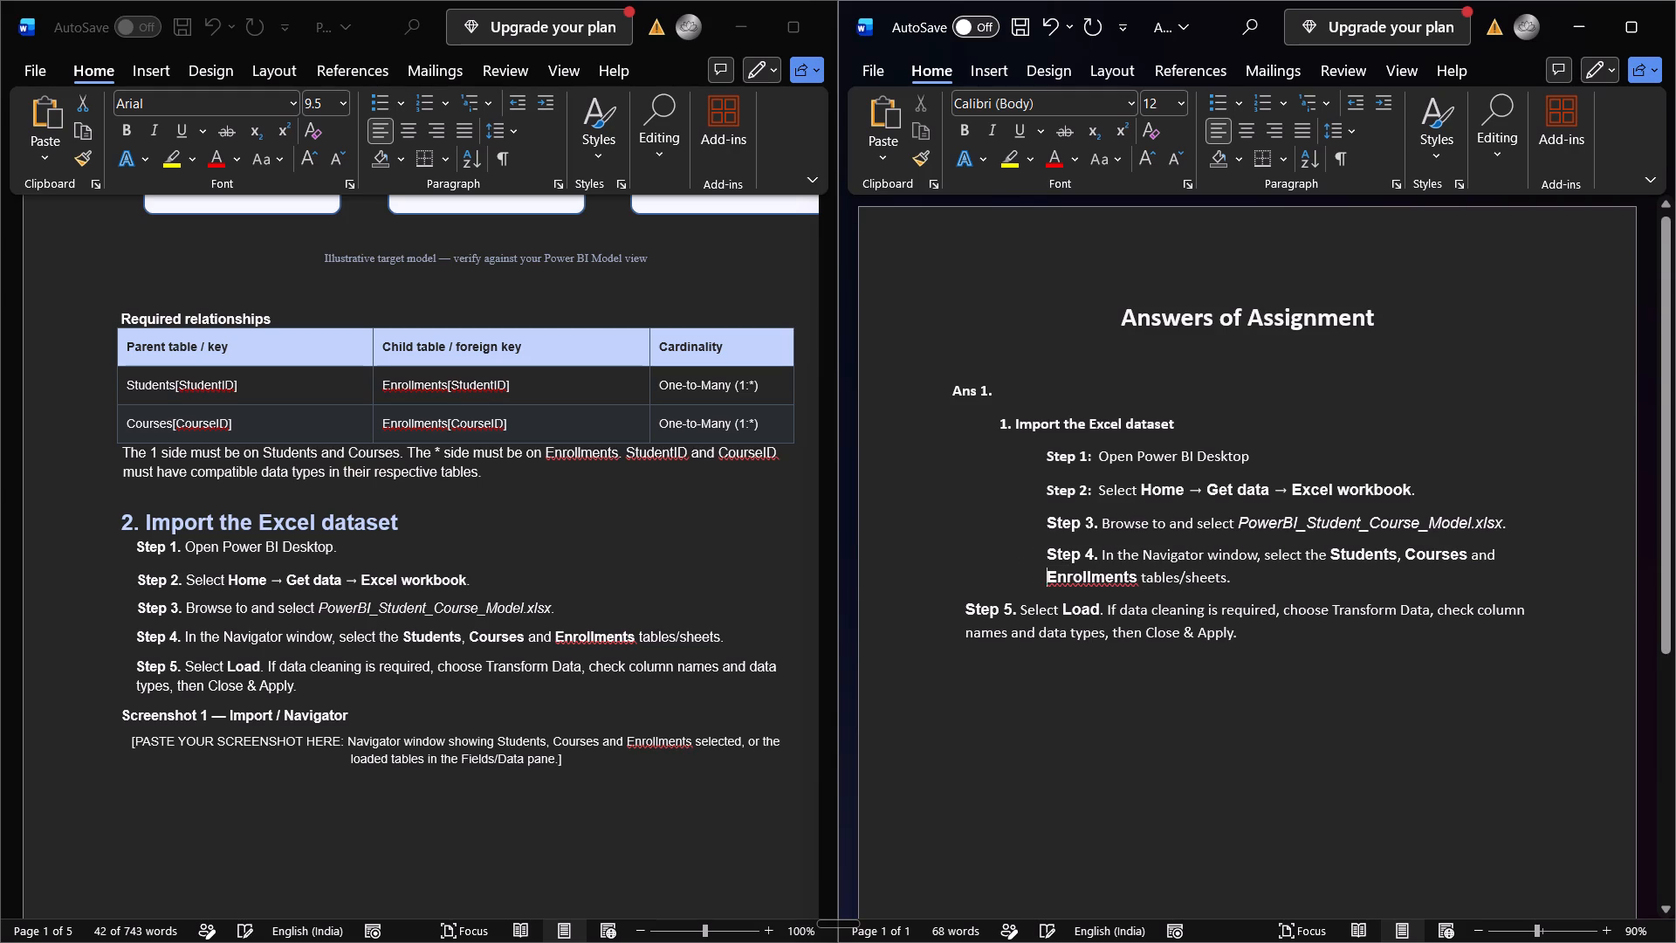
Indent both lines of the Step 5 paragraph to the same level as Step 4.
click(959, 601)
key(Tab)
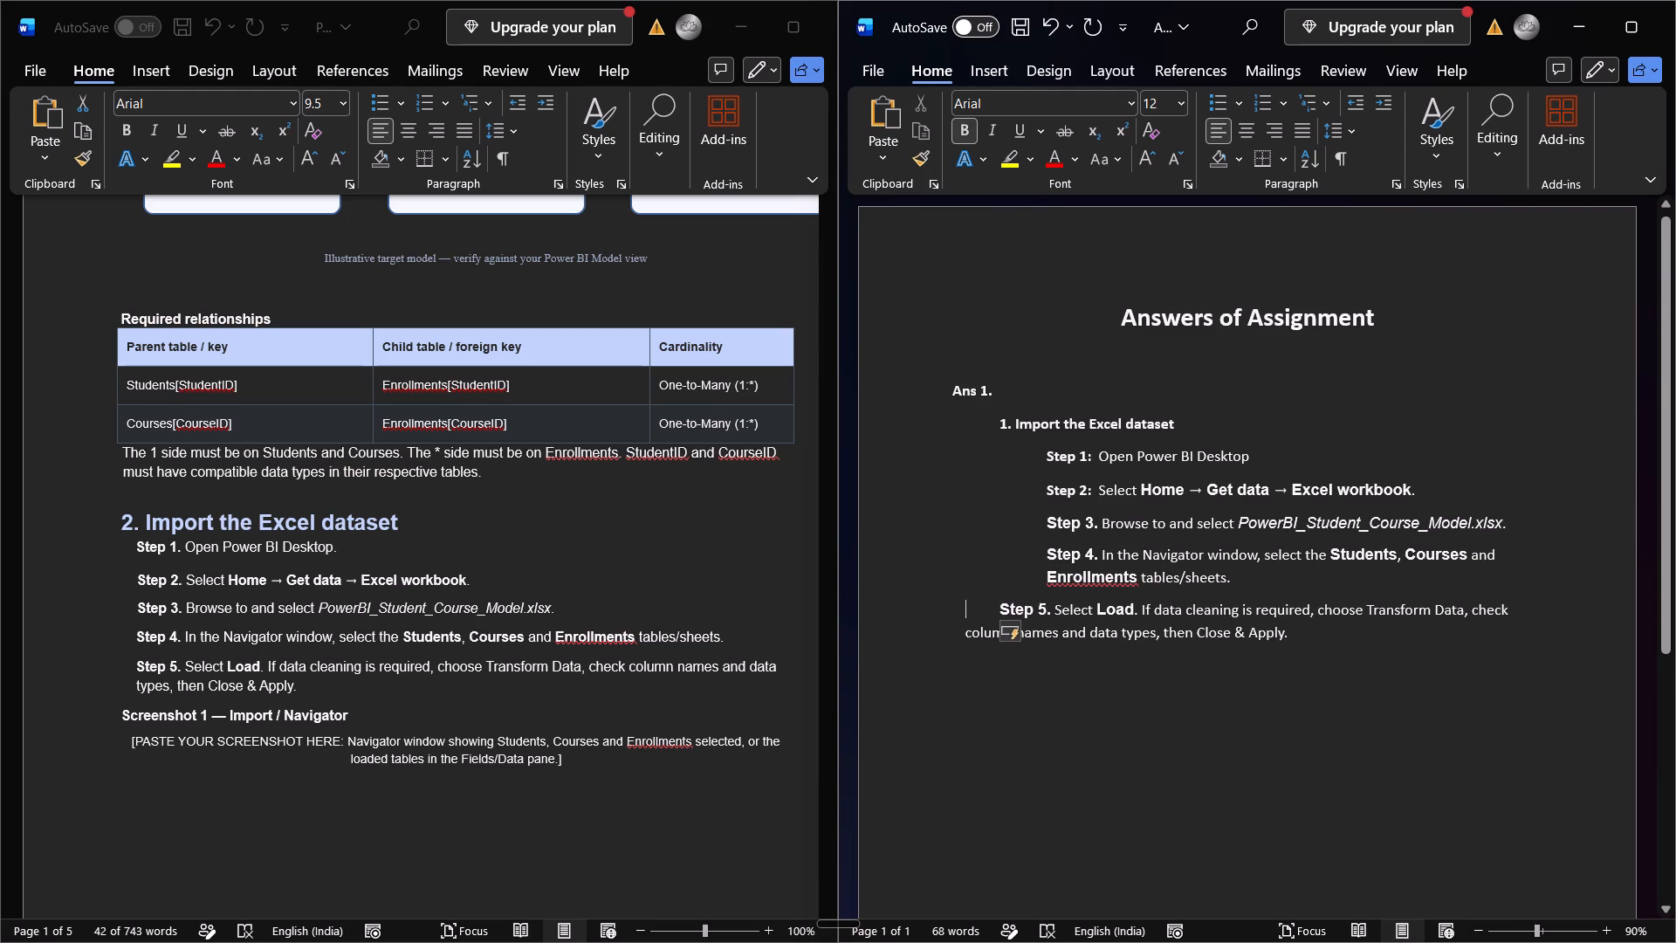
key(Tab)
key(Tab)
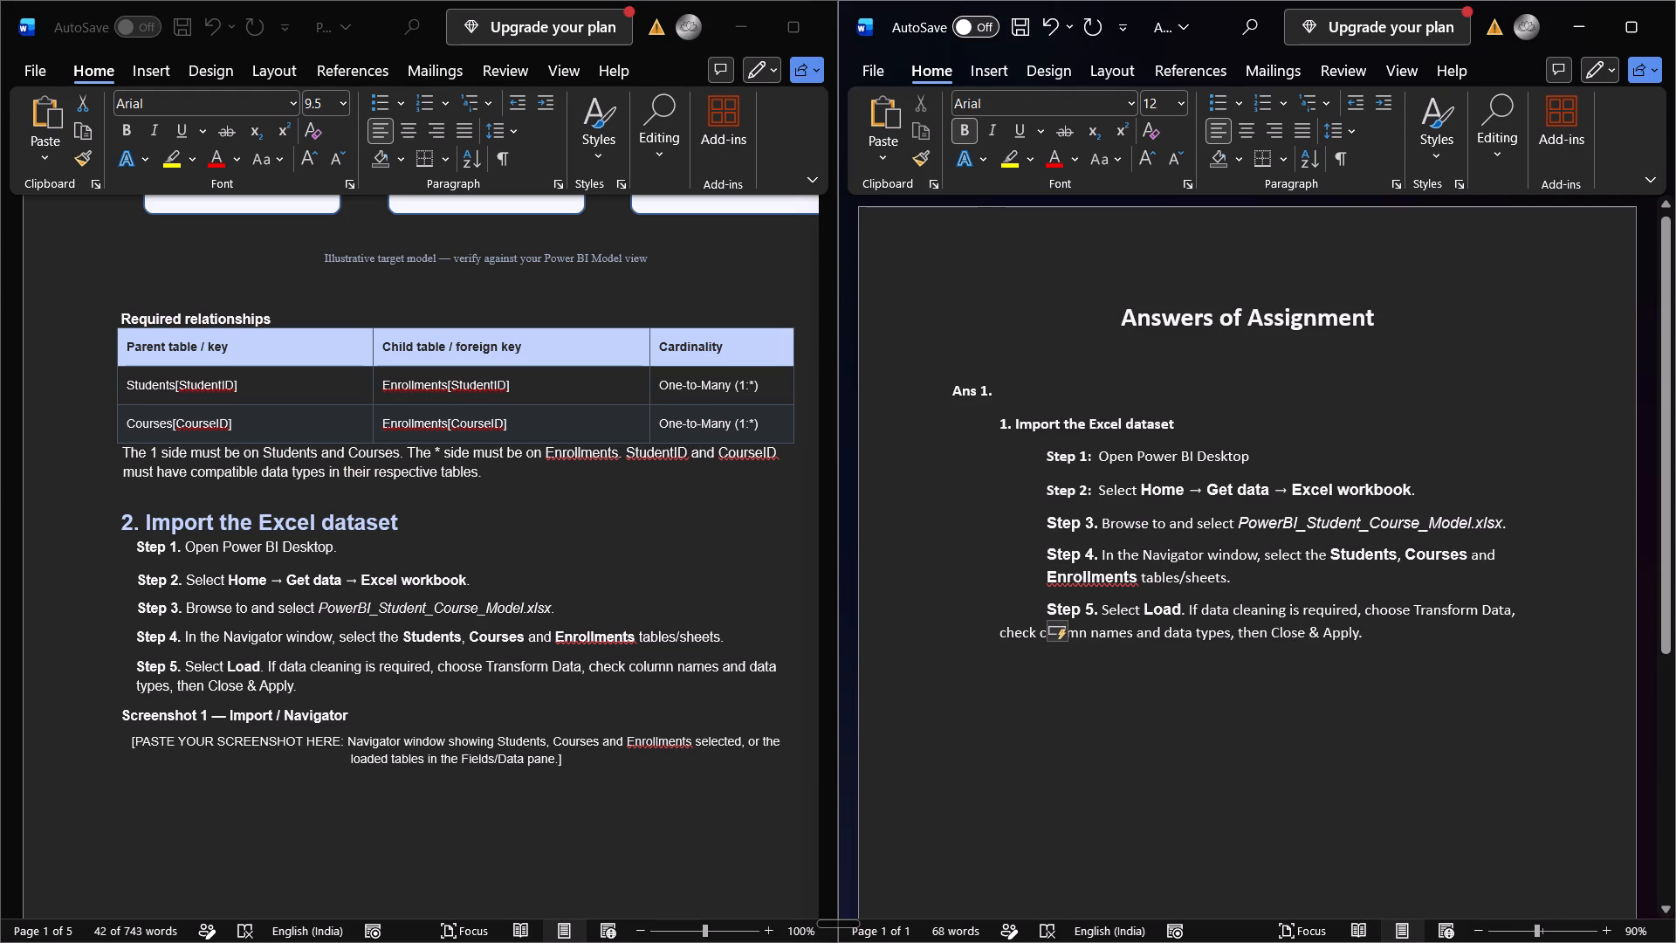
click(994, 635)
key(Tab)
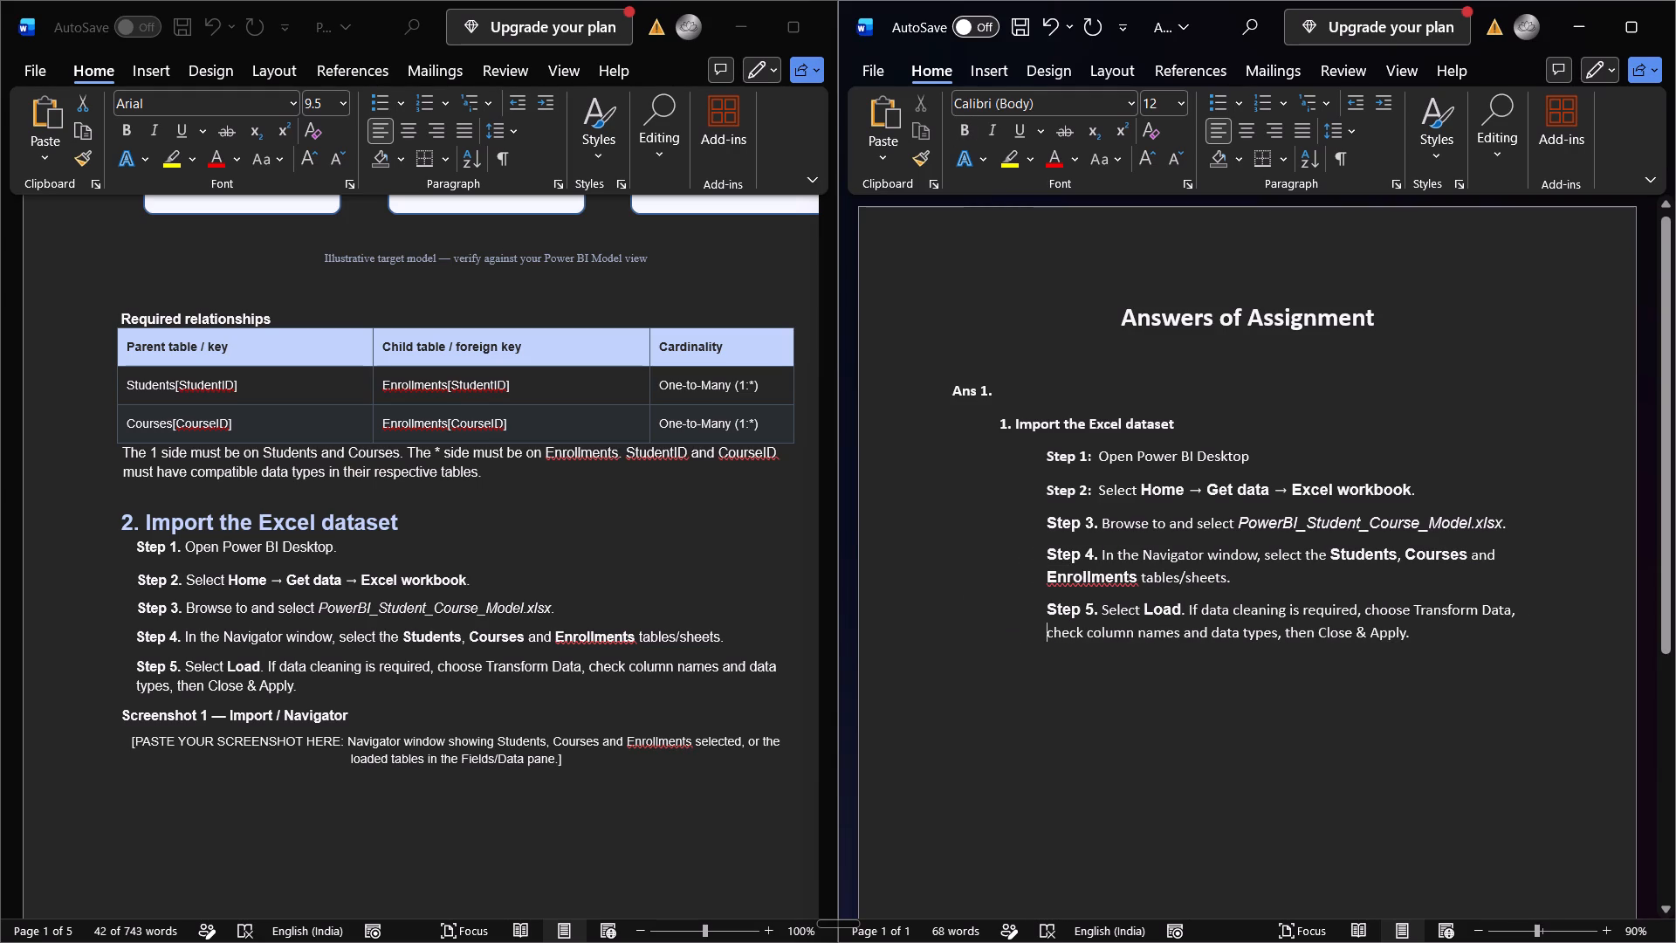
Replace the flagged word "Enrollments" in Step 4 of the answers document with the spelling suggestion "Enrolments".
click(1321, 561)
click(1350, 554)
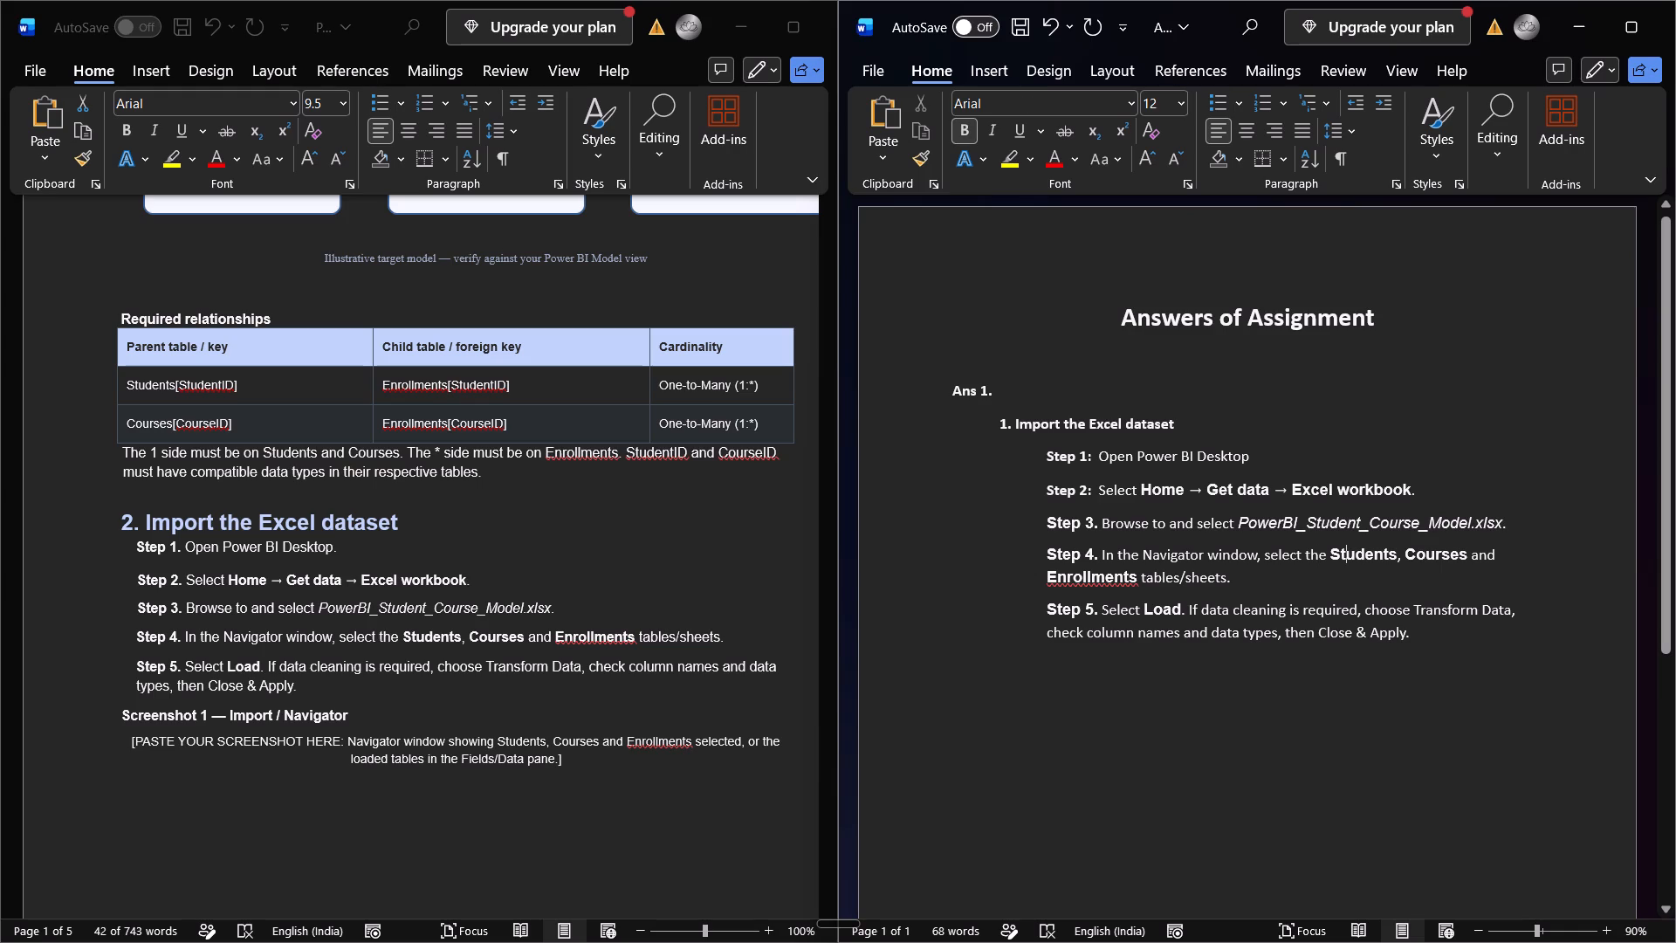
click(1292, 557)
click(1336, 558)
click(1352, 554)
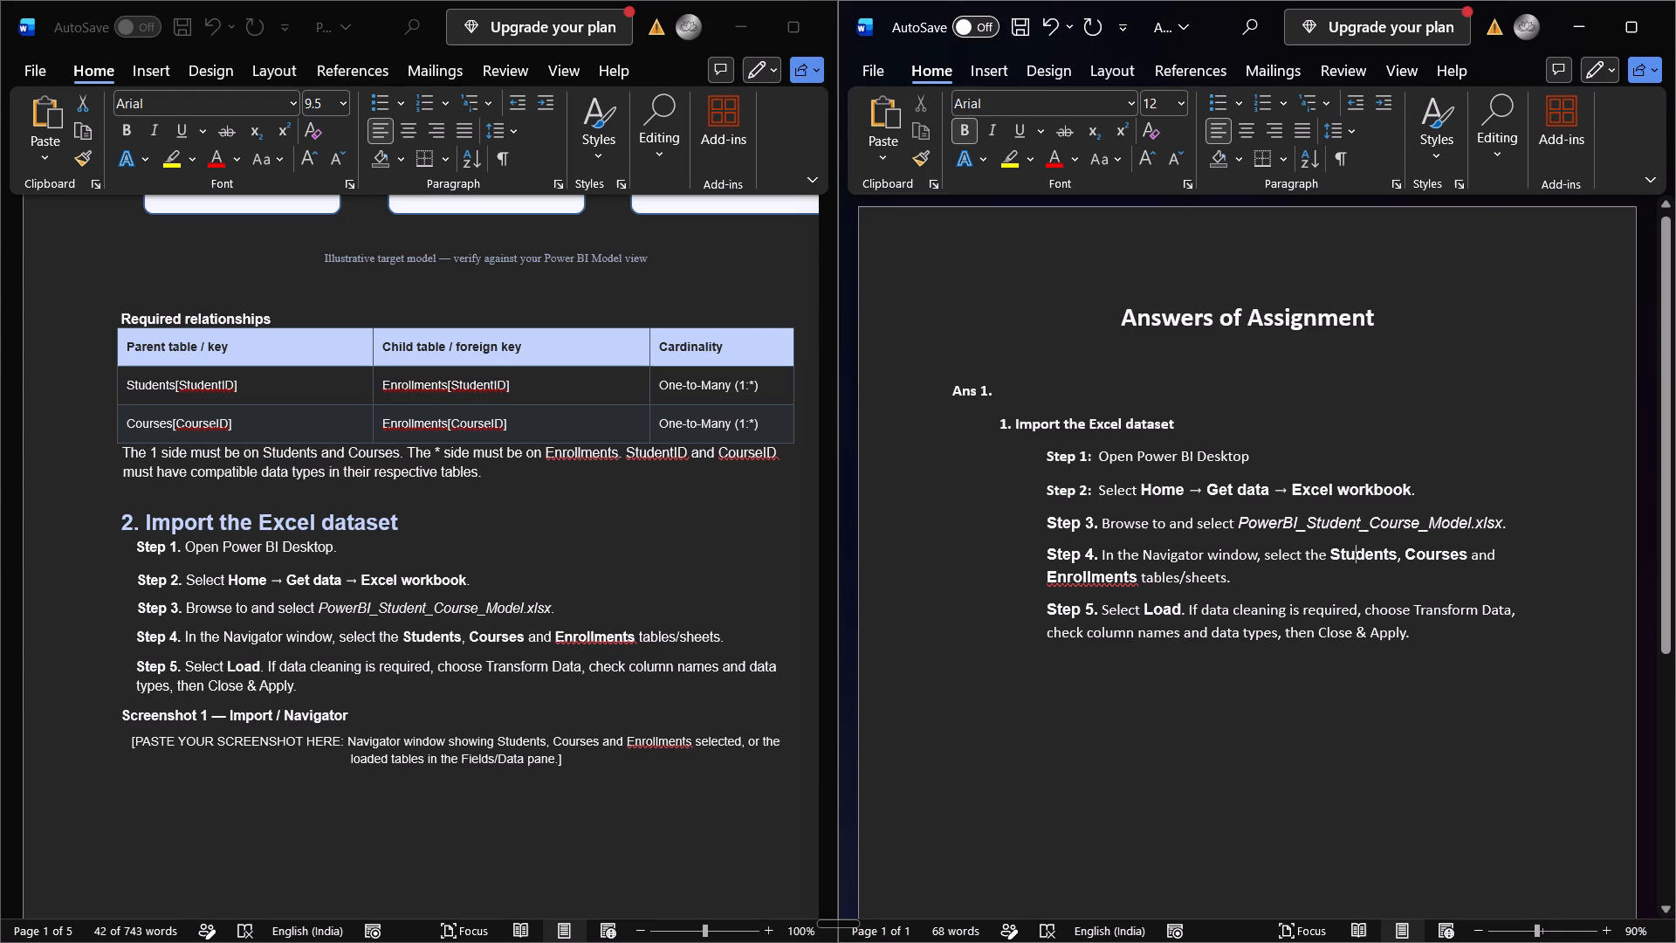
click(1081, 579)
right_click(1088, 575)
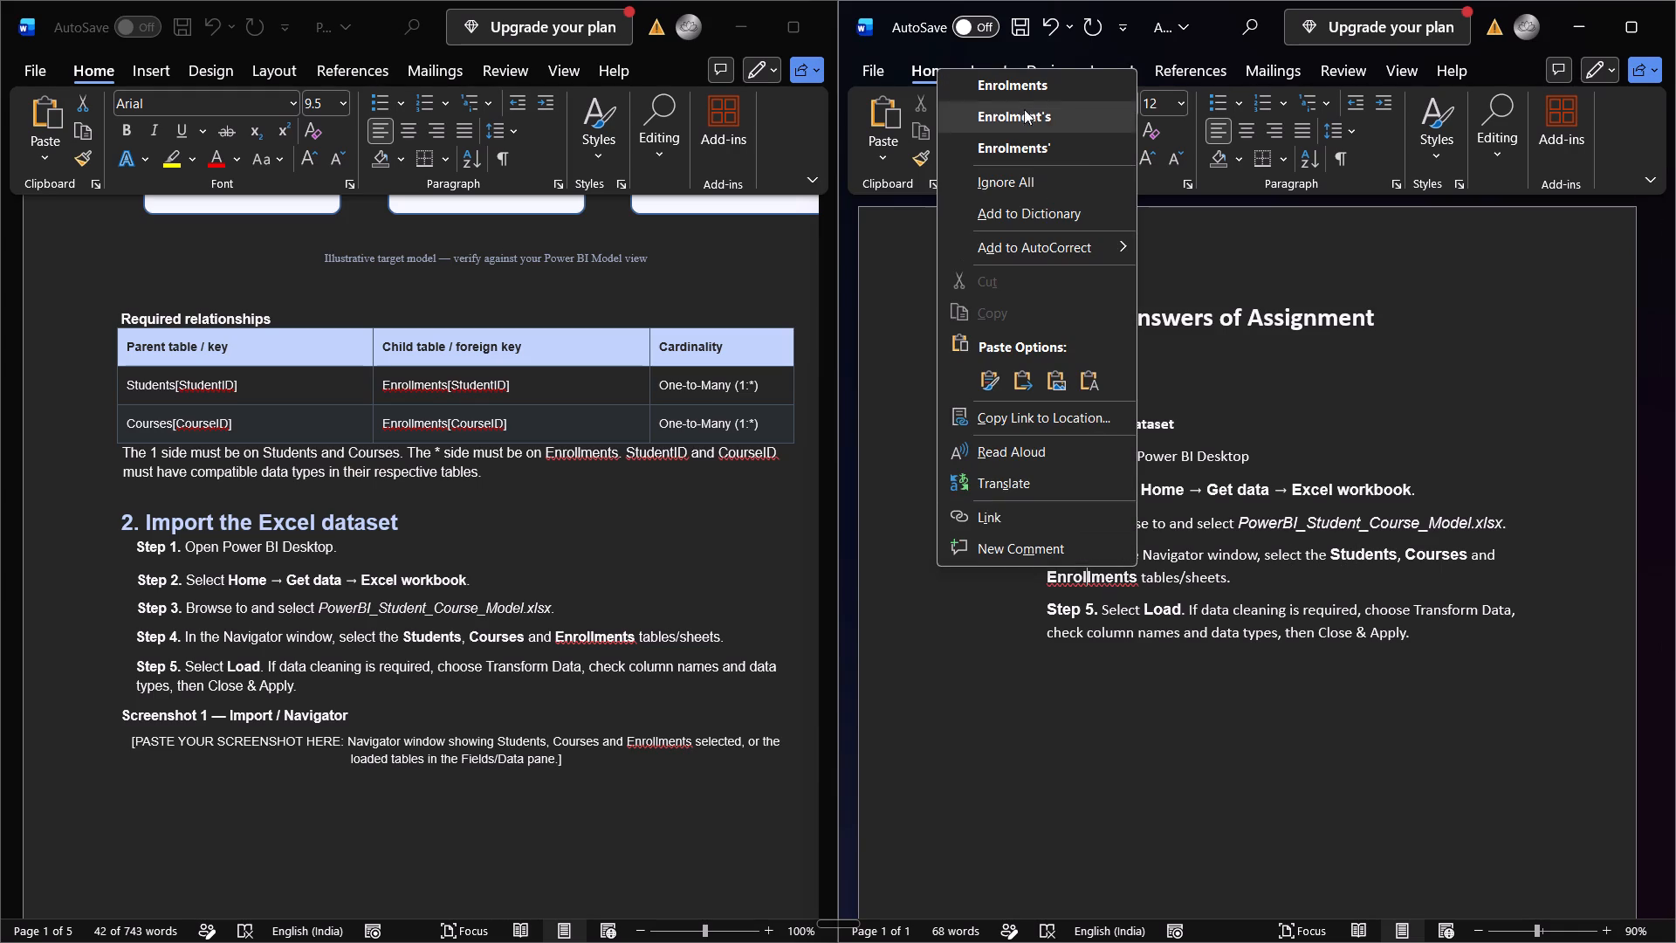
click(1025, 91)
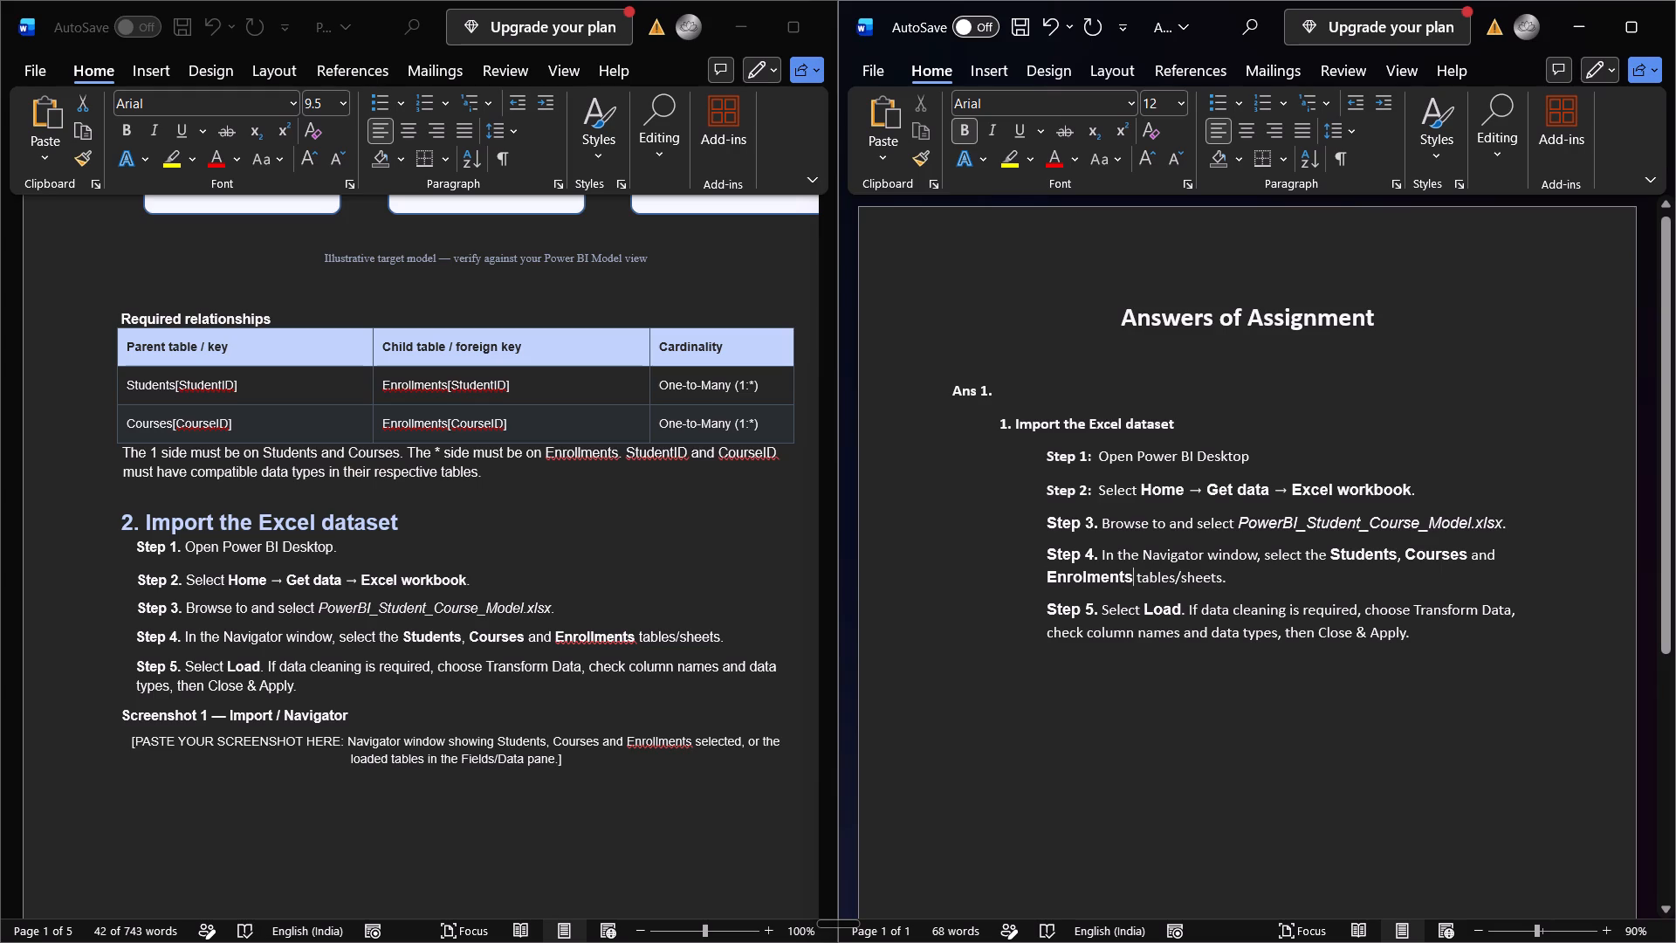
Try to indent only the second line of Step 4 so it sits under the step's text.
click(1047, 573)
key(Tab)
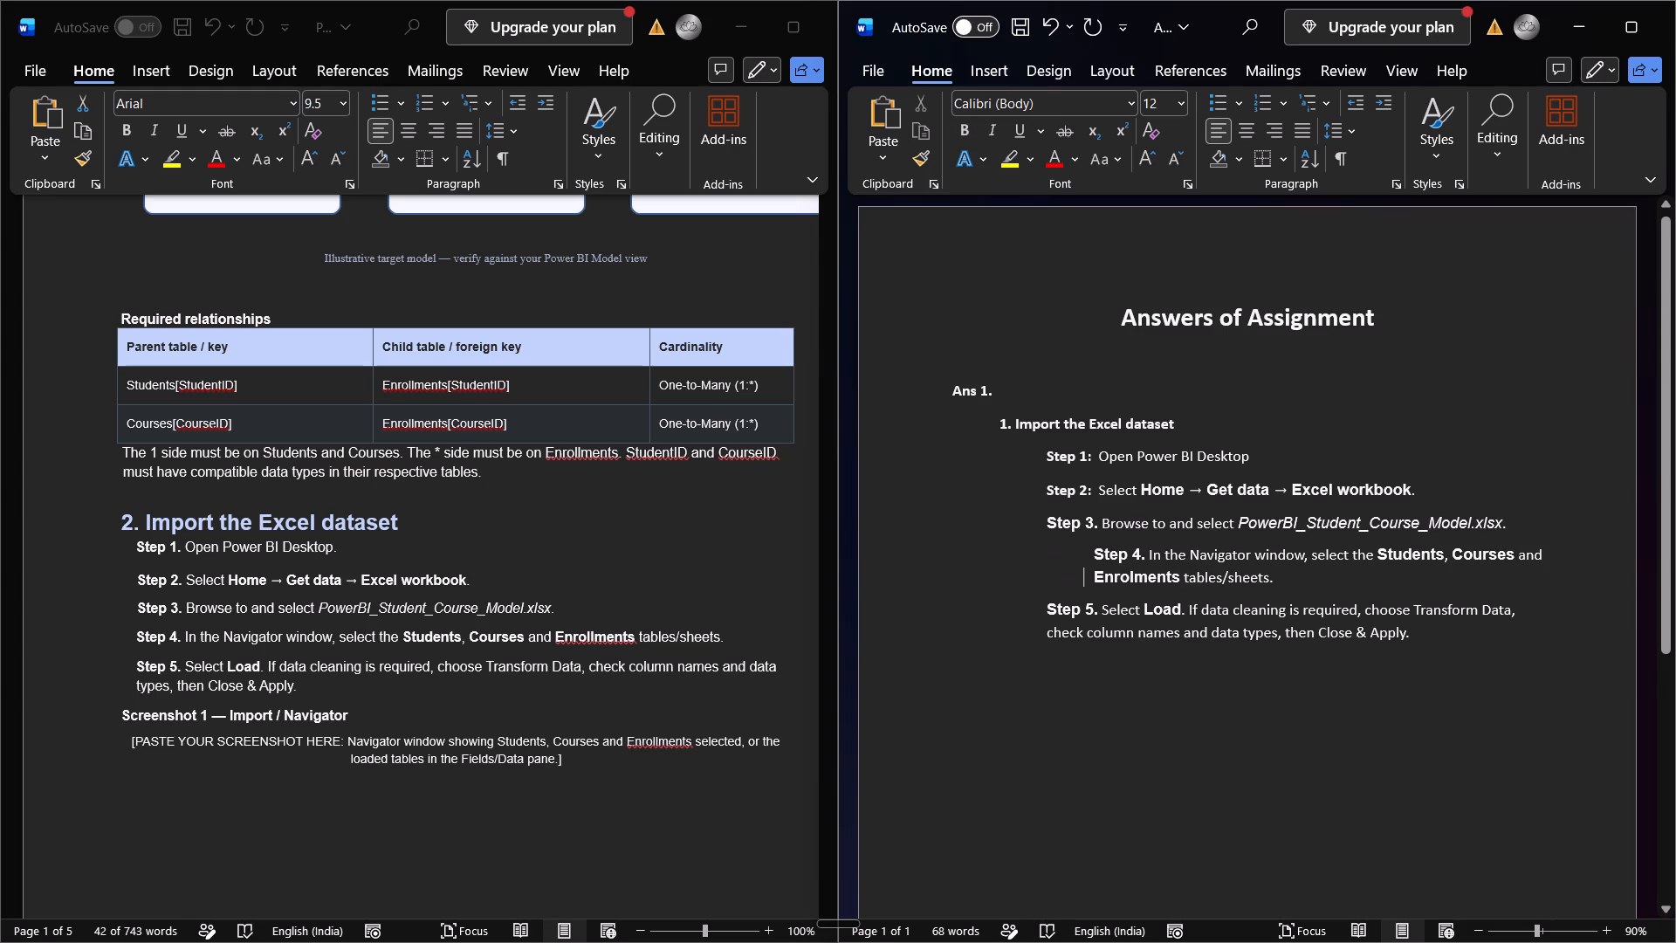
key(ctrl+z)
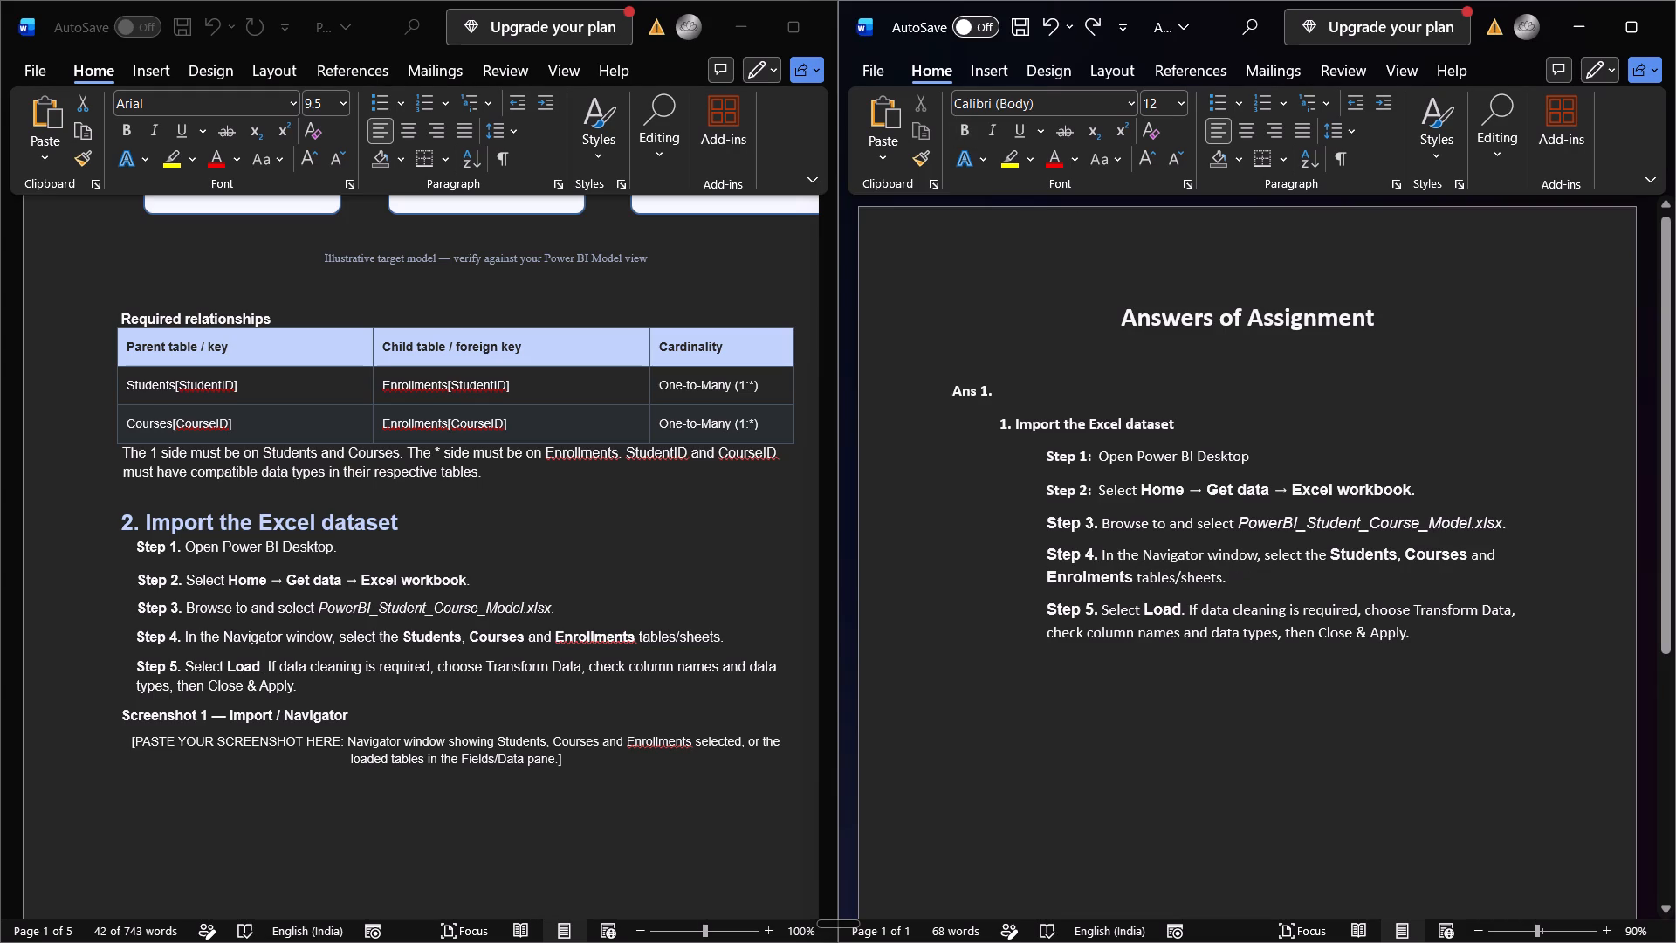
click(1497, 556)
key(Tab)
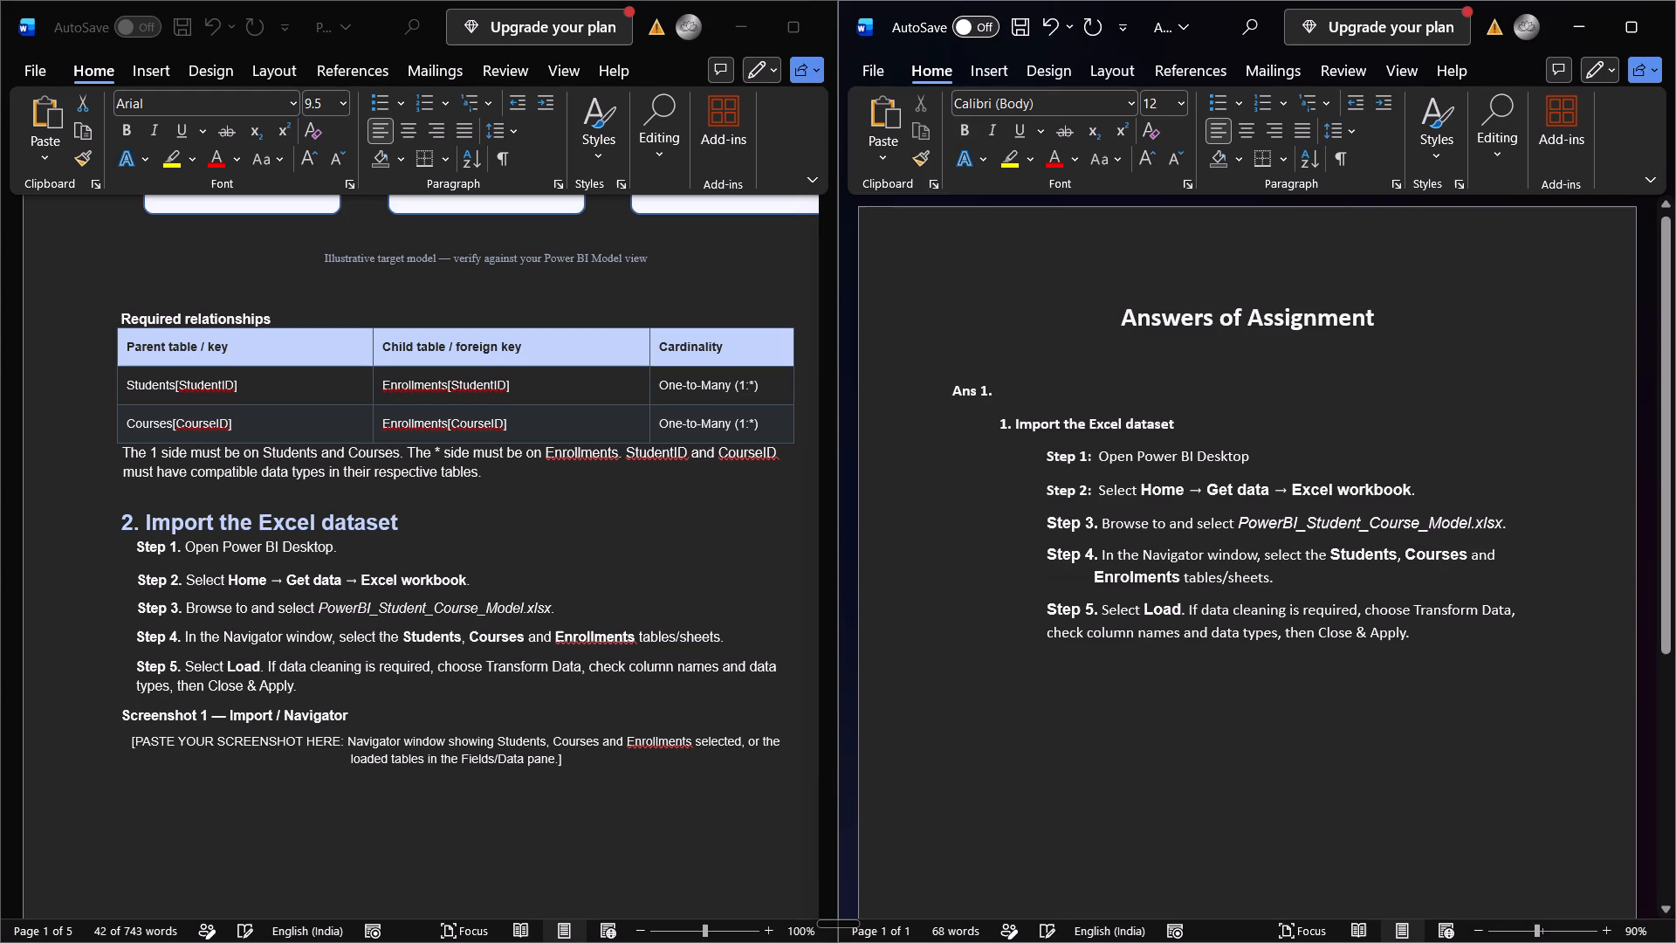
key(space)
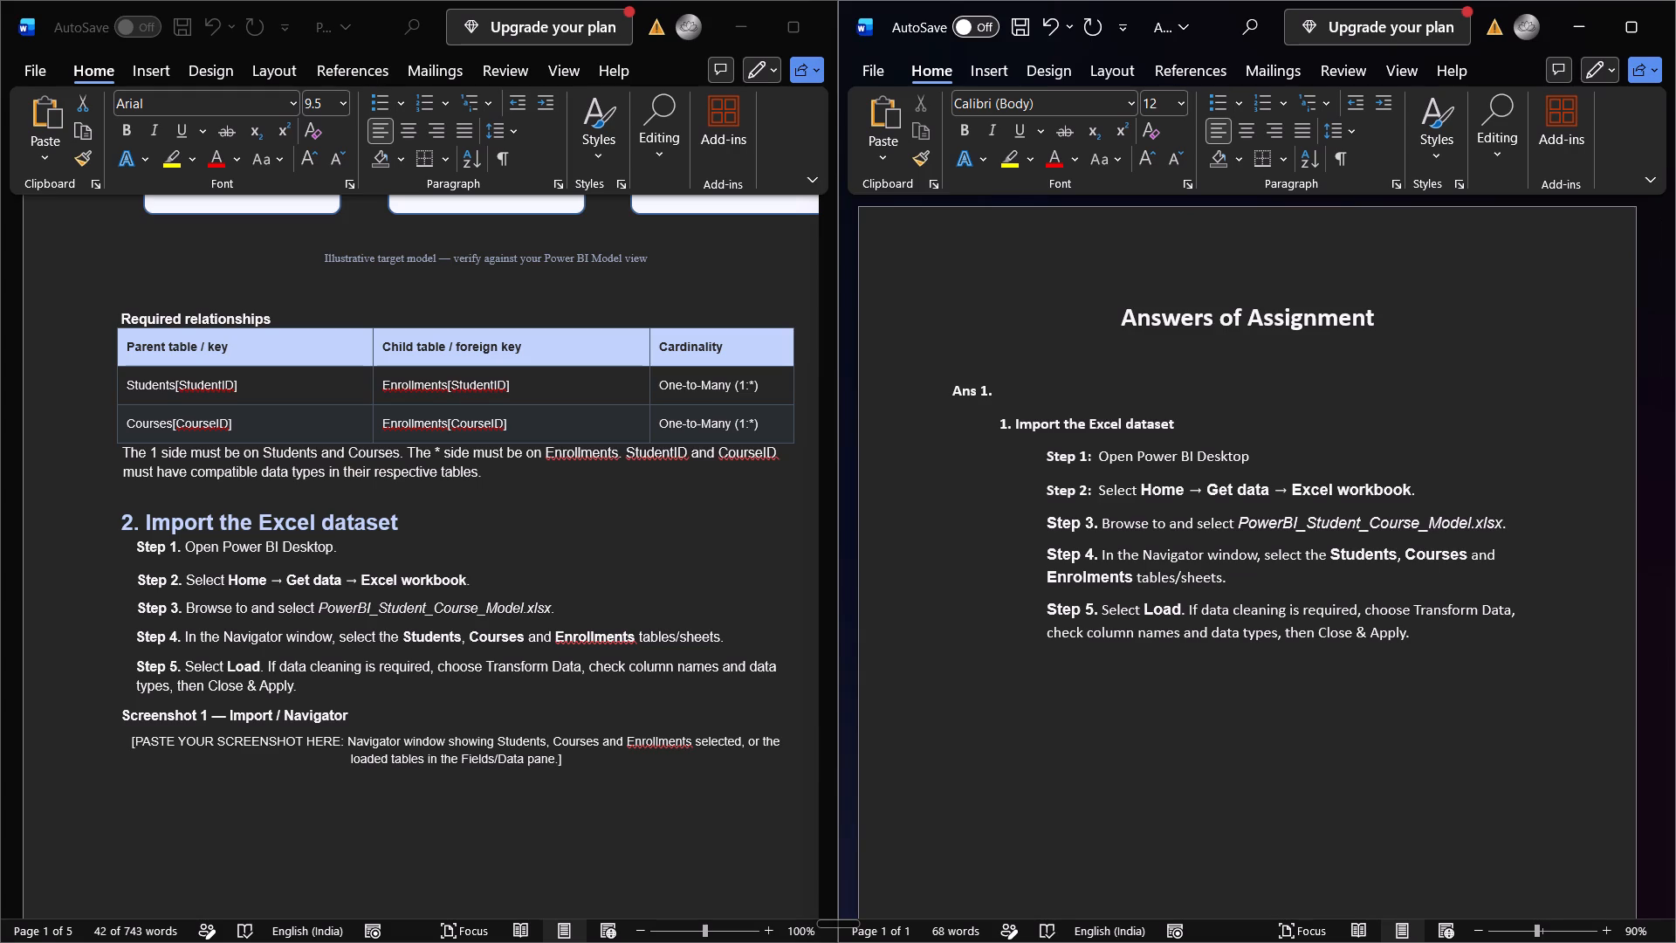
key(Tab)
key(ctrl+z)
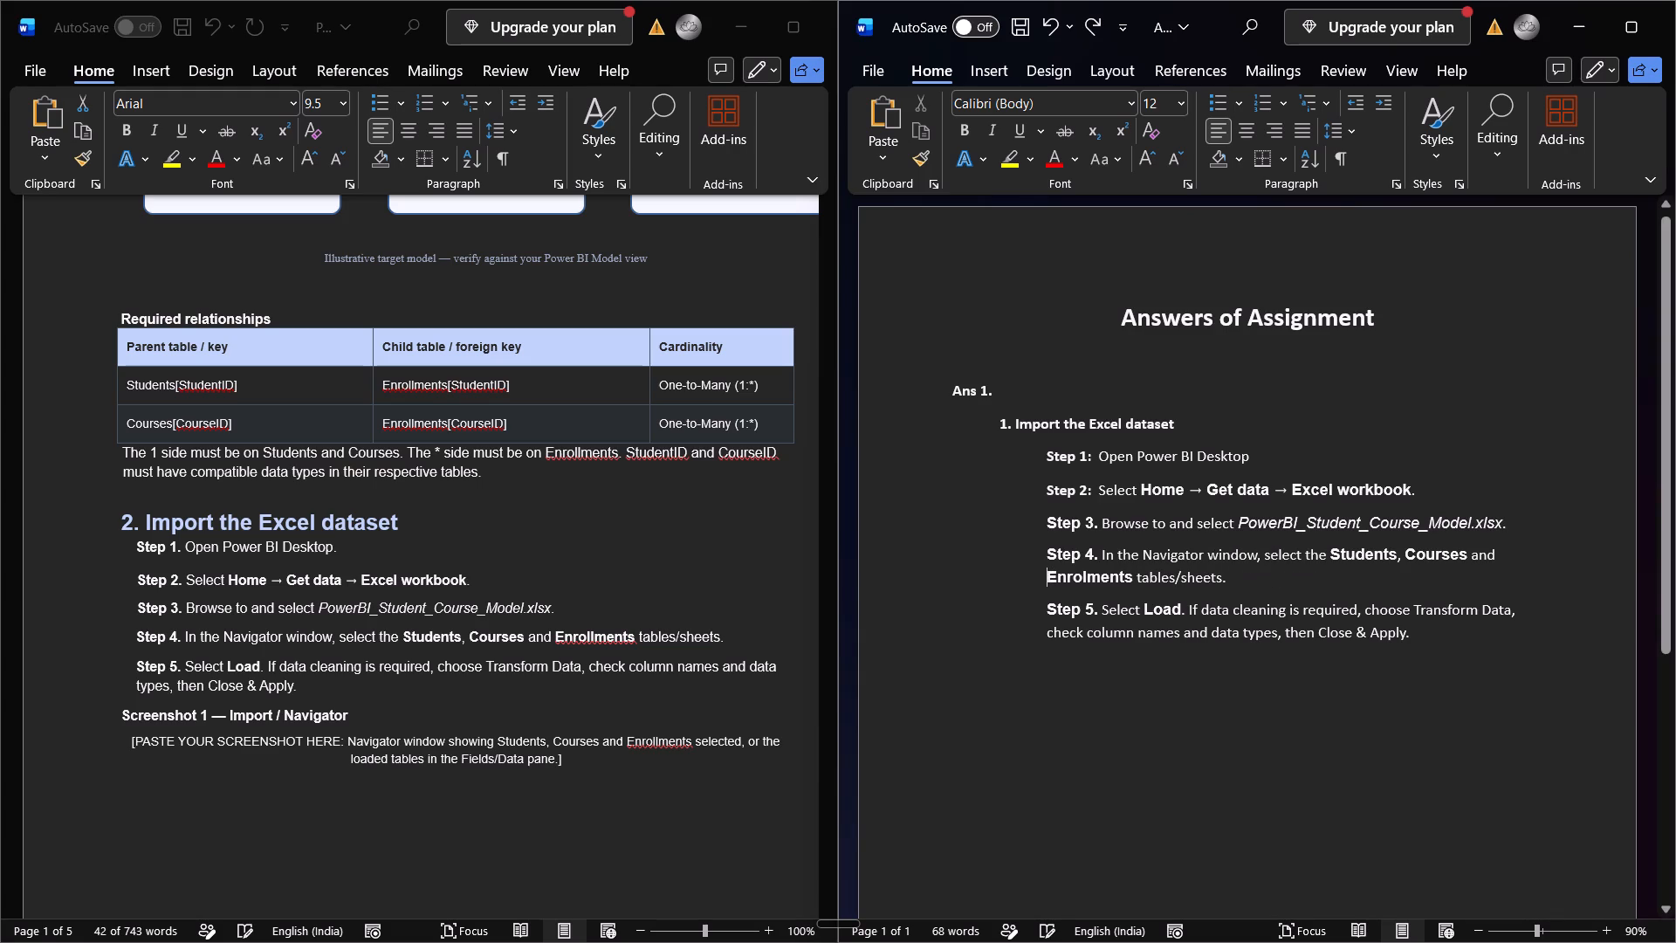
Align Step 4's second line, starting with "Enrolments", under the words "In the Navigator window" using tab and space spacing.
click(1495, 557)
key(Tab)
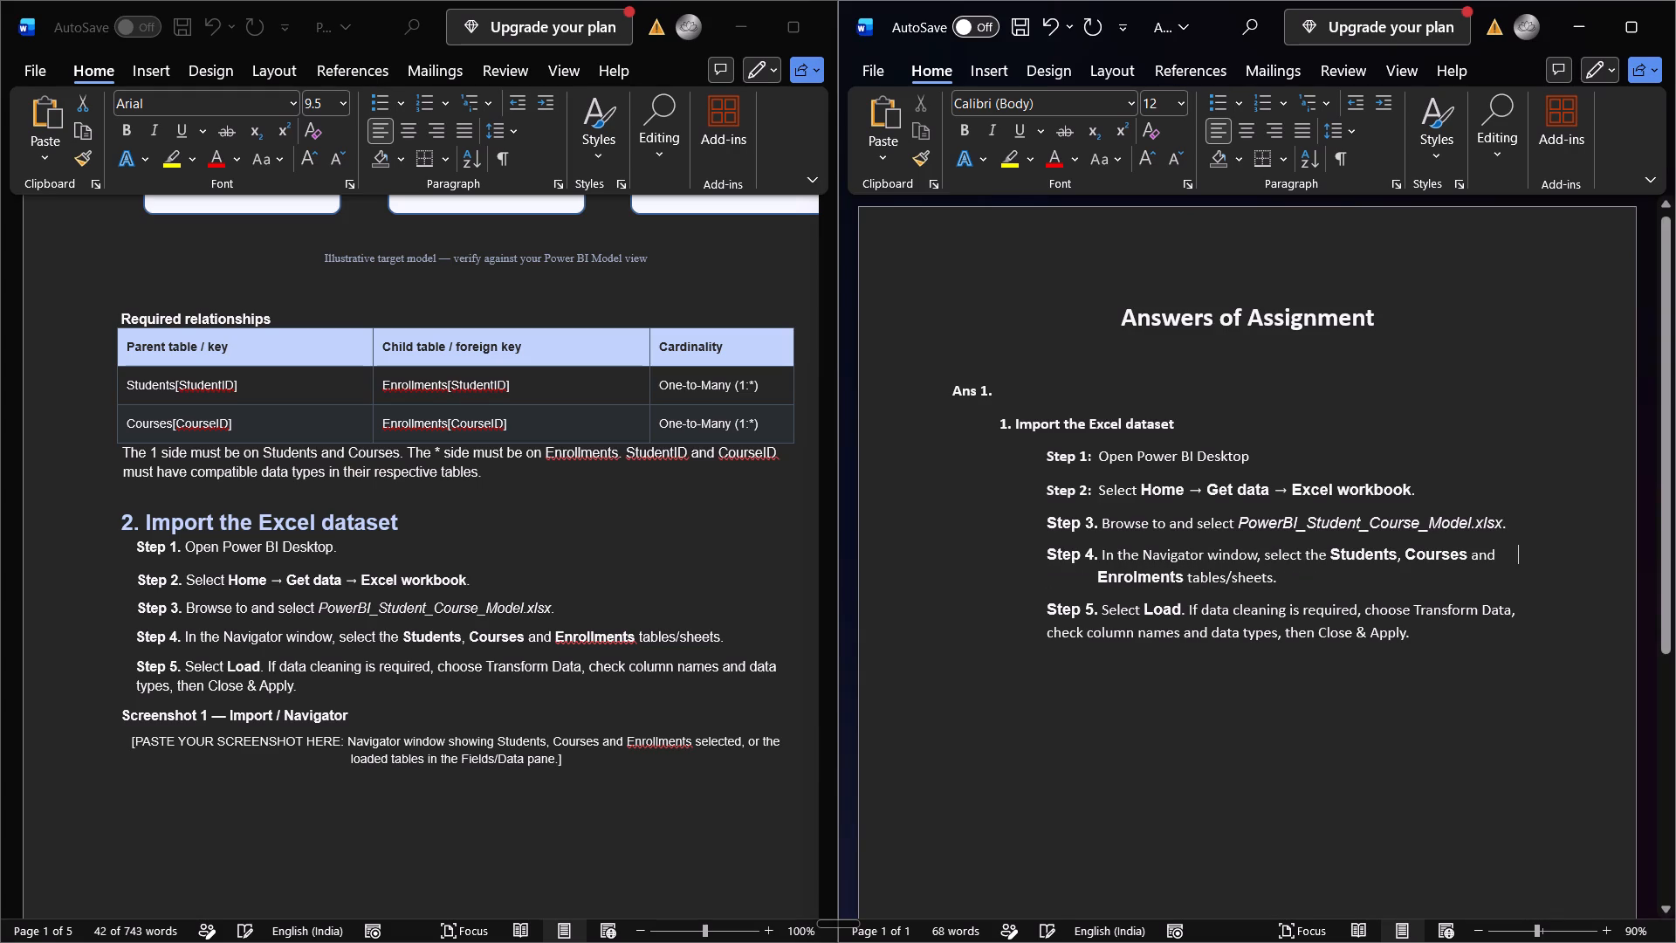
key(Tab)
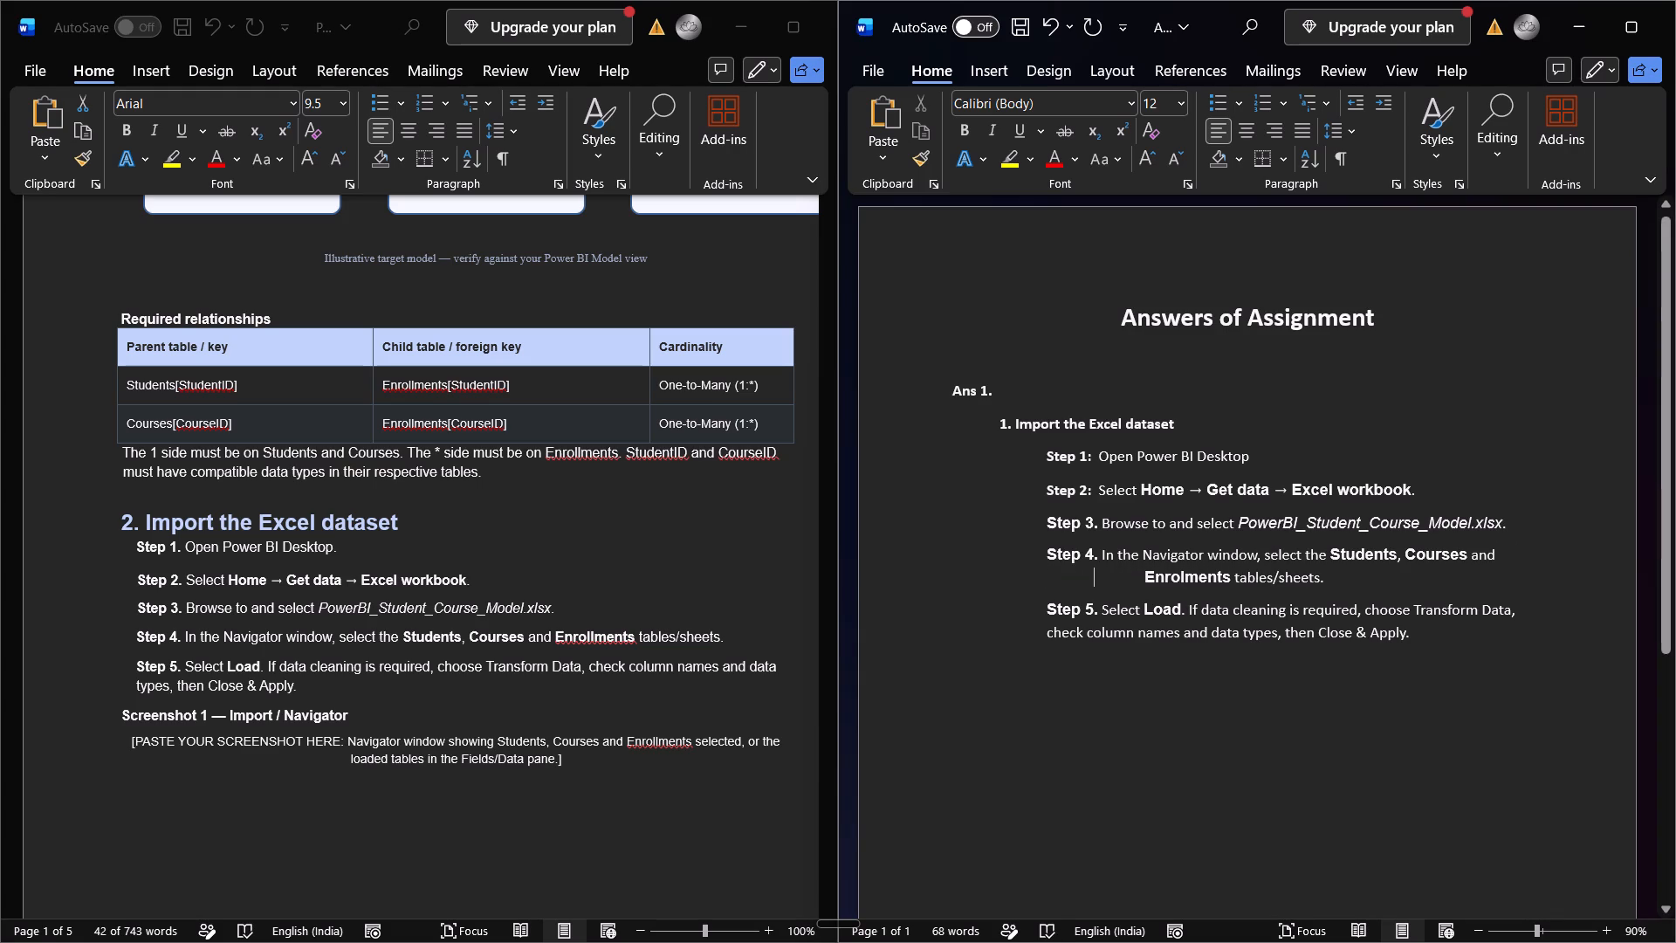
key(BackSpace)
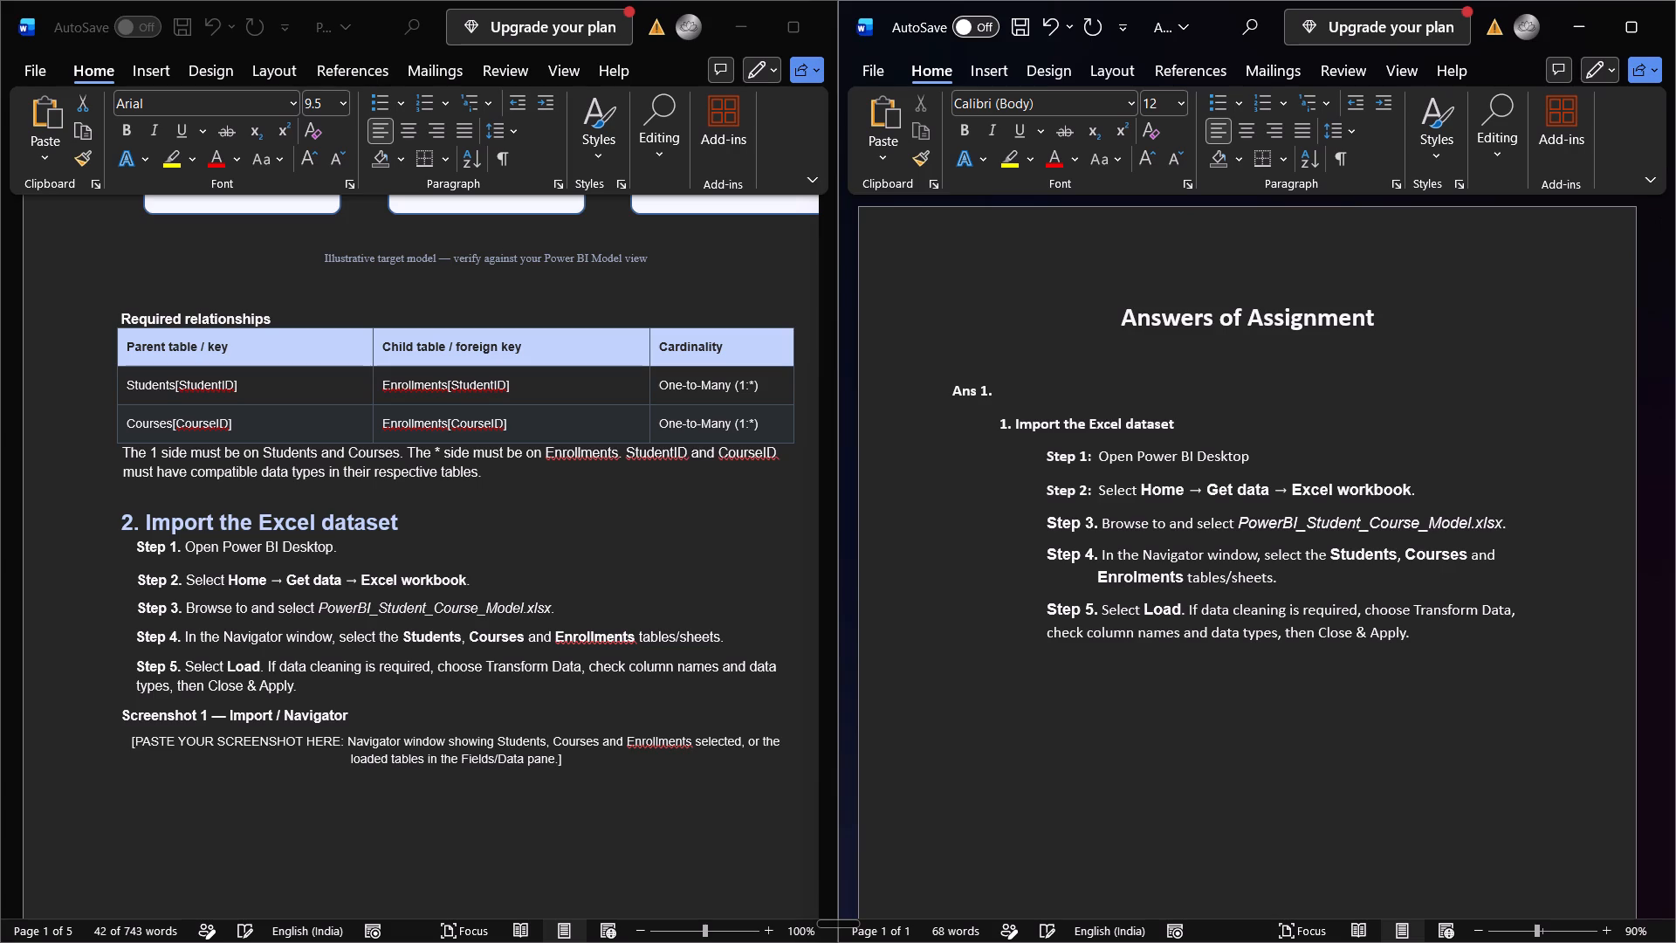
click(1096, 576)
key(space)
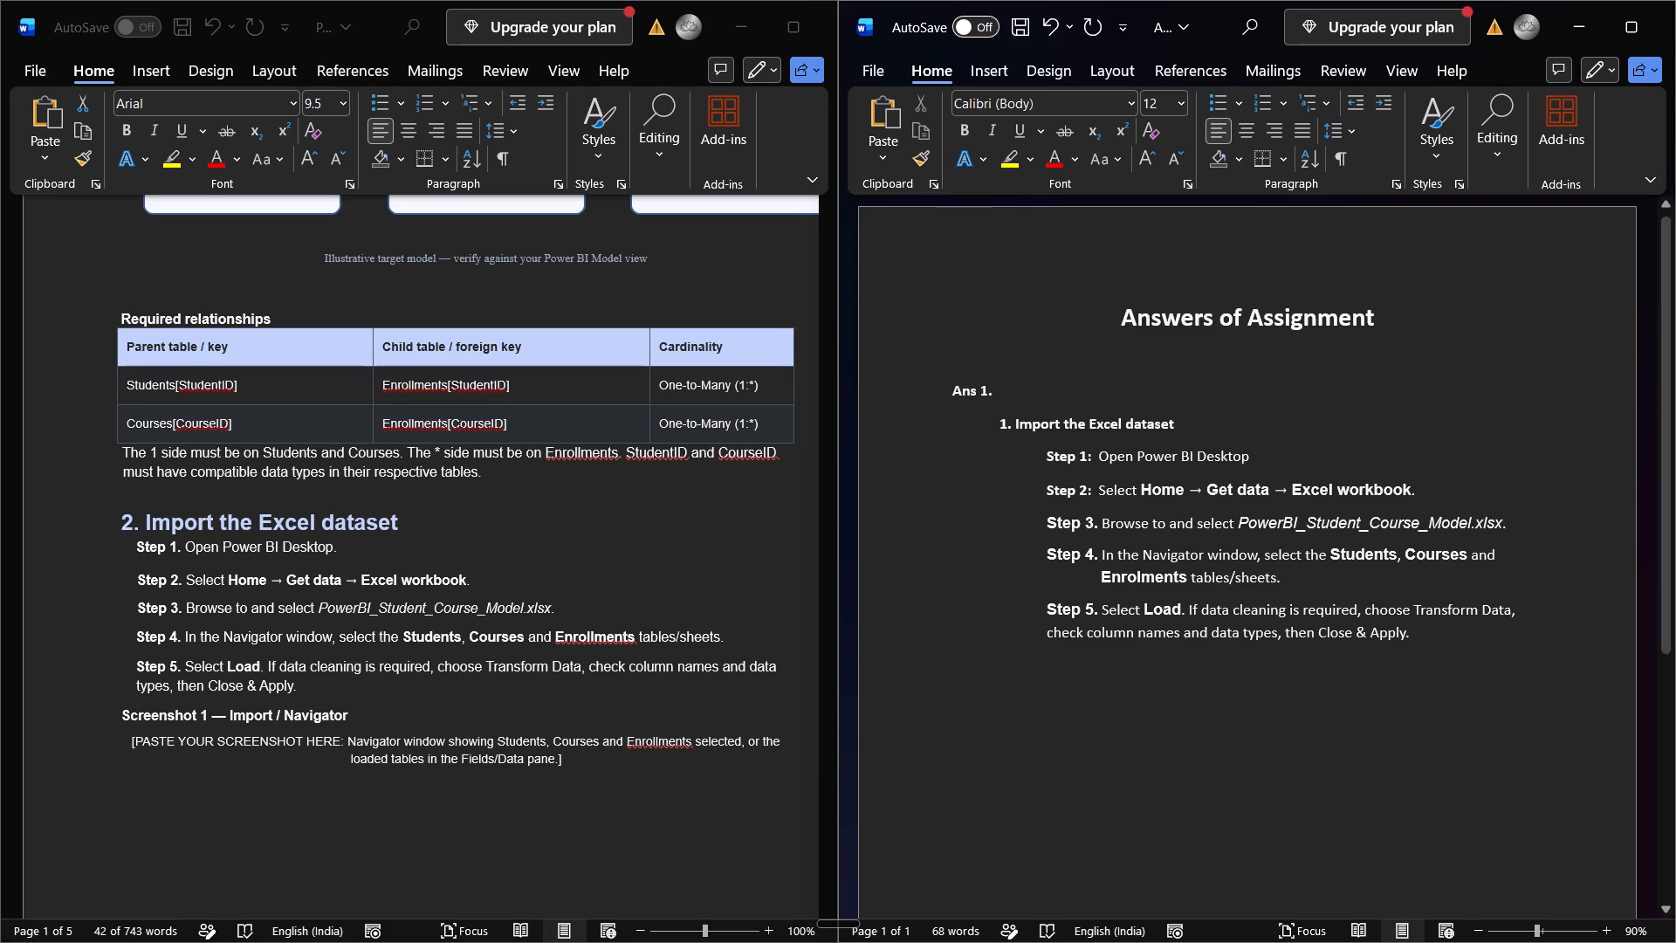
key(space)
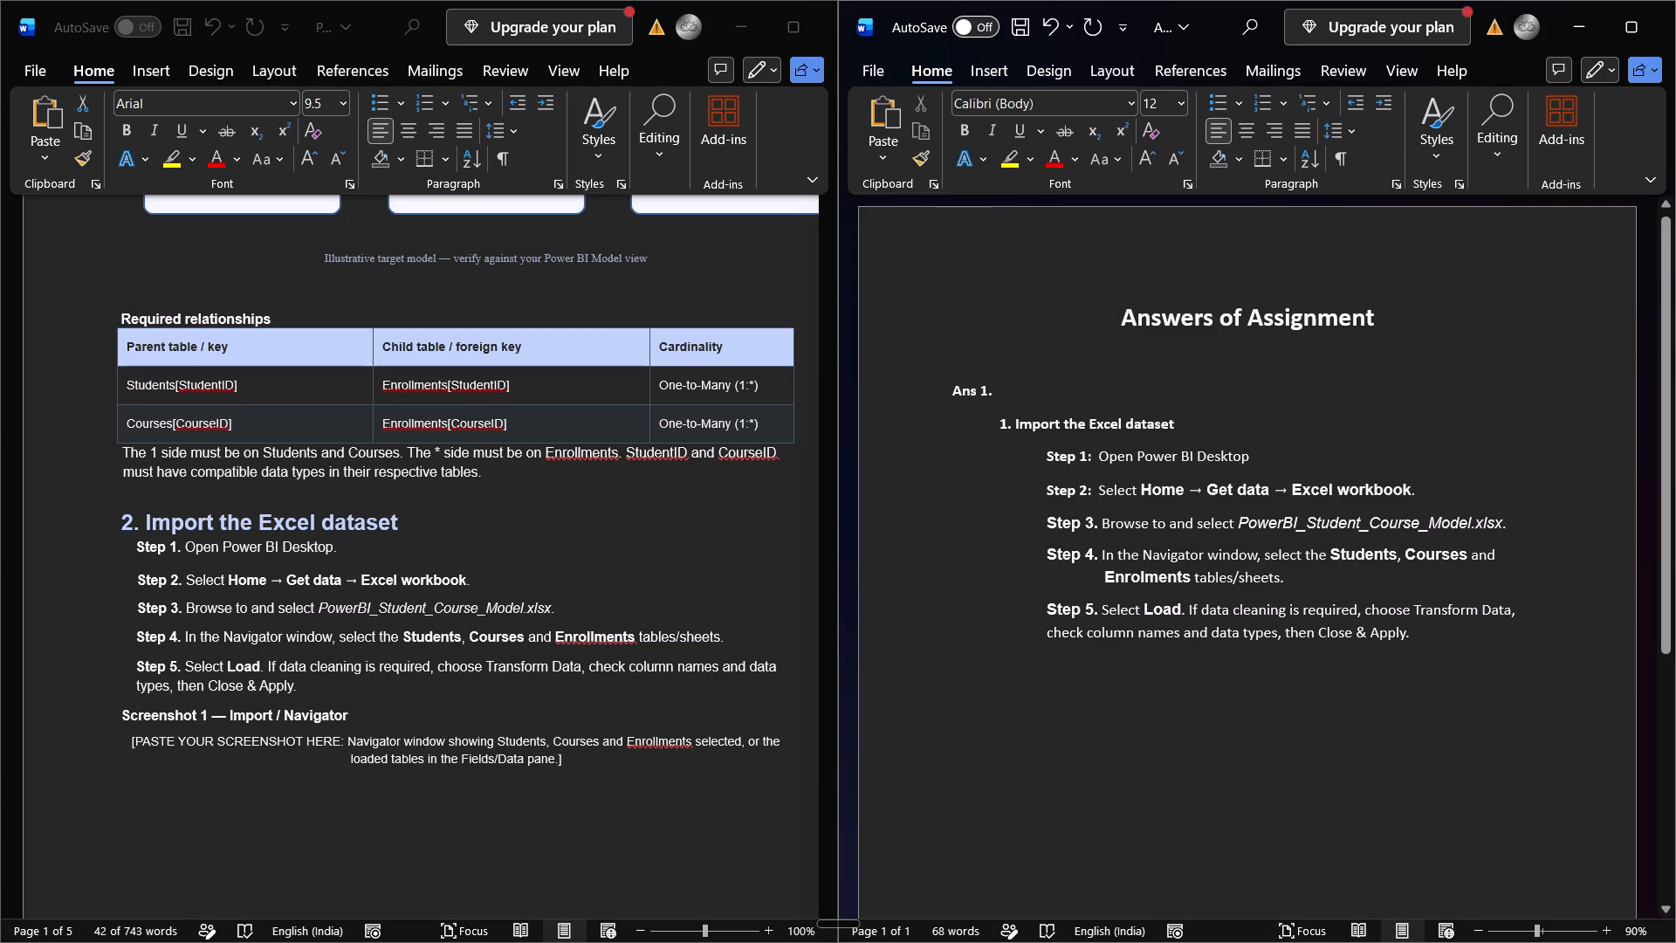
key(BackSpace)
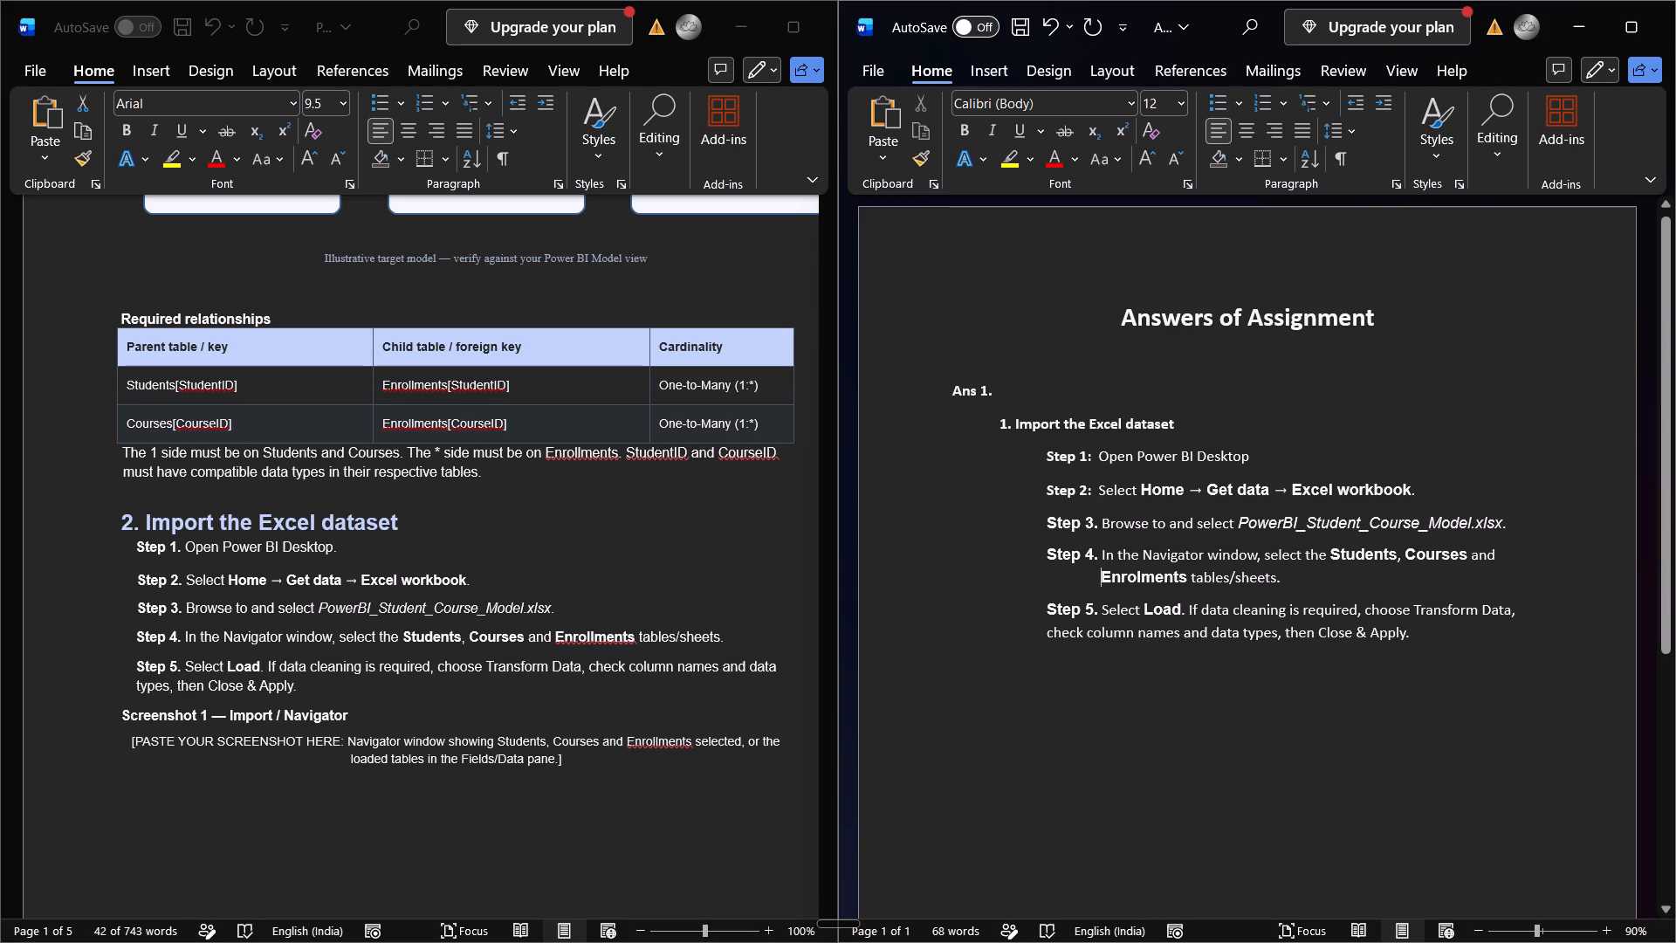
Align Step 5's second line, starting with "check column names", under the word "Select" using tab and space spacing.
click(1514, 608)
key(Tab)
key(Tab)
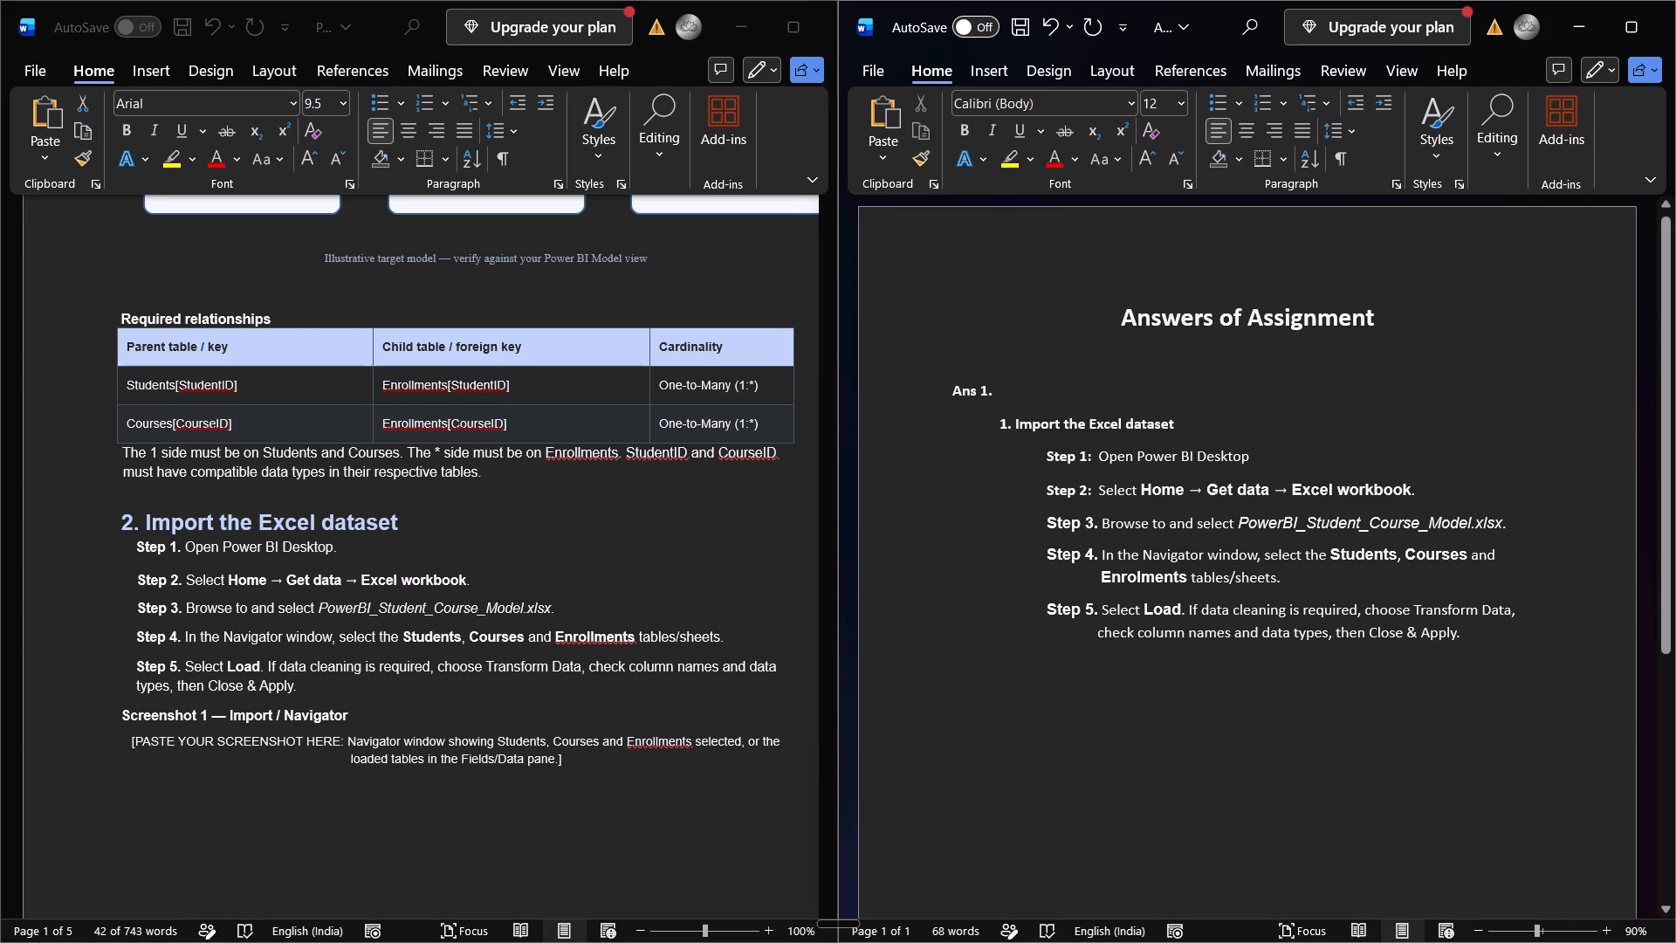
key(space)
click(1140, 700)
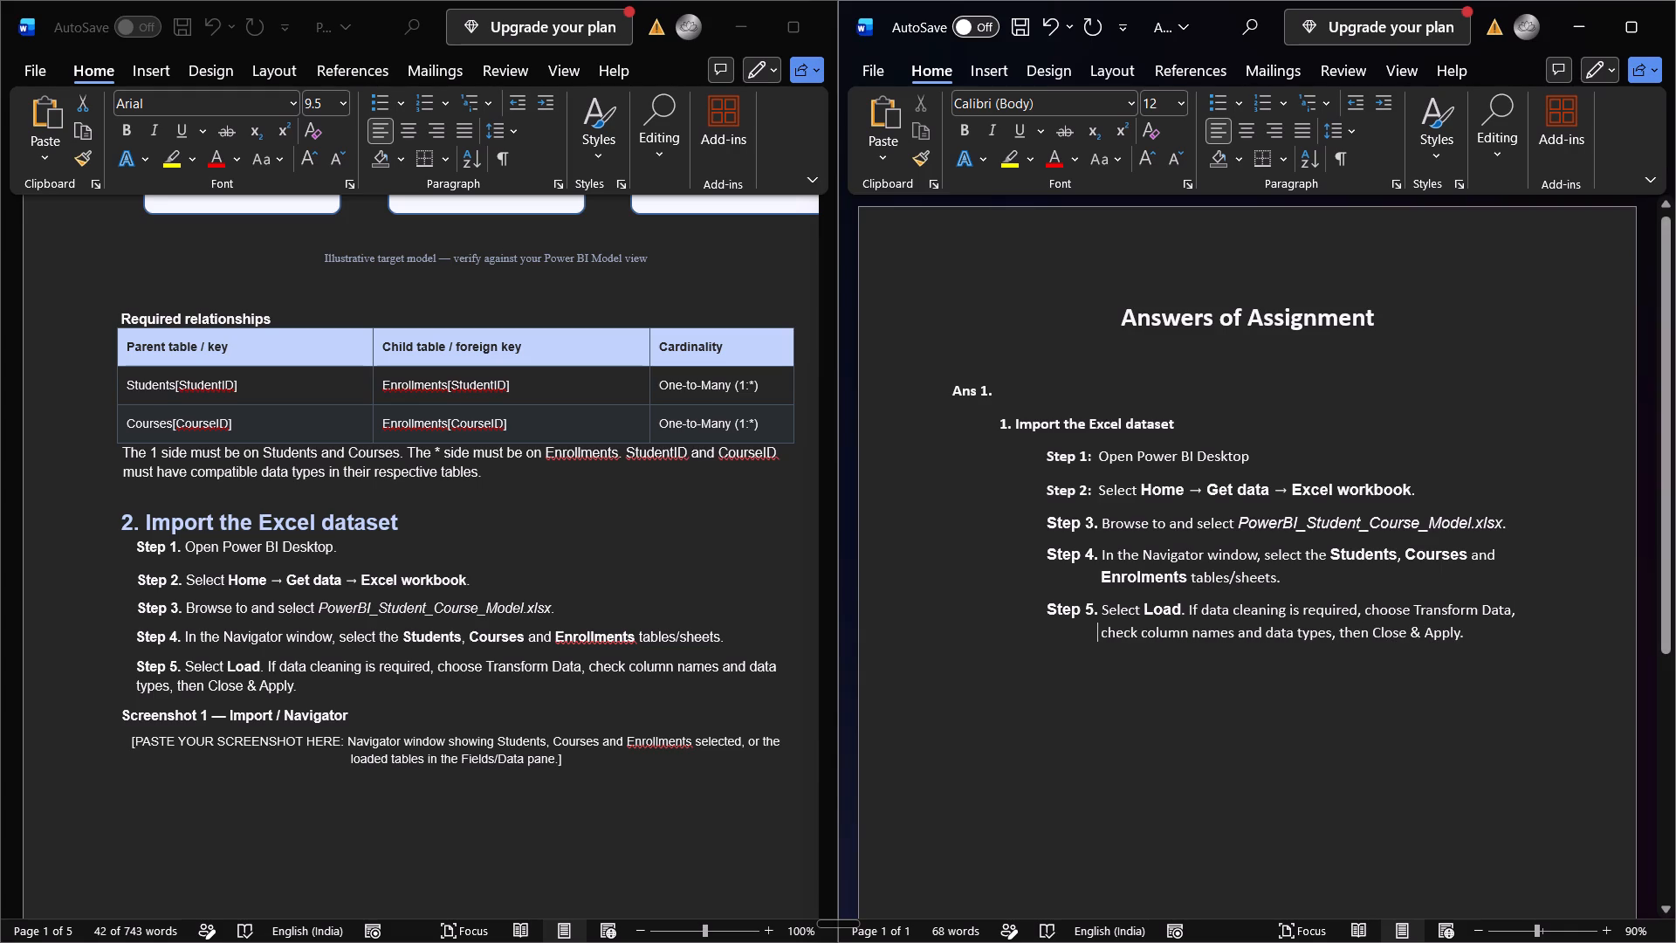
Add a bold, indented caption reading "Screenshot 1 -- Import" on a new line below Step 5 in the answers document.
click(1473, 635)
key(Return)
key(Return)
key(BackSpace)
key(BackSpace)
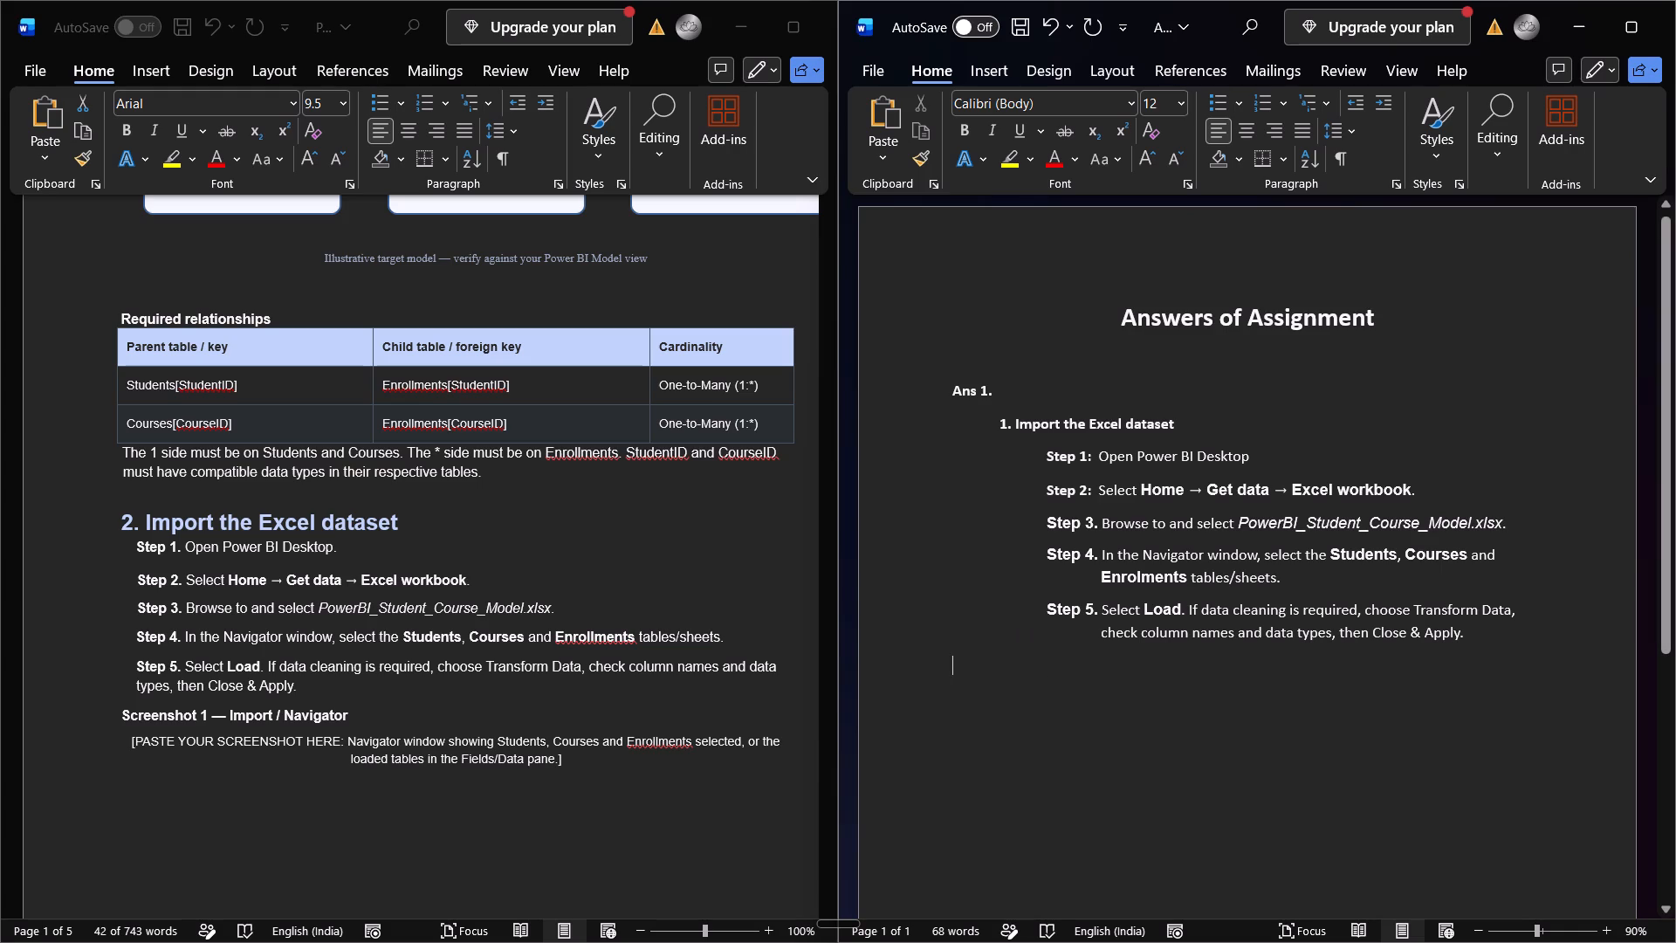
key(Tab)
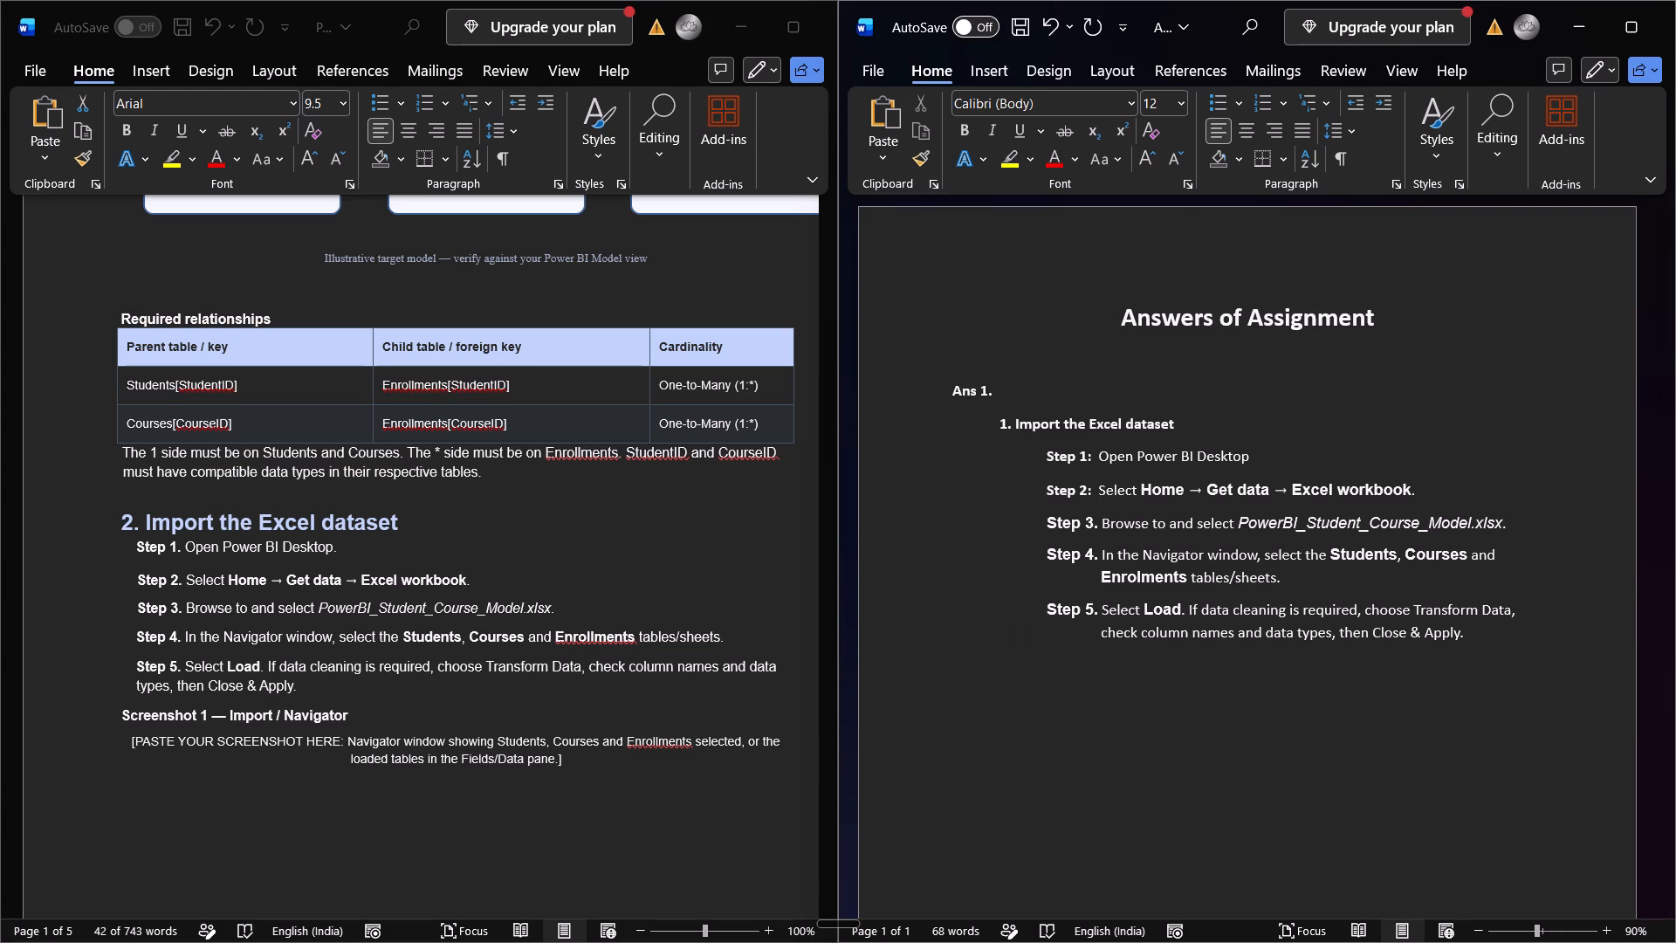
key(shift+s)
key(BackSpace)
key(ctrl+b)
text(SC)
key(BackSpace)
text(creen)
text(shot `1)
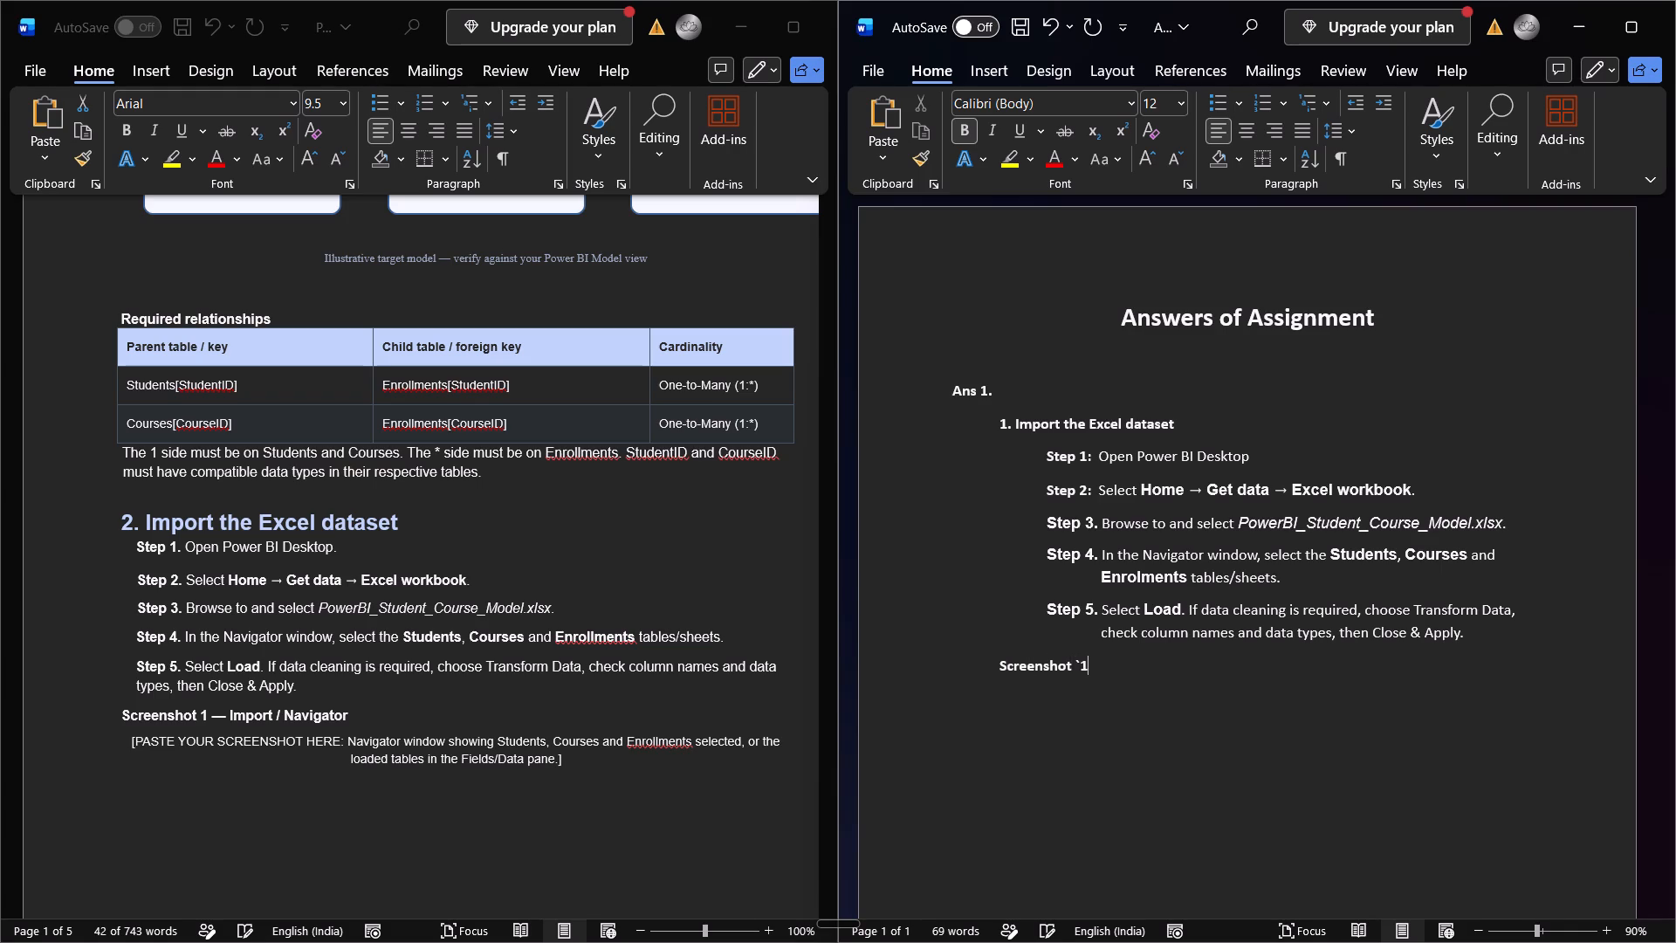
key(BackSpace)
key(BackSpace)
text(1)
key(space)
key(shift+underscore)
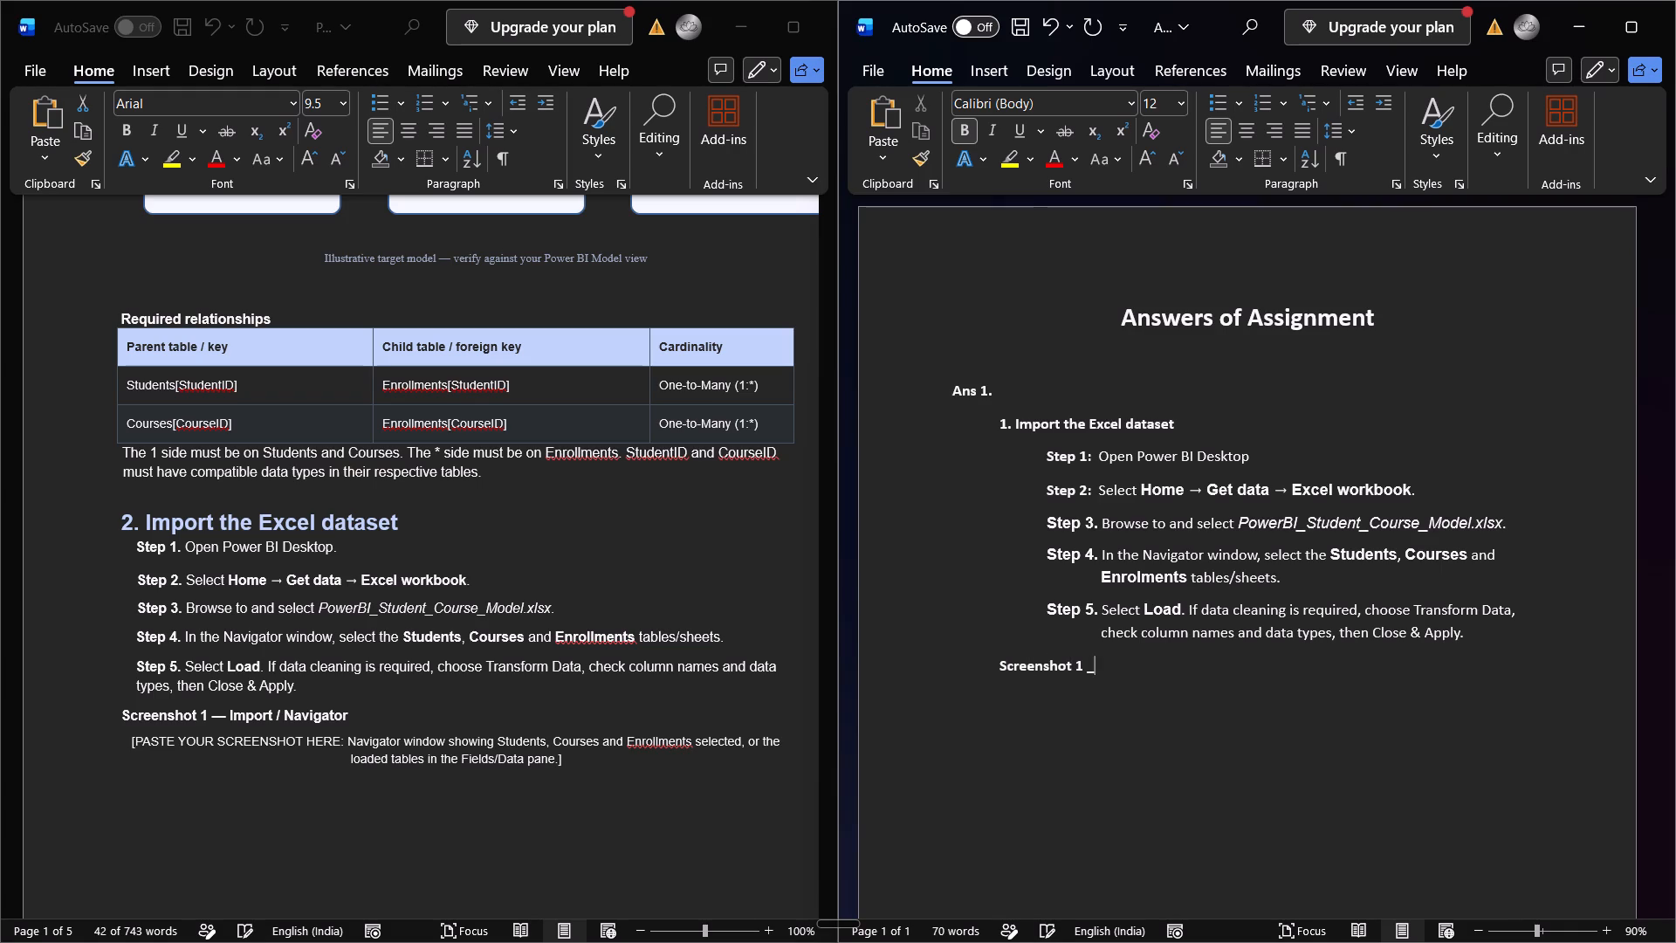
key(BackSpace)
text(--)
key(space)
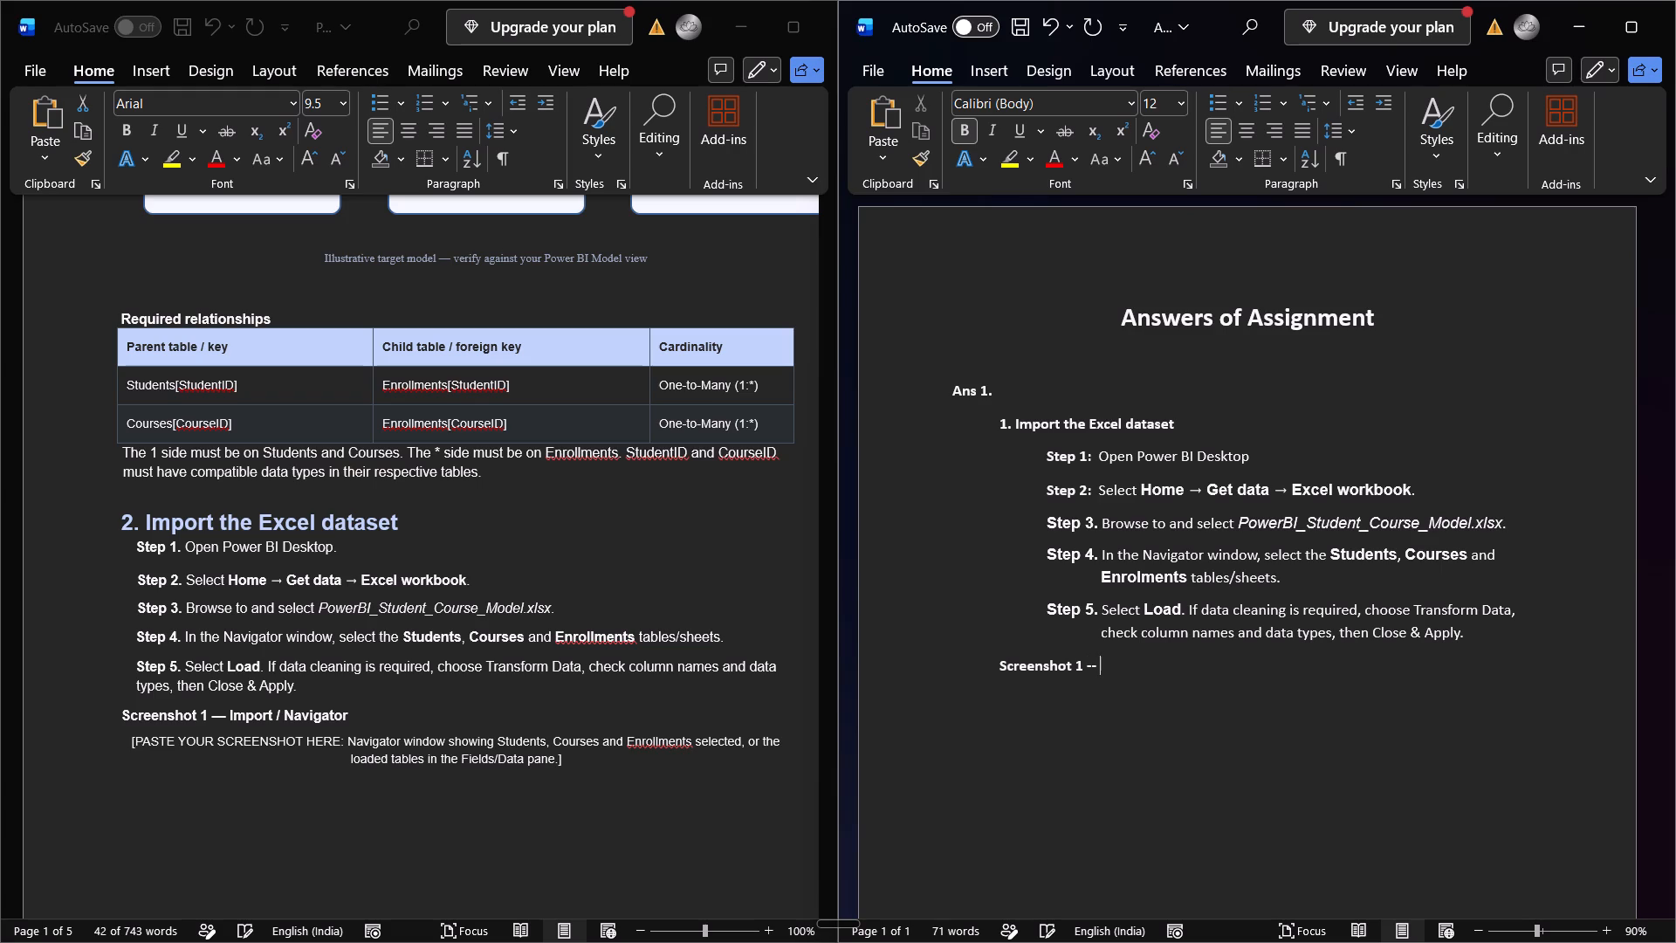
text(Import)
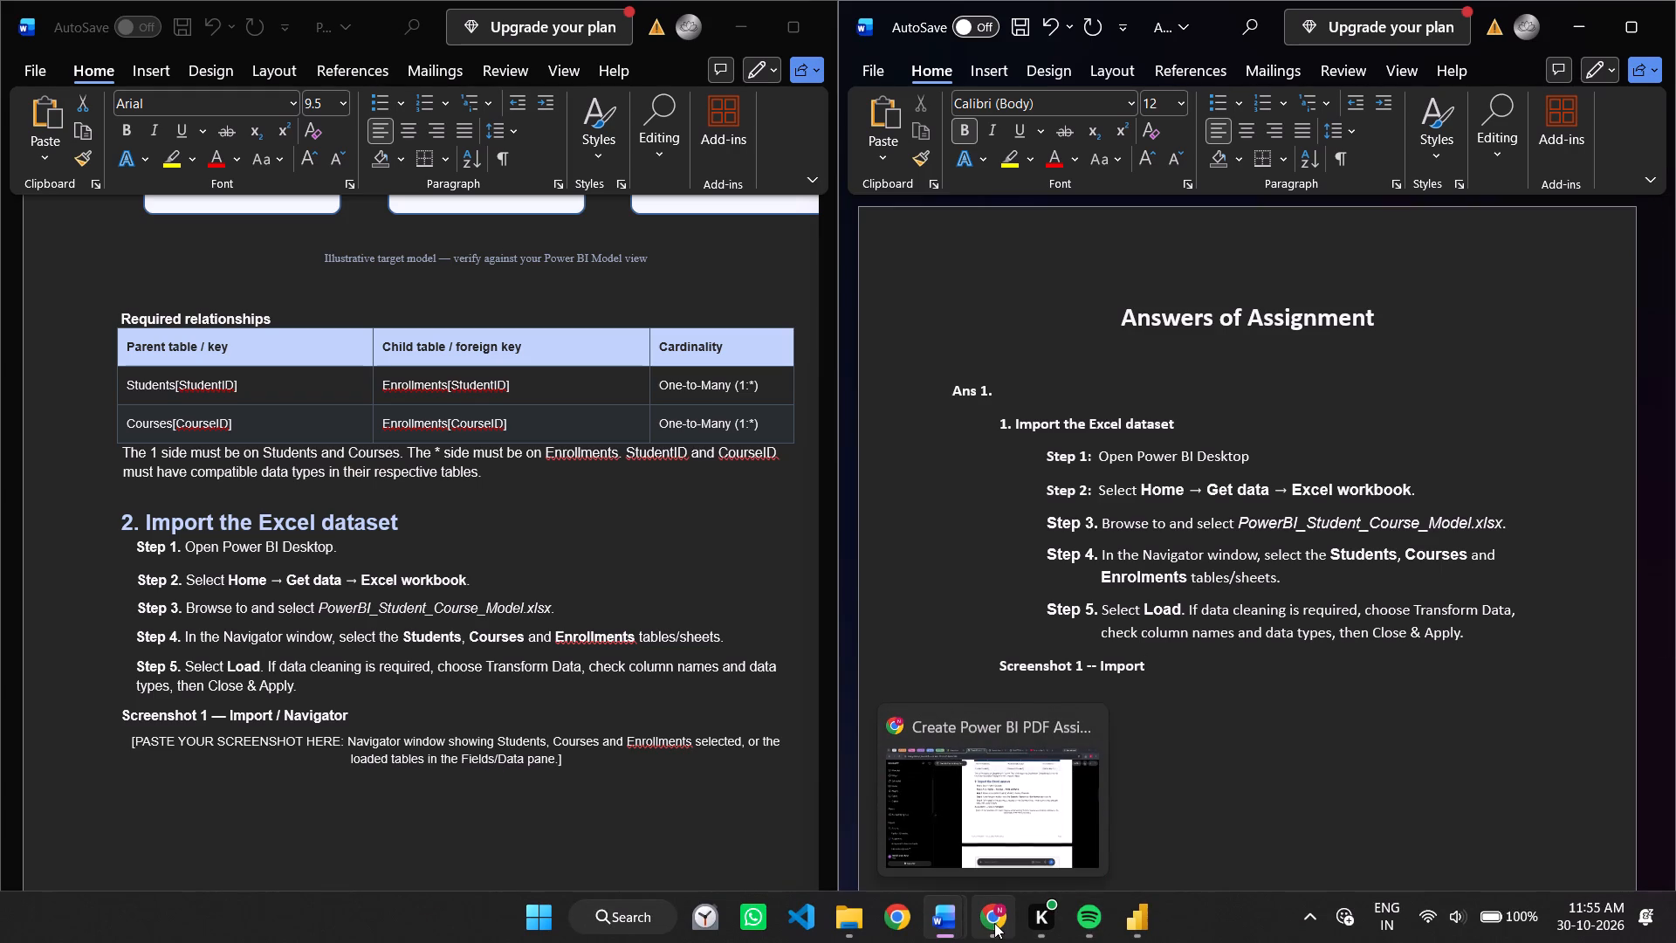
Switch to Power BI Desktop and view the loaded tables' queries in the Power Query Editor.
click(1130, 929)
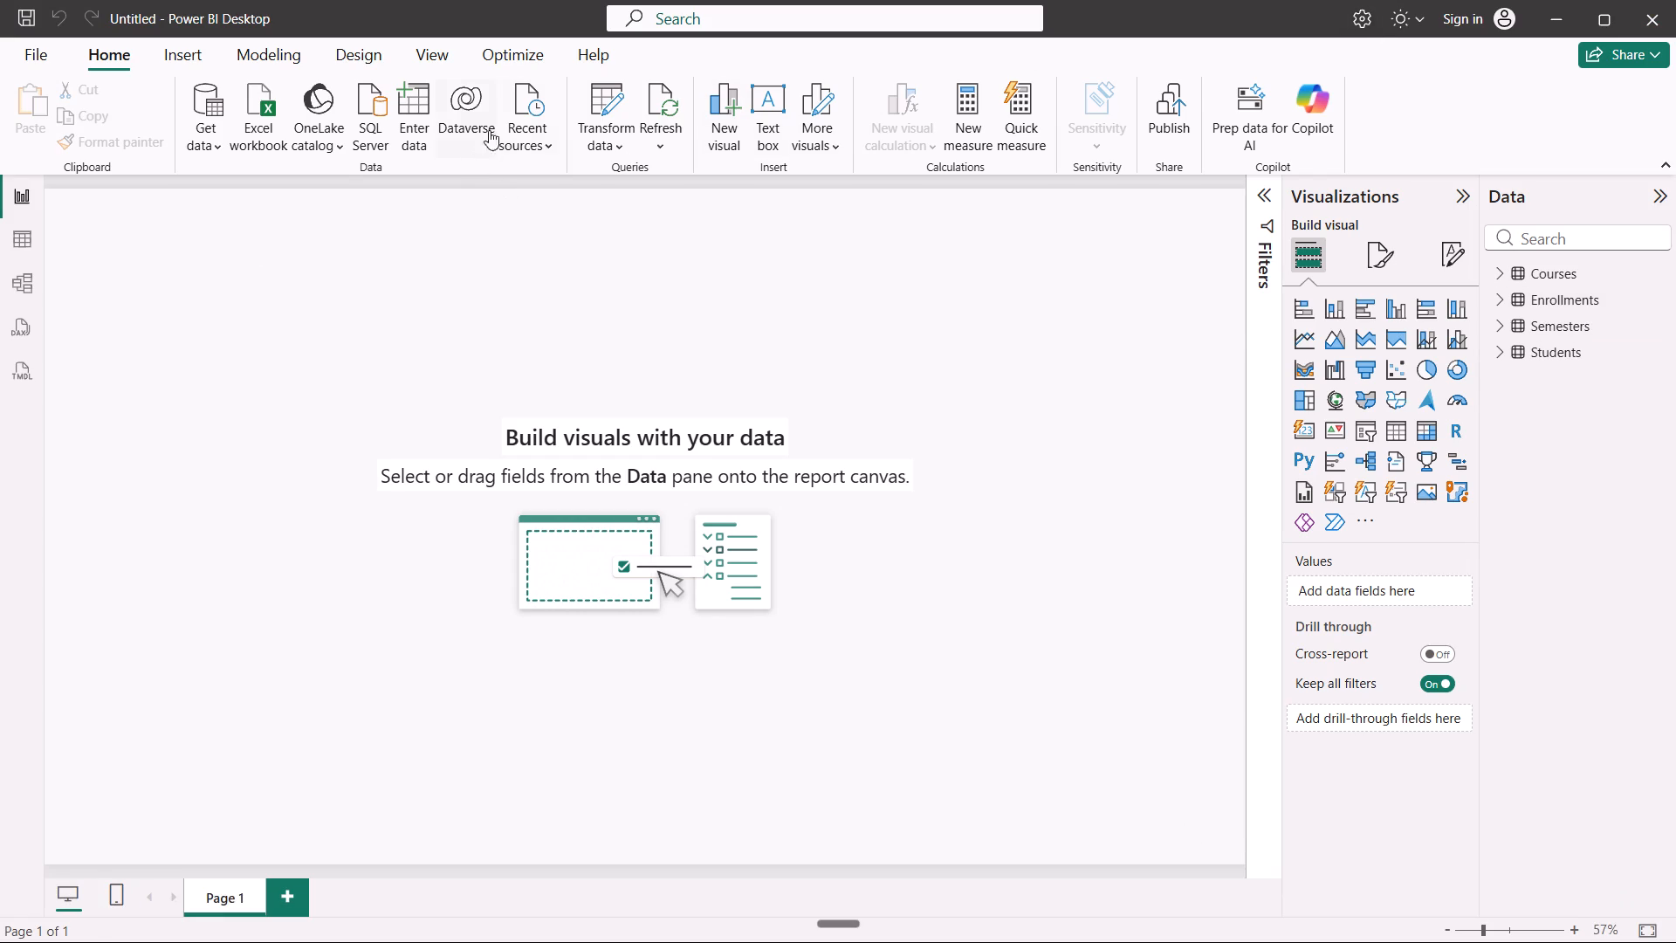
click(612, 118)
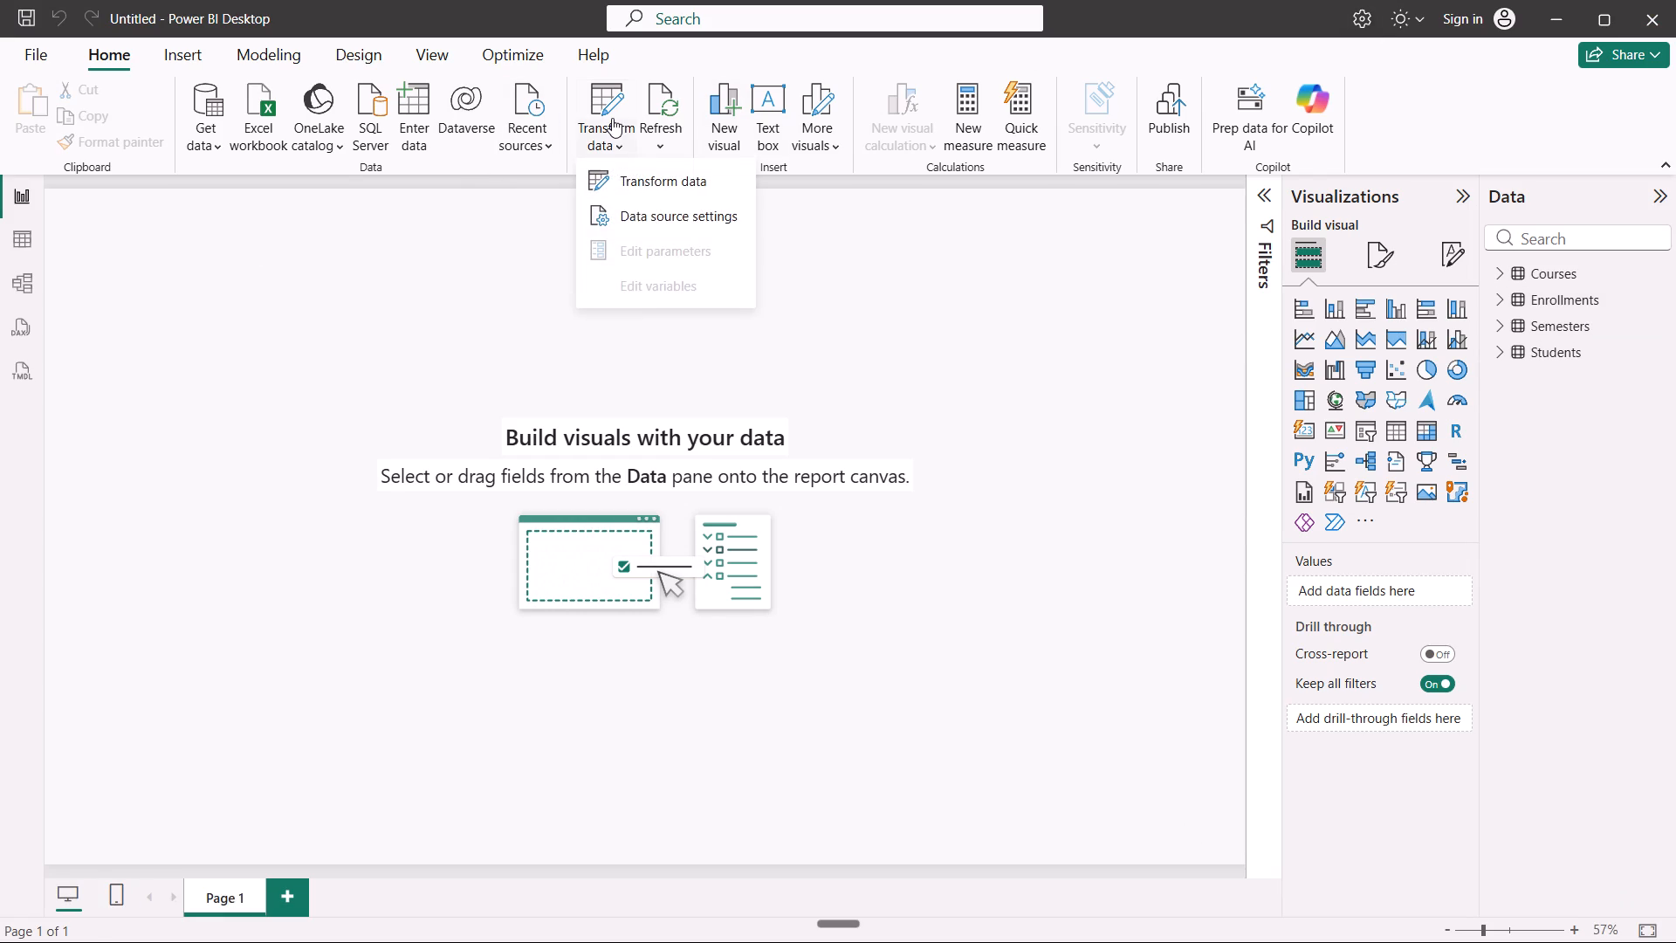
click(628, 174)
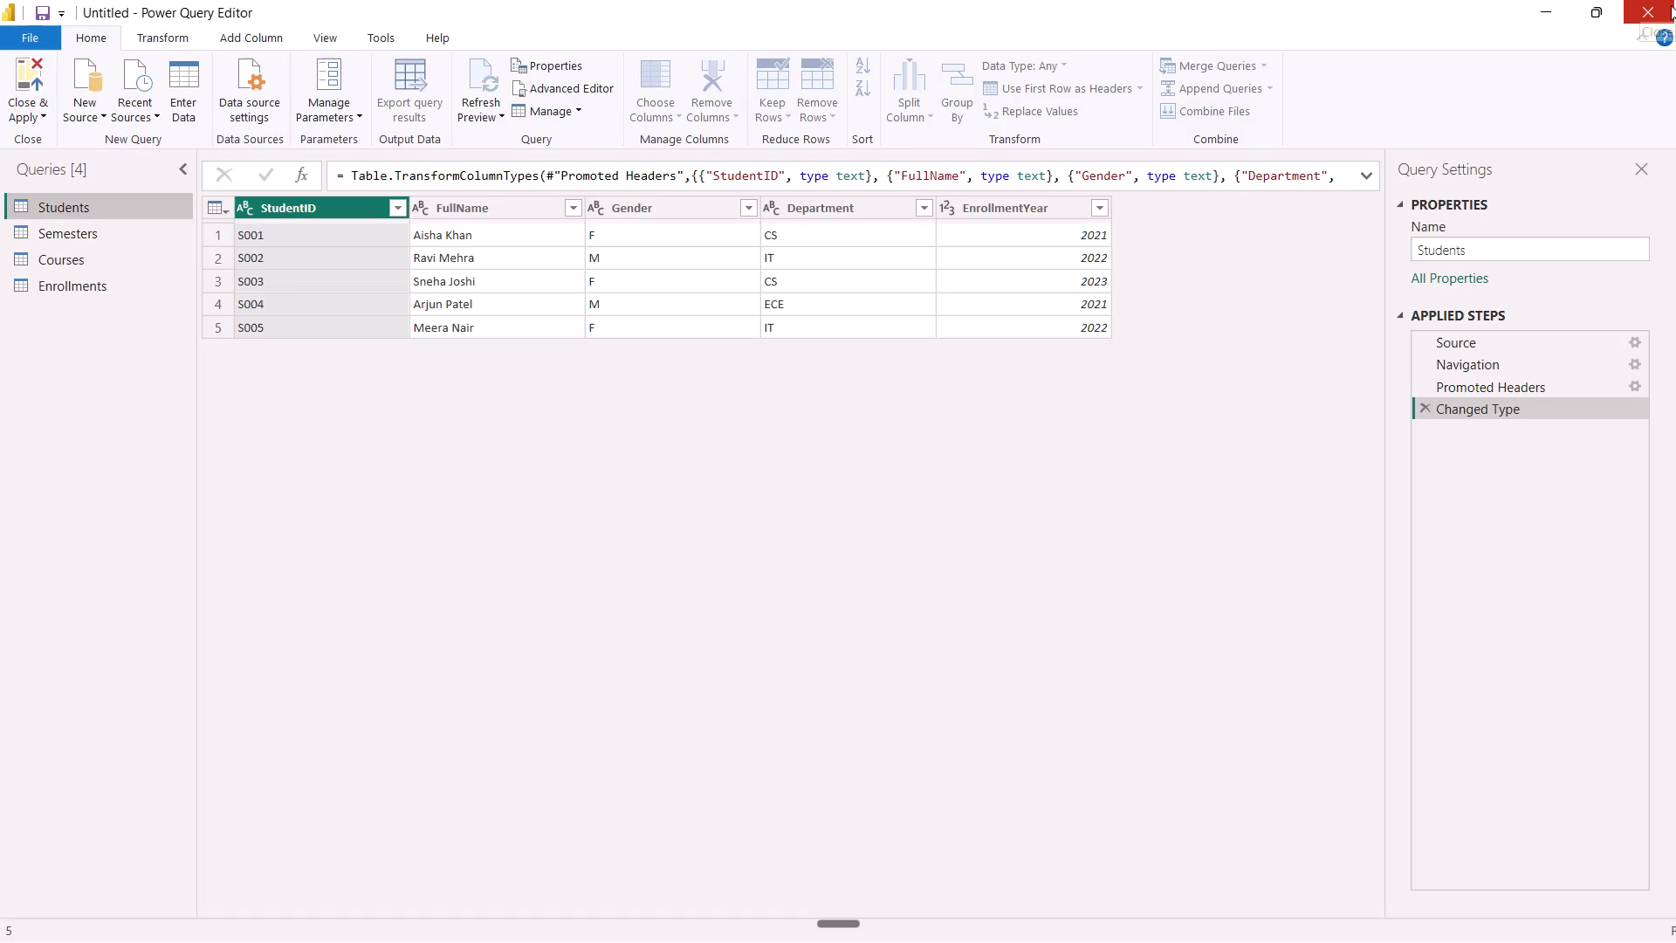
click(1671, 5)
Close the untitled Power BI report without saving and relaunch Power BI Desktop with a blank report.
click(1659, 22)
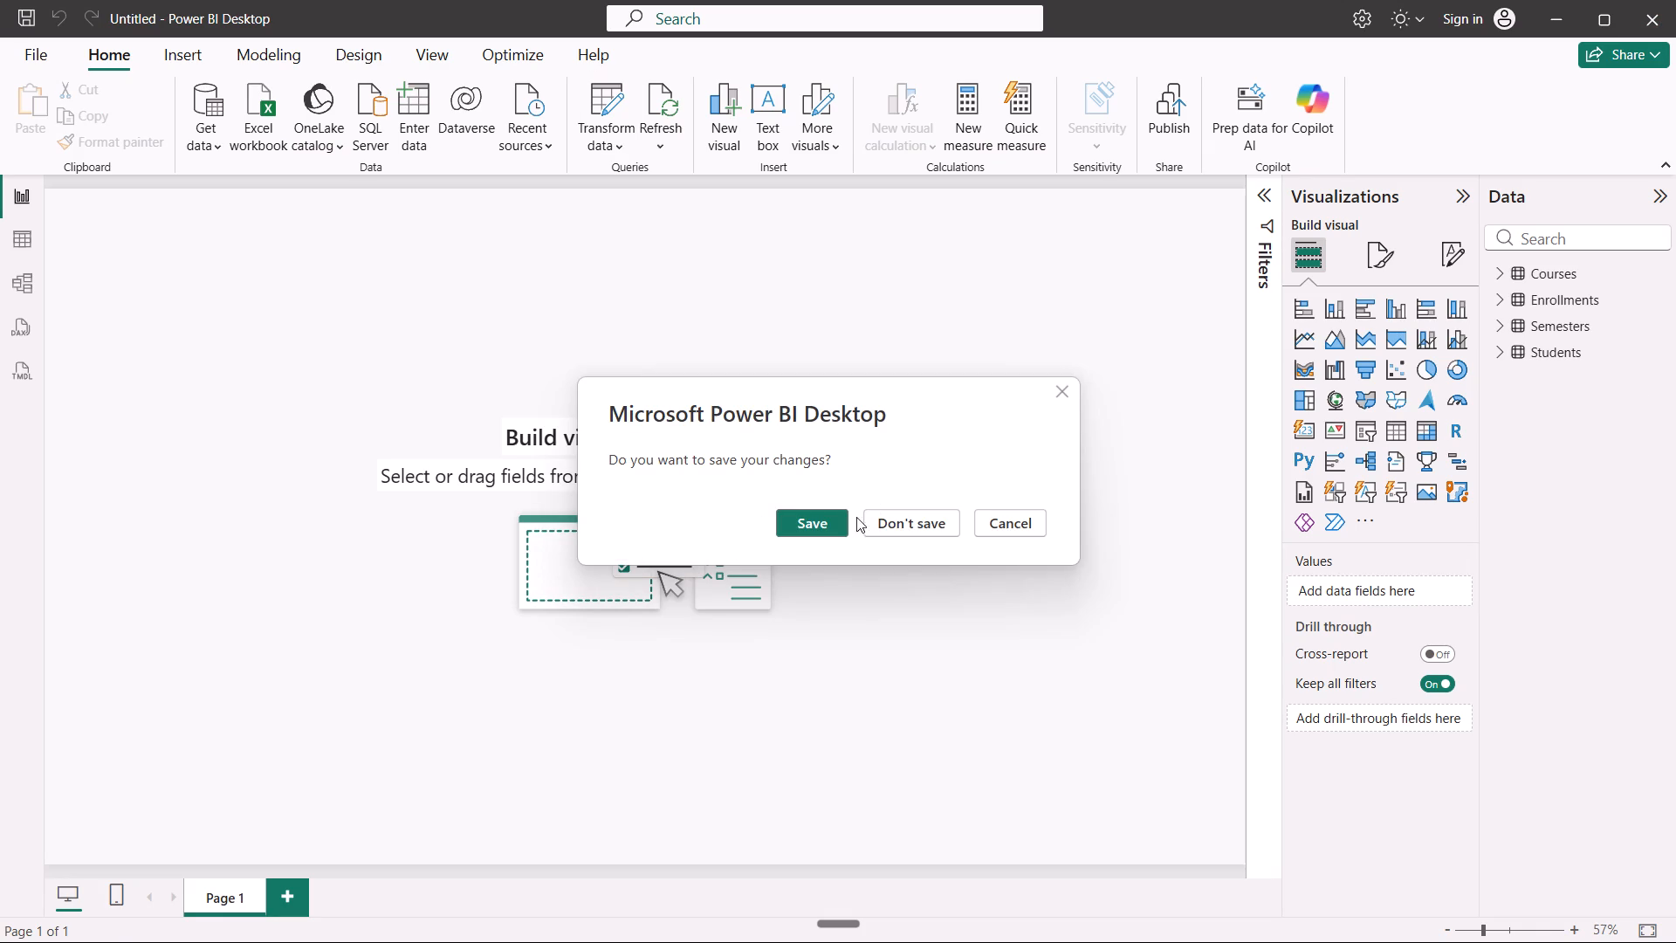
click(895, 523)
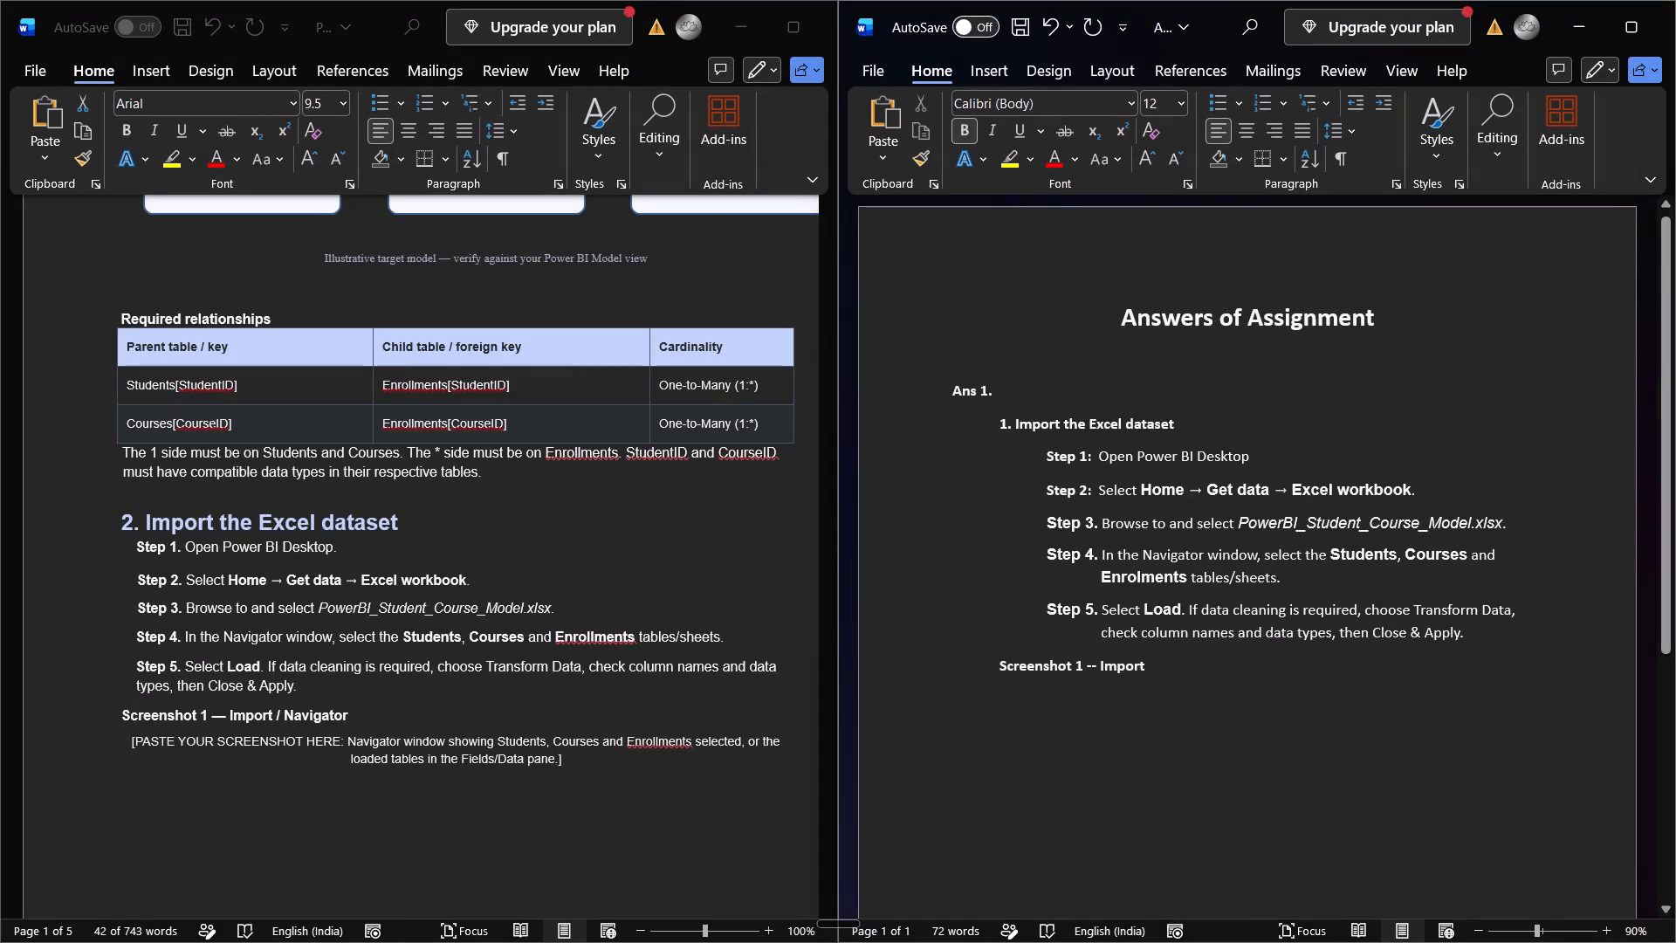
text(power BI)
key(Return)
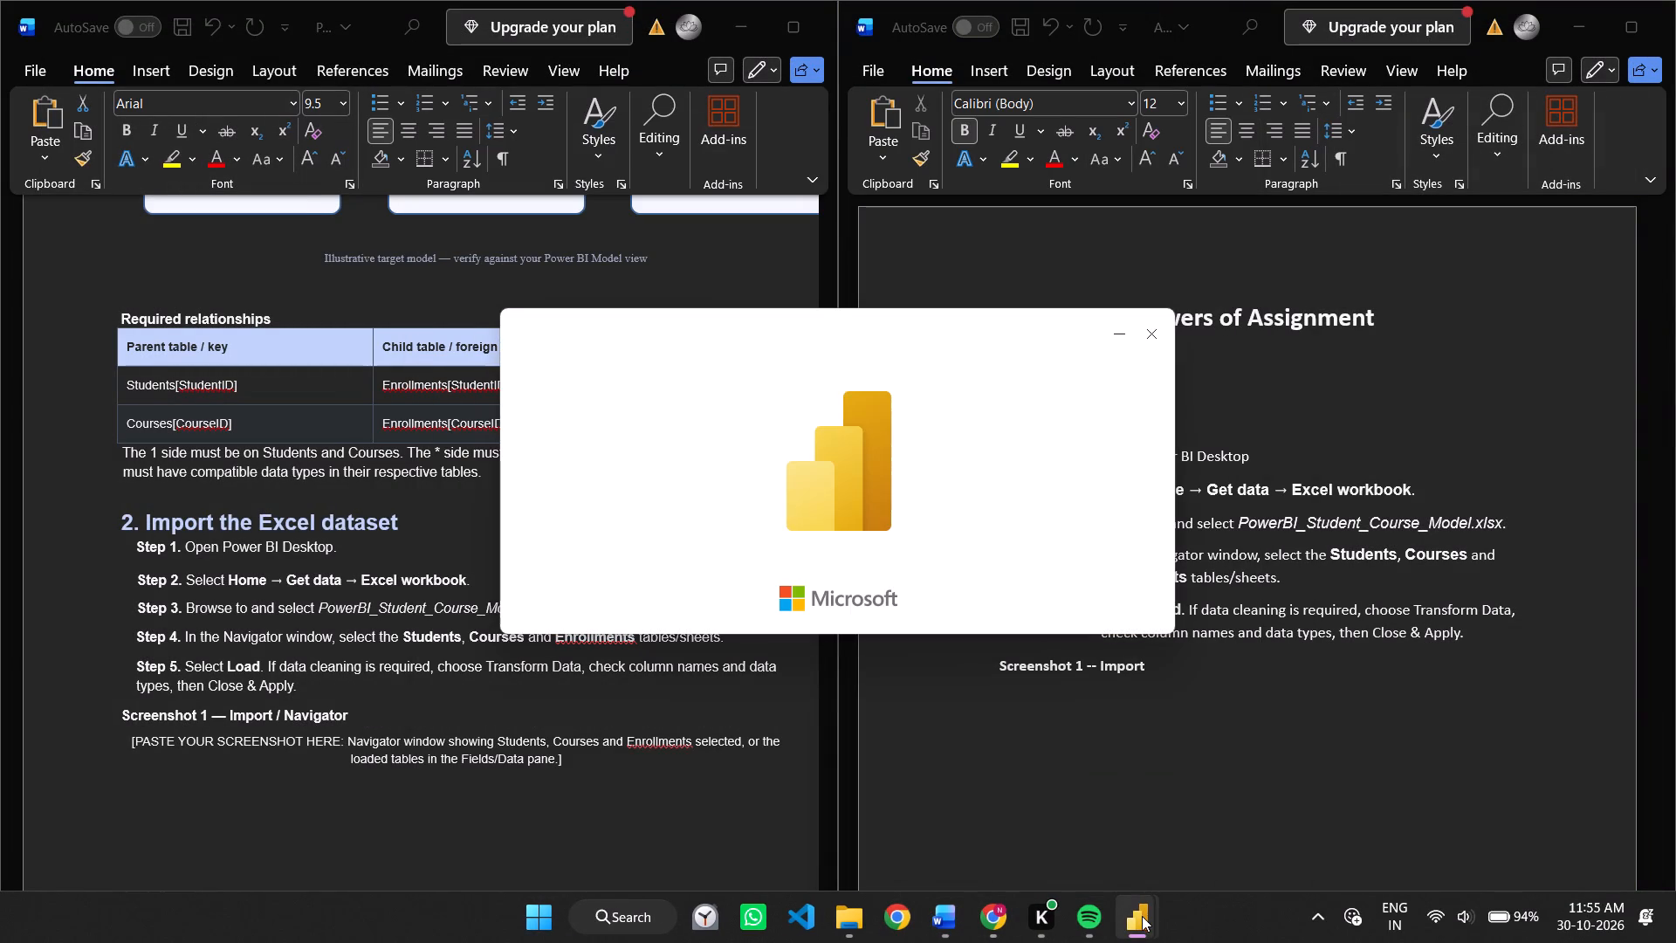
click(1437, 781)
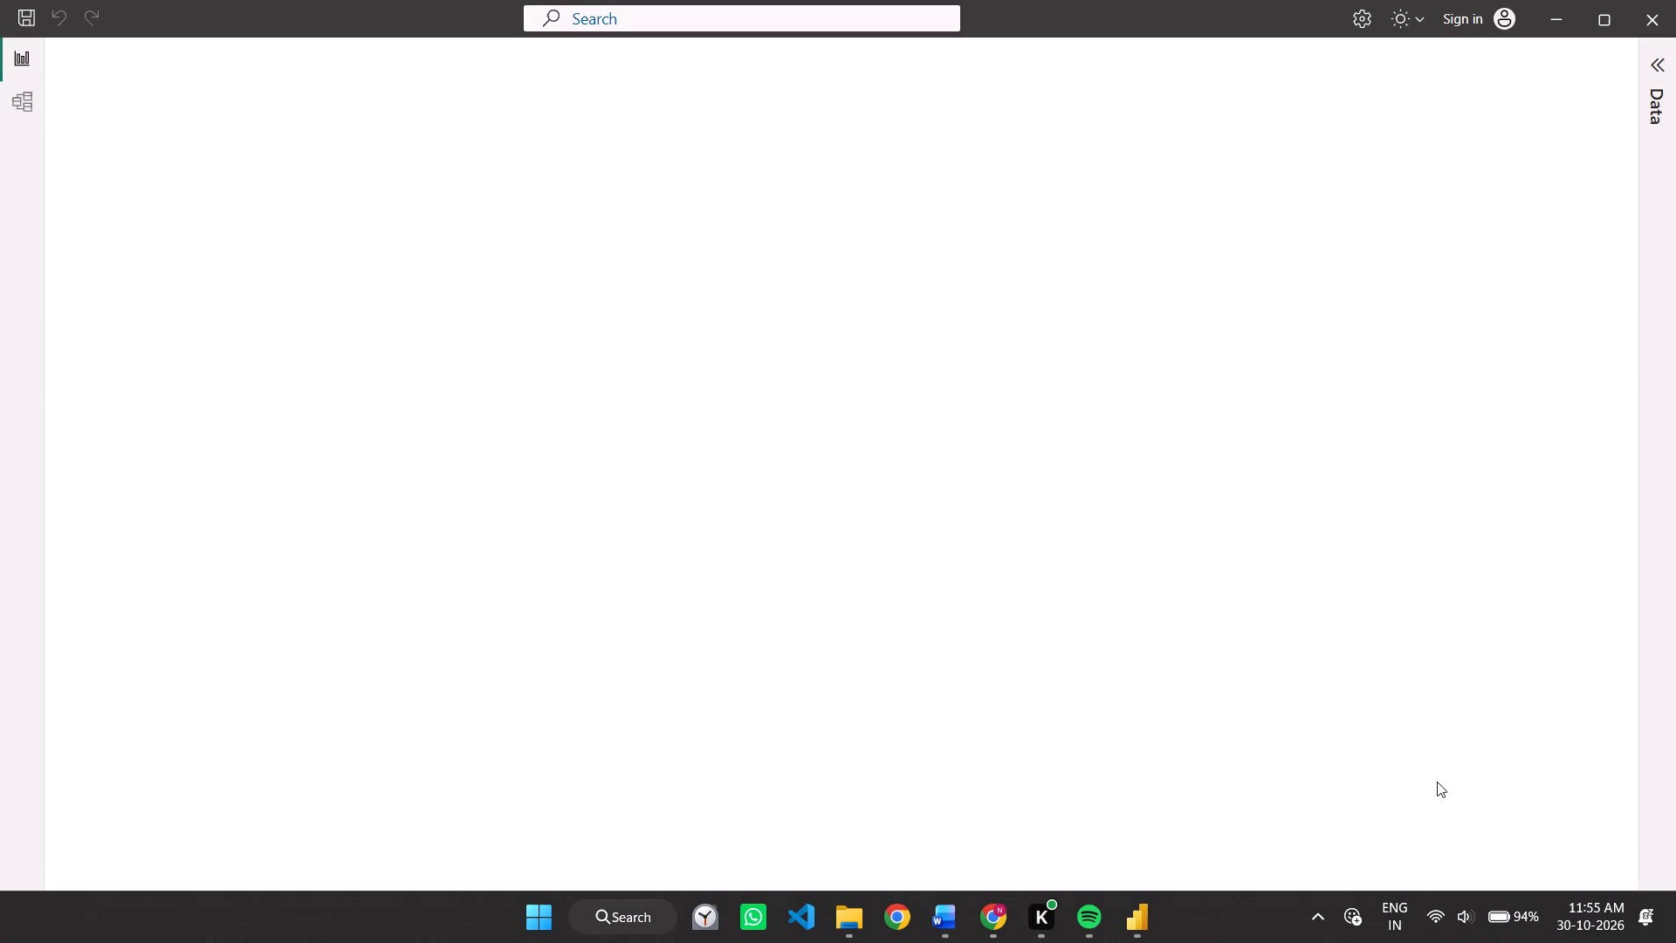
click(323, 202)
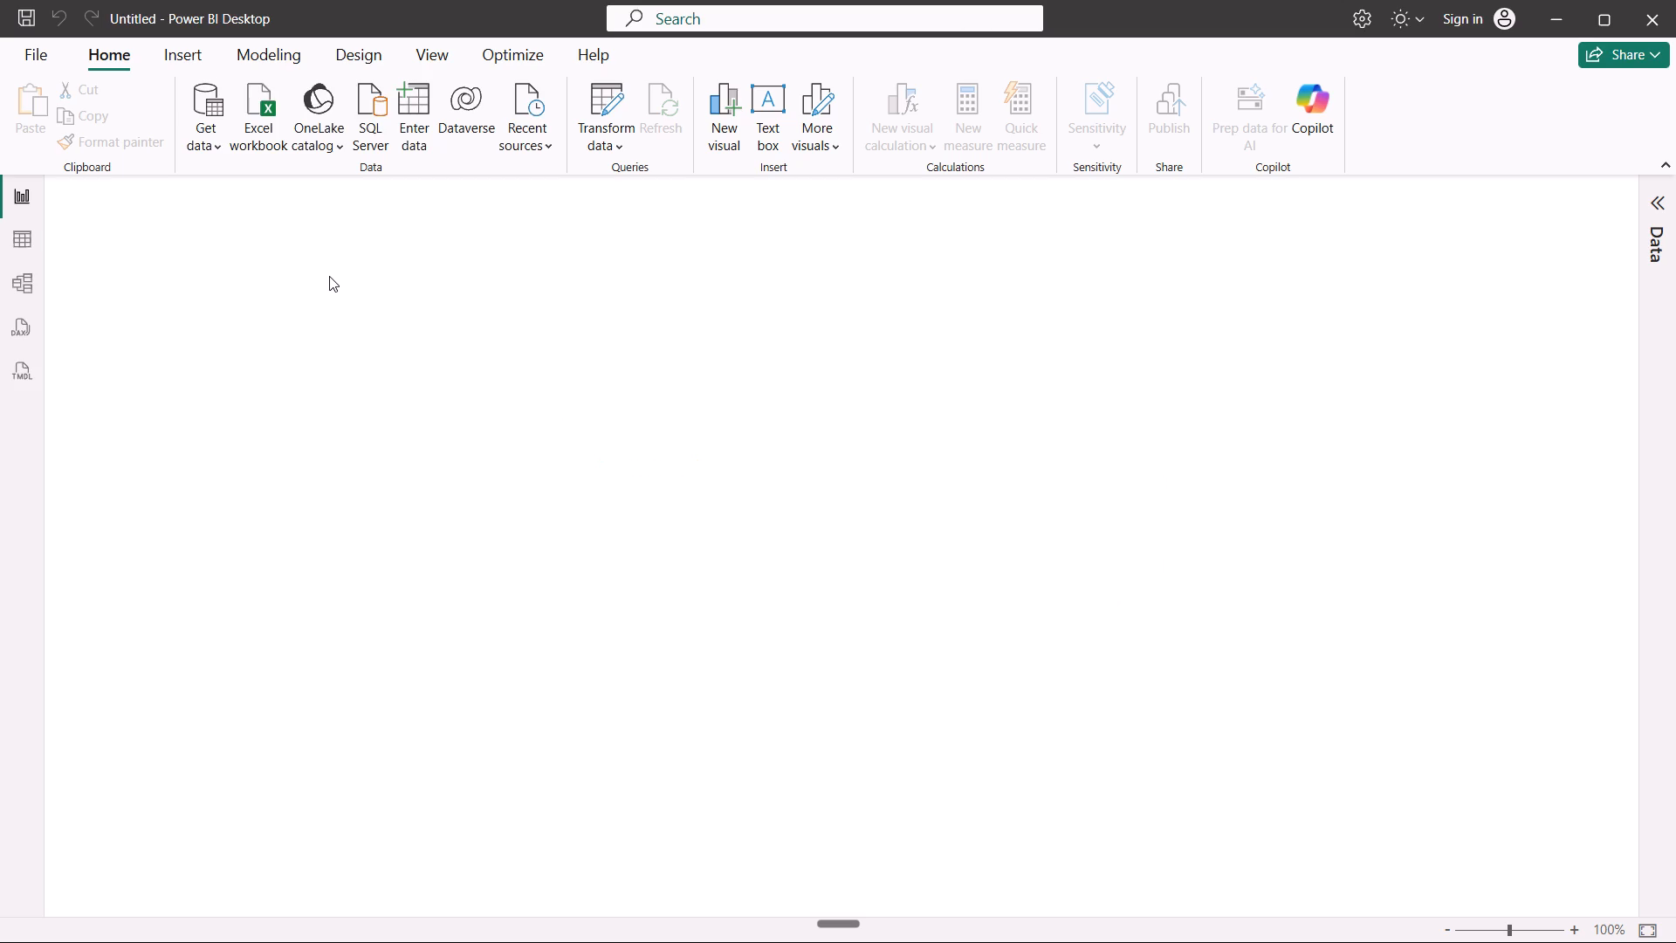
Connect to the Excel workbook PowerBI_Student_Course_Model.xlsx from the PowerBI folder.
click(262, 121)
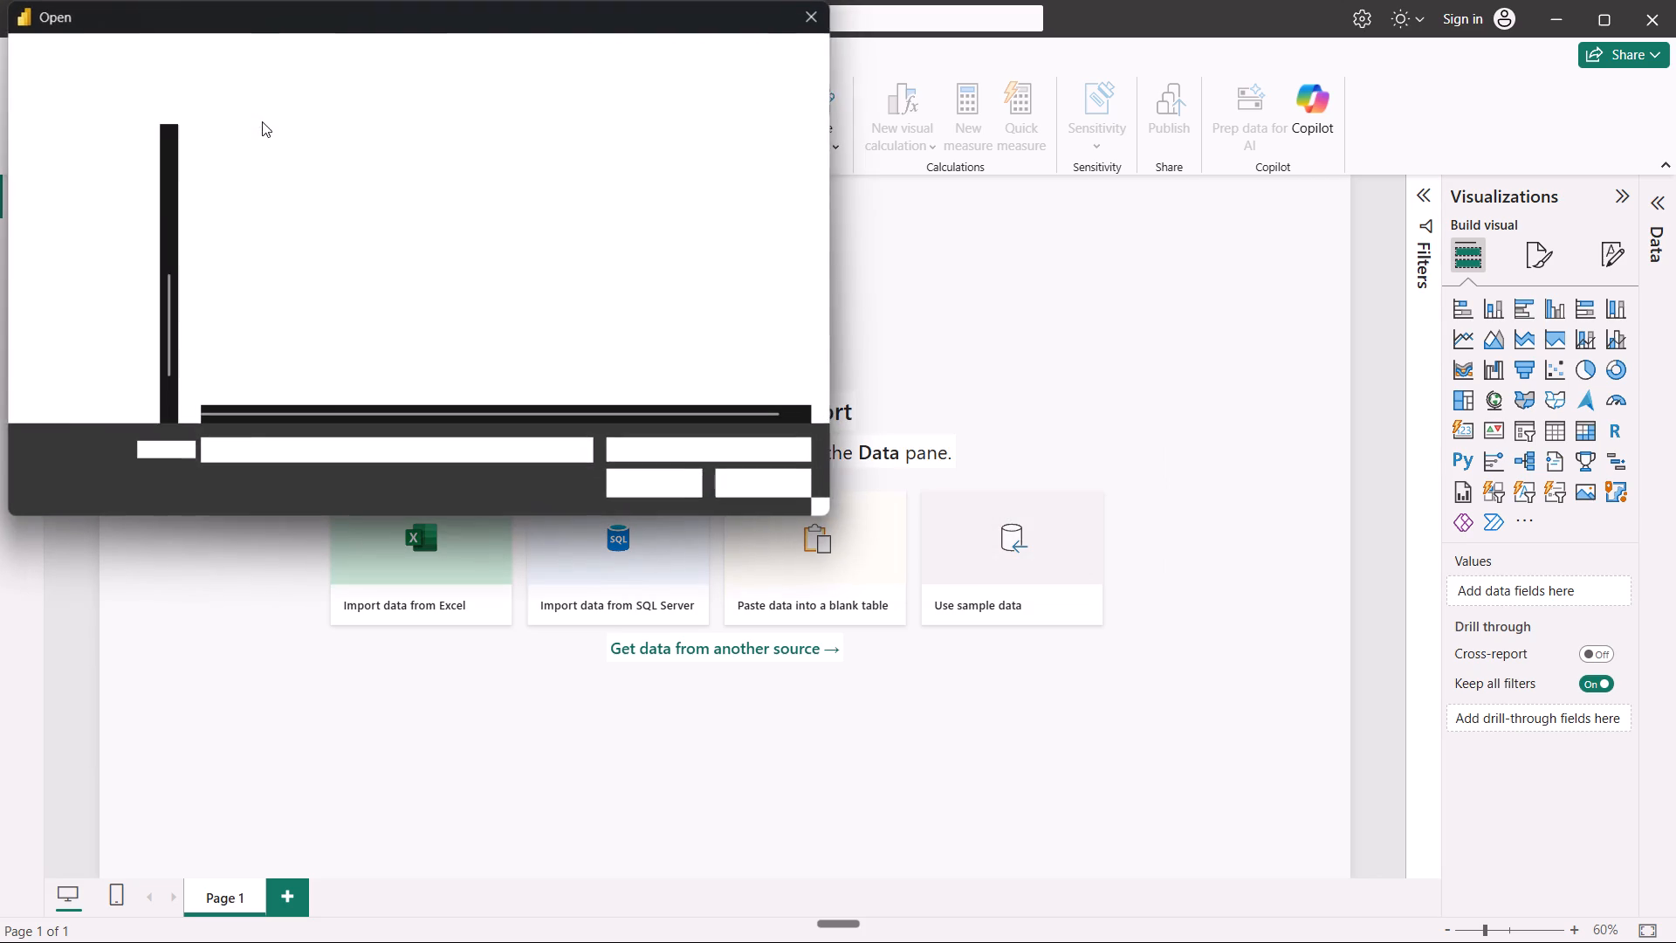
click(292, 267)
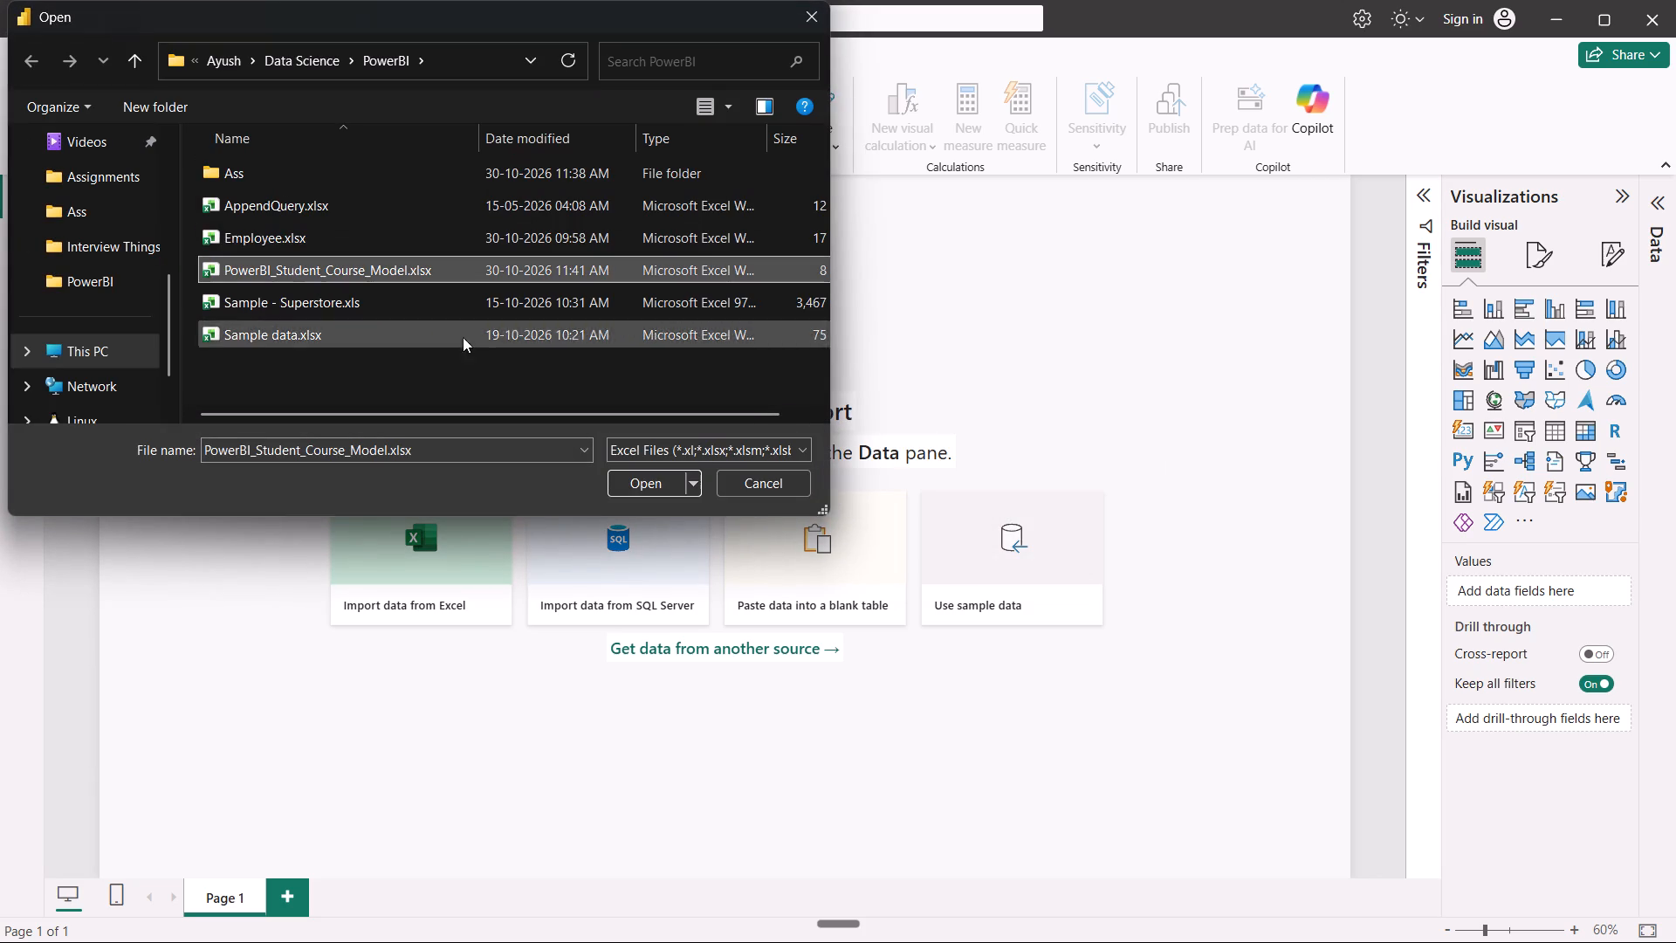
click(642, 480)
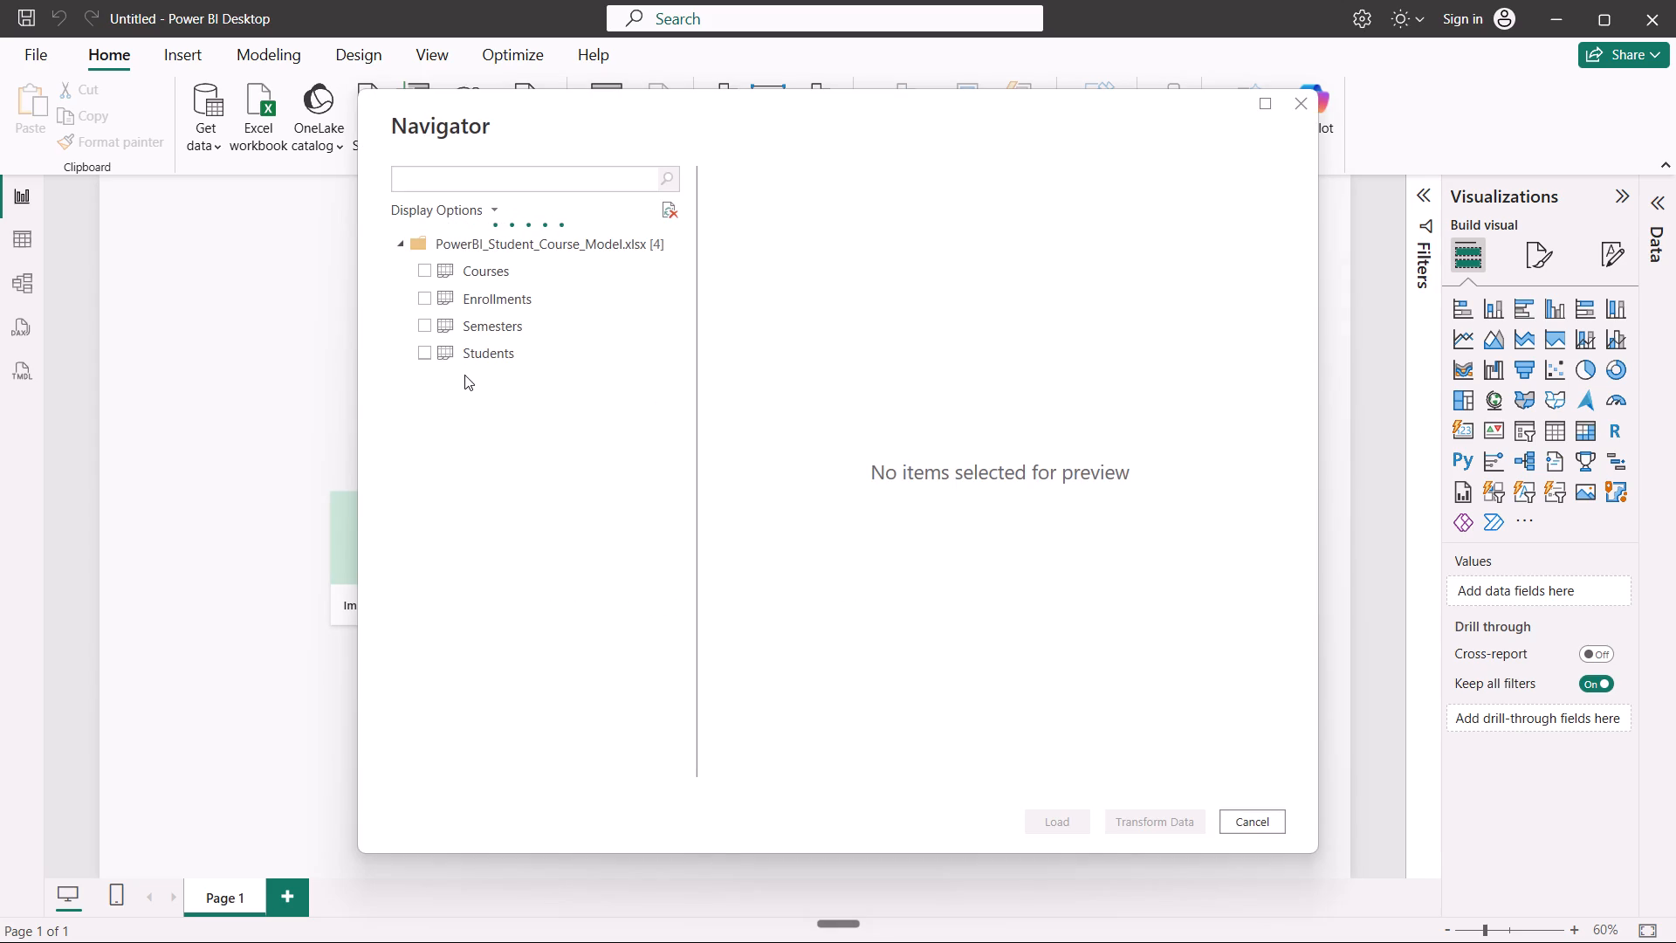
Select the Courses, Enrollments, Semesters and Students tables in the Navigator, with Courses previewed.
click(416, 271)
click(428, 298)
click(429, 325)
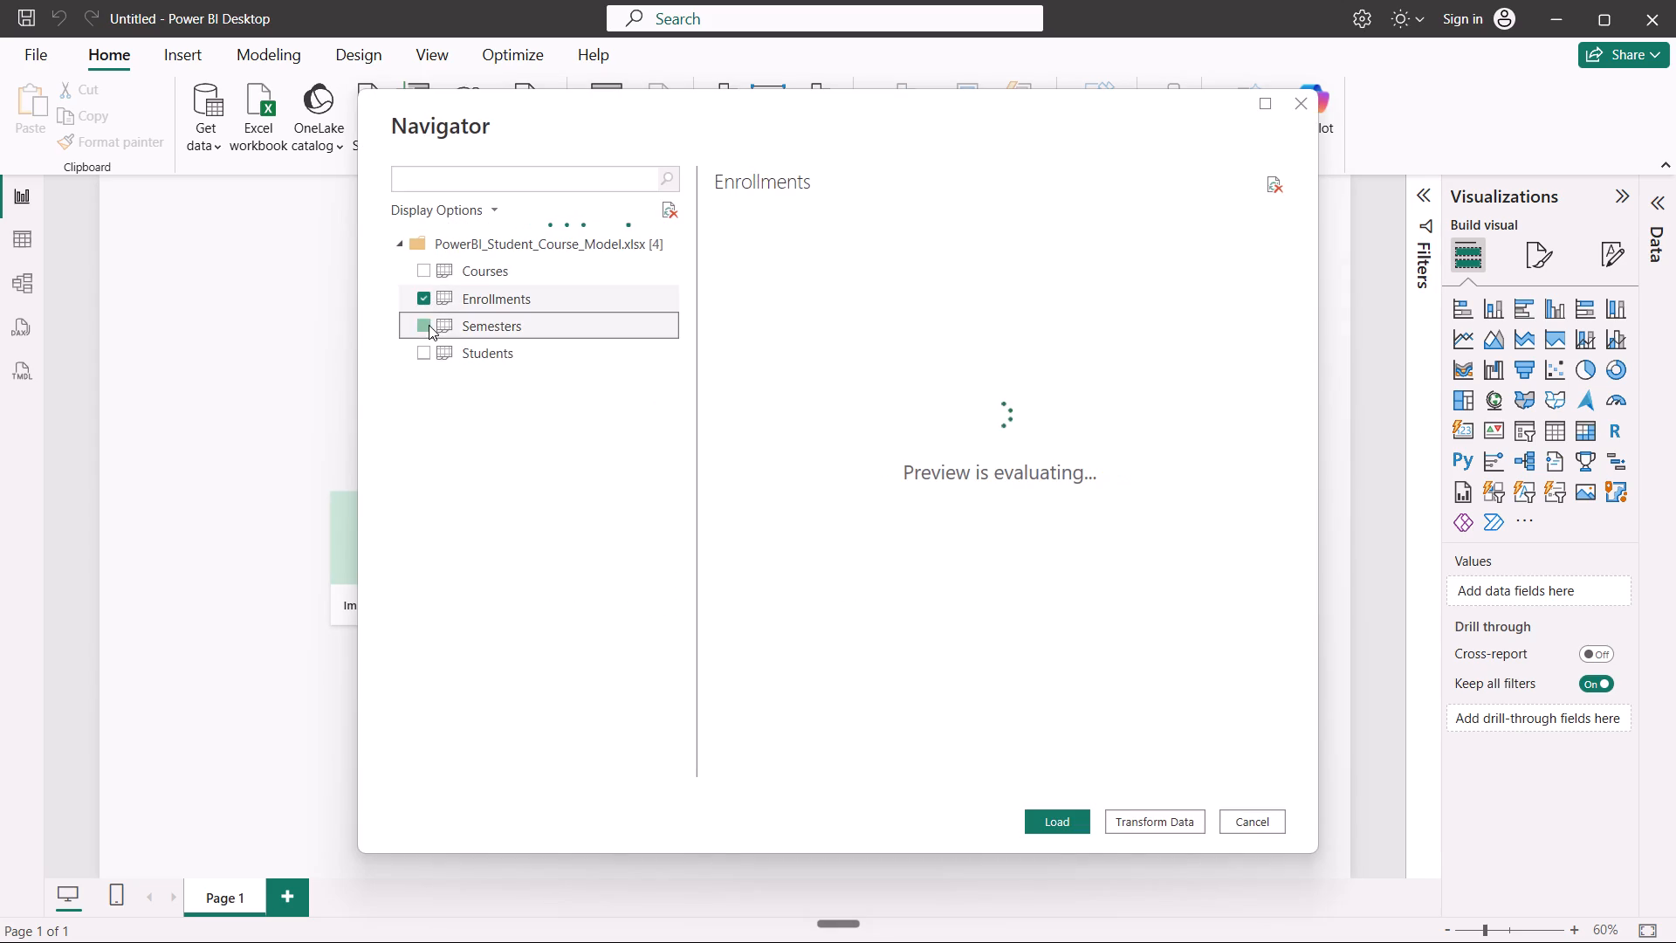
click(429, 358)
click(422, 265)
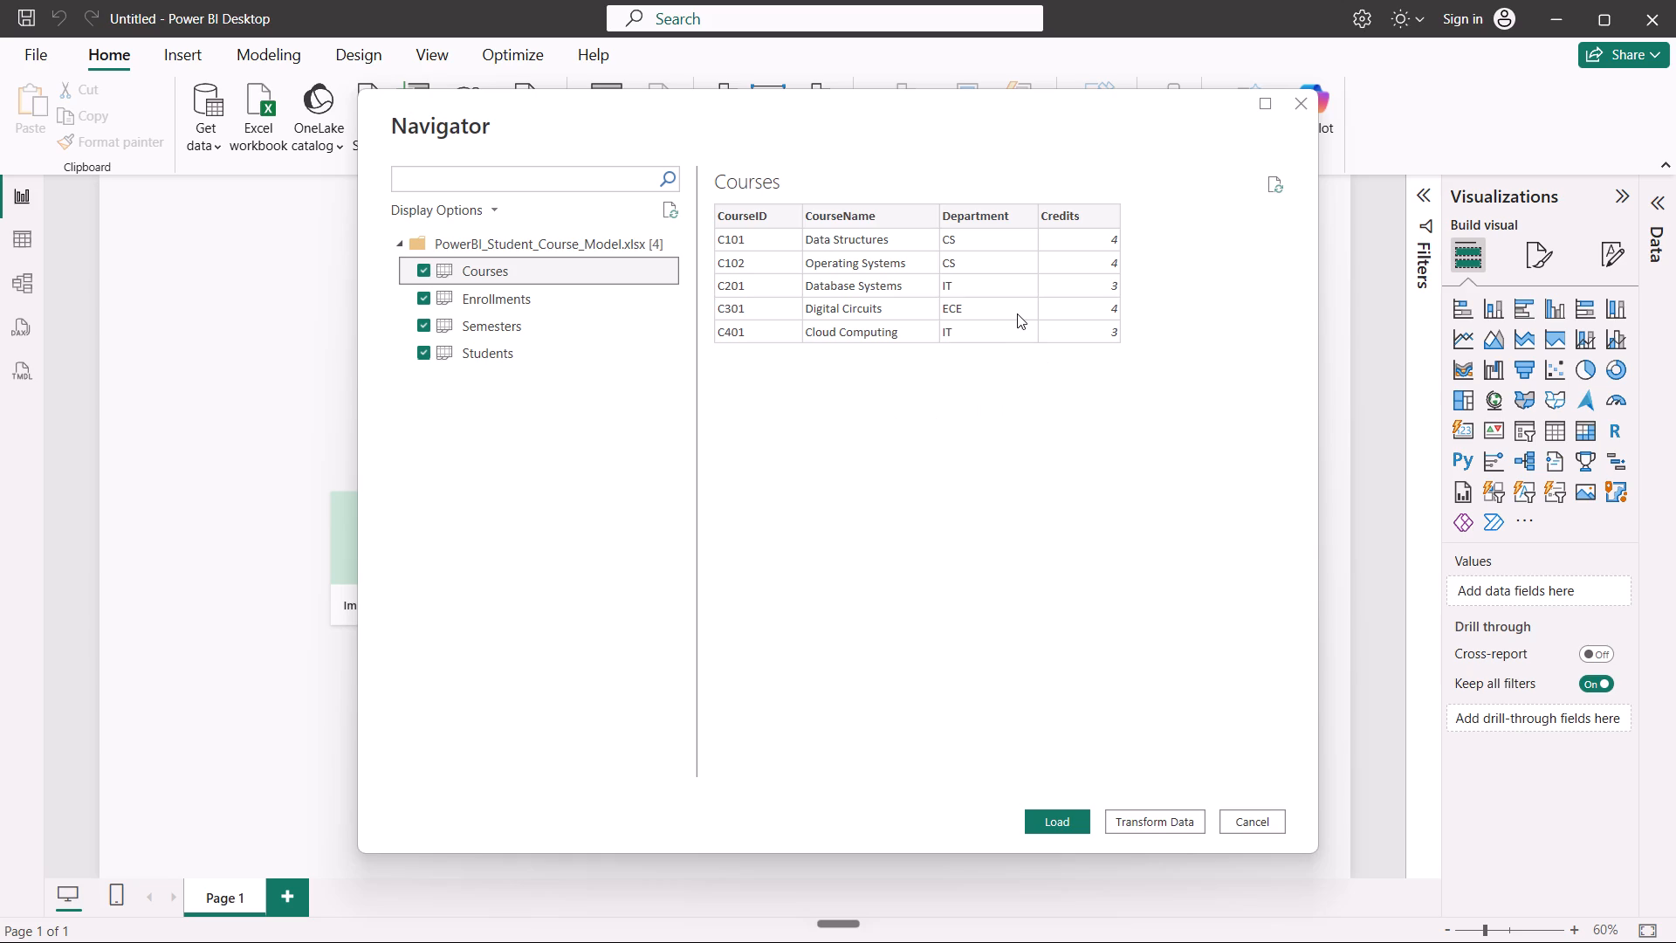
Capture the full screen showing the Navigator and paste the image below the "Screenshot 1 -- Import" caption in the Word answers document.
key(Print)
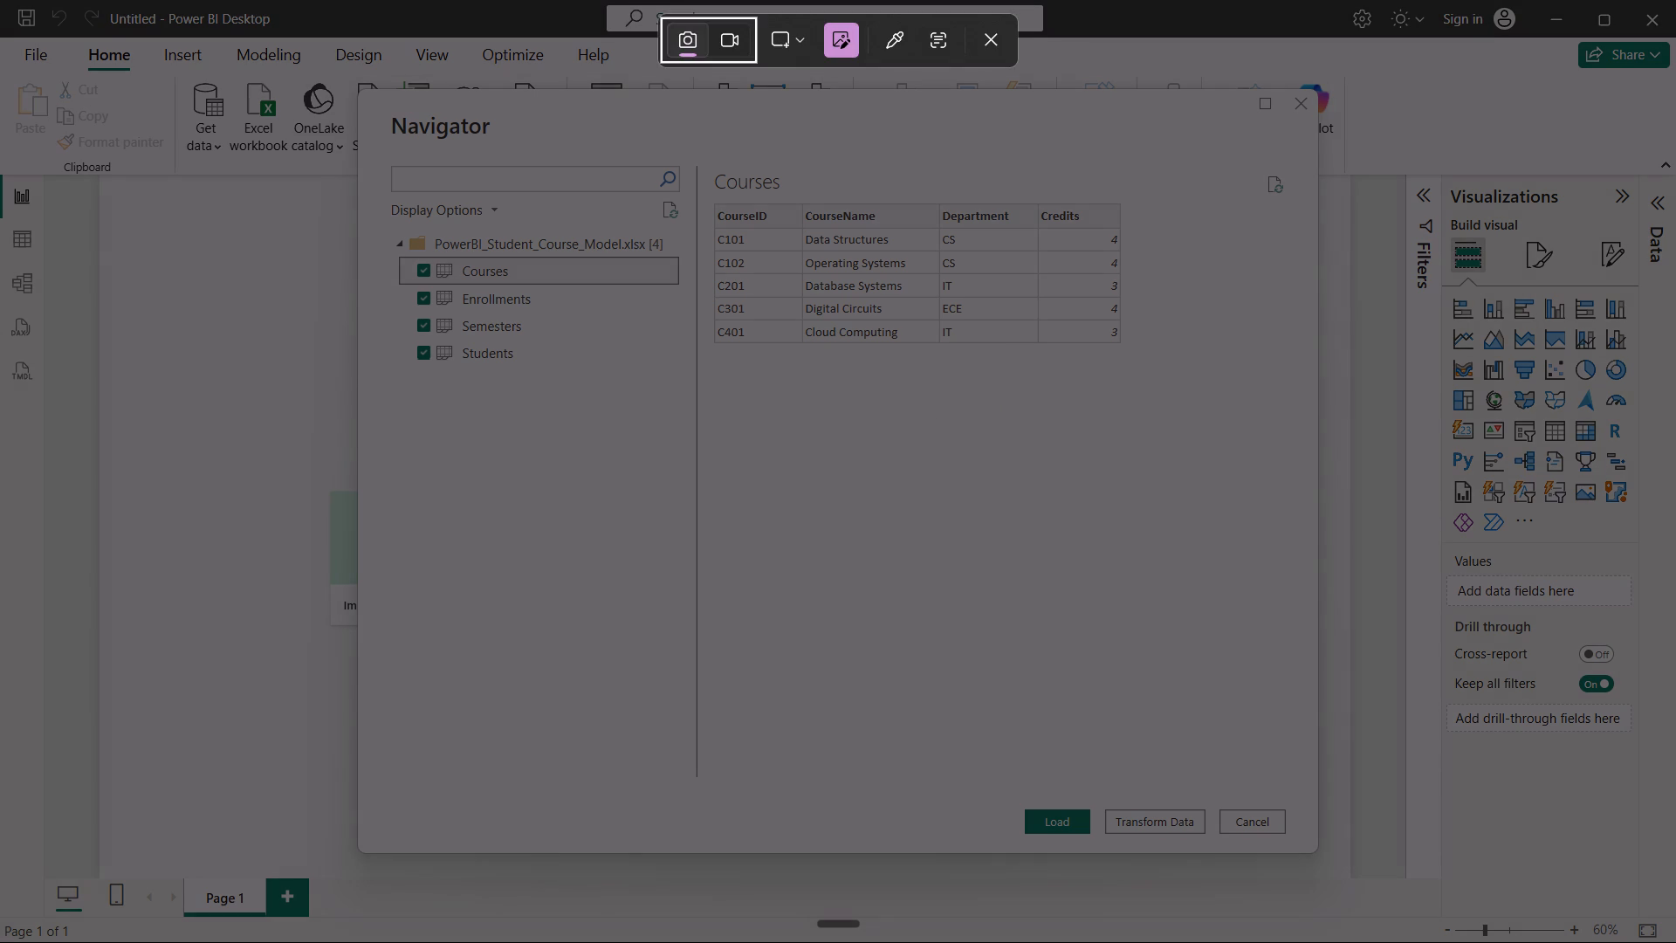
drag(0, 0, 1675, 942)
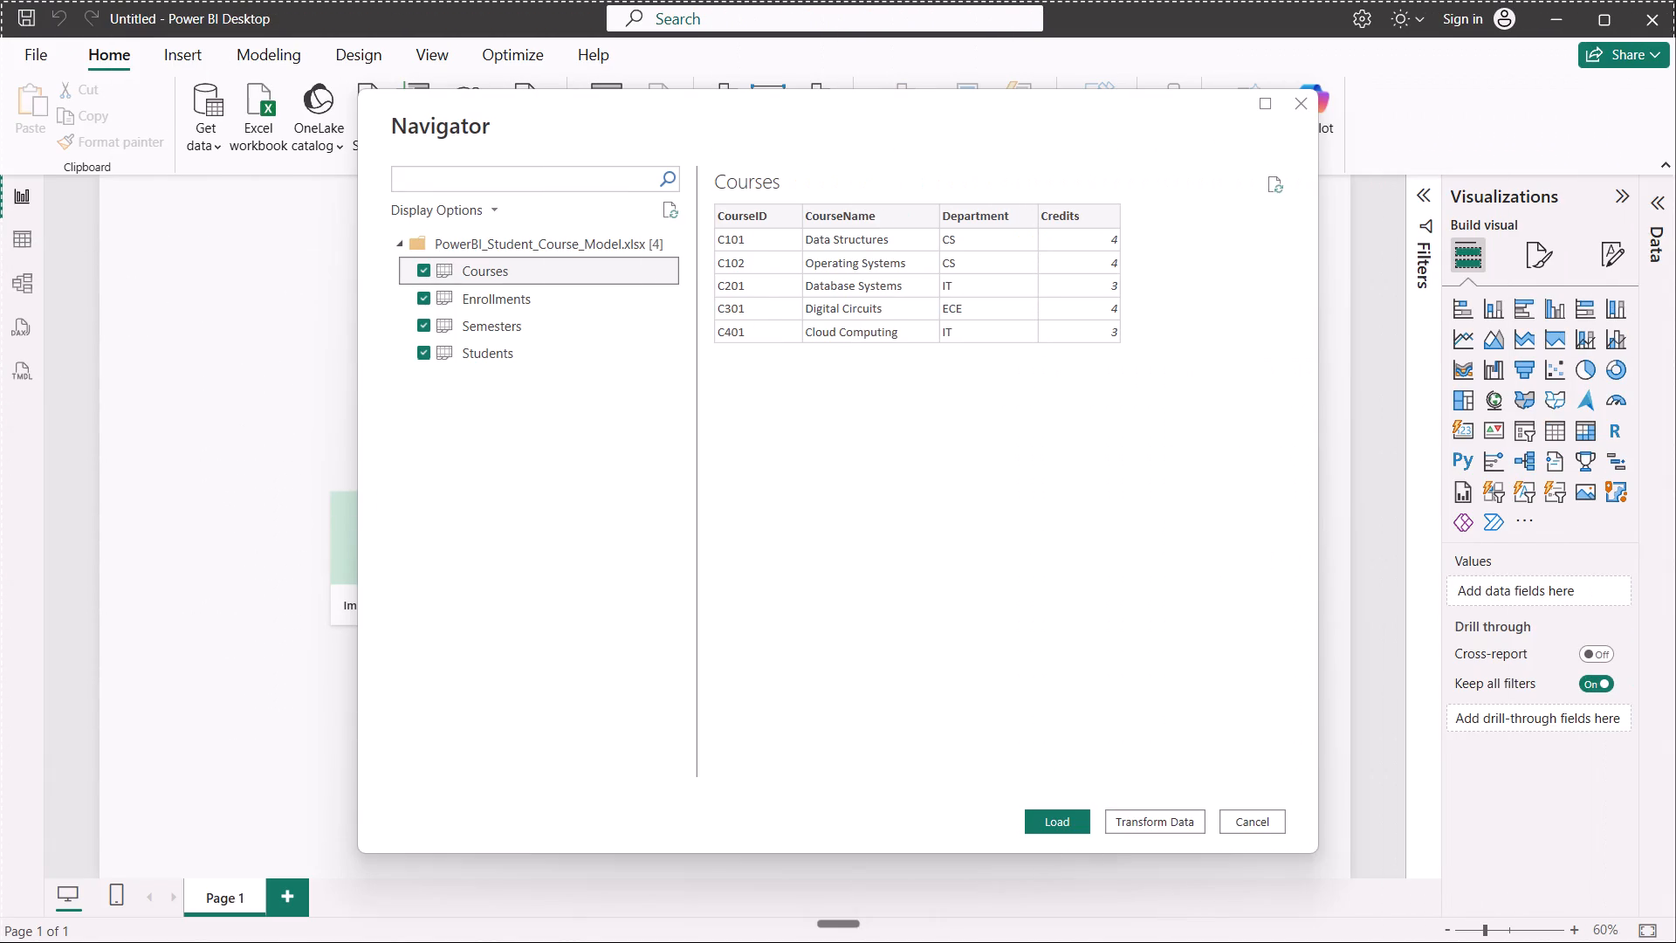
key(ctrl+c)
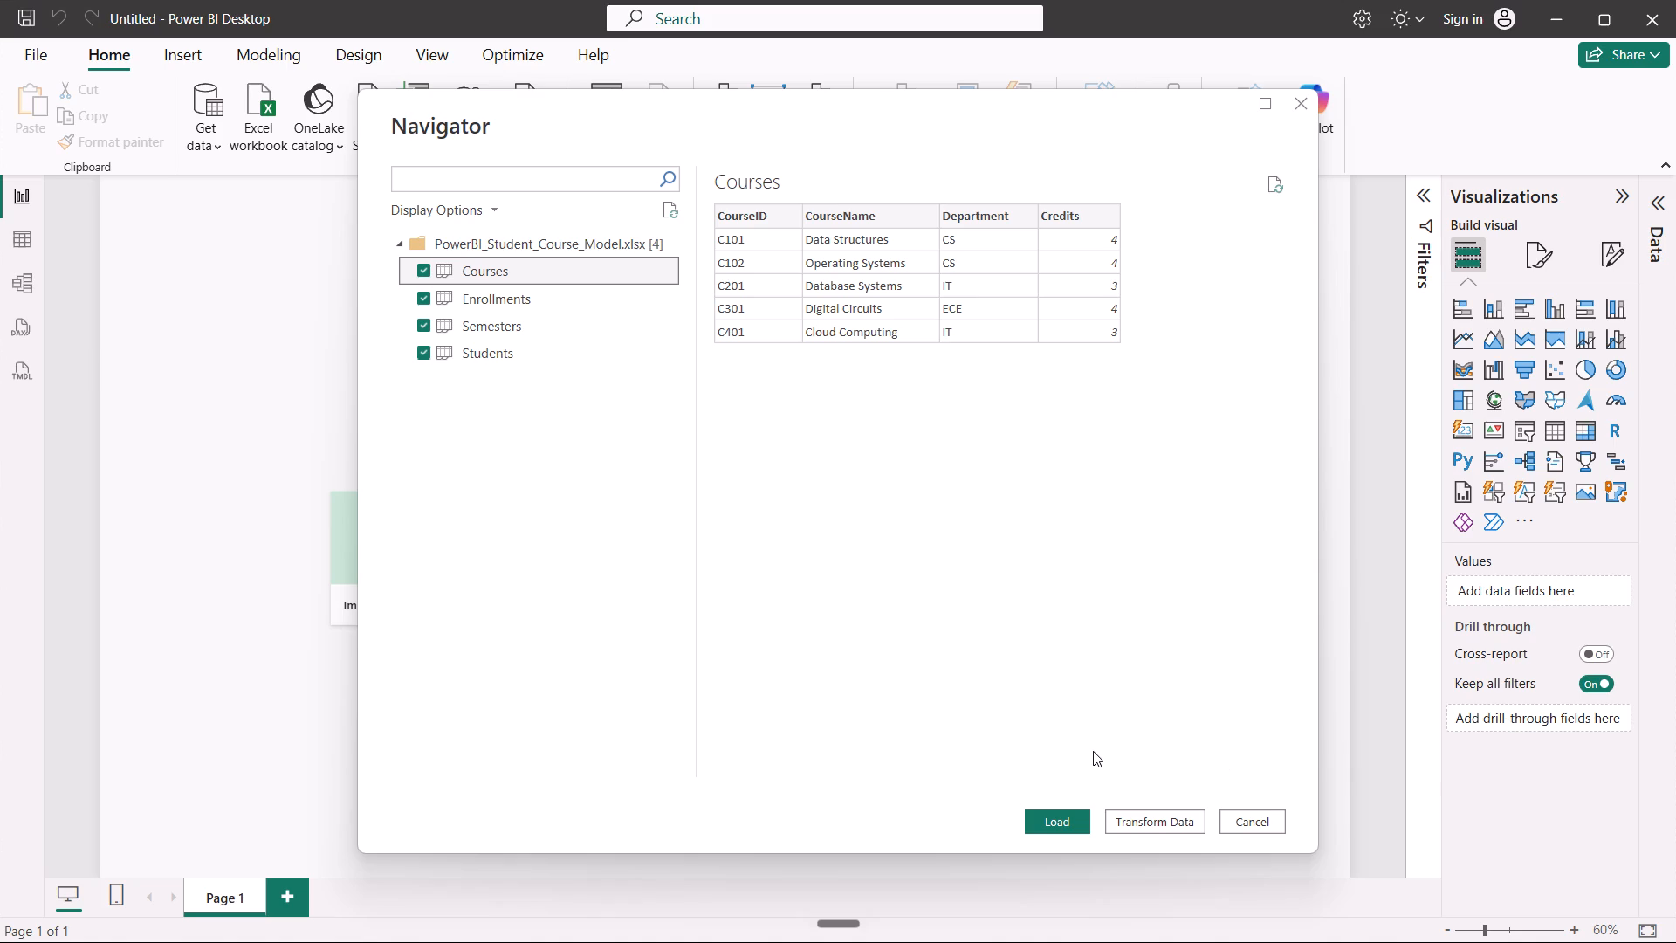
key(alt+Tab)
click(1102, 742)
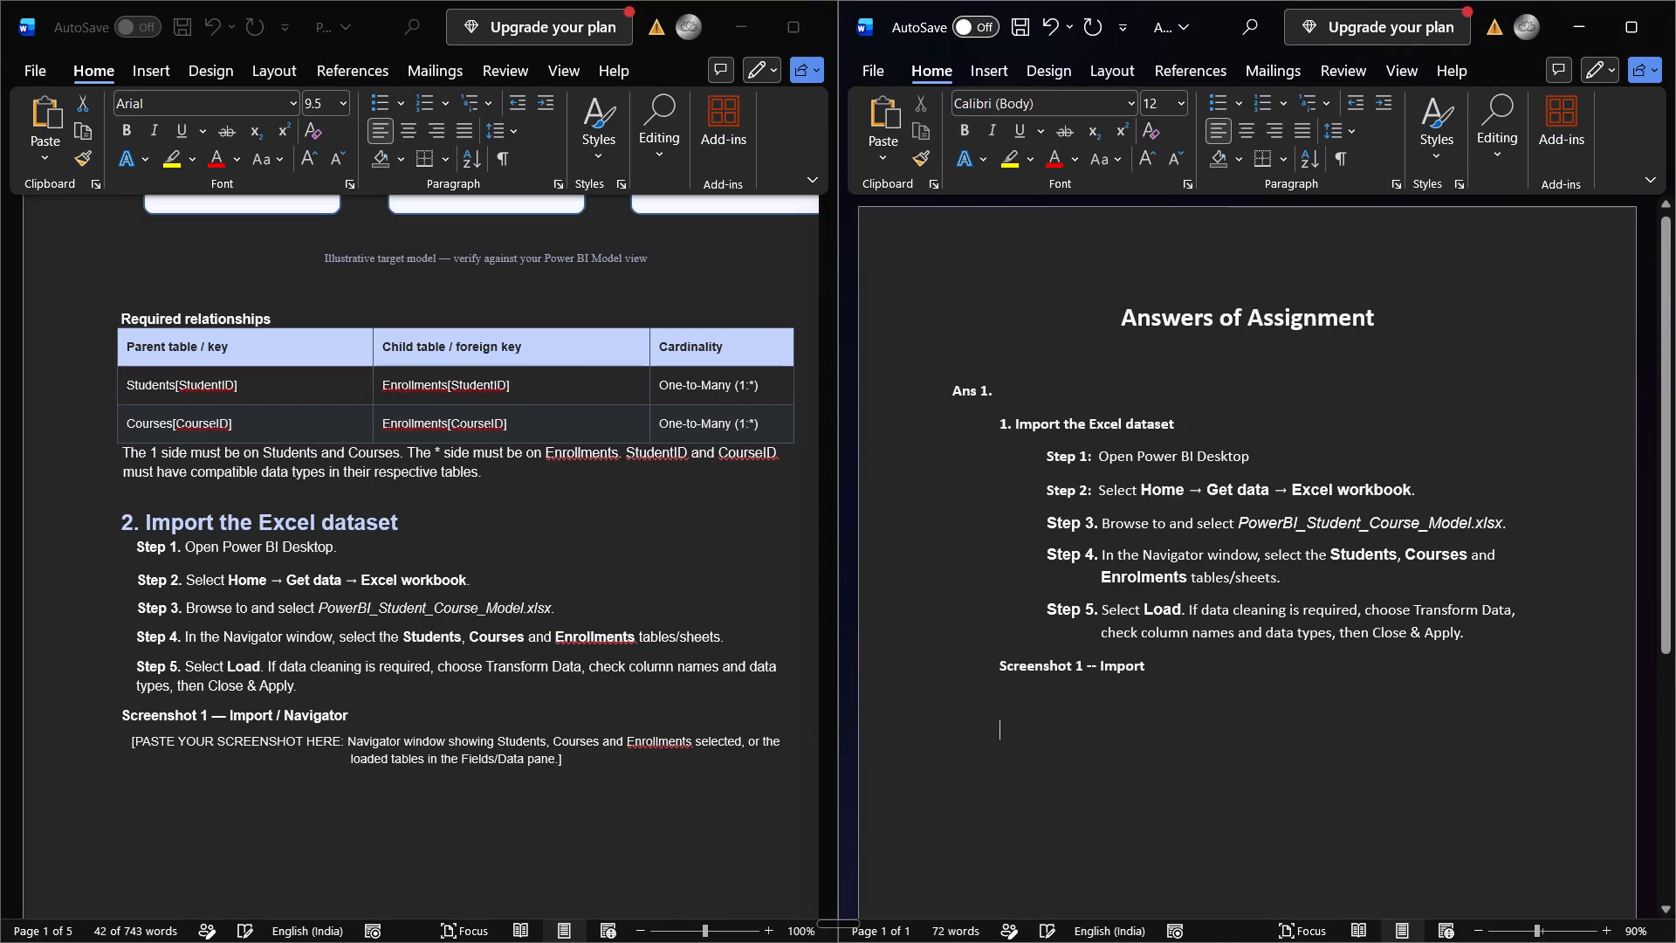
key(ctrl+v)
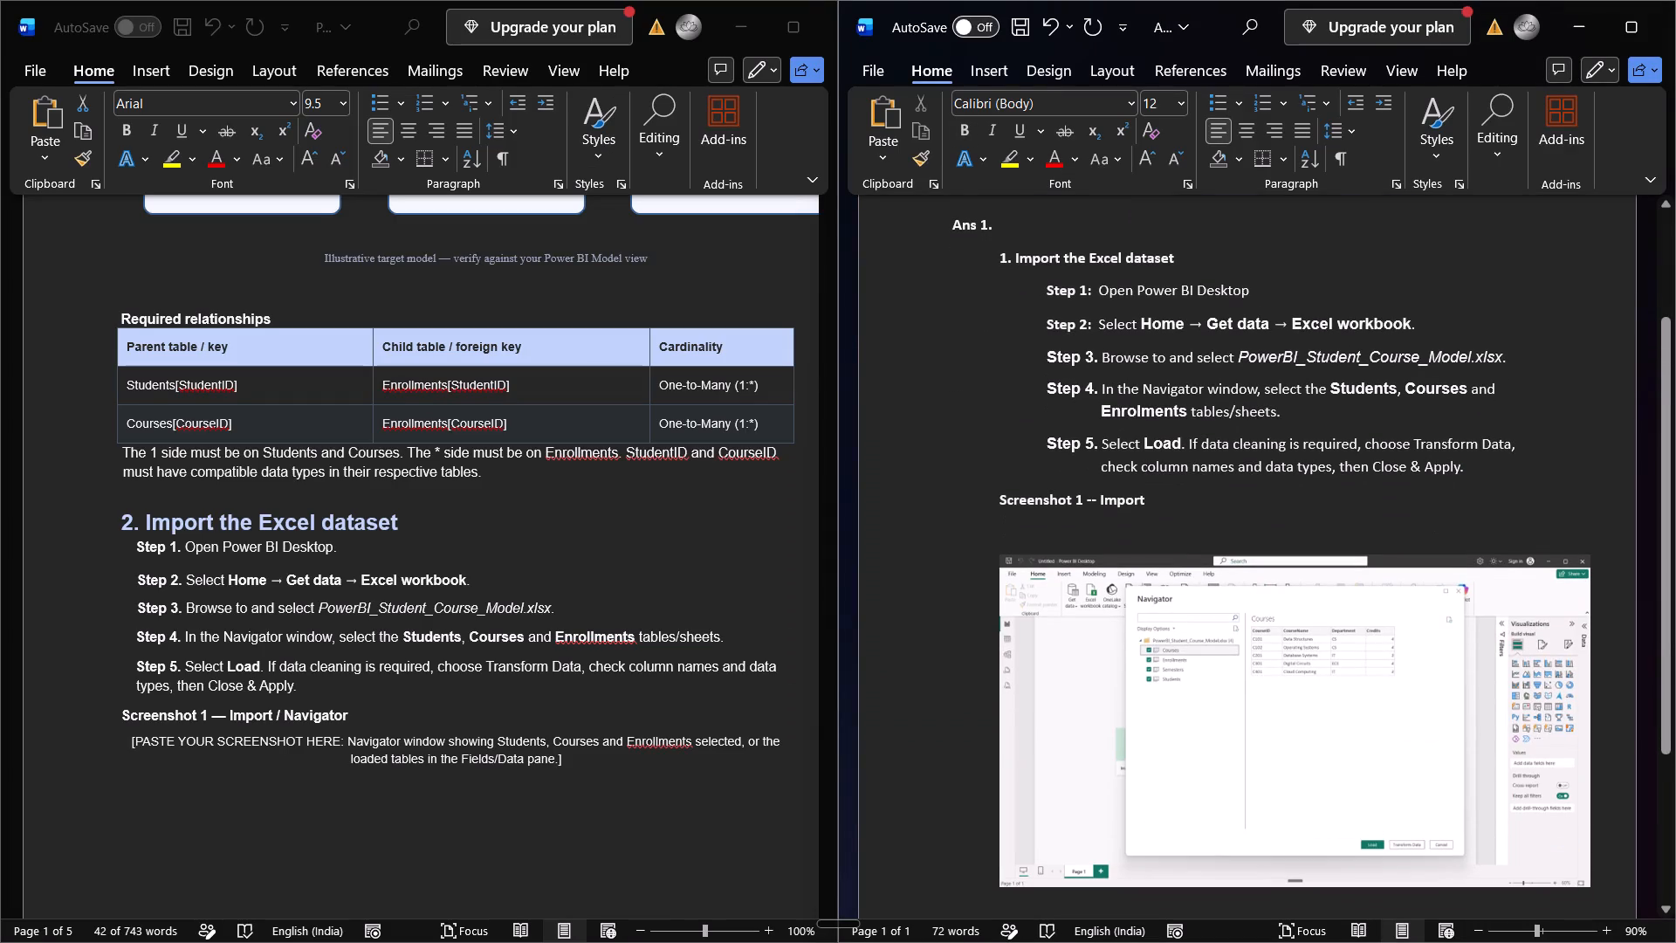
Shrink the pasted Navigator screenshot proportionally to a little over half its width.
click(1442, 807)
drag(1595, 885, 1461, 792)
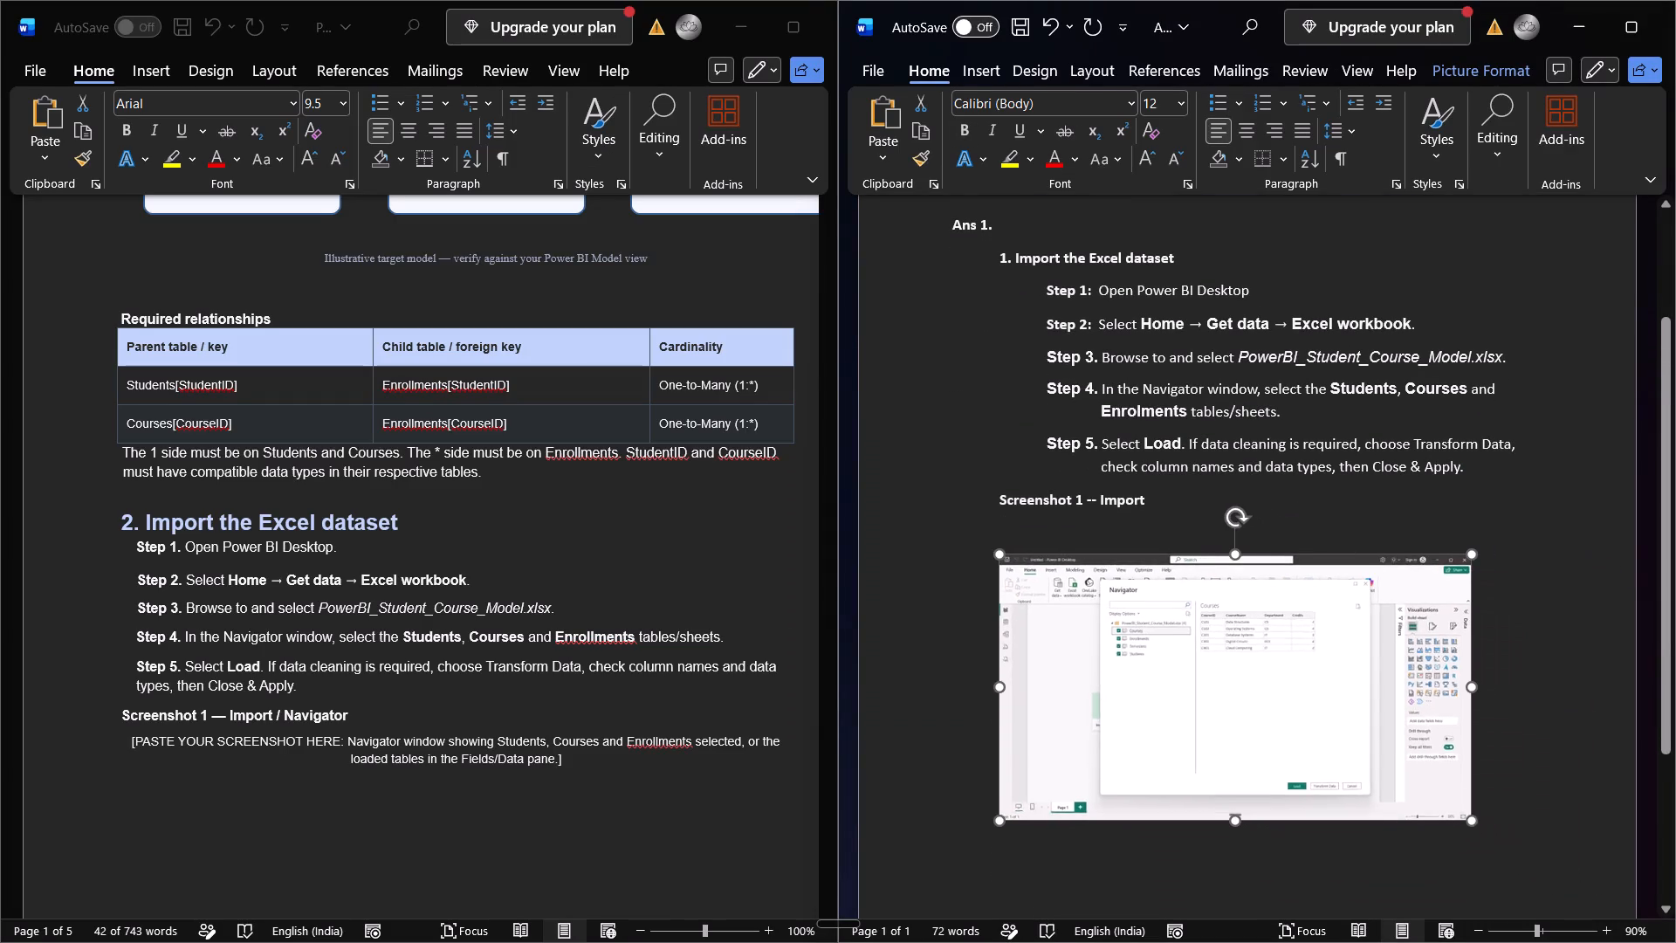
drag(1461, 792, 1334, 739)
Remove the blank line between the "Screenshot 1 -- Import" caption and the Navigator screenshot in the answers document.
drag(1216, 706, 1227, 656)
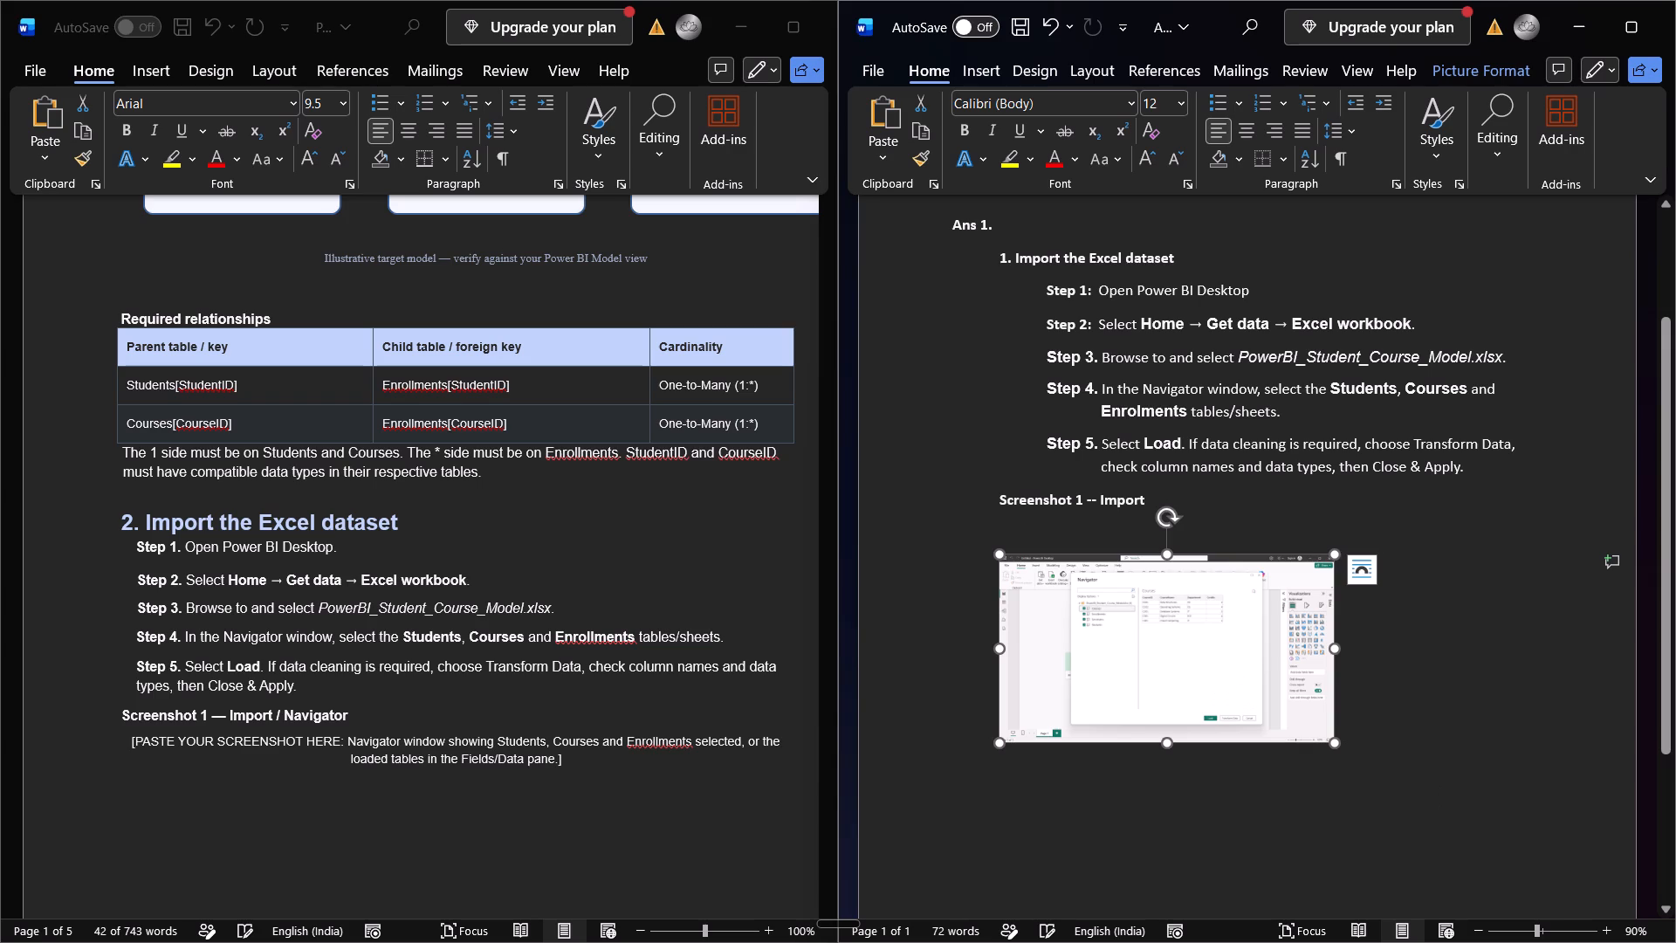
click(975, 582)
click(992, 575)
double_click(994, 575)
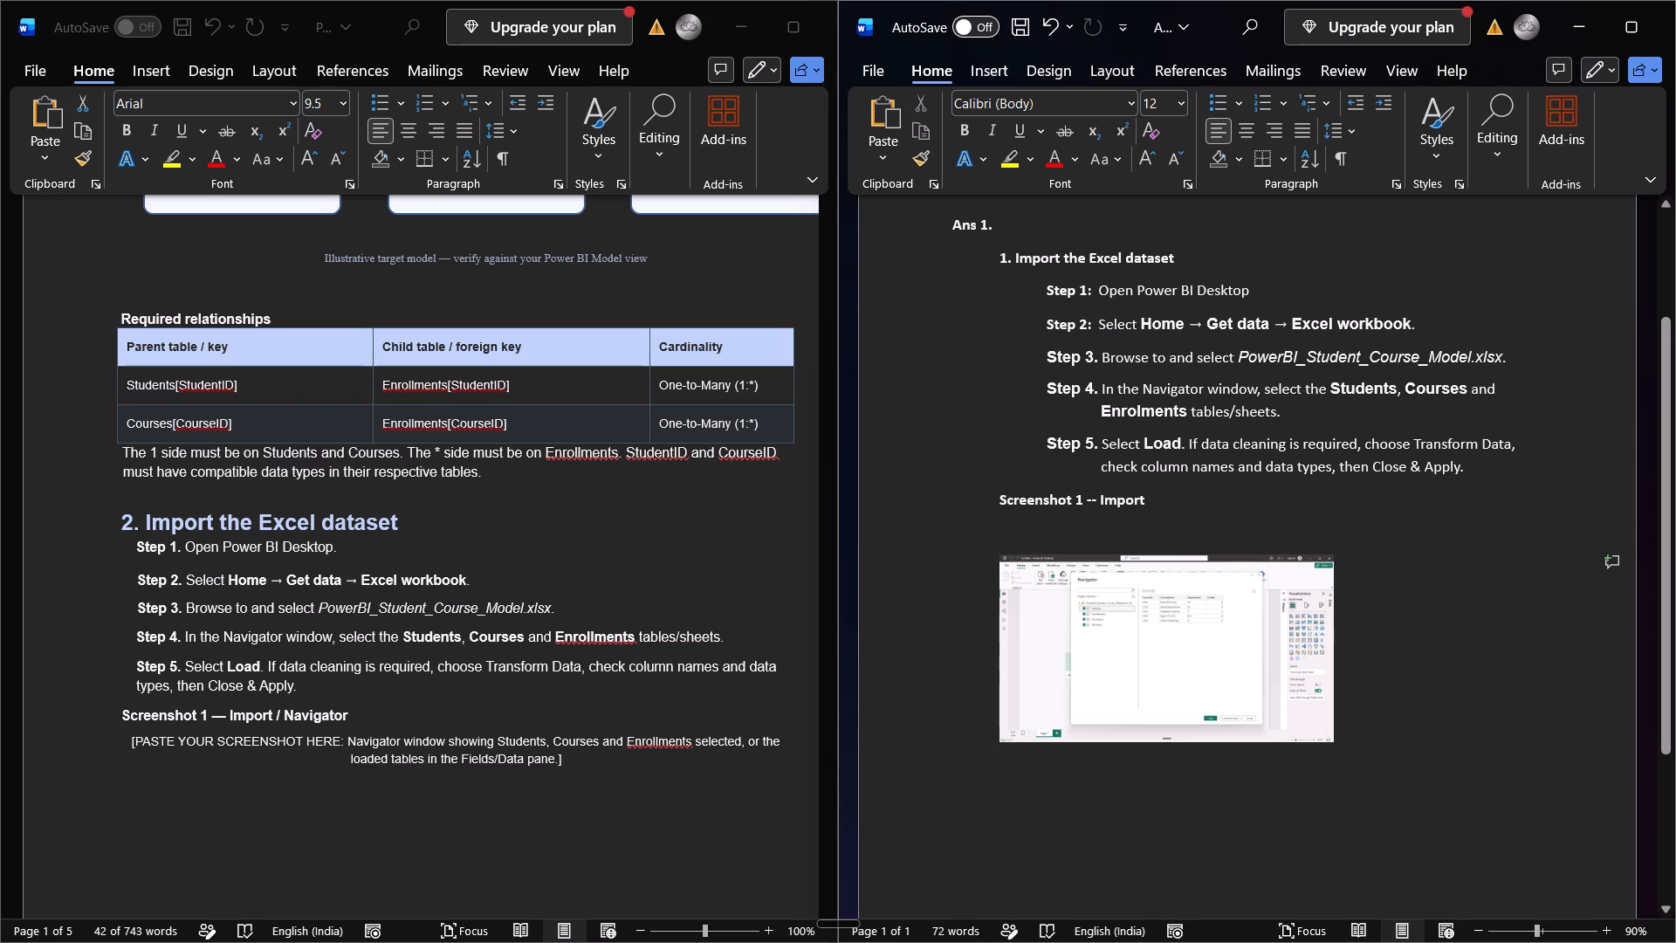
click(1014, 575)
click(1068, 587)
click(1350, 710)
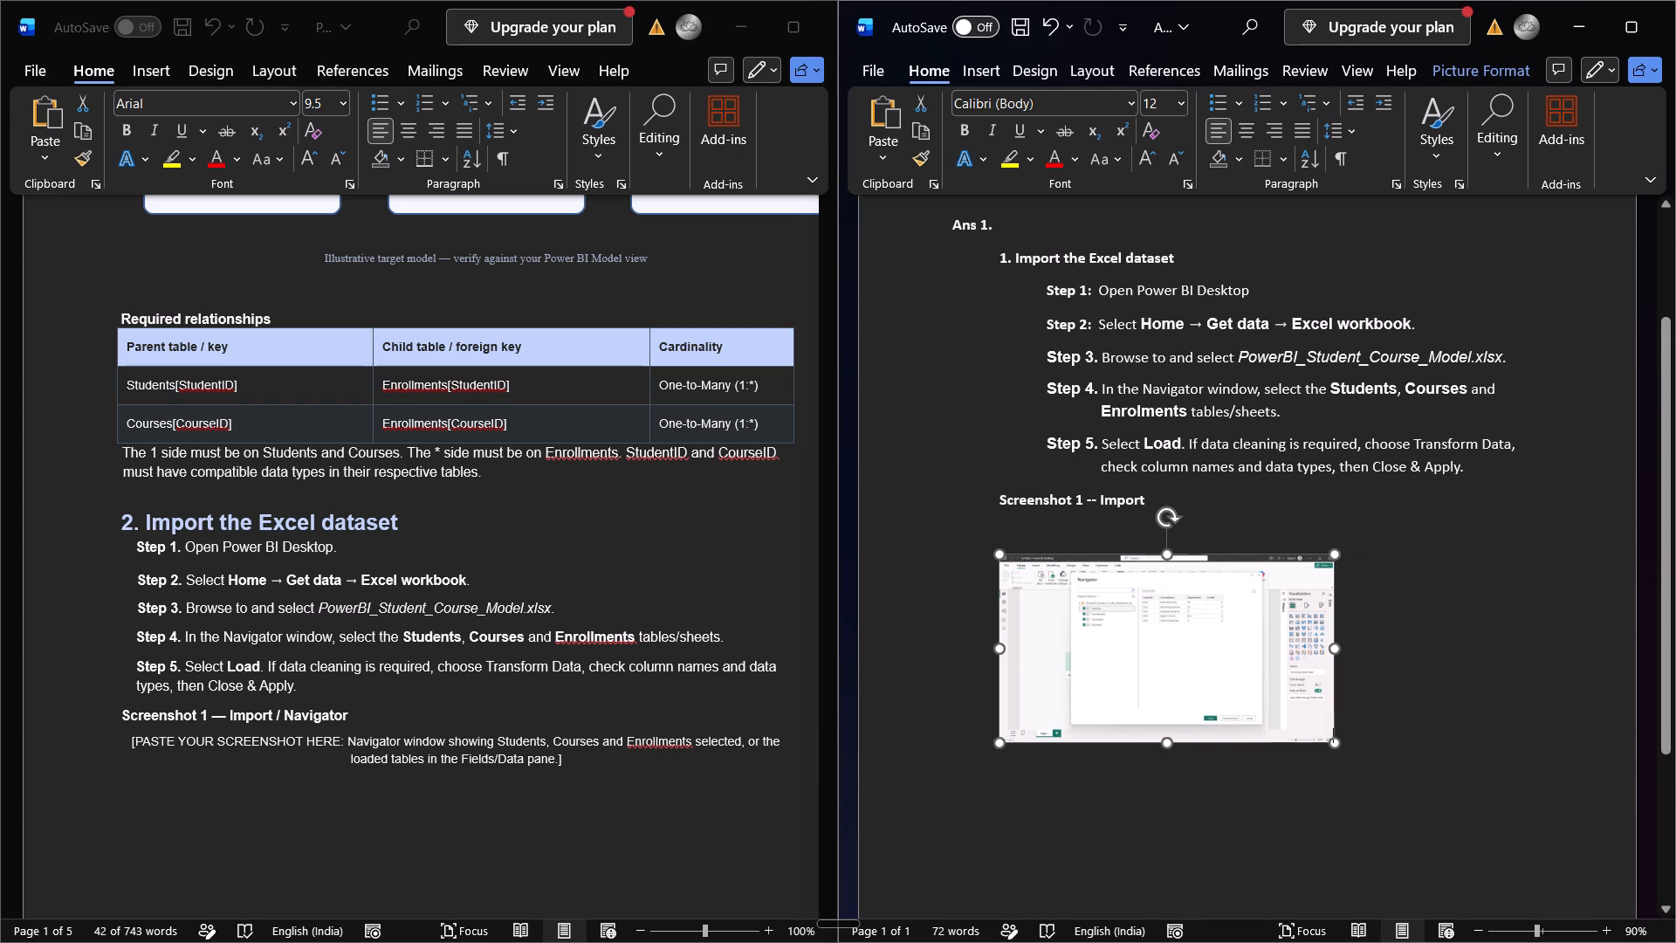
click(1094, 538)
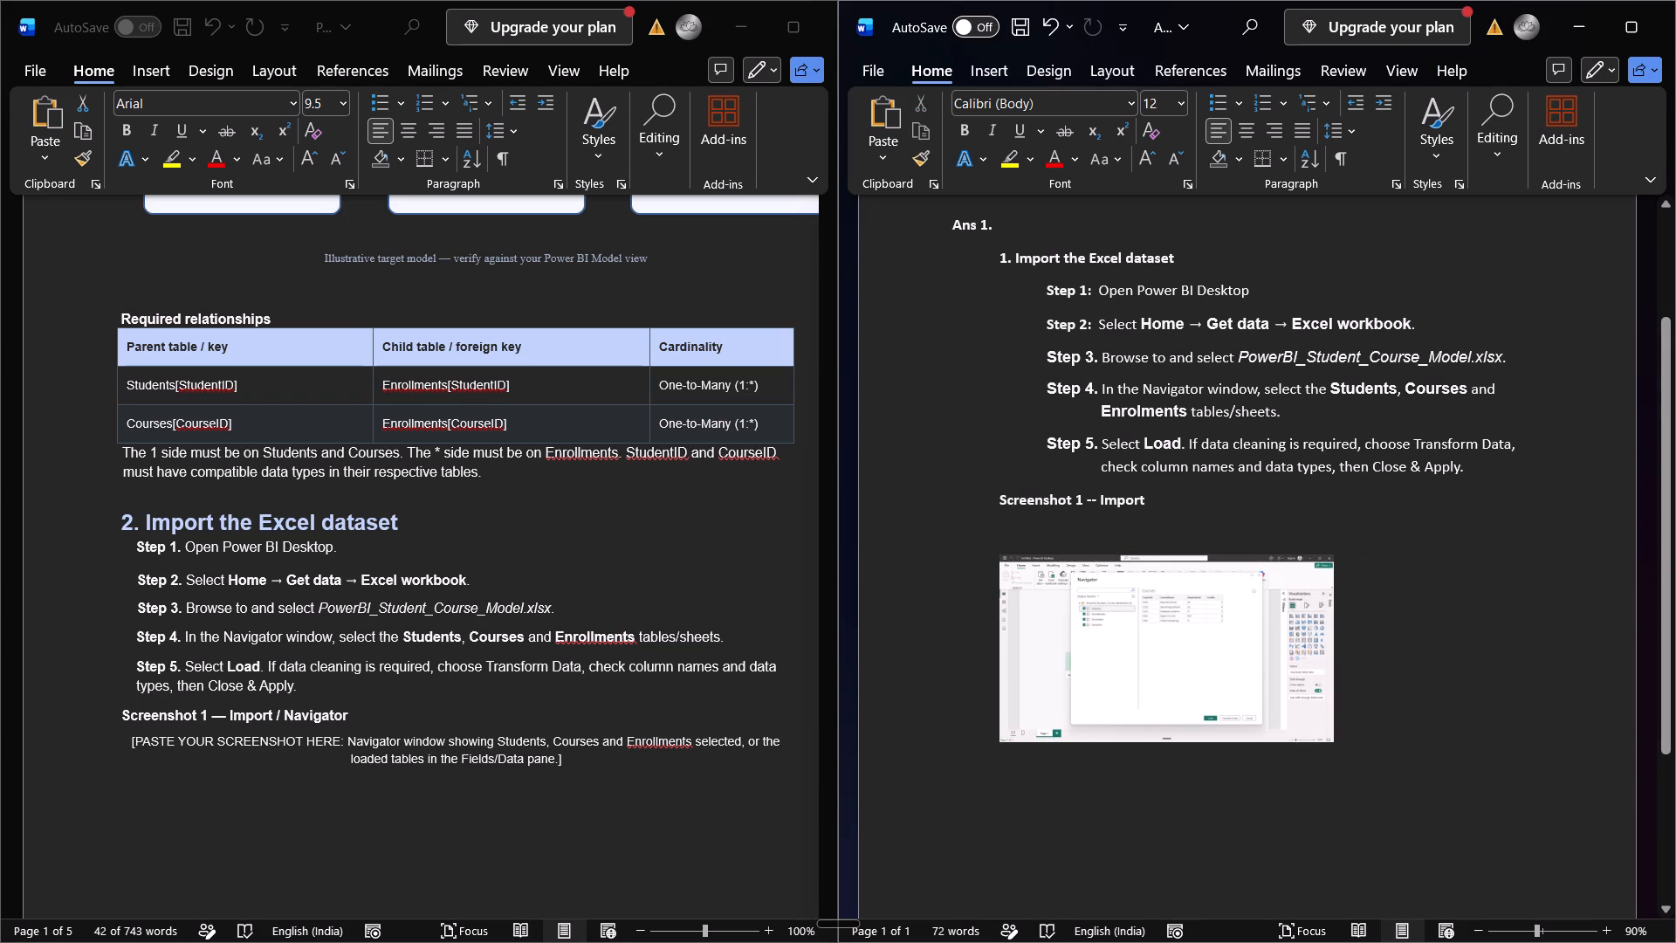
key(BackSpace)
click(1354, 684)
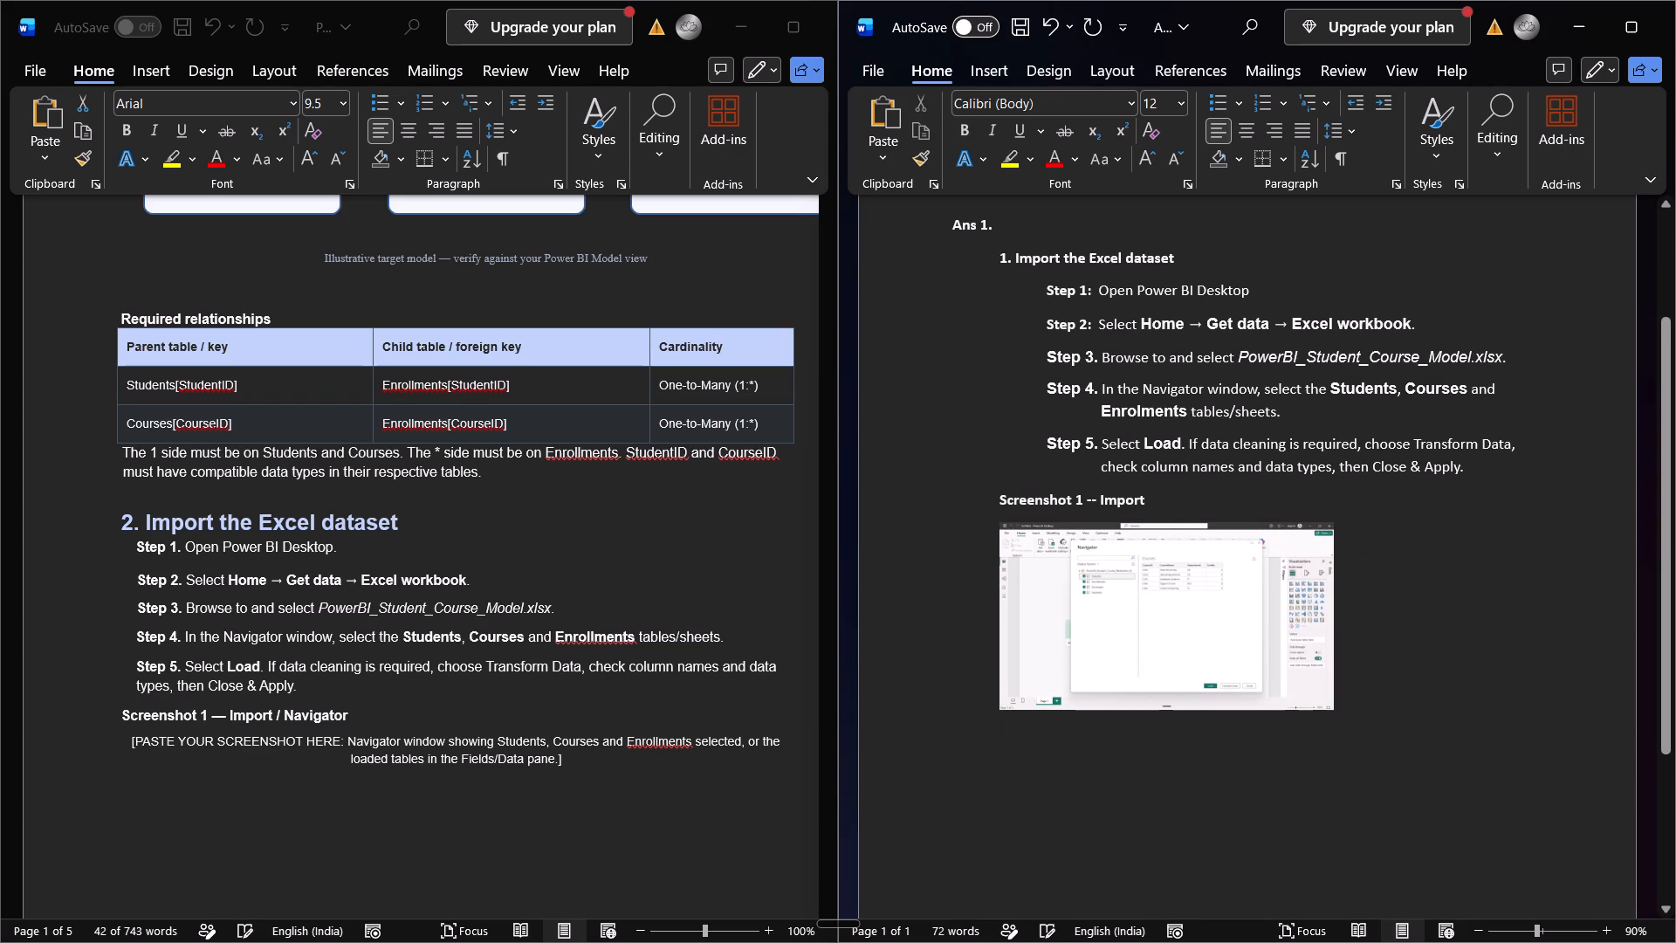
Add the bold heading "2. Create the first relationship between Students and Enrolments" below the Navigator screenshot, based on the guide's section 3.
key(Down)
key(Down)
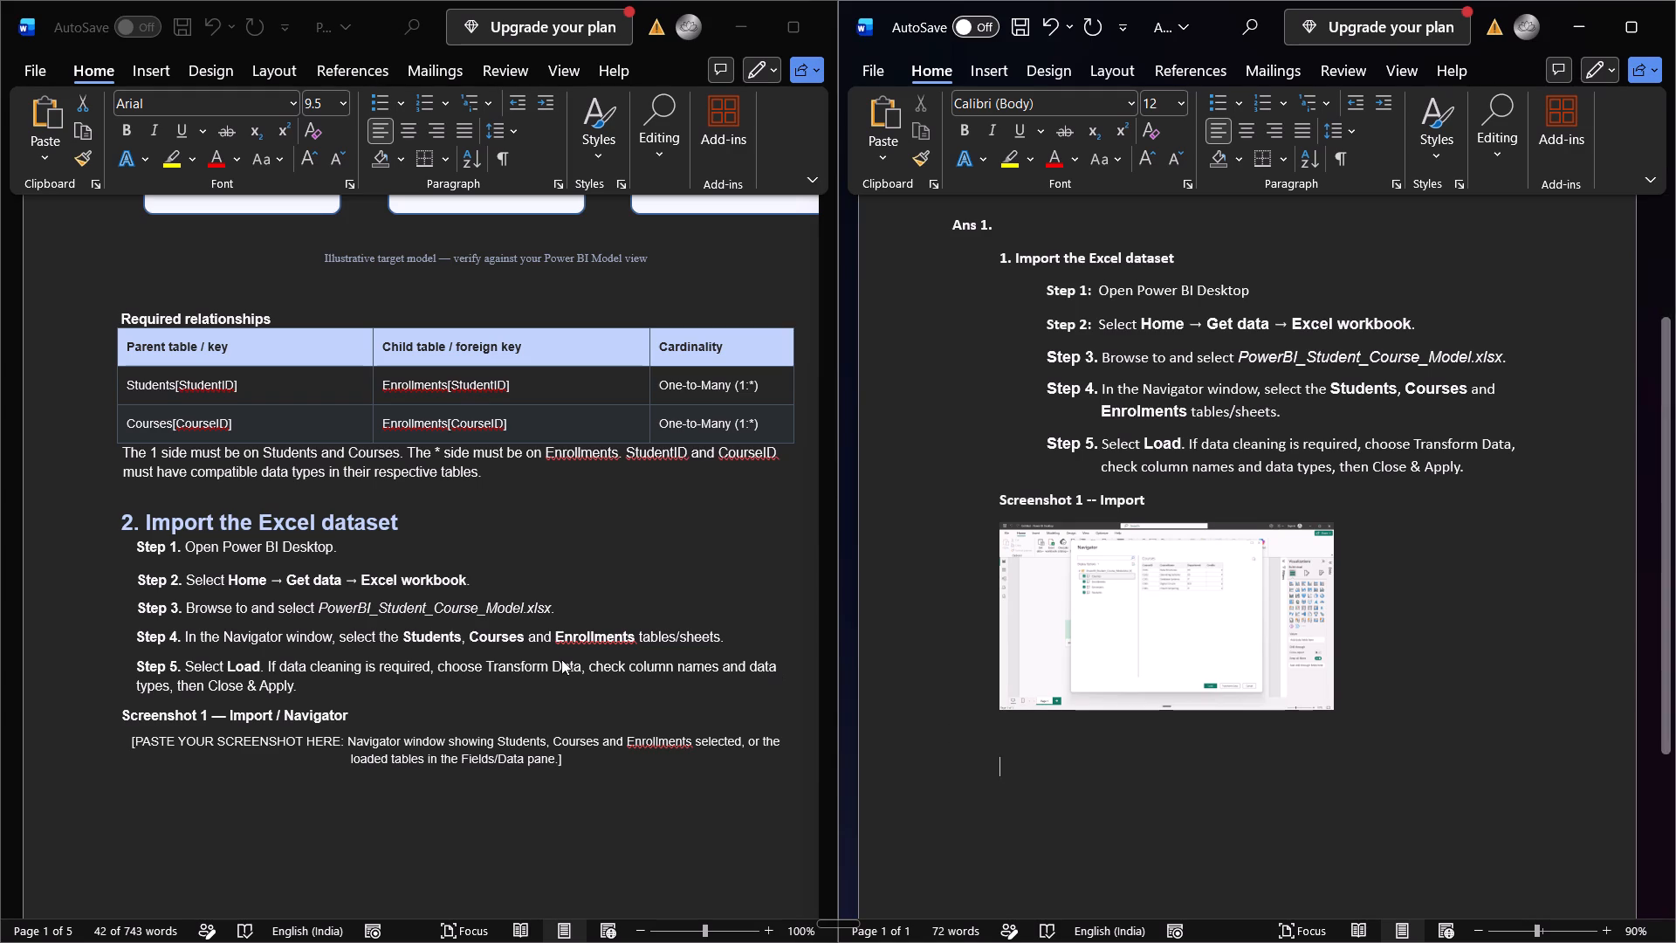
scroll(380, 574, down, 14)
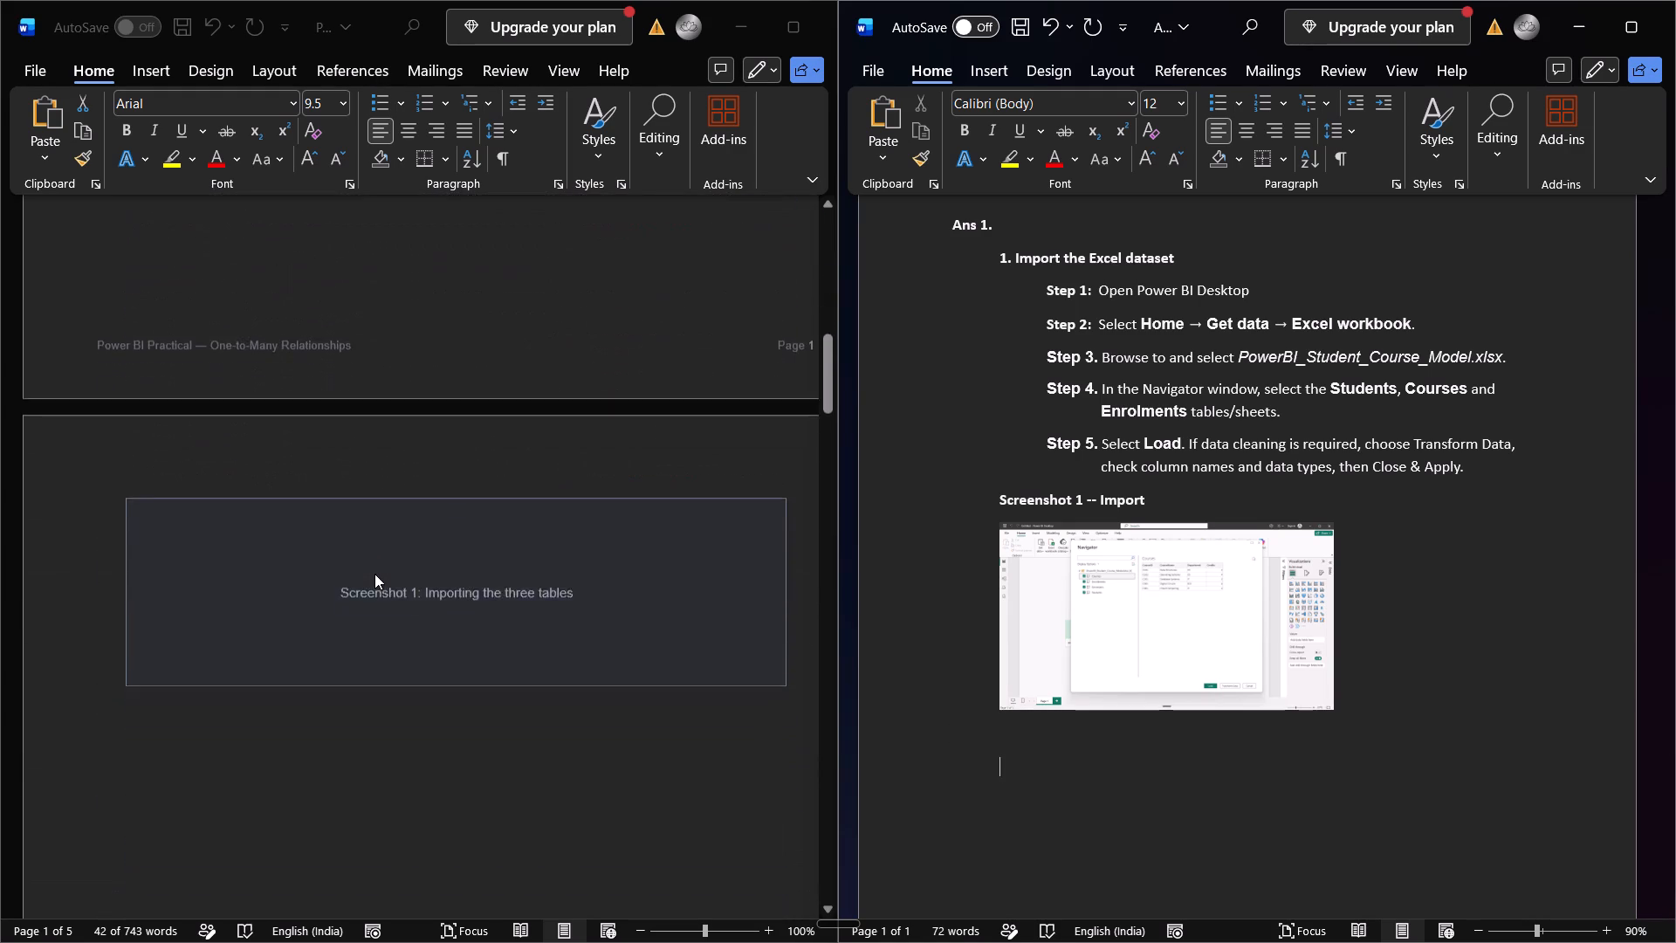
scroll(374, 574, down, 20)
scroll(374, 574, down, 2)
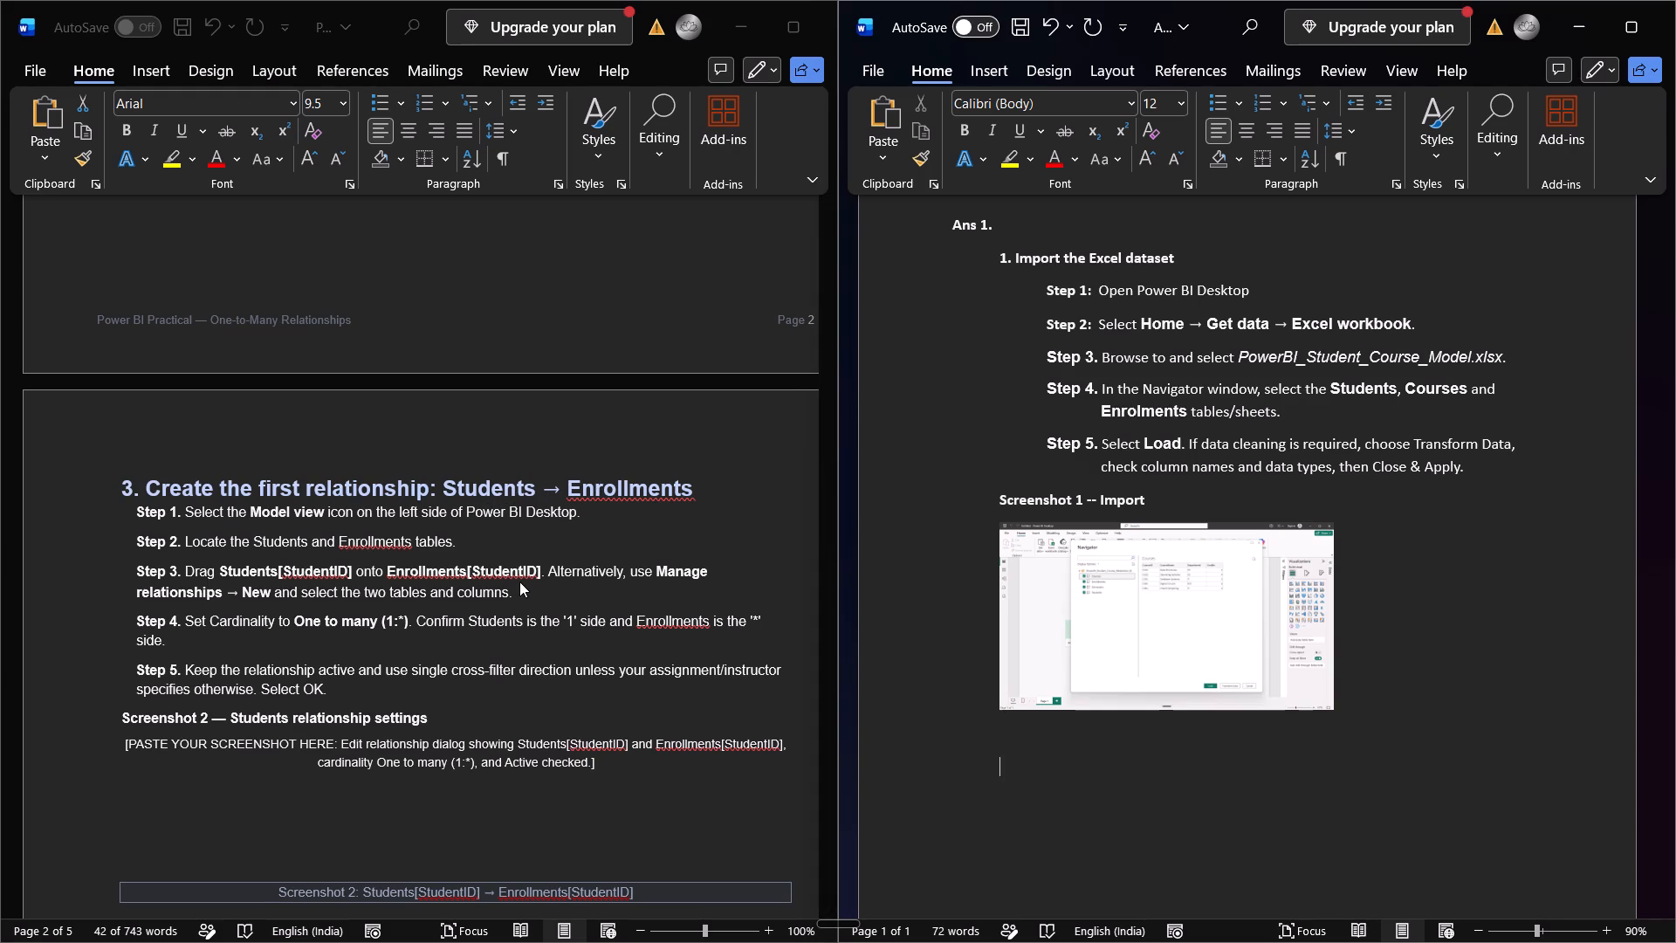
key(ctrl+b)
key(2)
text(.)
key(space)
text(Create the first)
key(space)
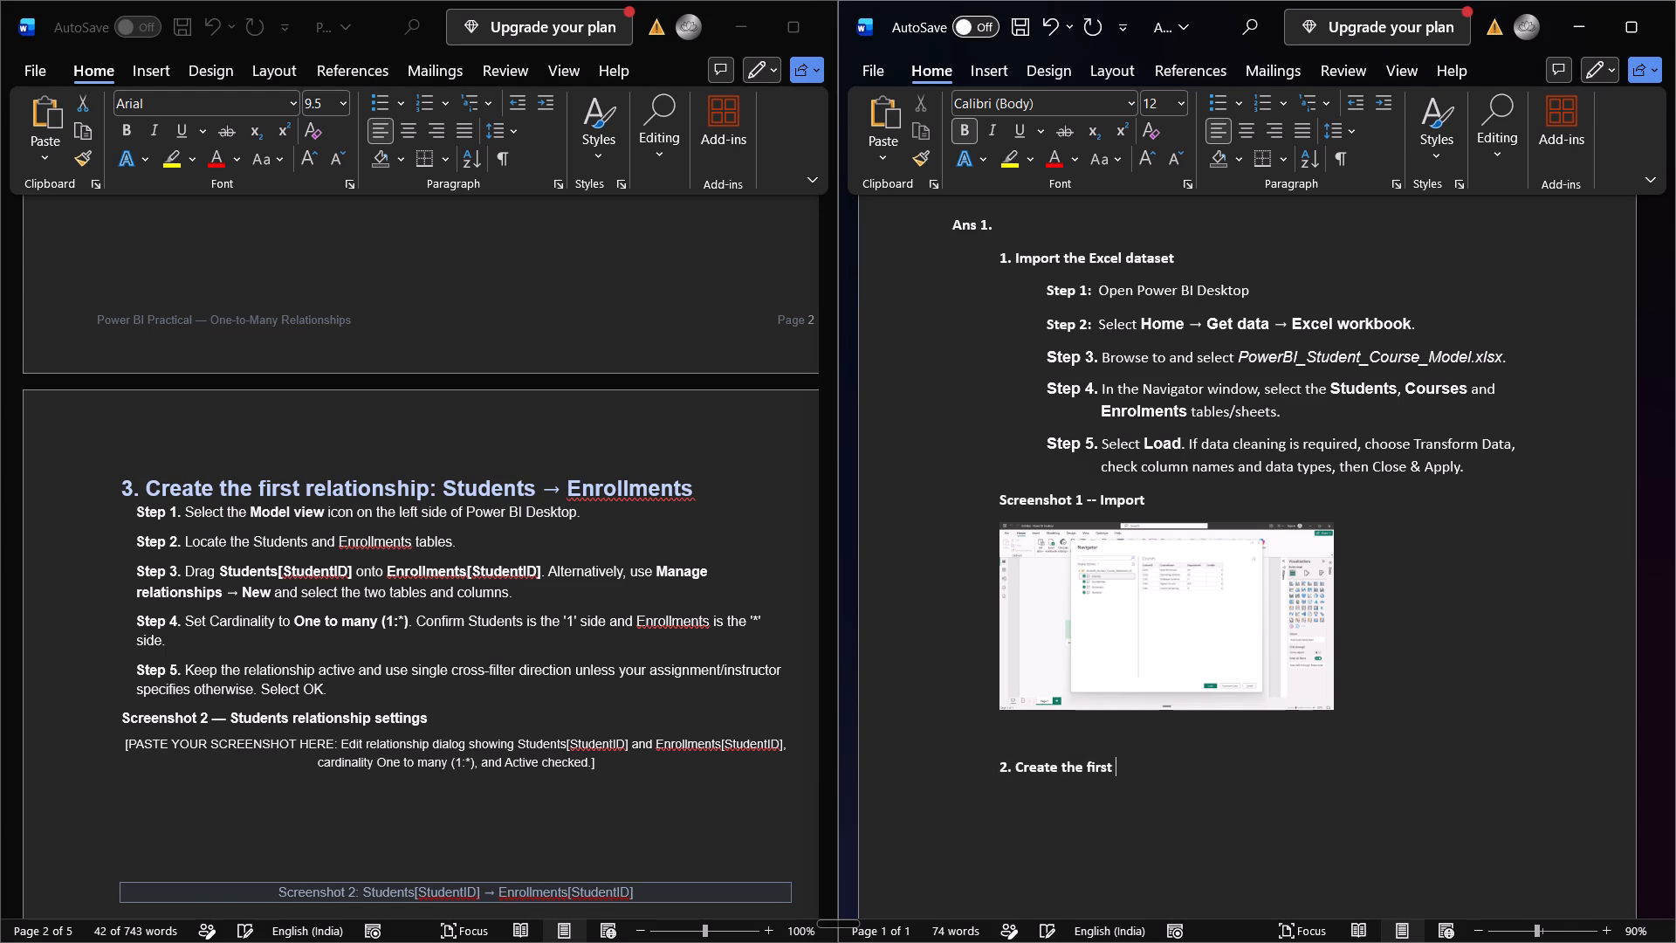
text(rea)
key(BackSpace)
text(latioship)
key(space)
text(between)
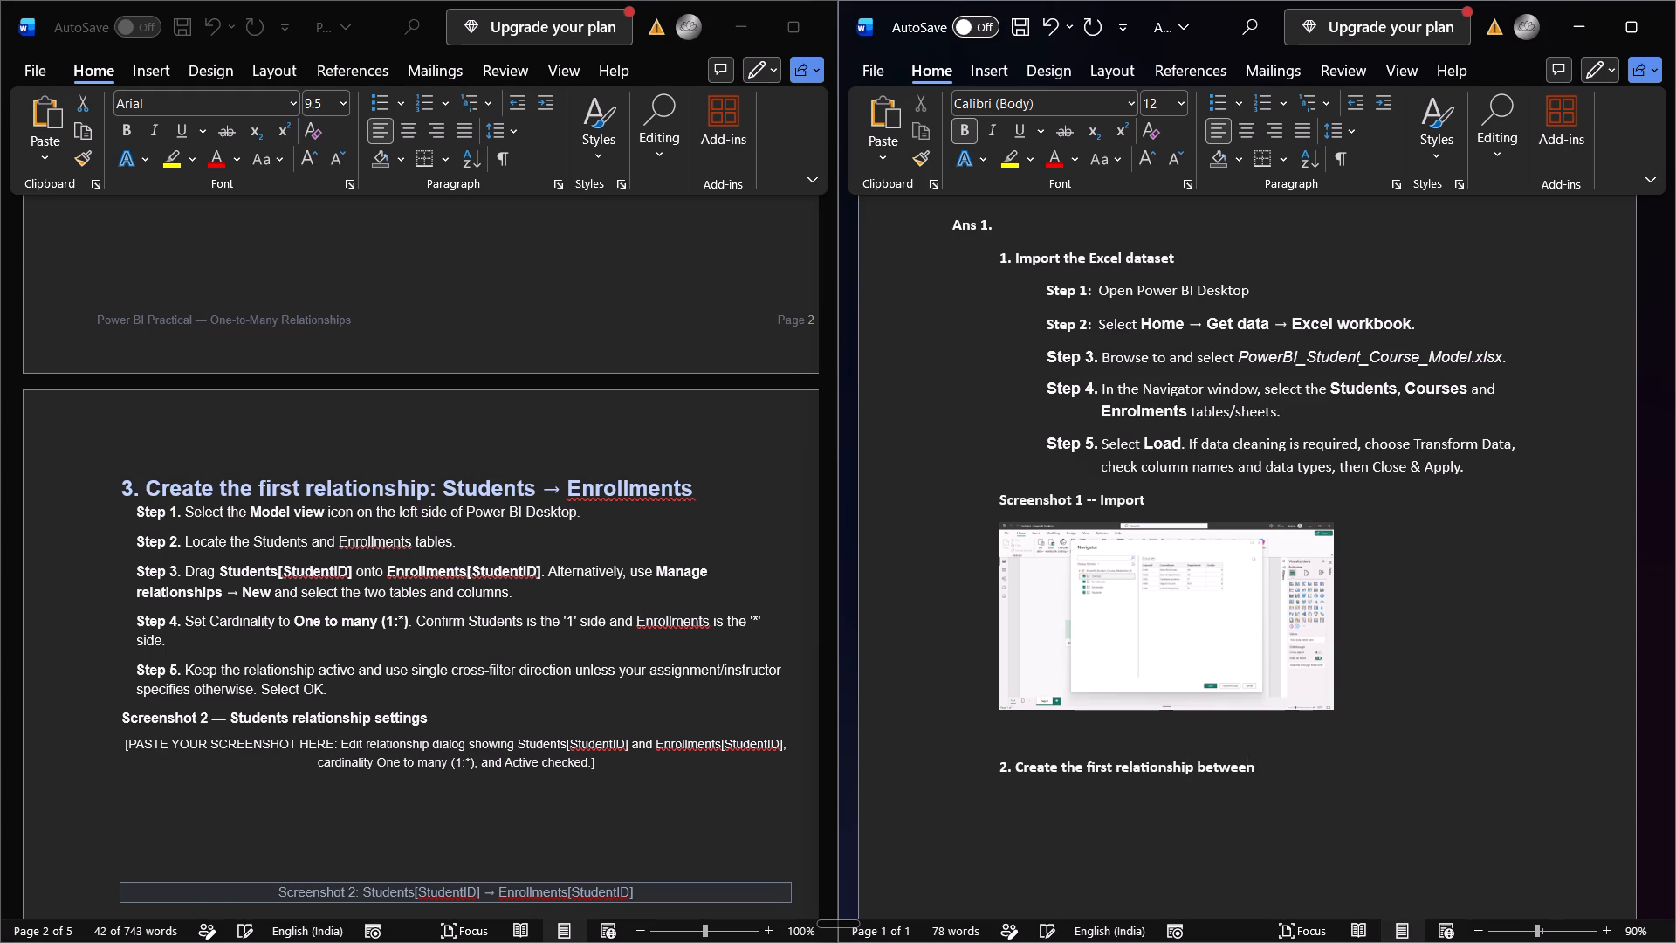
key(space)
text(Students and En)
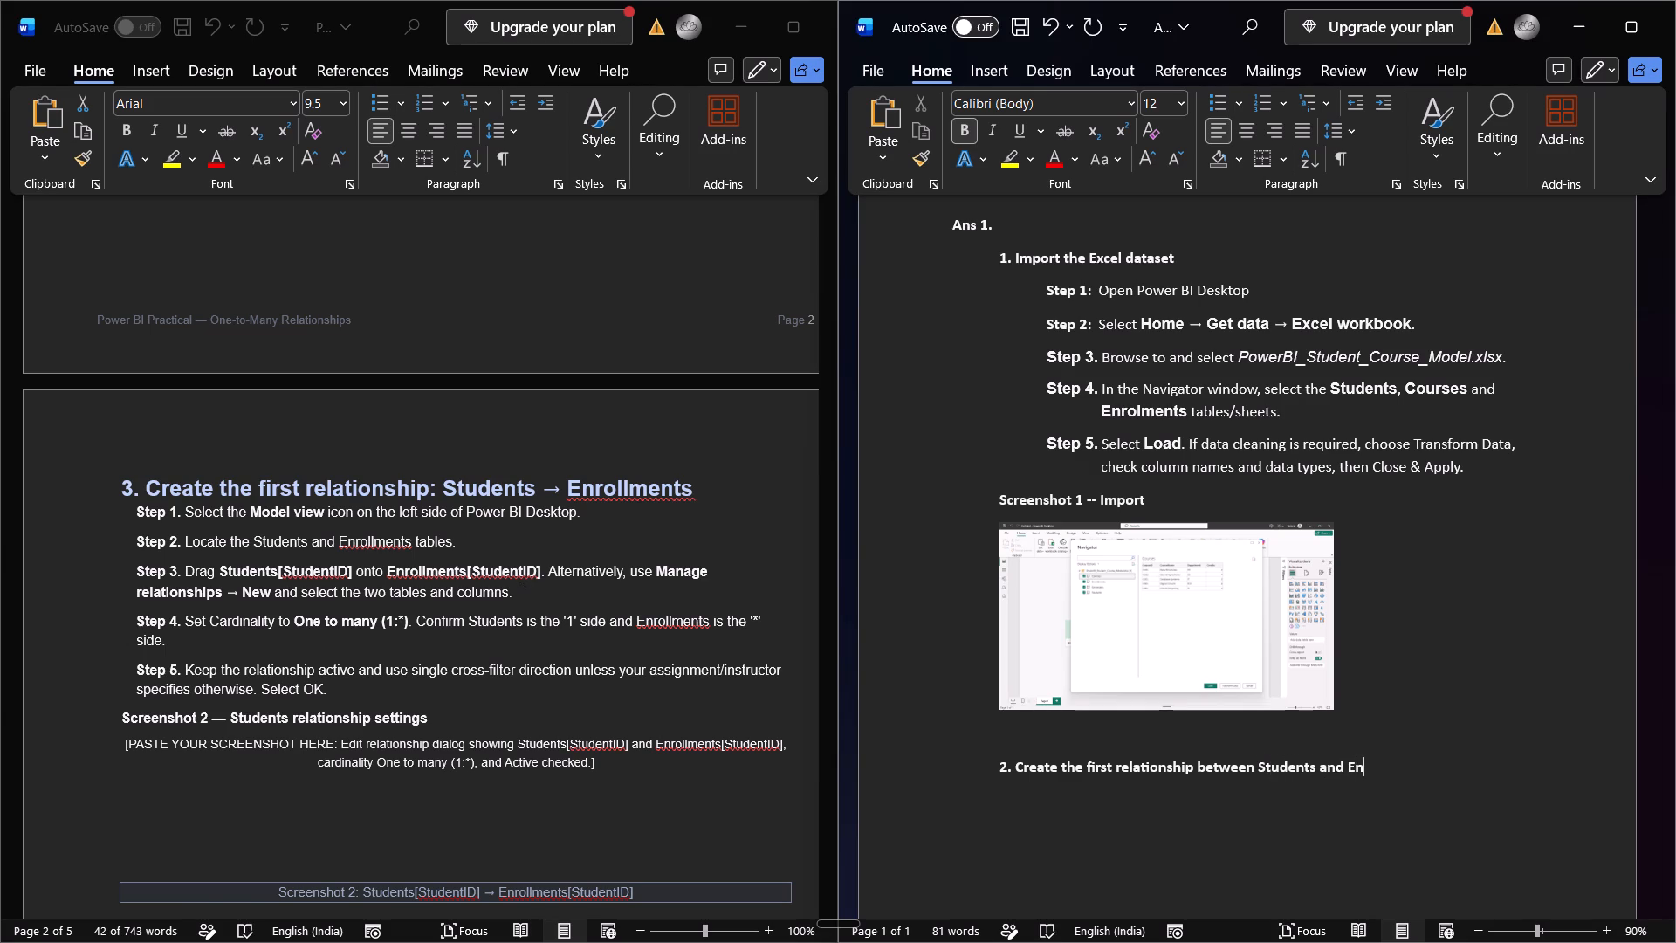
text(rolemnt)
key(BackSpace)
key(BackSpace)
key(BackSpace)
key(BackSpace)
text(mme)
key(BackSpace)
key(BackSpace)
text(ents)
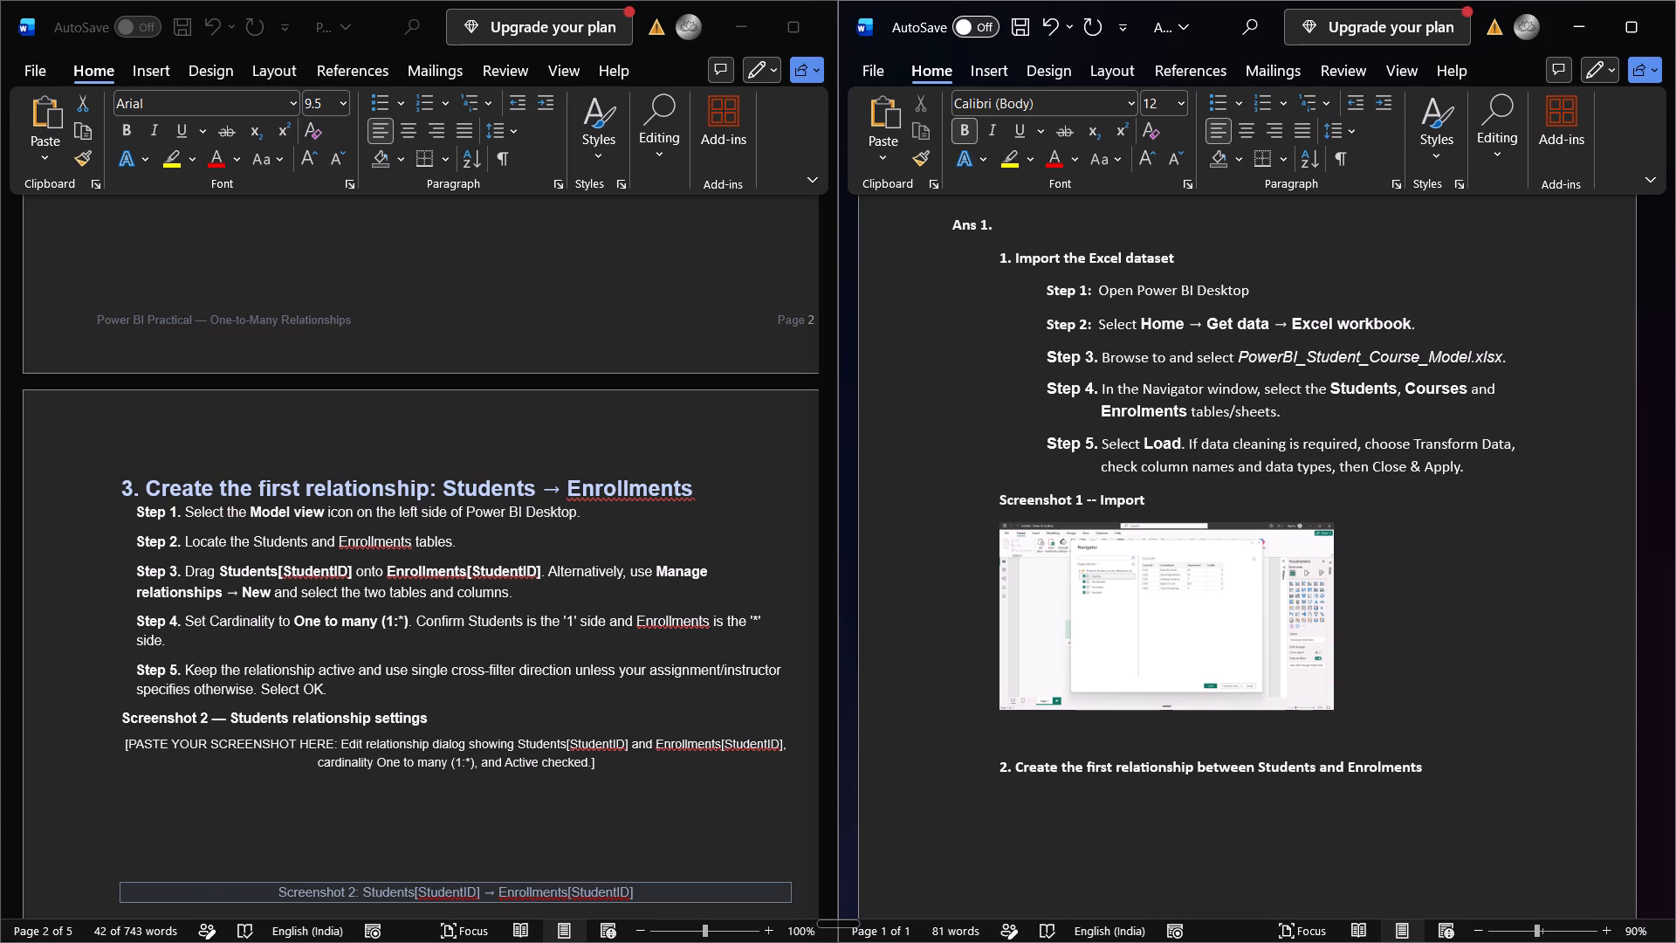
Copy Steps 1 to 5 of the guide's section 3 and paste them, starting with a two-tab indent, below heading 2 in the answers document.
key(Return)
key(Tab)
key(Tab)
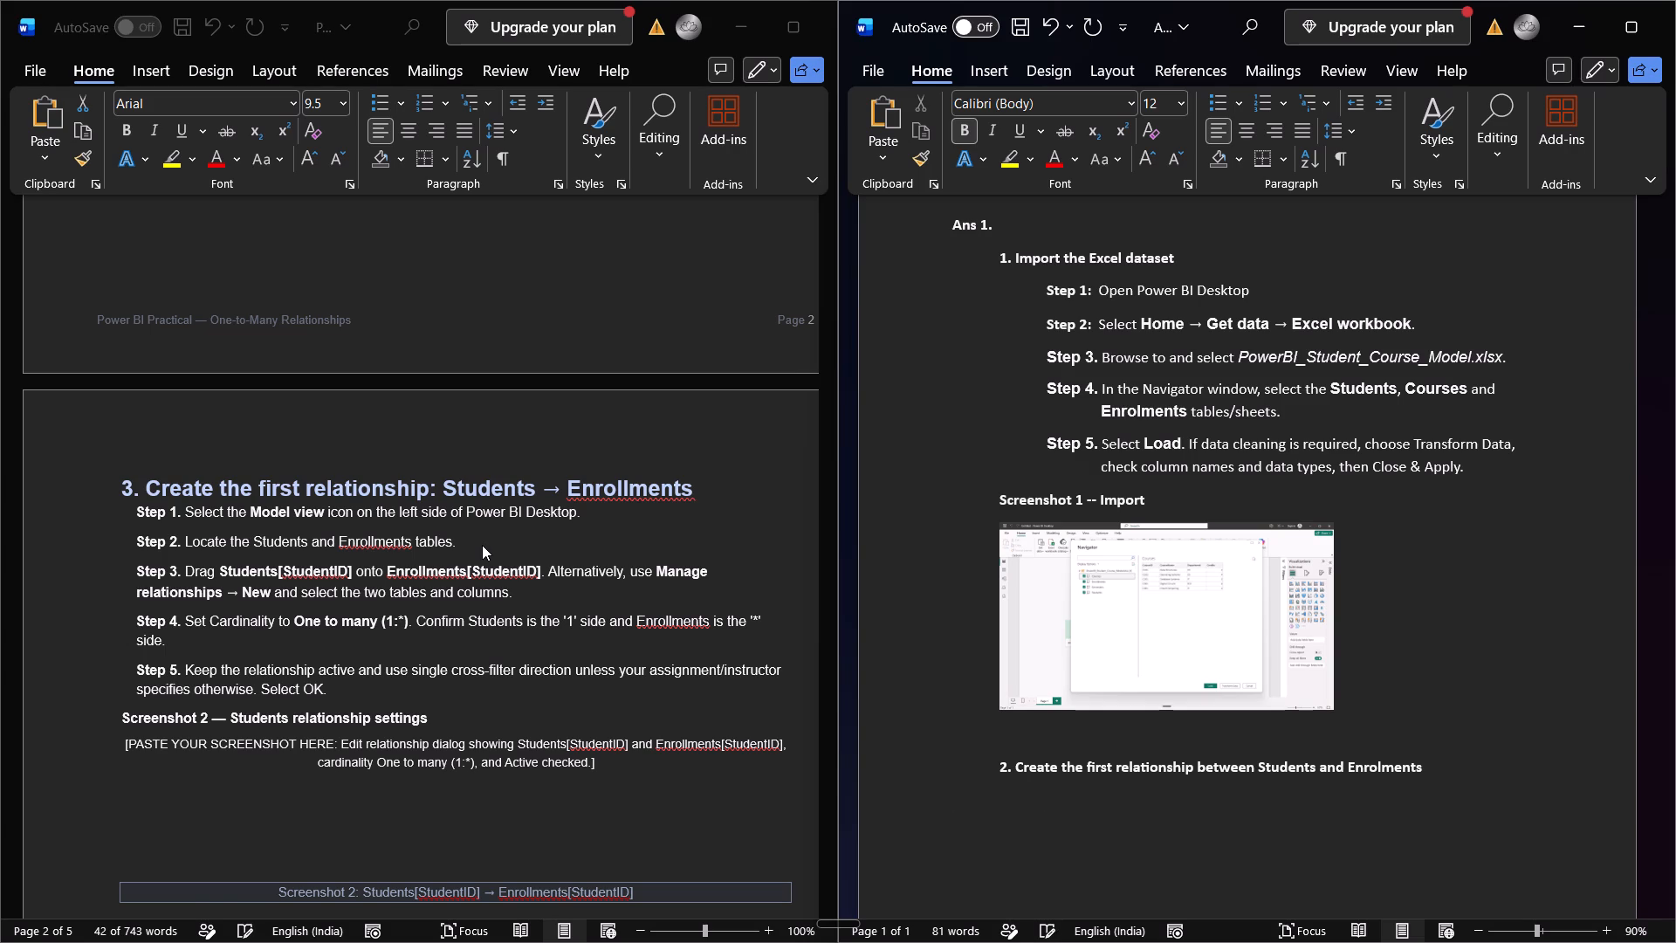
drag(133, 506, 137, 508)
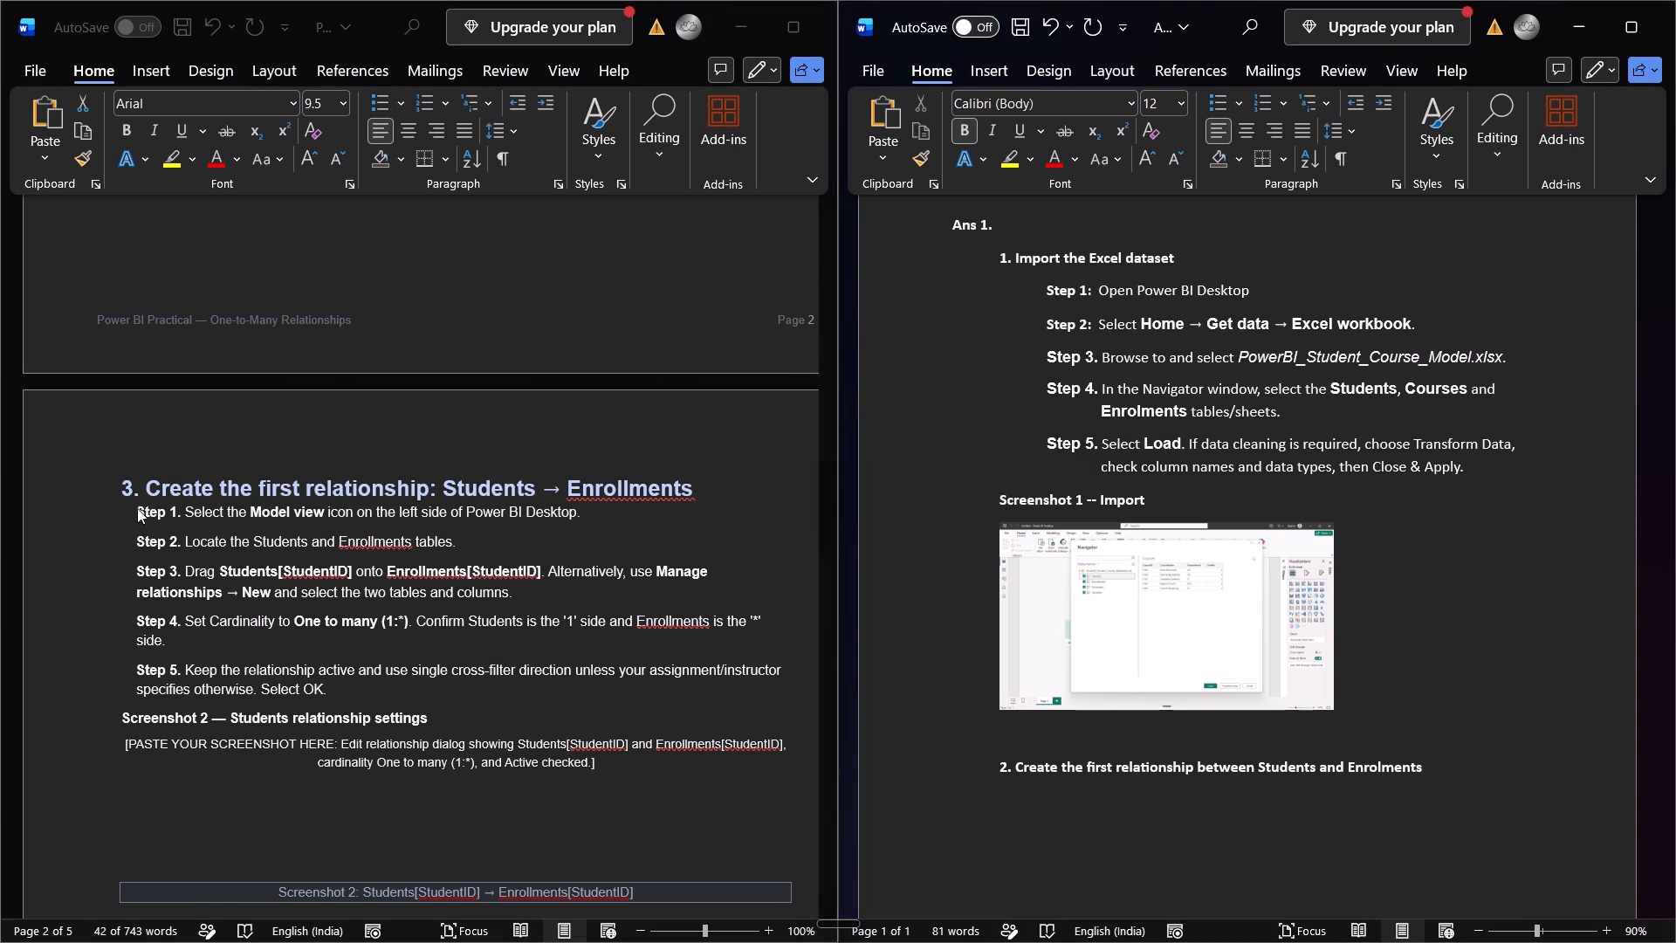
drag(137, 508, 208, 640)
drag(132, 510, 145, 521)
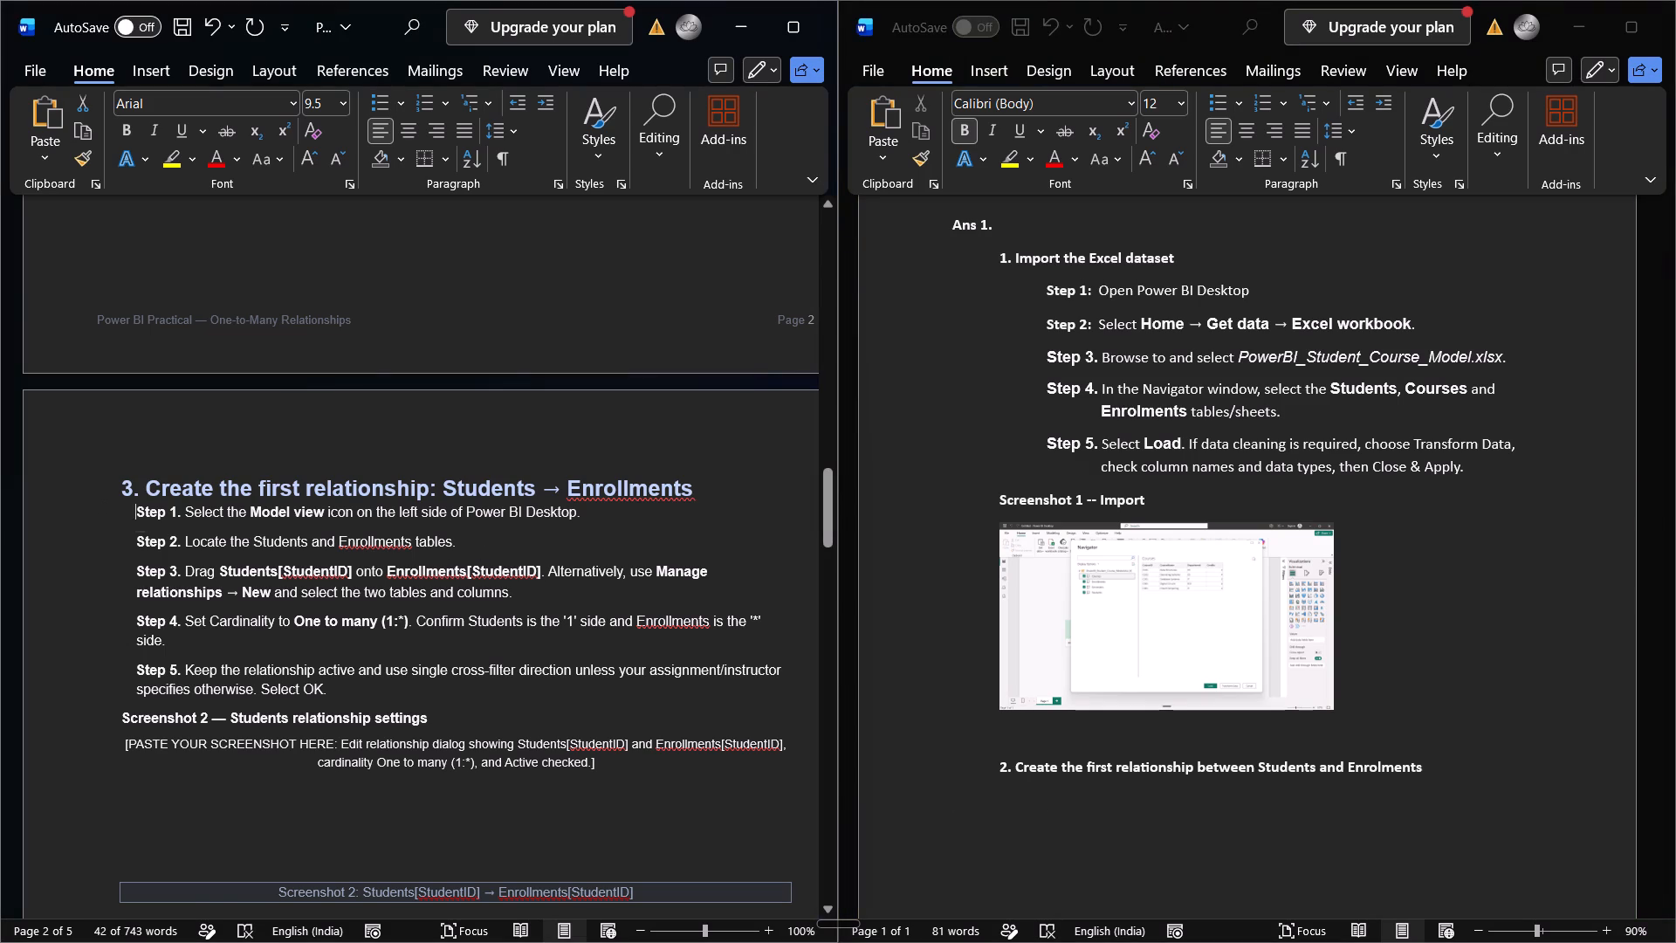
drag(145, 521, 330, 693)
key(ctrl+v)
key(ctrl+z)
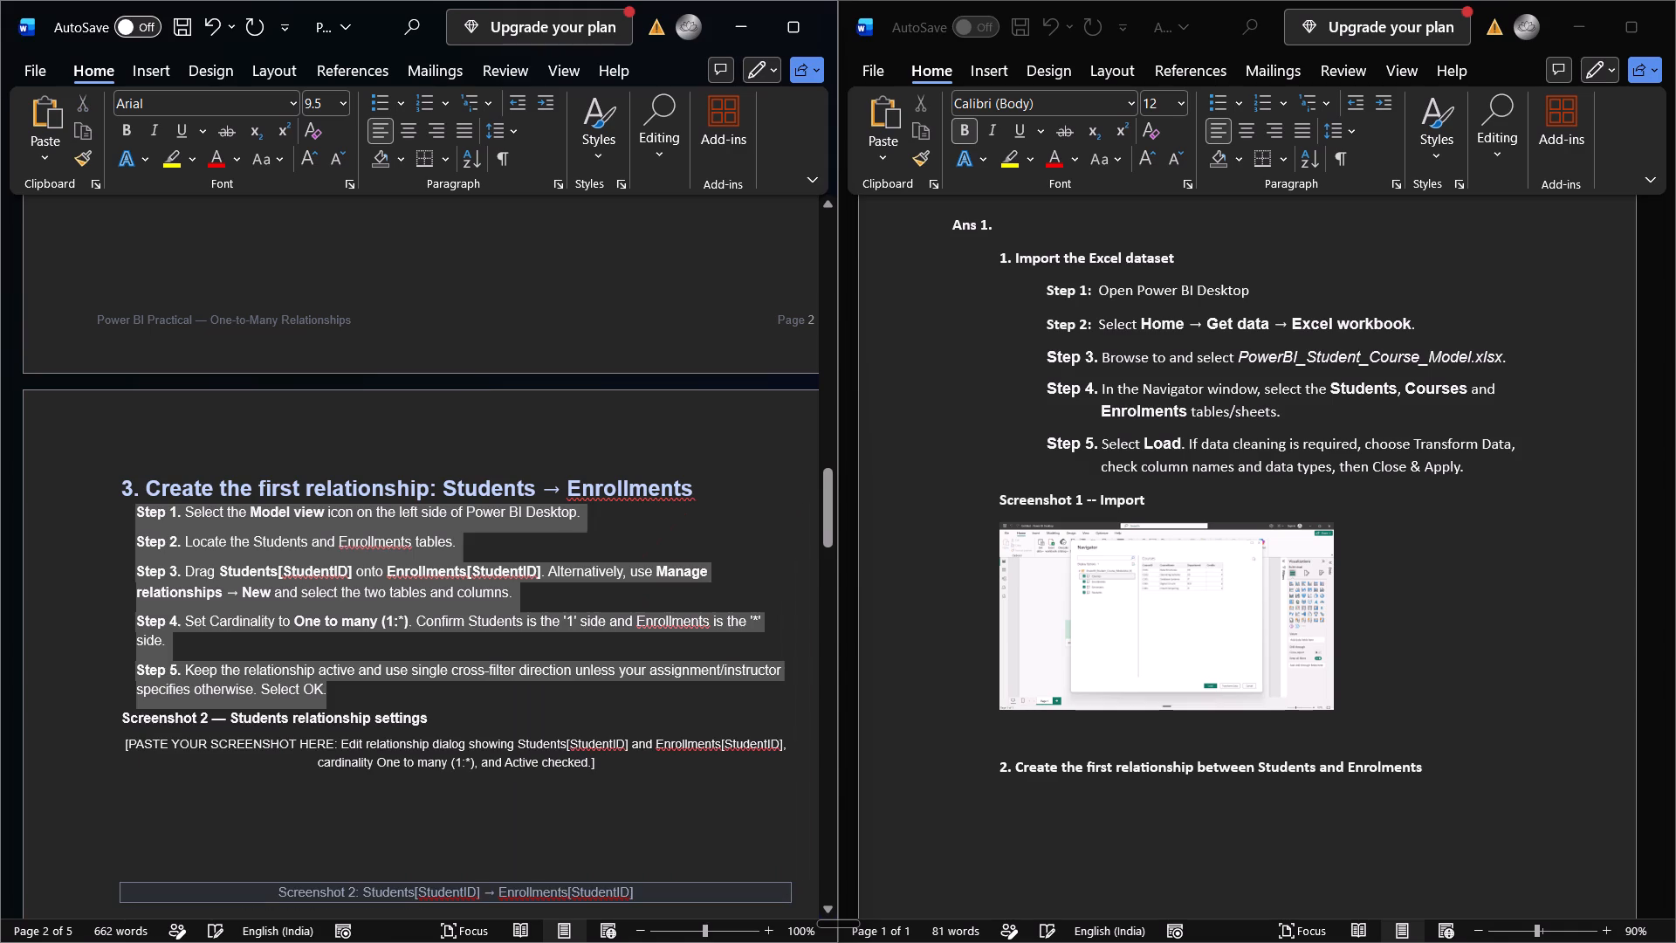
key(ctrl+c)
click(1066, 845)
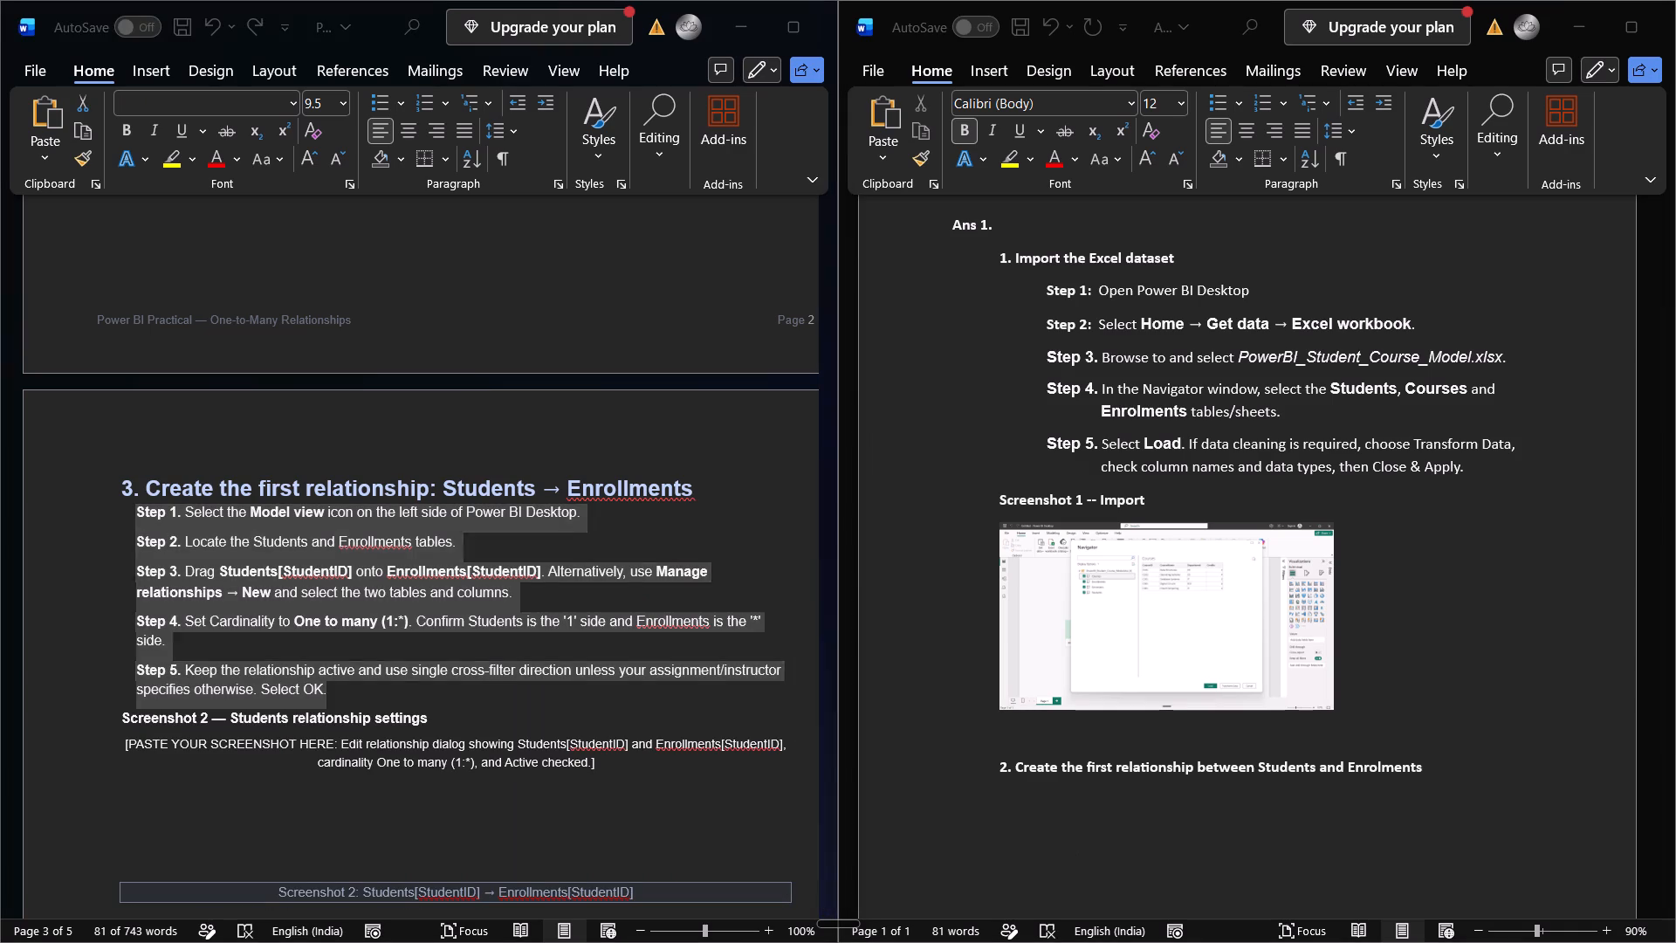
key(ctrl+v)
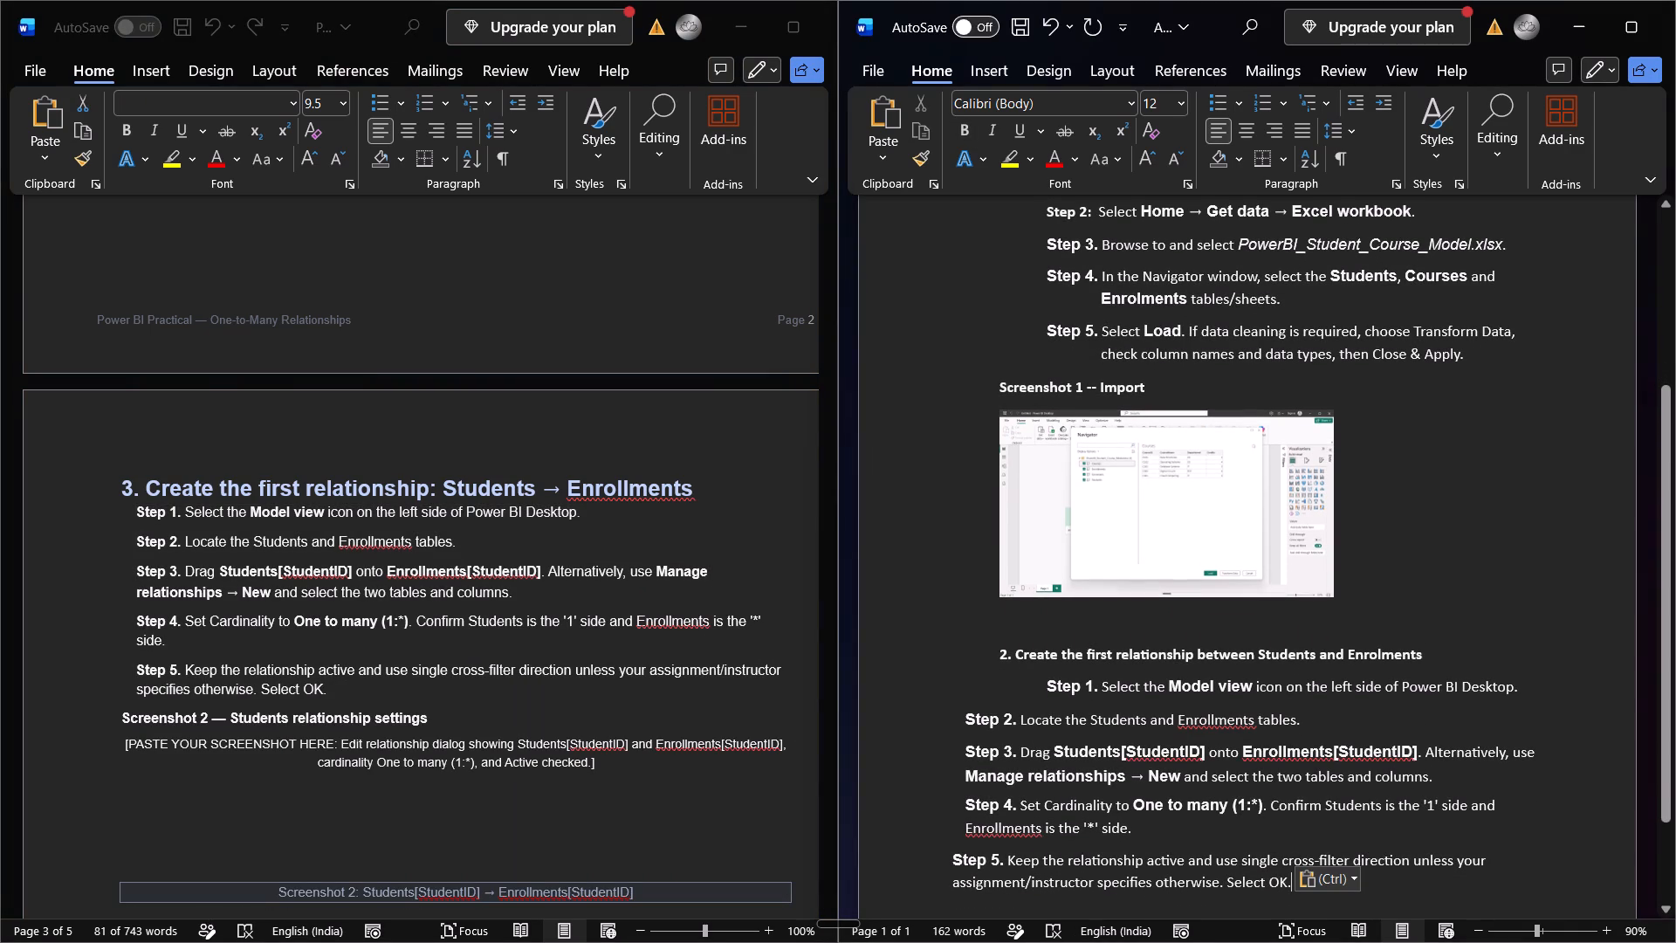
Indent the pasted Steps 2, 3 and 4 under heading 2 towards the level of Step 1.
click(967, 723)
key(Tab)
click(962, 747)
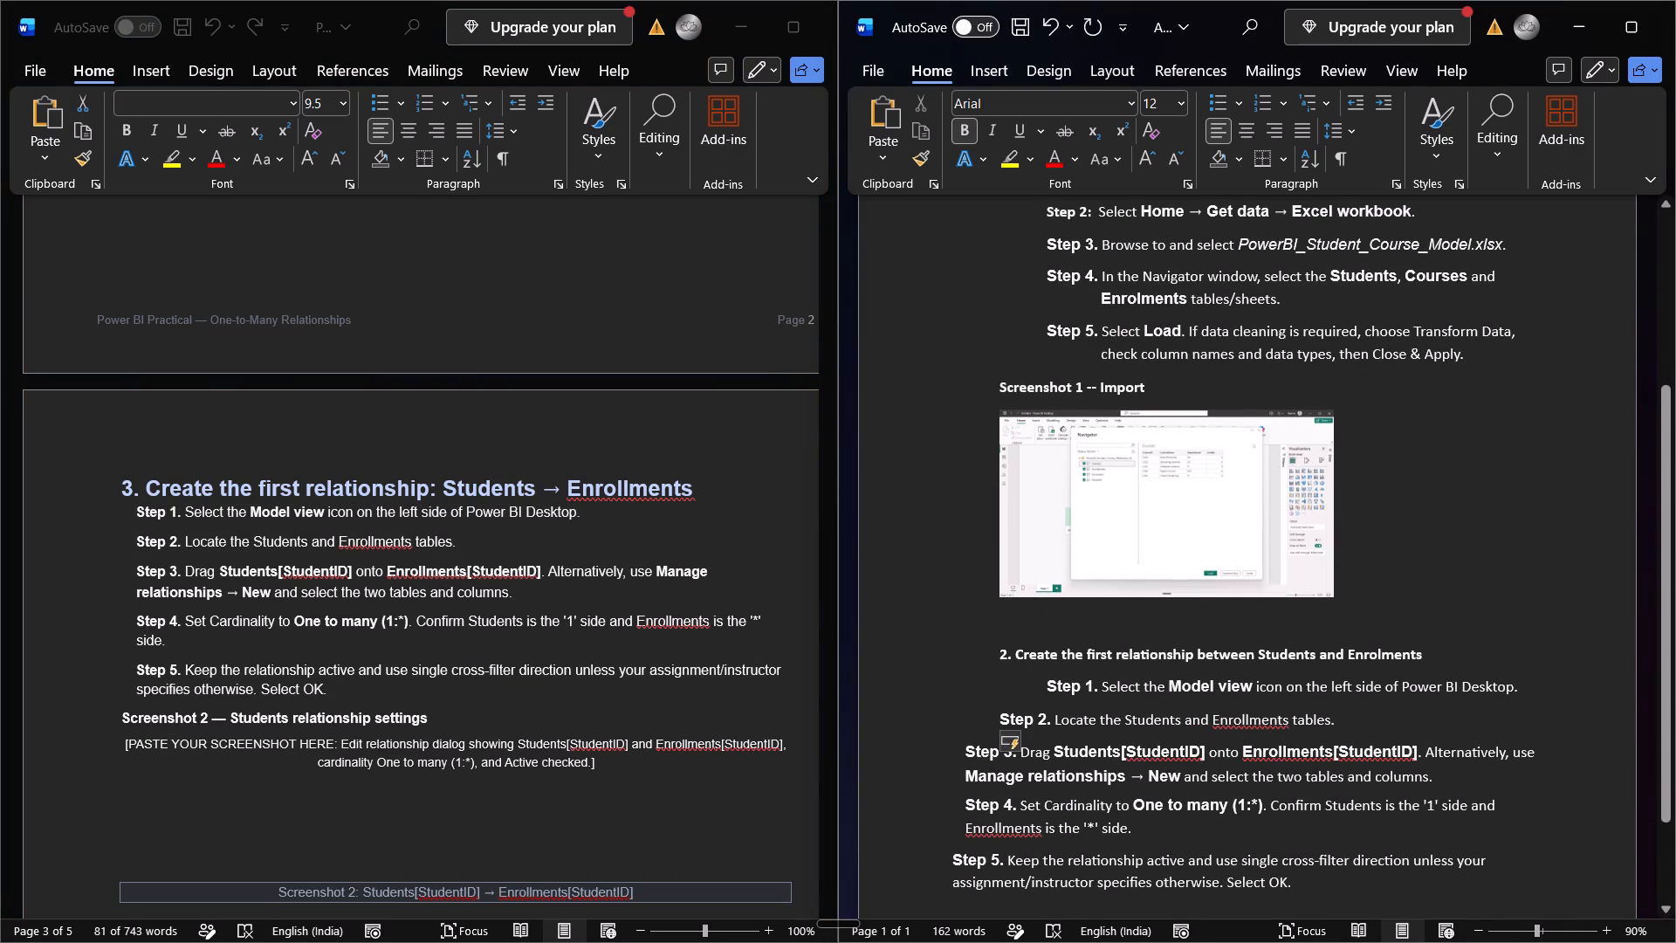
click(1001, 719)
key(Tab)
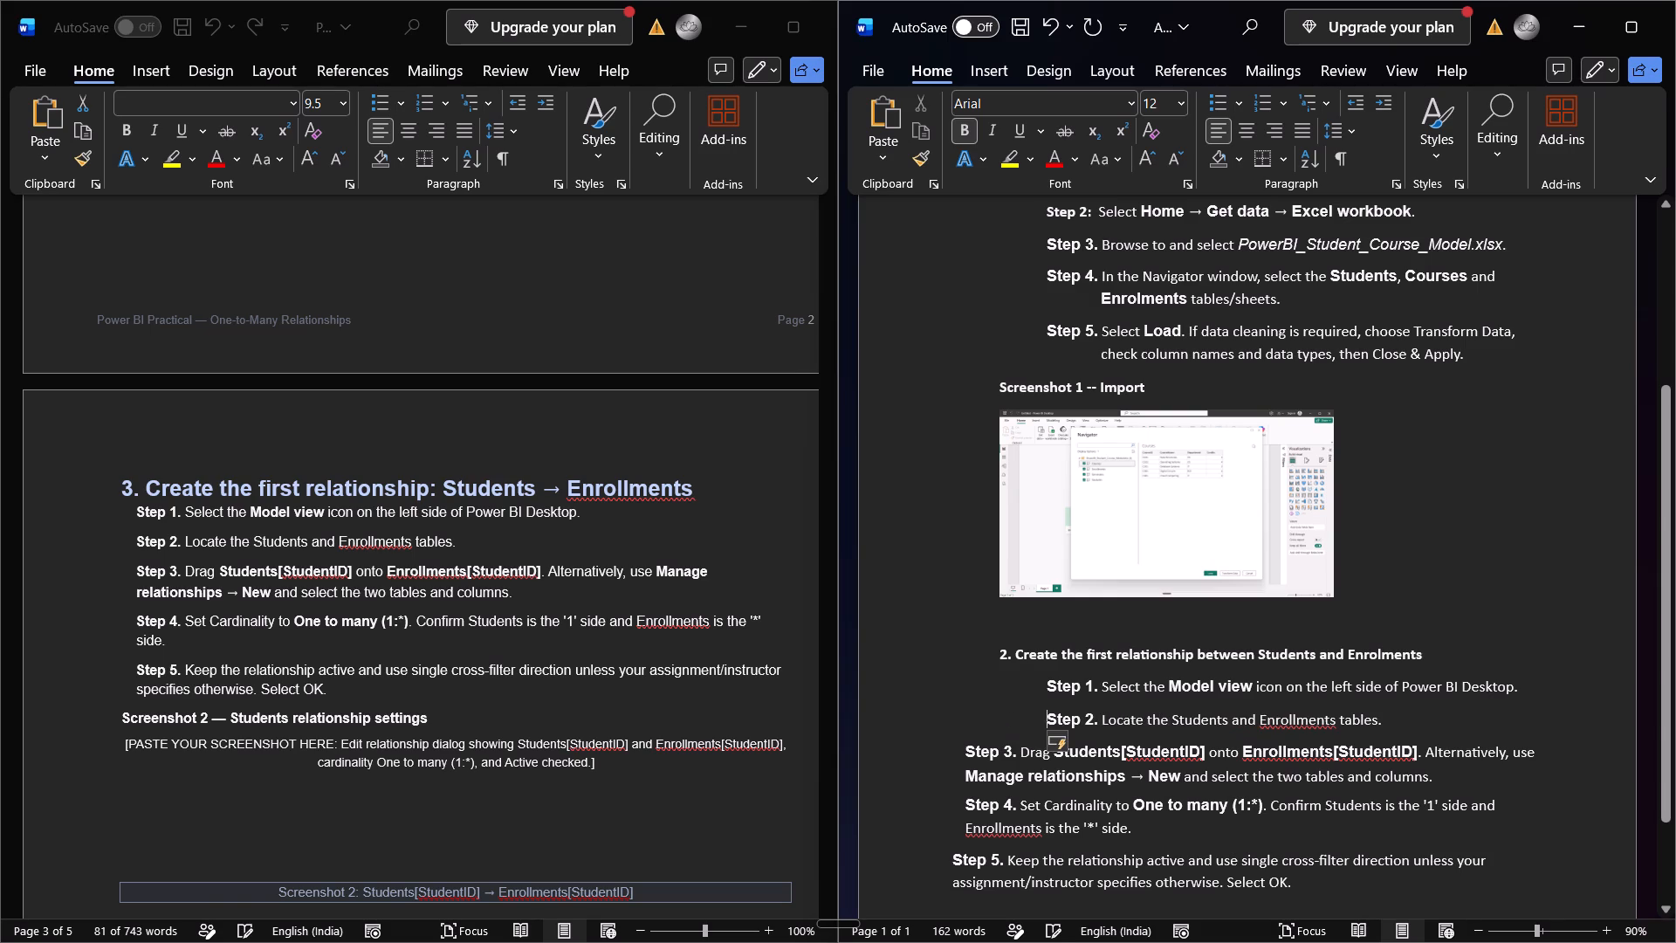
click(962, 751)
key(Tab)
key(Tab)
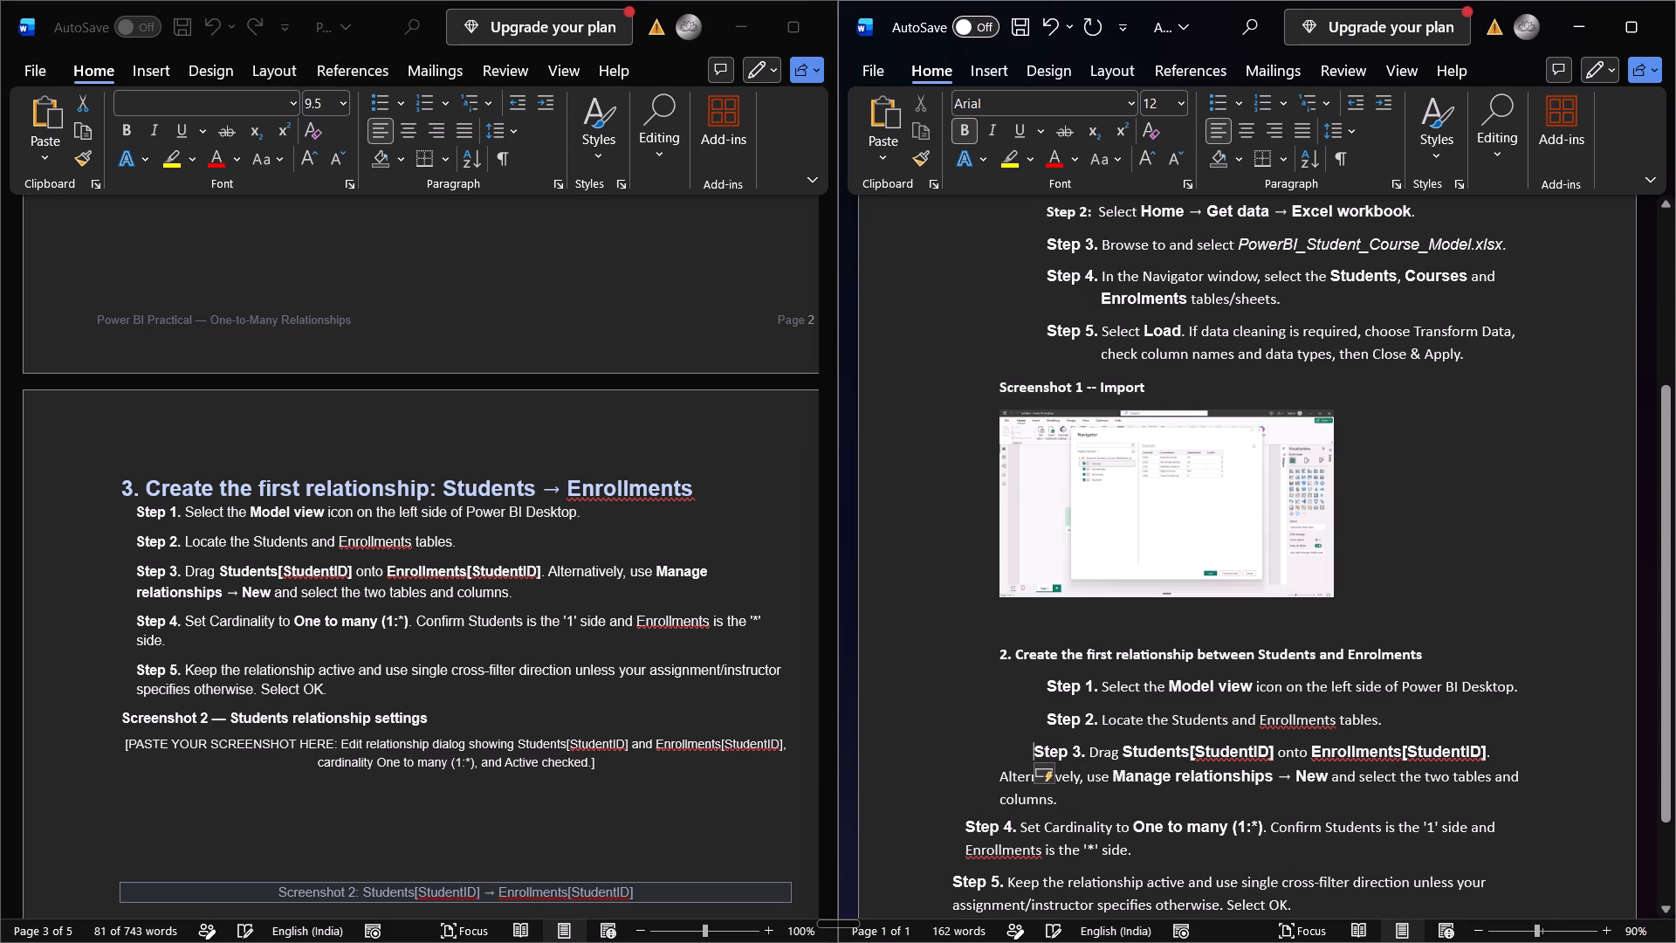
click(964, 829)
key(Tab)
key(Tab)
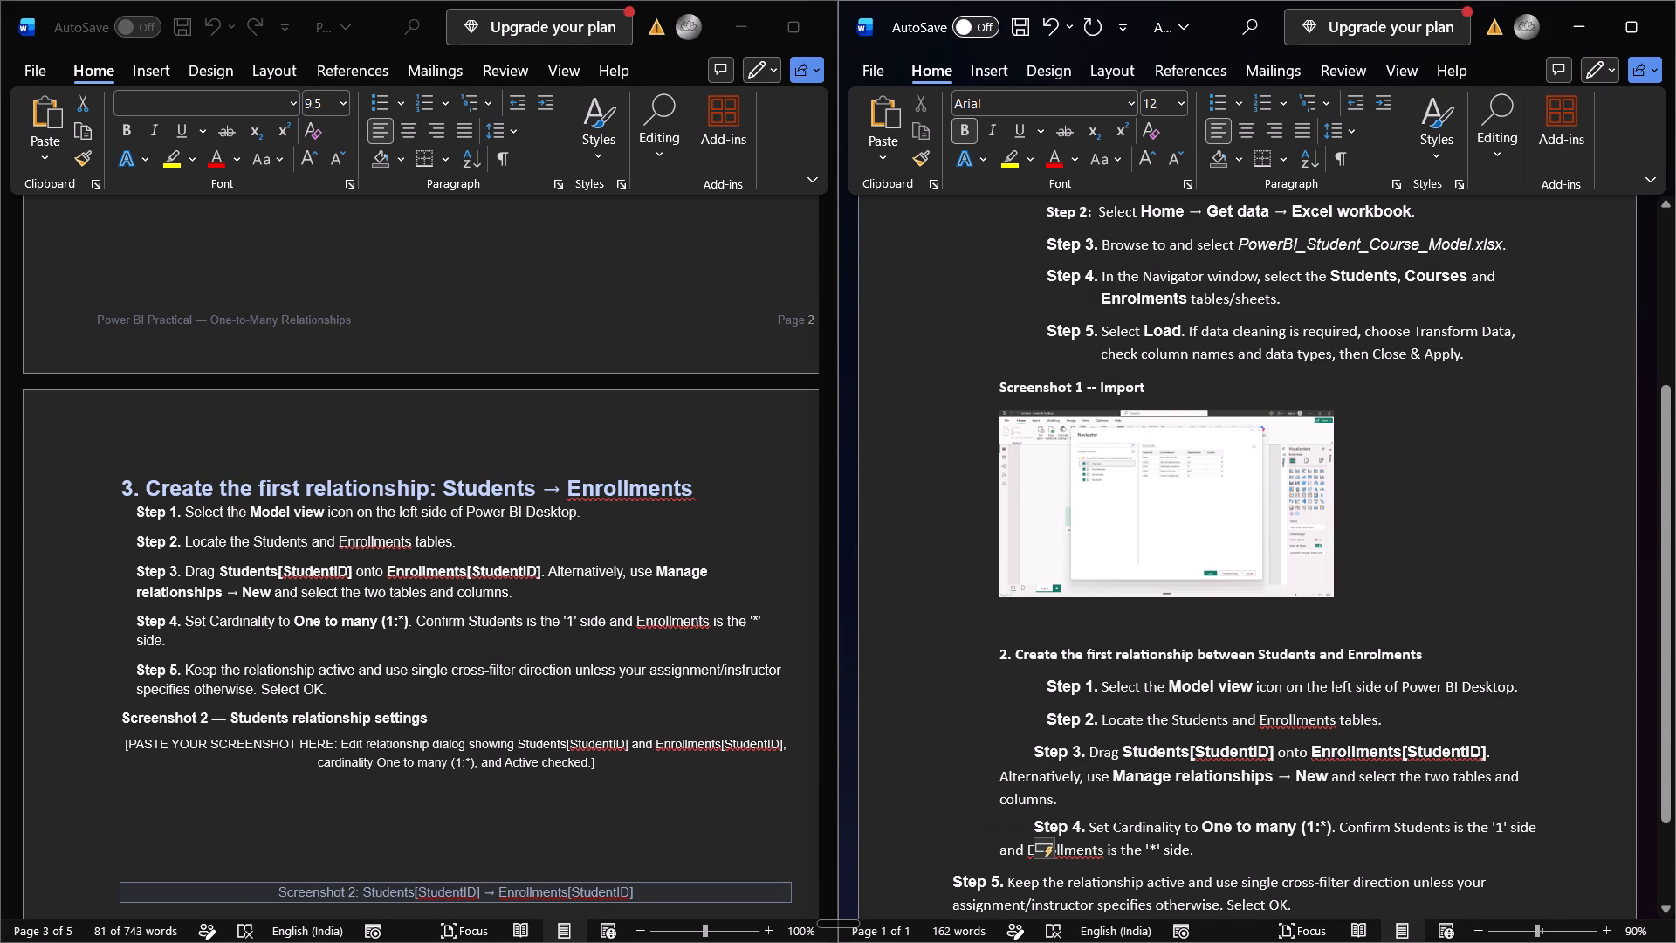
Align Step 3 under heading 2 with Step 2, indenting its wrapped "Alternatively" lines to the same level.
click(1033, 754)
key(Tab)
click(999, 777)
key(Tab)
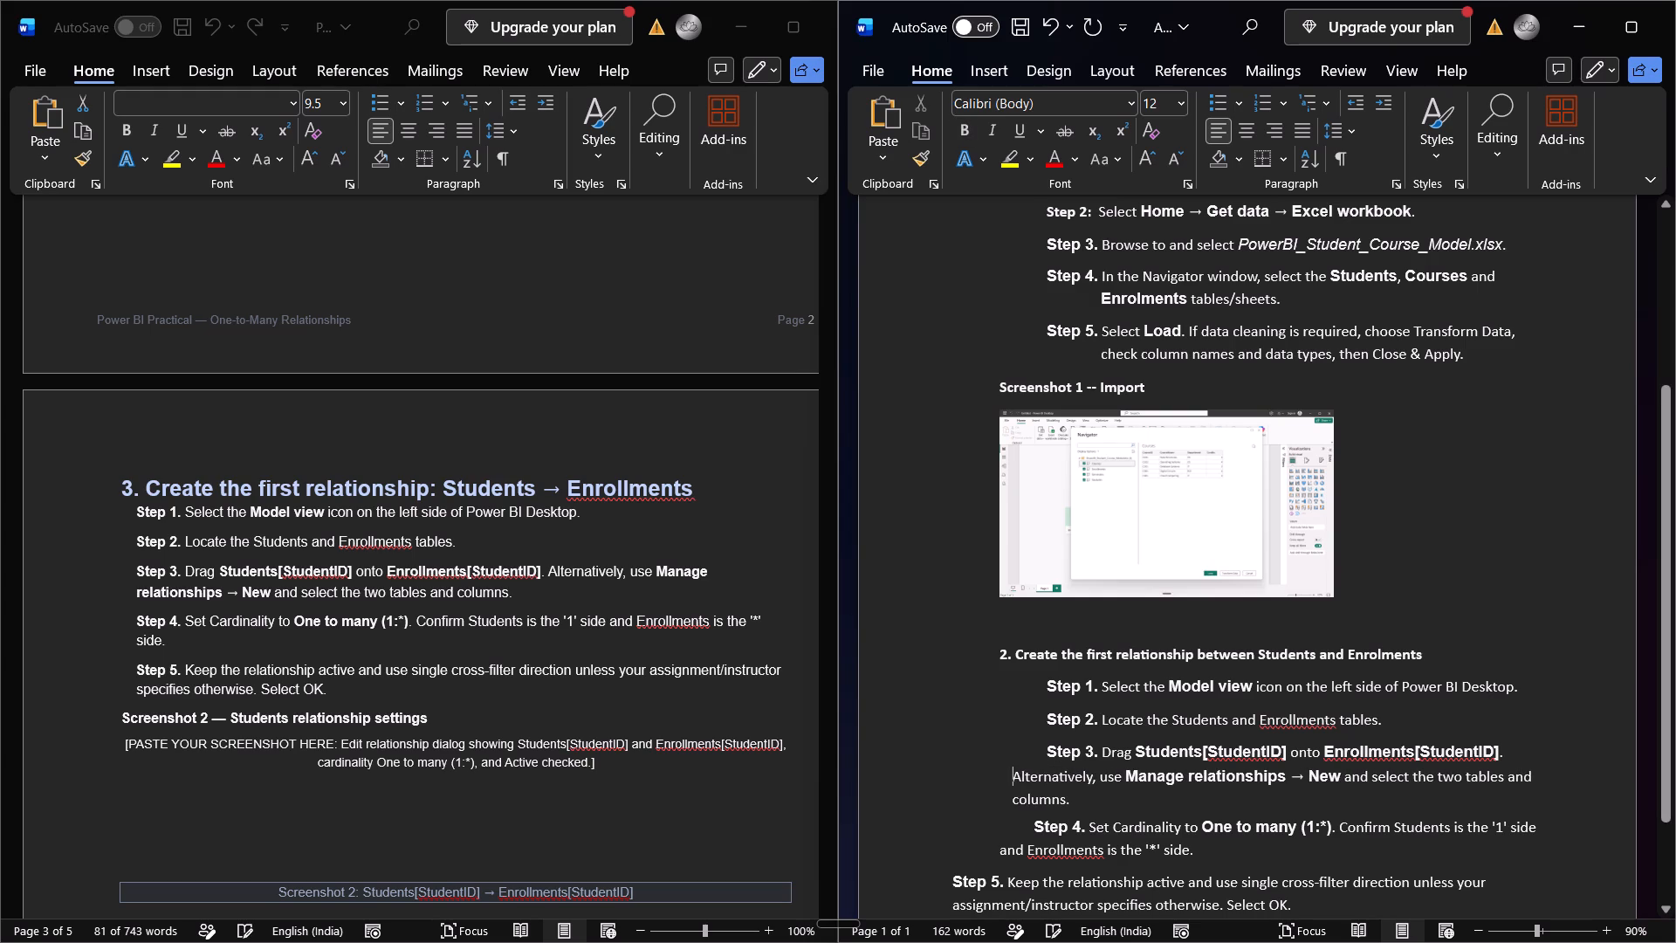
key(Tab)
key(Tab)
key(Tab)
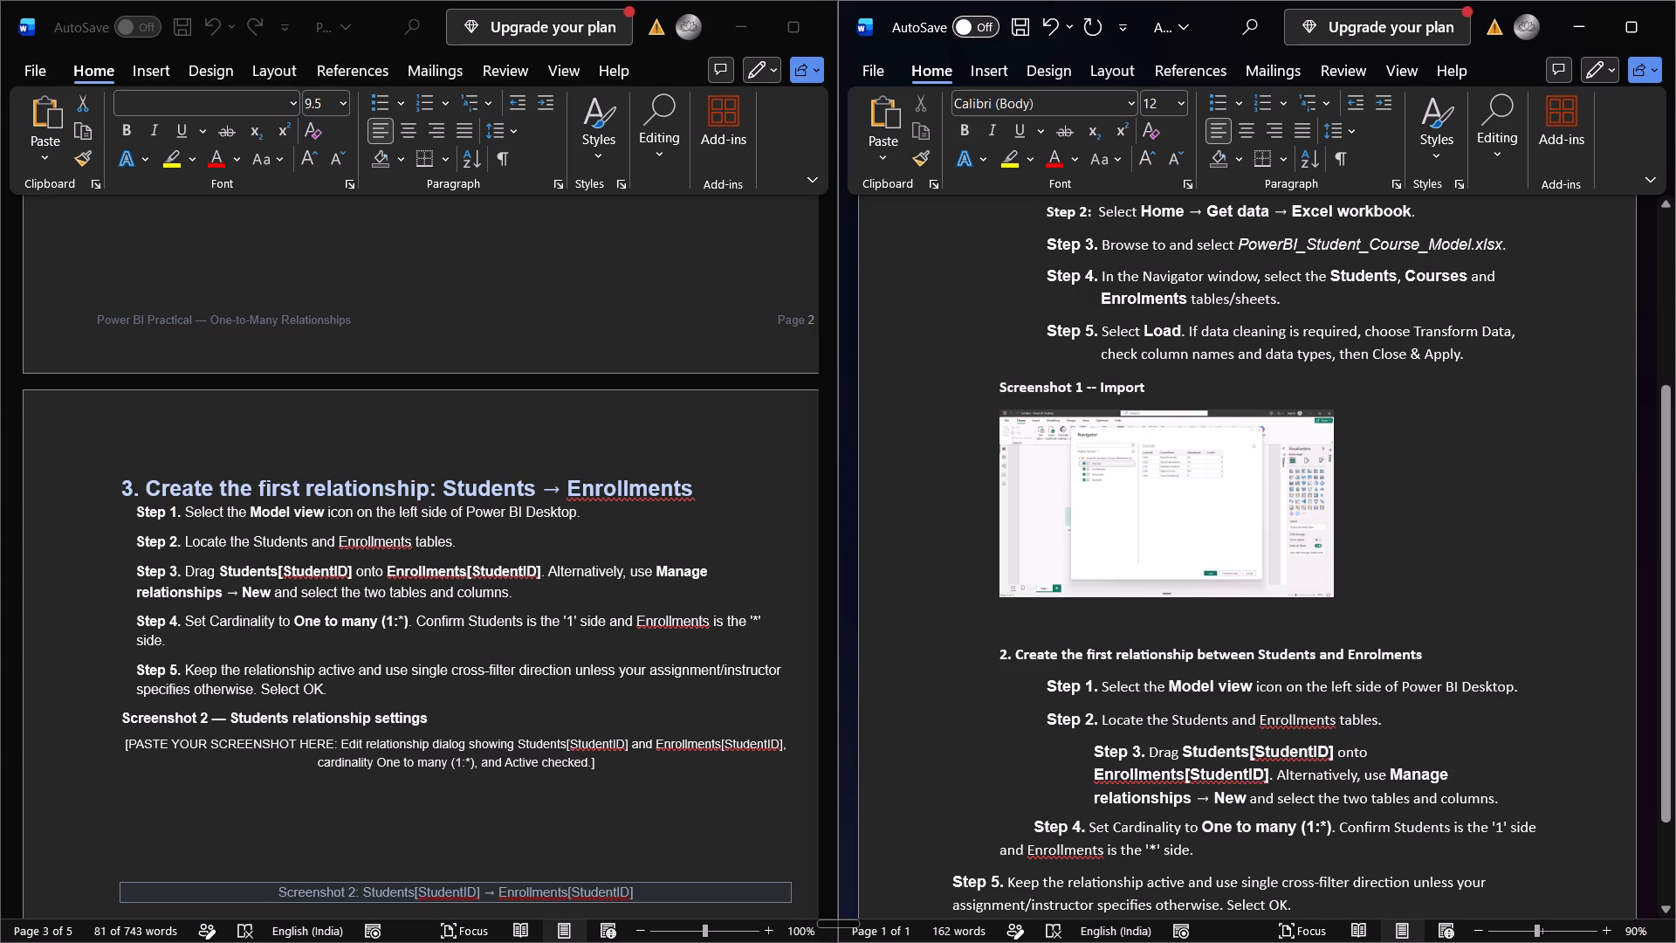
key(ctrl+z)
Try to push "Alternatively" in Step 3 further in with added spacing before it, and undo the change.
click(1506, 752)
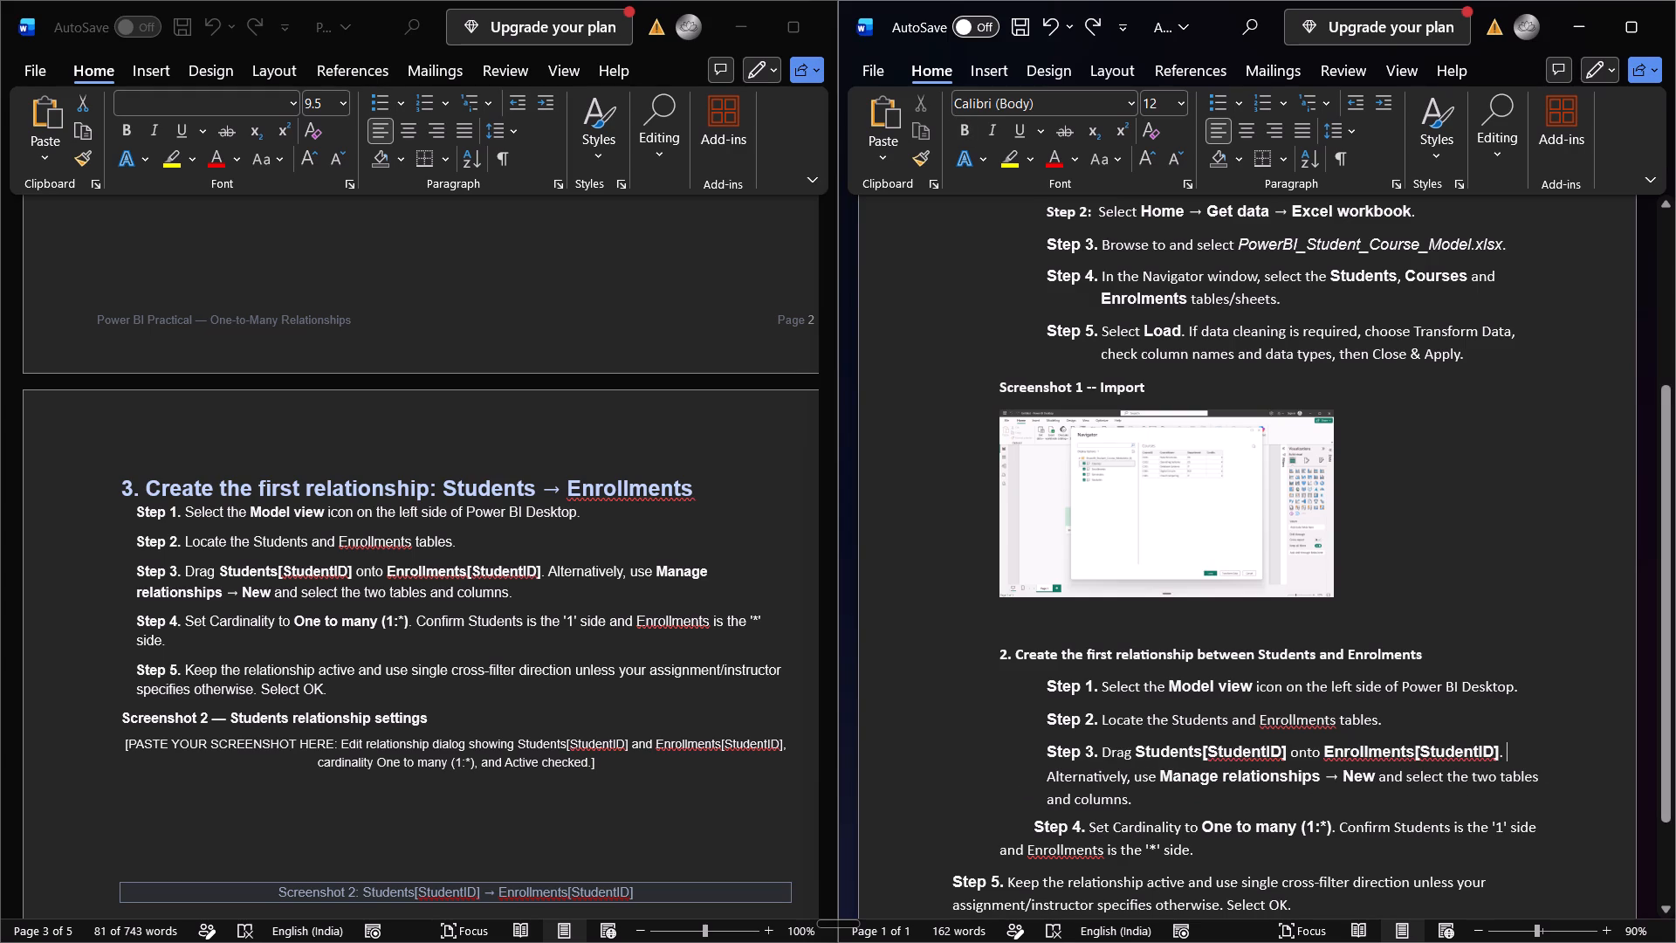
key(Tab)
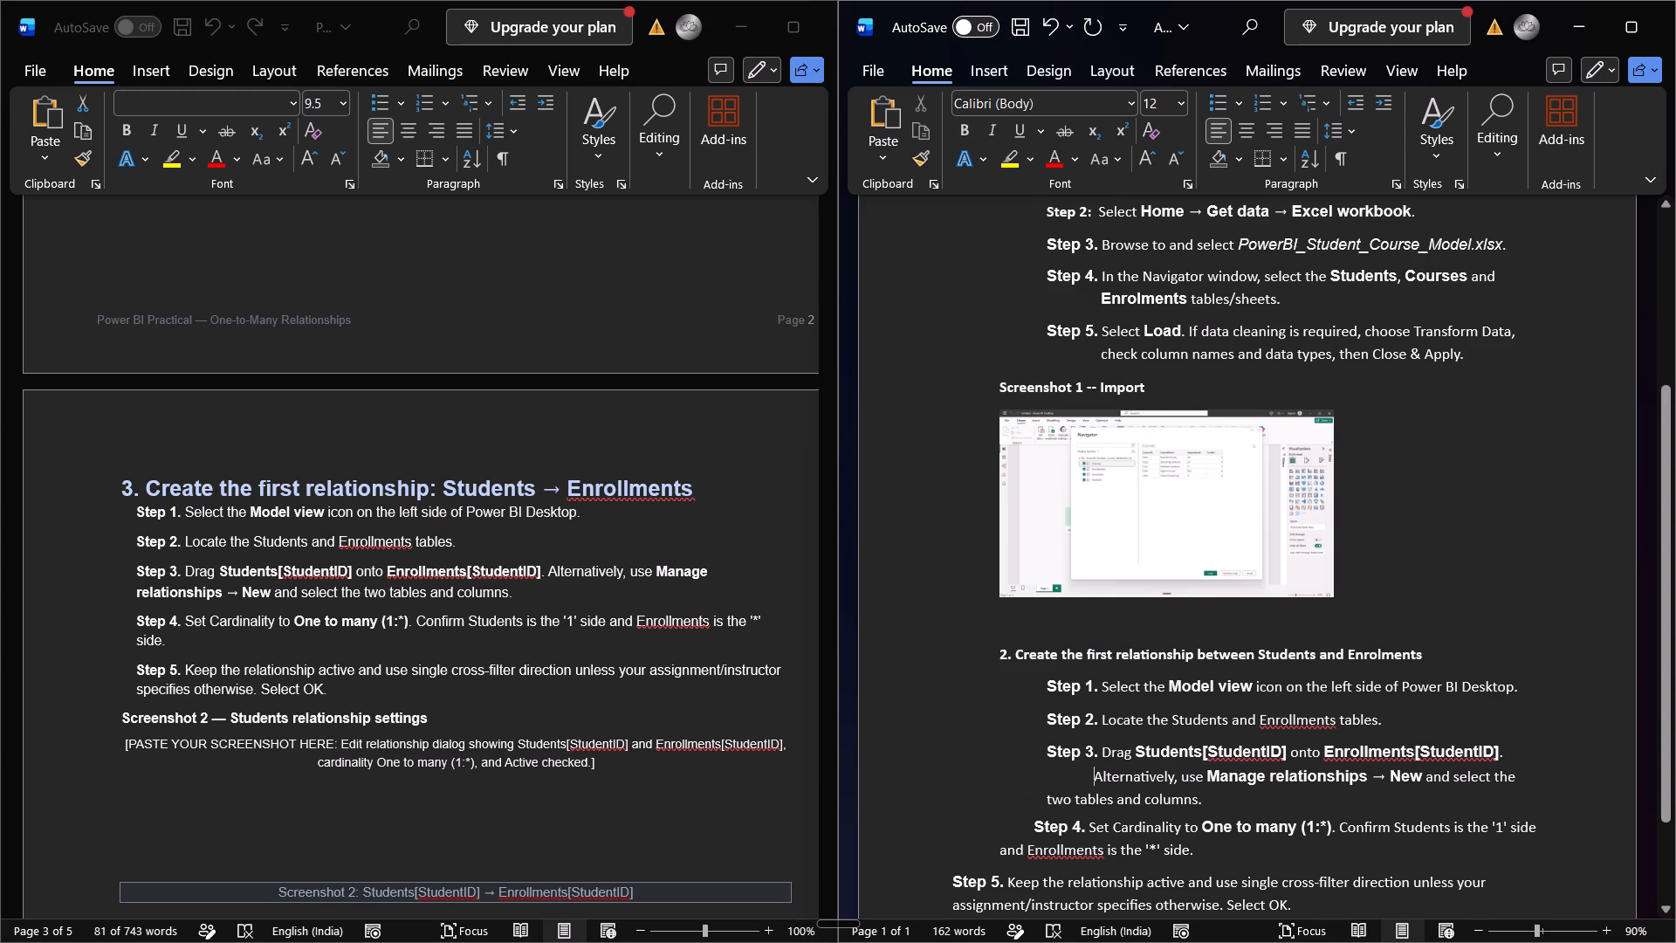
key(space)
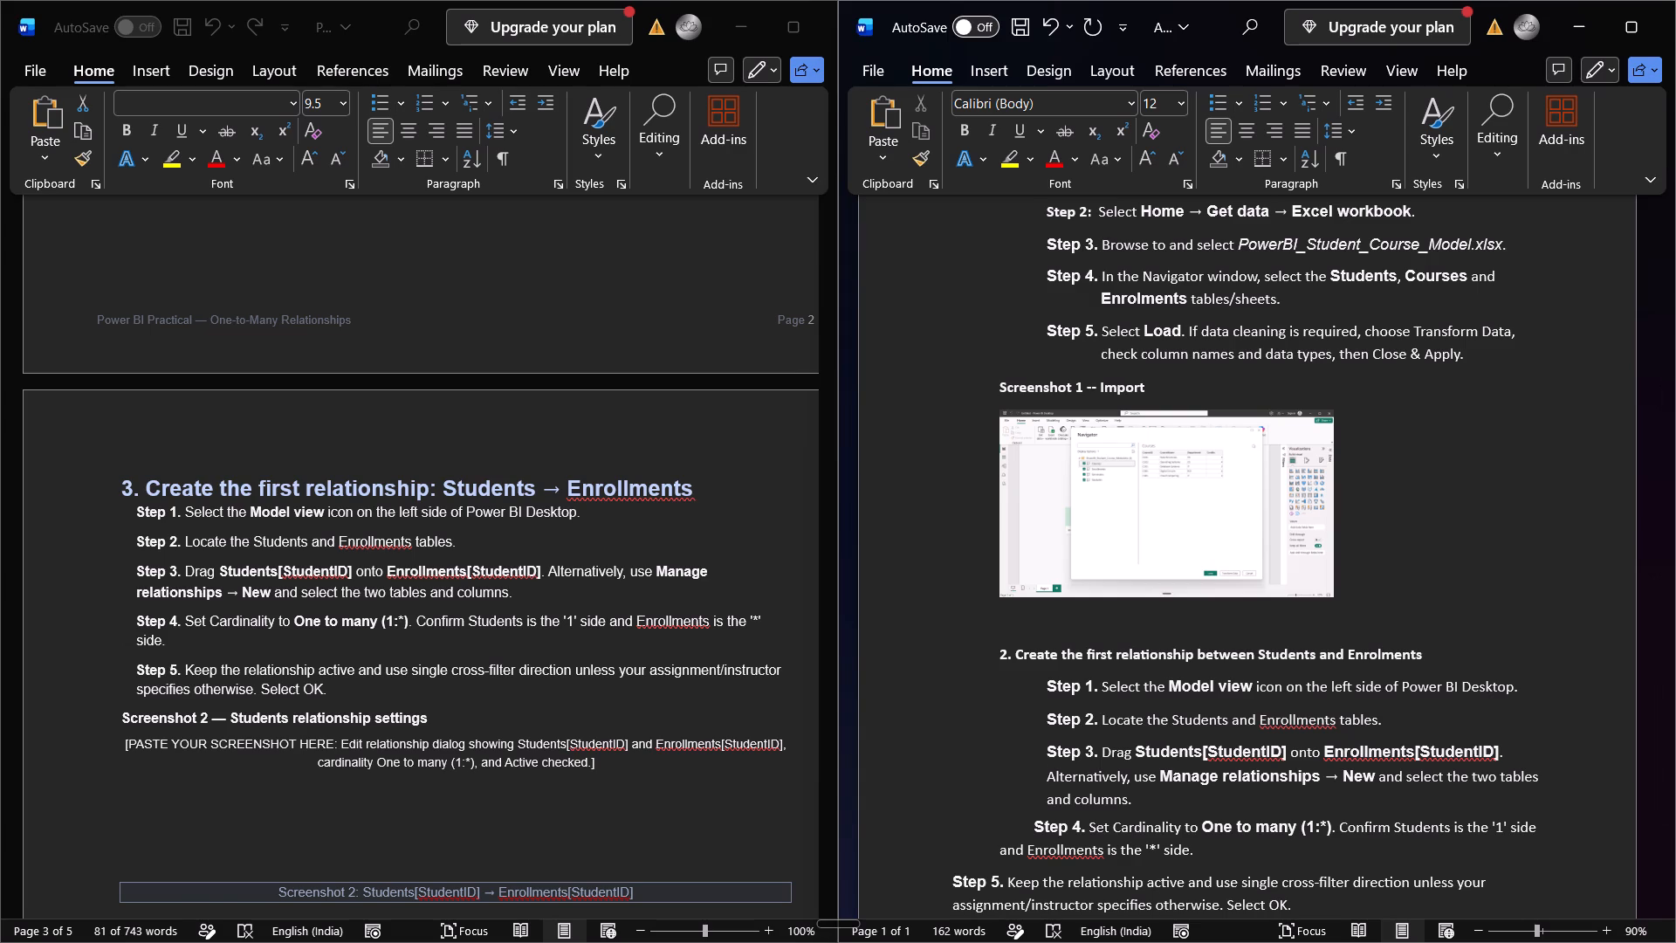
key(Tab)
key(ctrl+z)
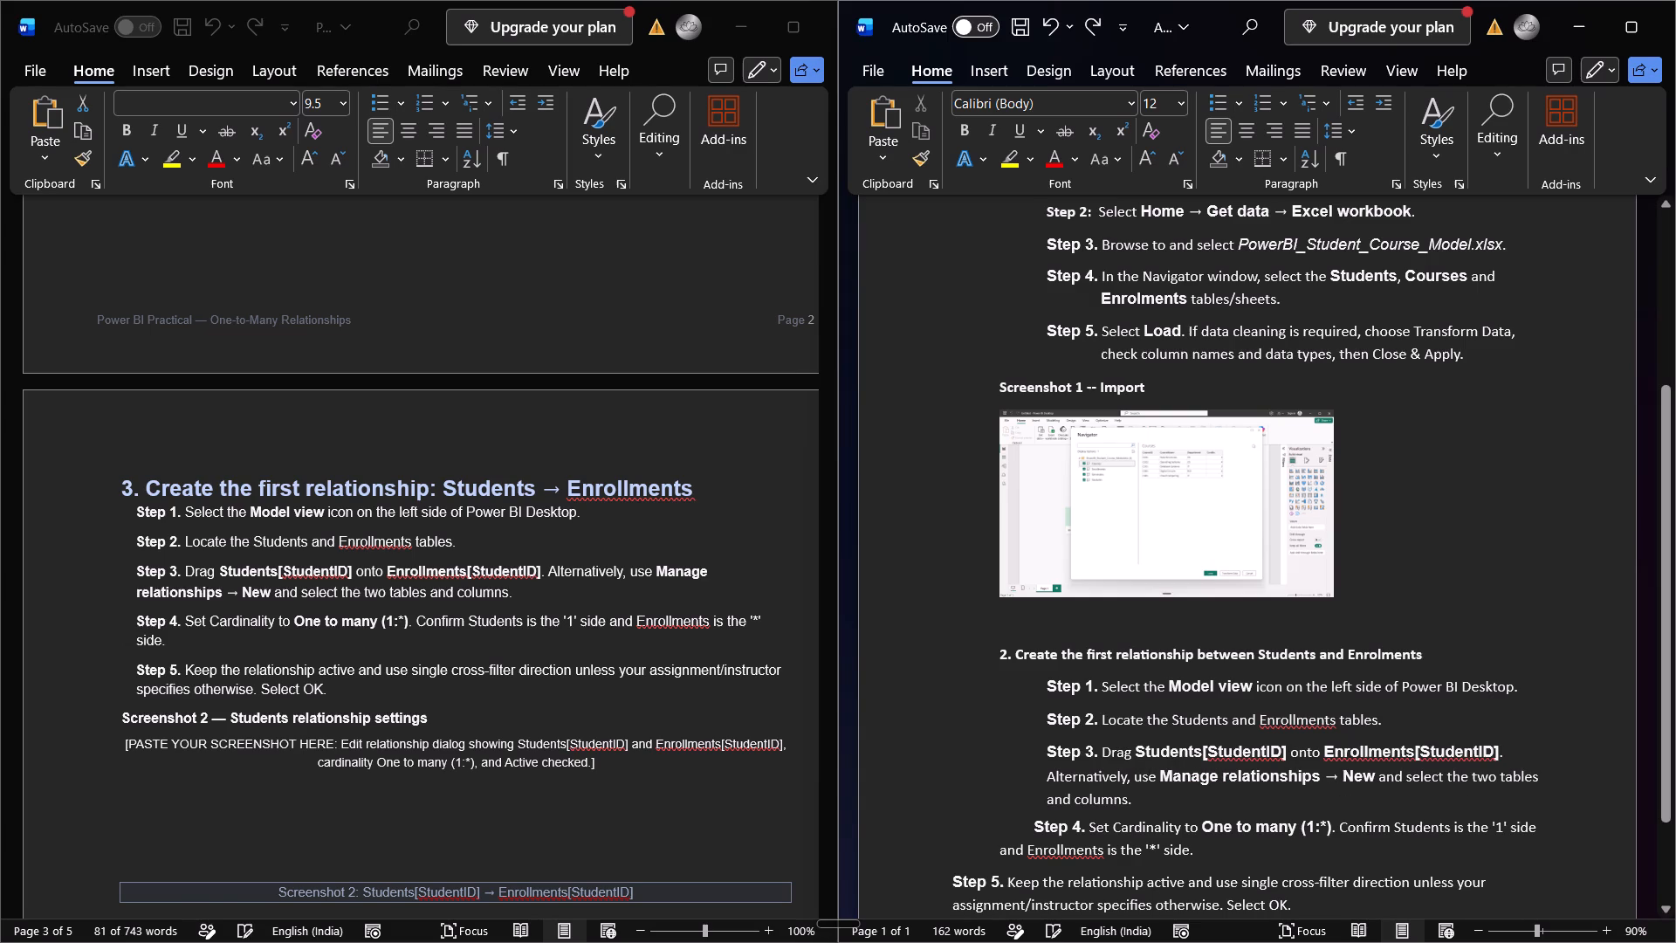
Align Step 3's wrapped lines, starting at "Alternatively" and "two tables", under the word "Drag" below heading 2.
click(1515, 751)
key(Tab)
drag(1508, 783, 1517, 781)
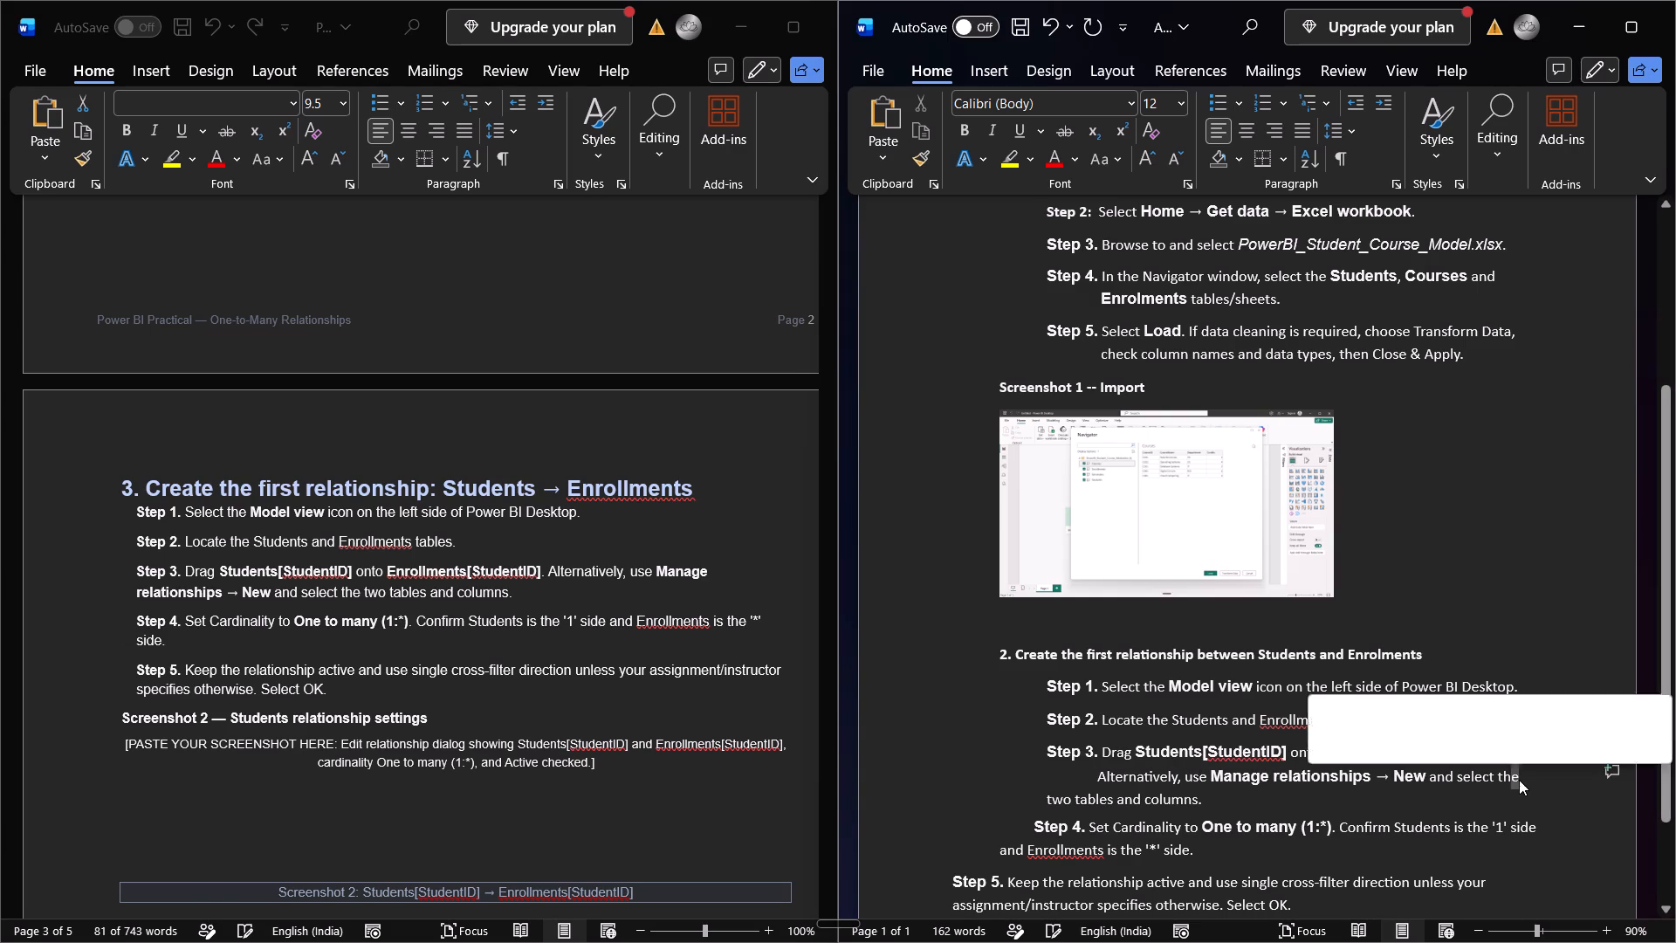
click(1519, 780)
key(Tab)
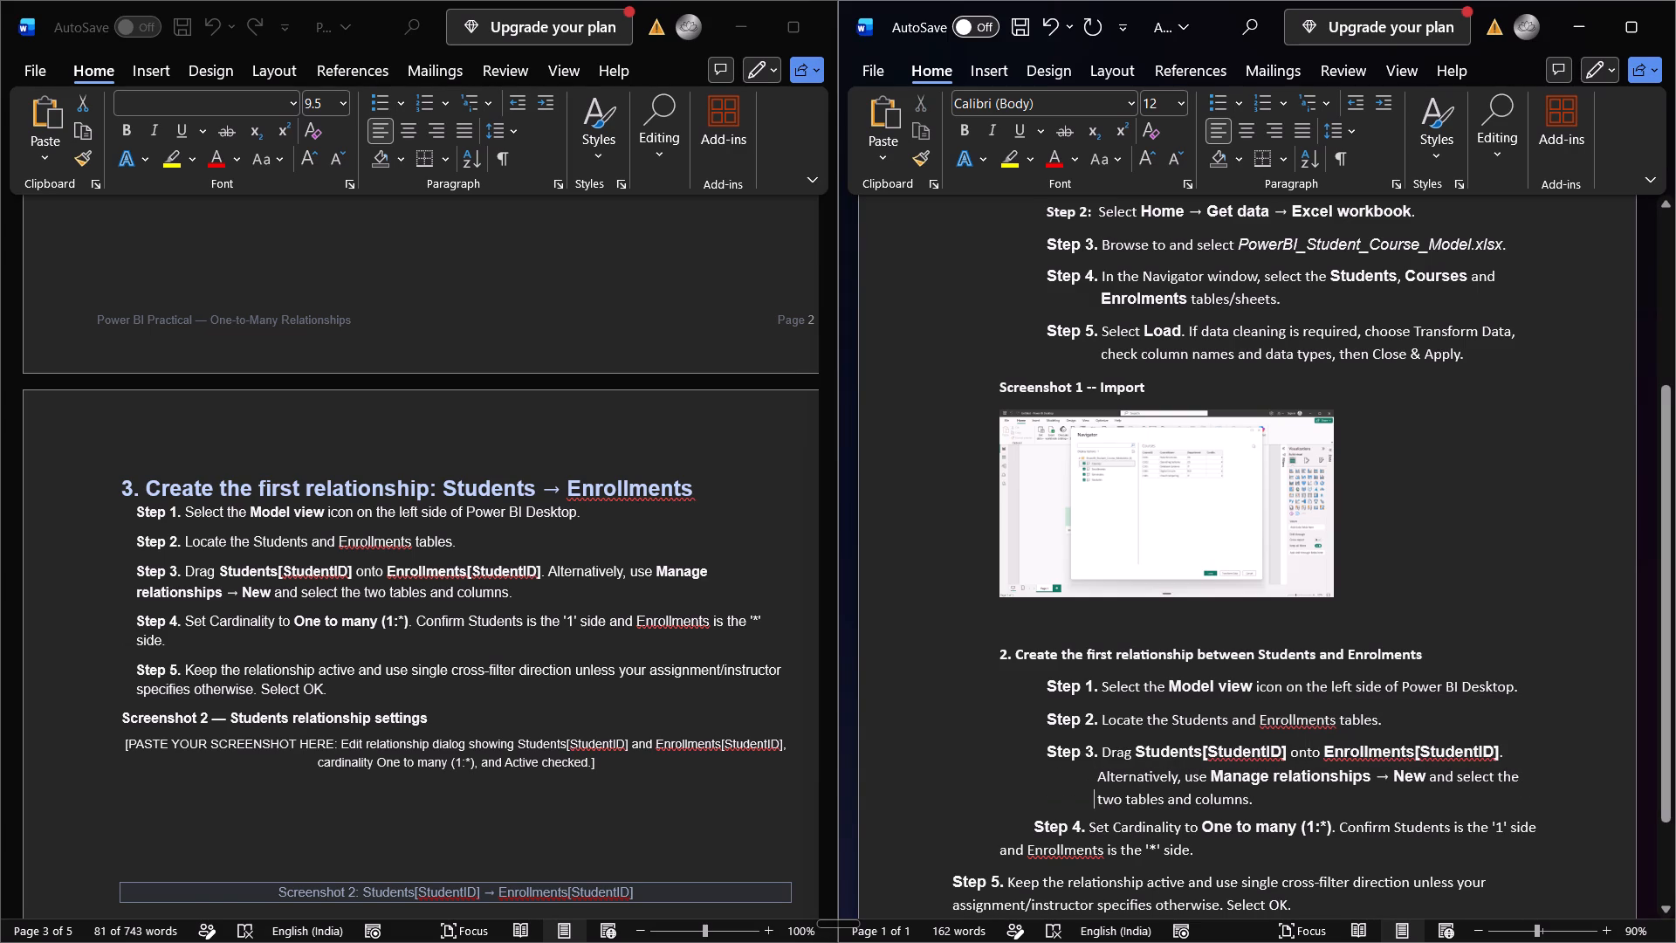
click(1100, 779)
key(space)
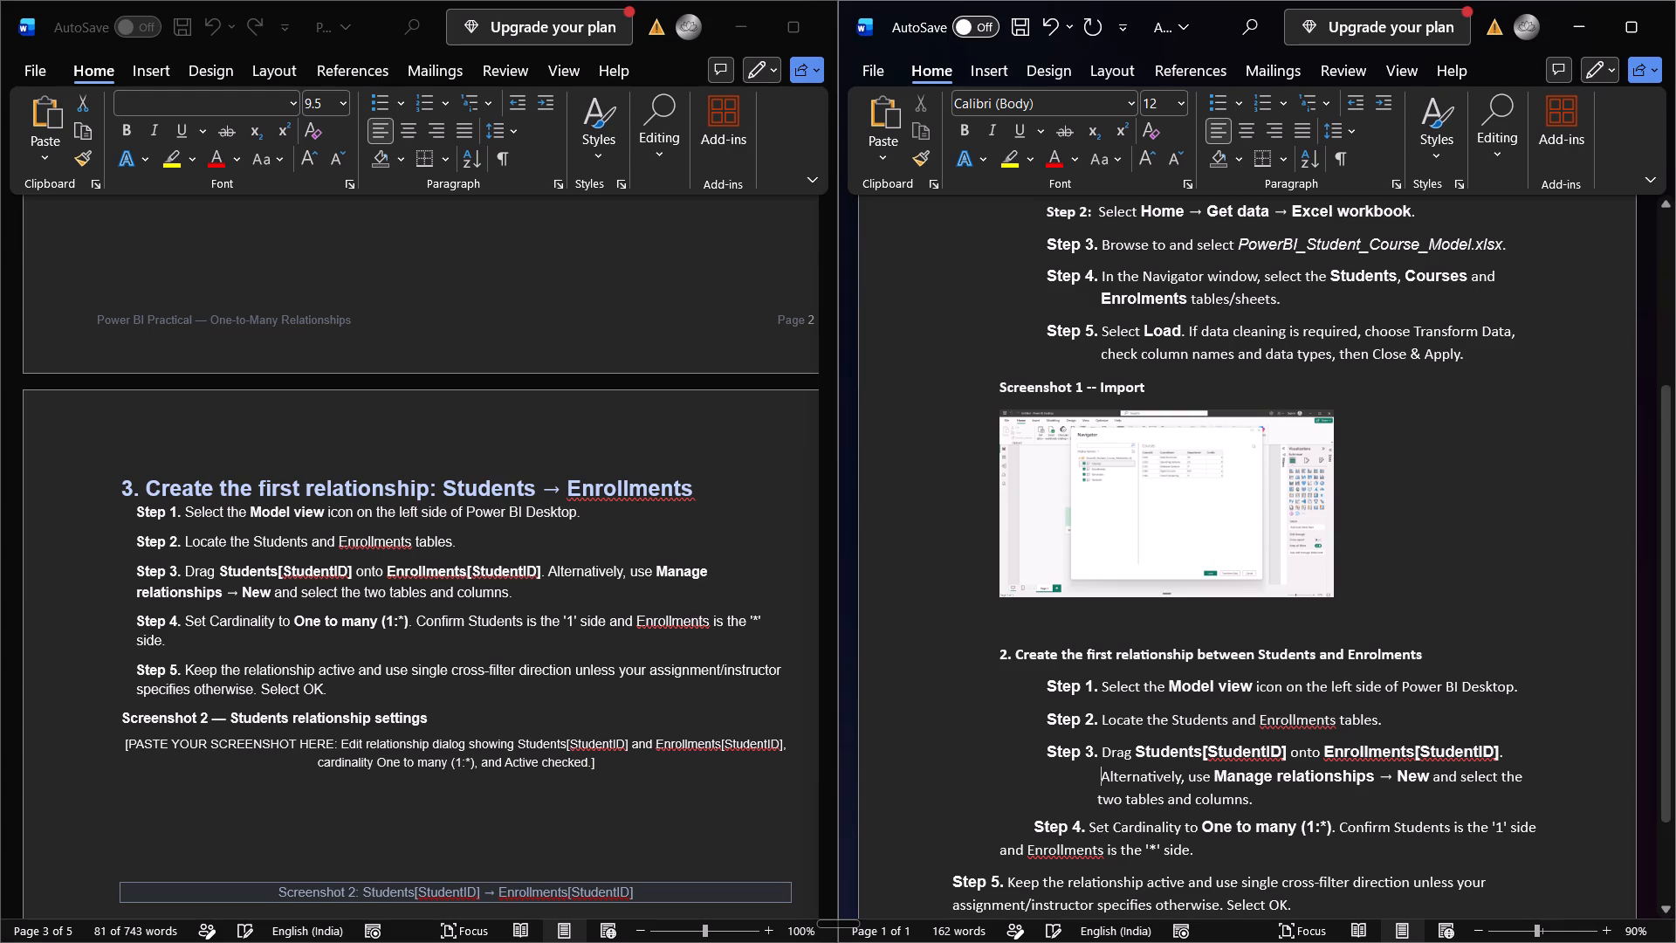
click(1096, 801)
key(space)
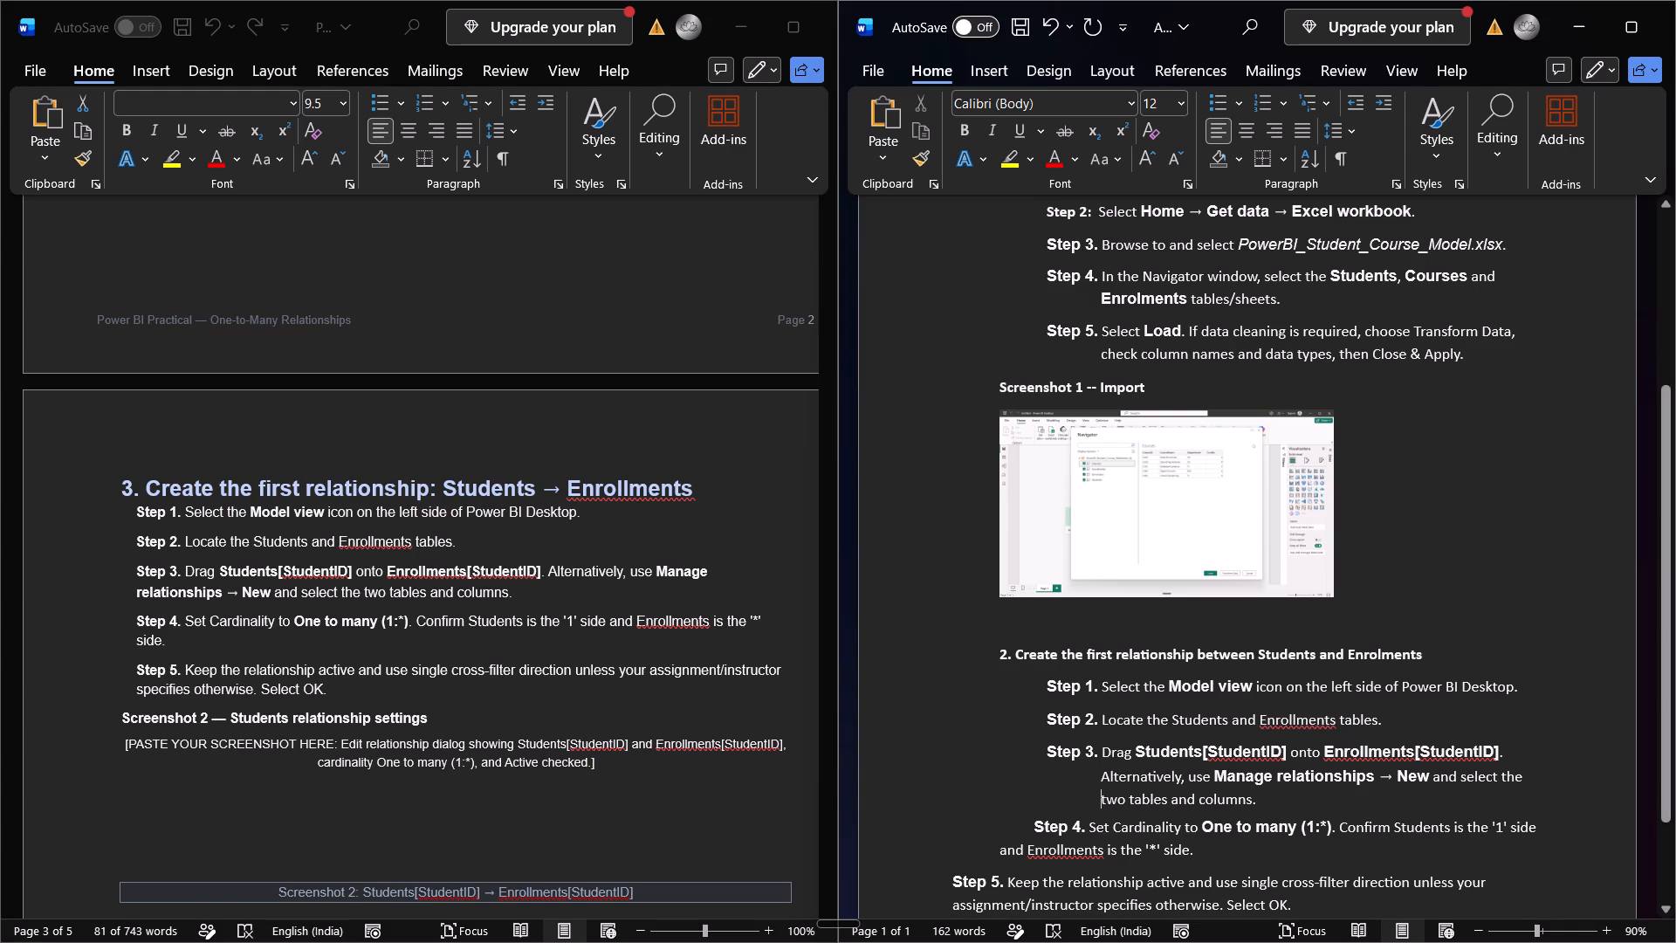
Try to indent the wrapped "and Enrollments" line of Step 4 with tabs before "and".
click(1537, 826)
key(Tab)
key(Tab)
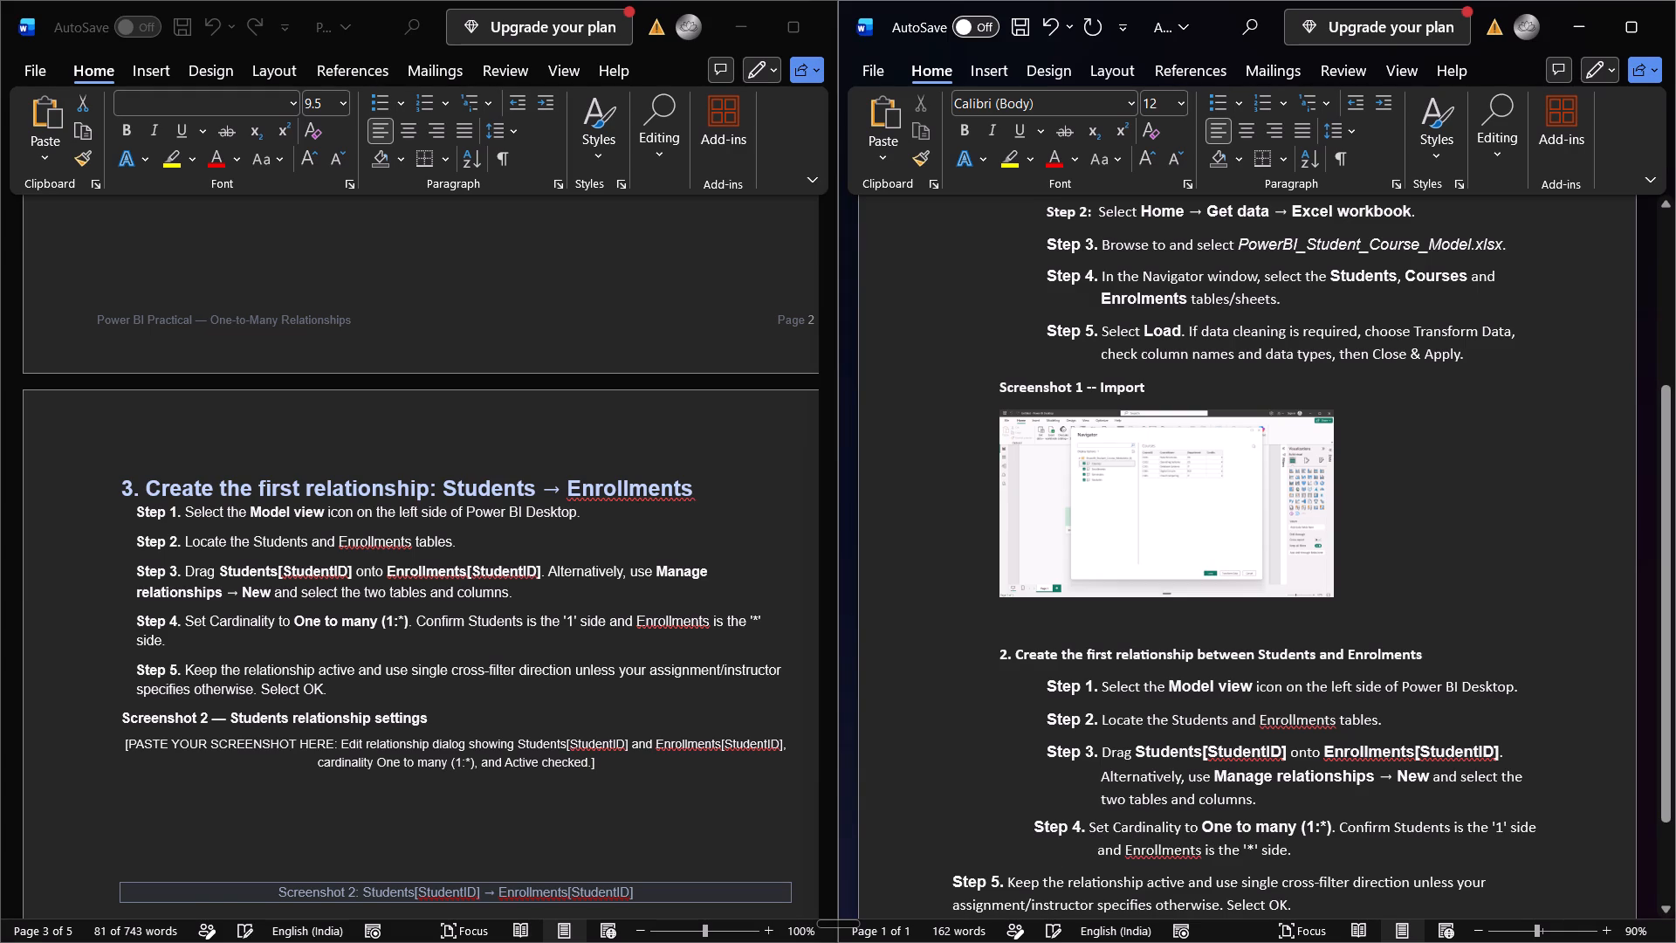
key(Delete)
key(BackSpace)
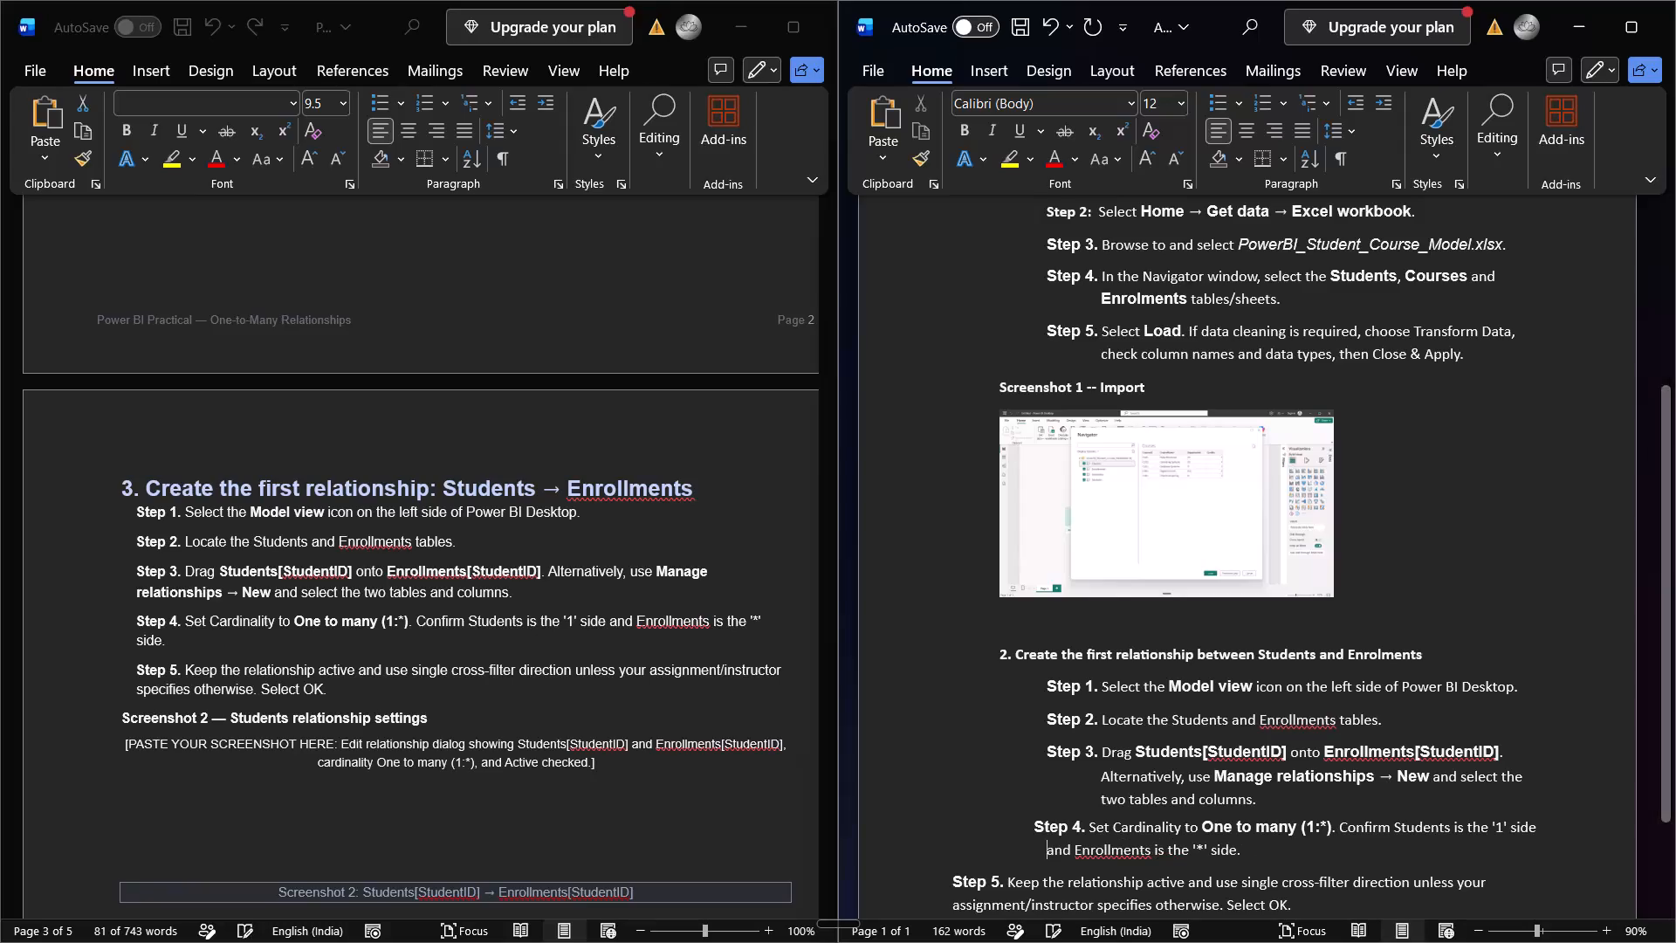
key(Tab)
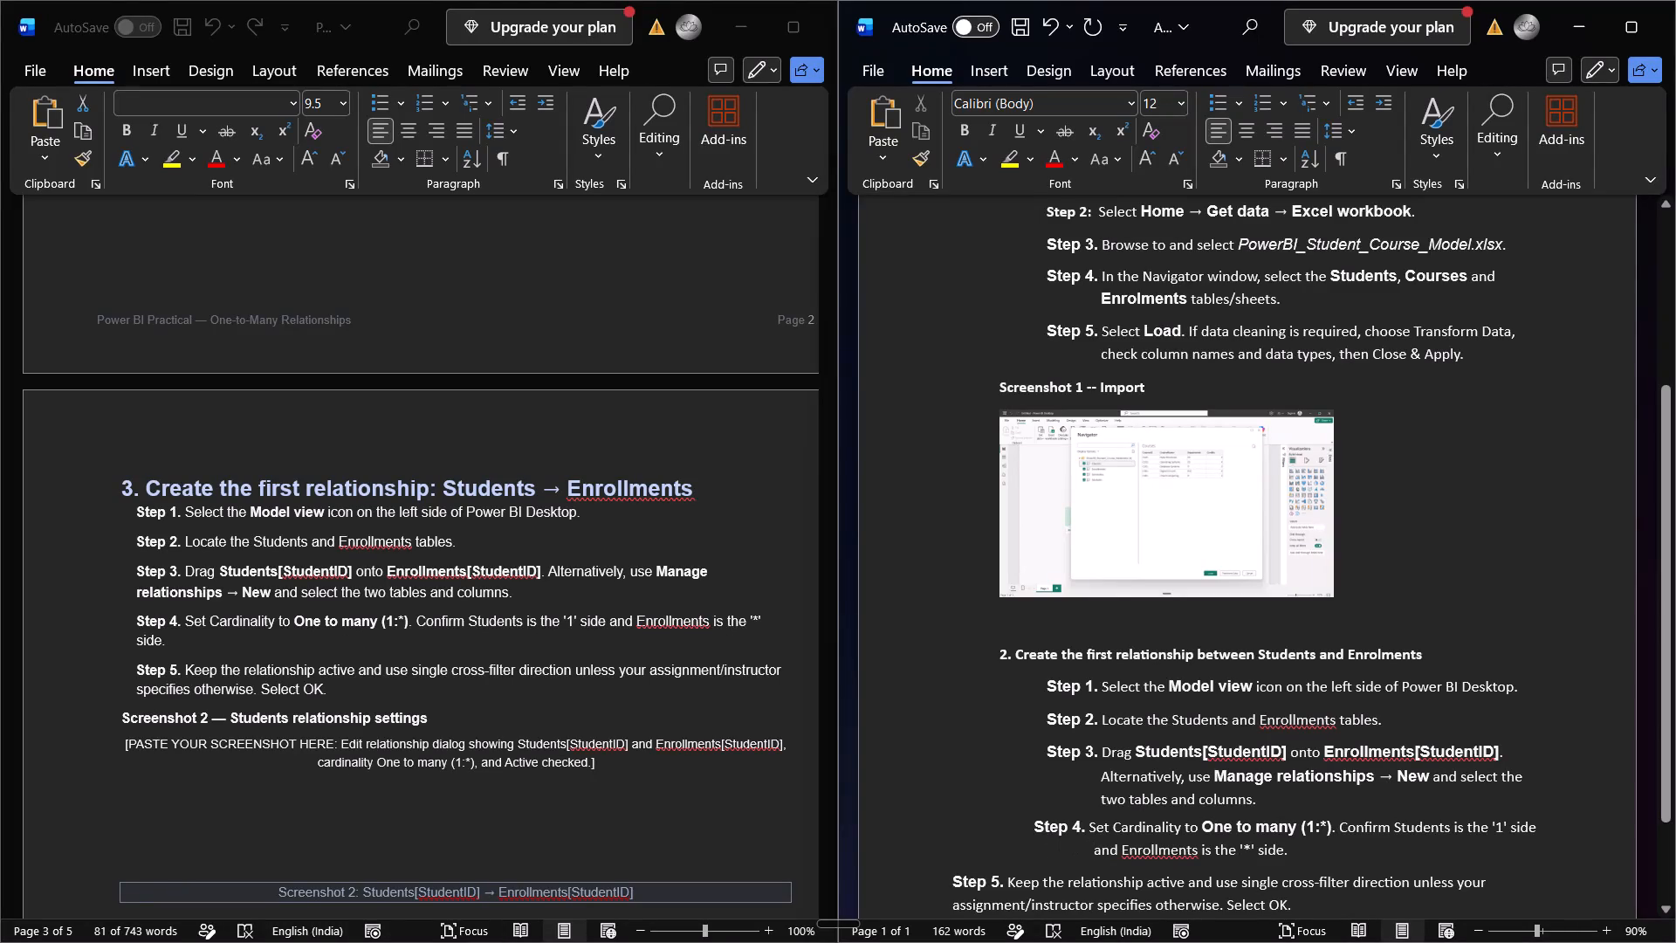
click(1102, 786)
Move Step 4 in line with Step 3 and align its wrapped "side and Enrollments" line under "Set", leaving a single space after "side".
click(1036, 829)
key(Tab)
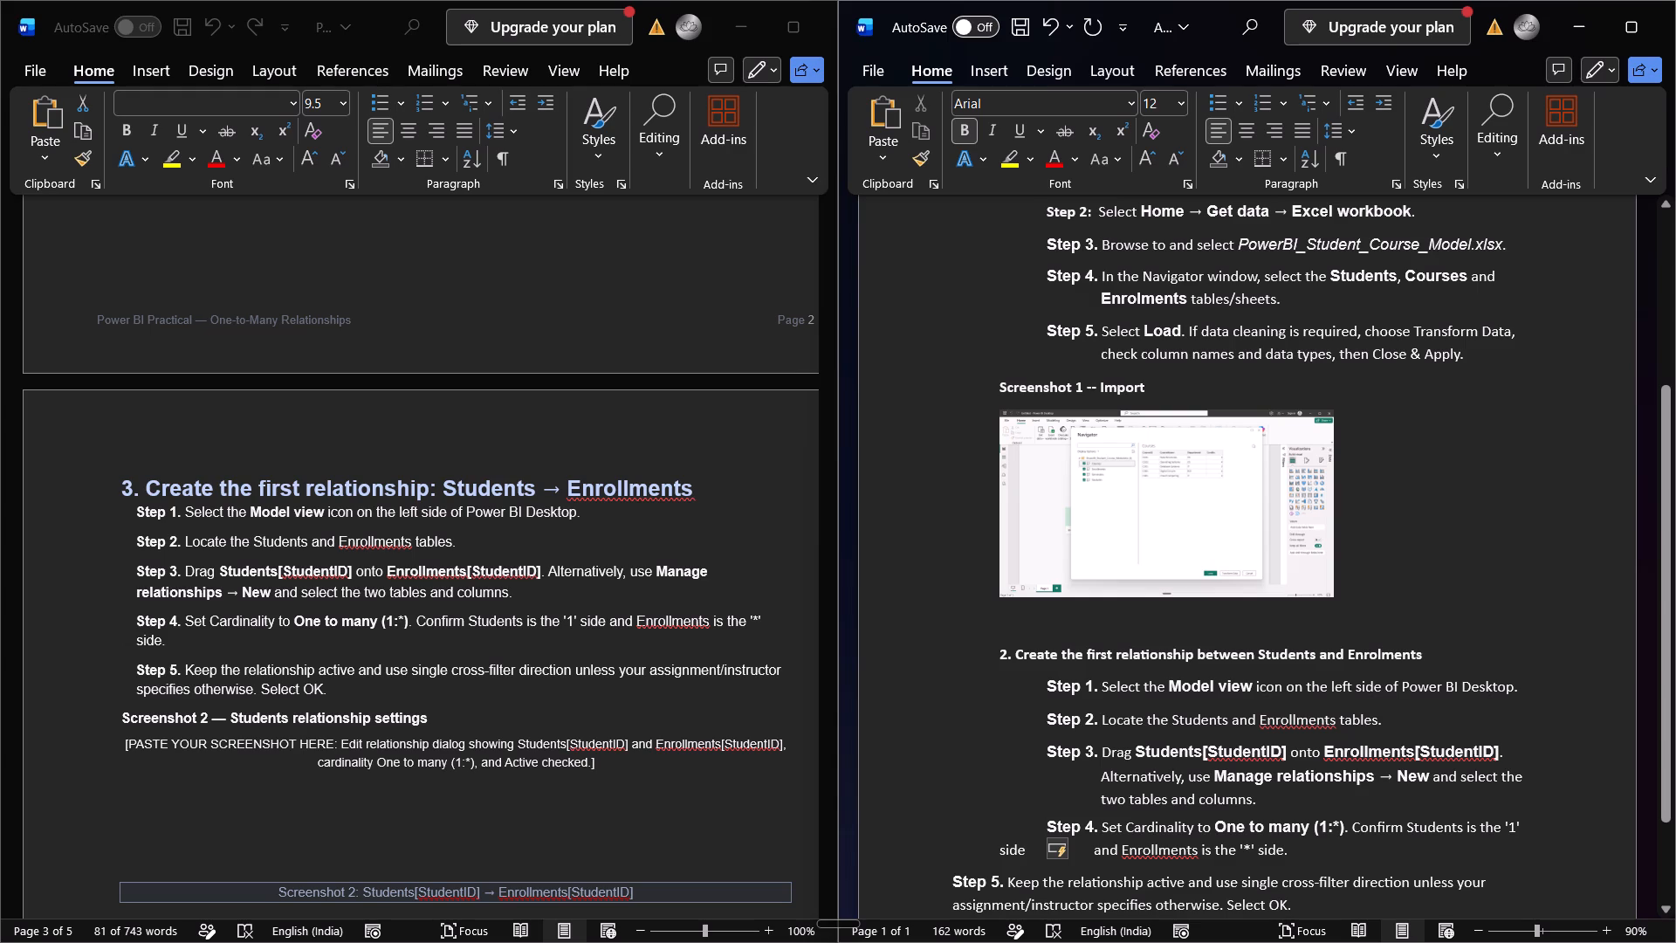
click(1521, 820)
key(Tab)
key(Tab)
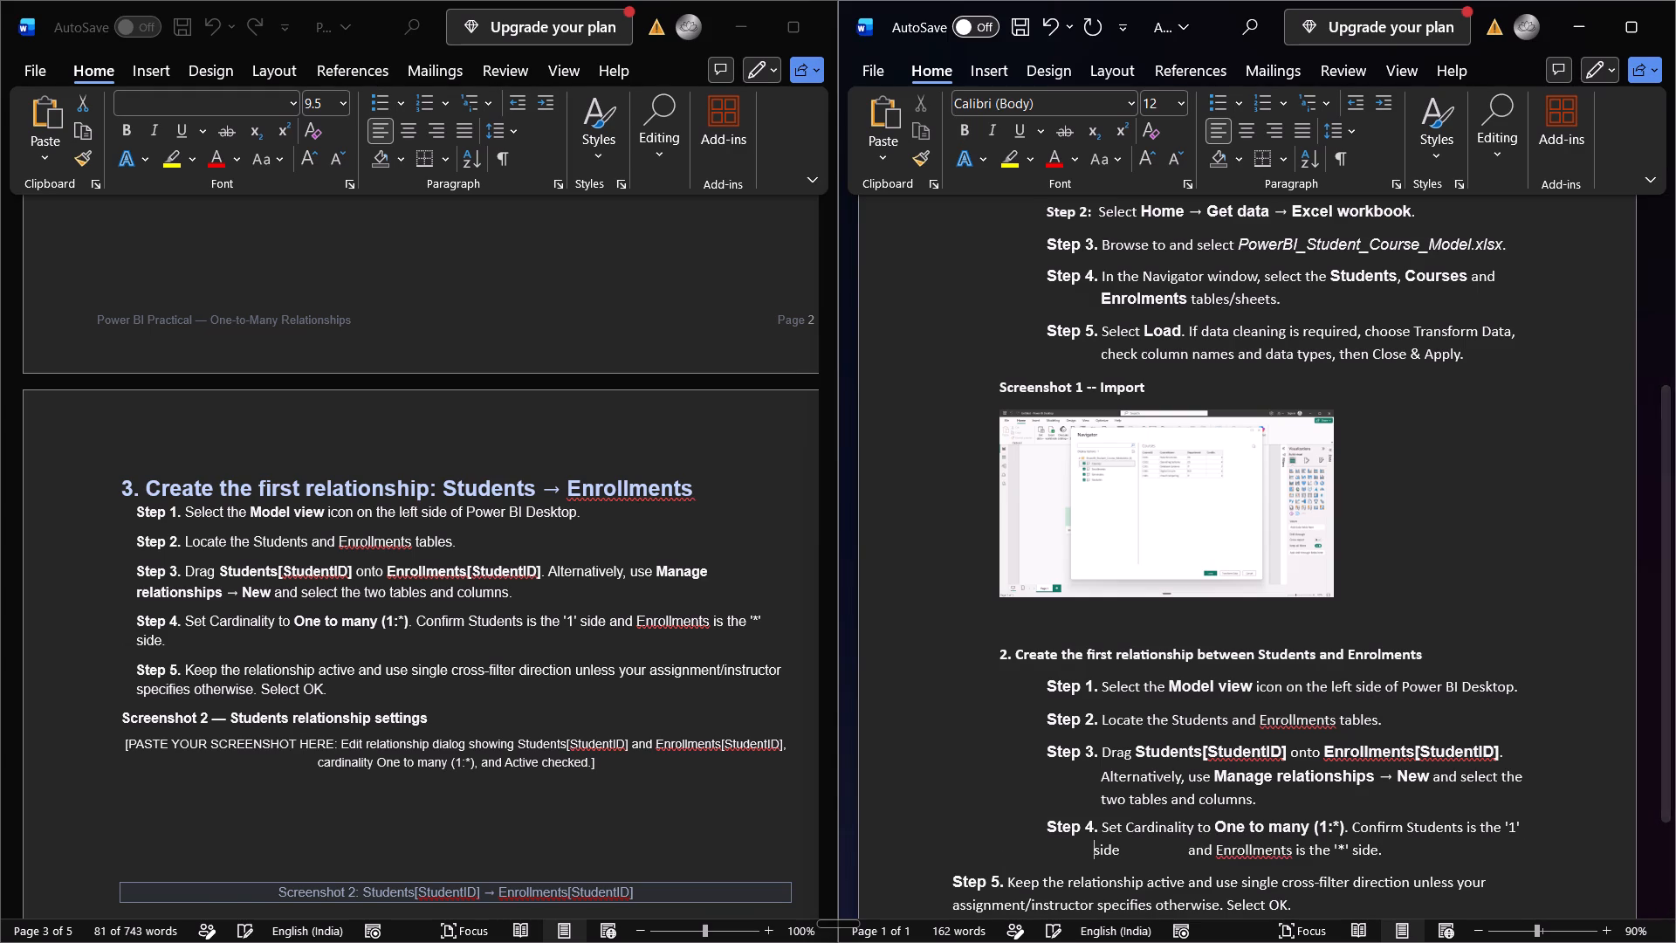
click(1182, 849)
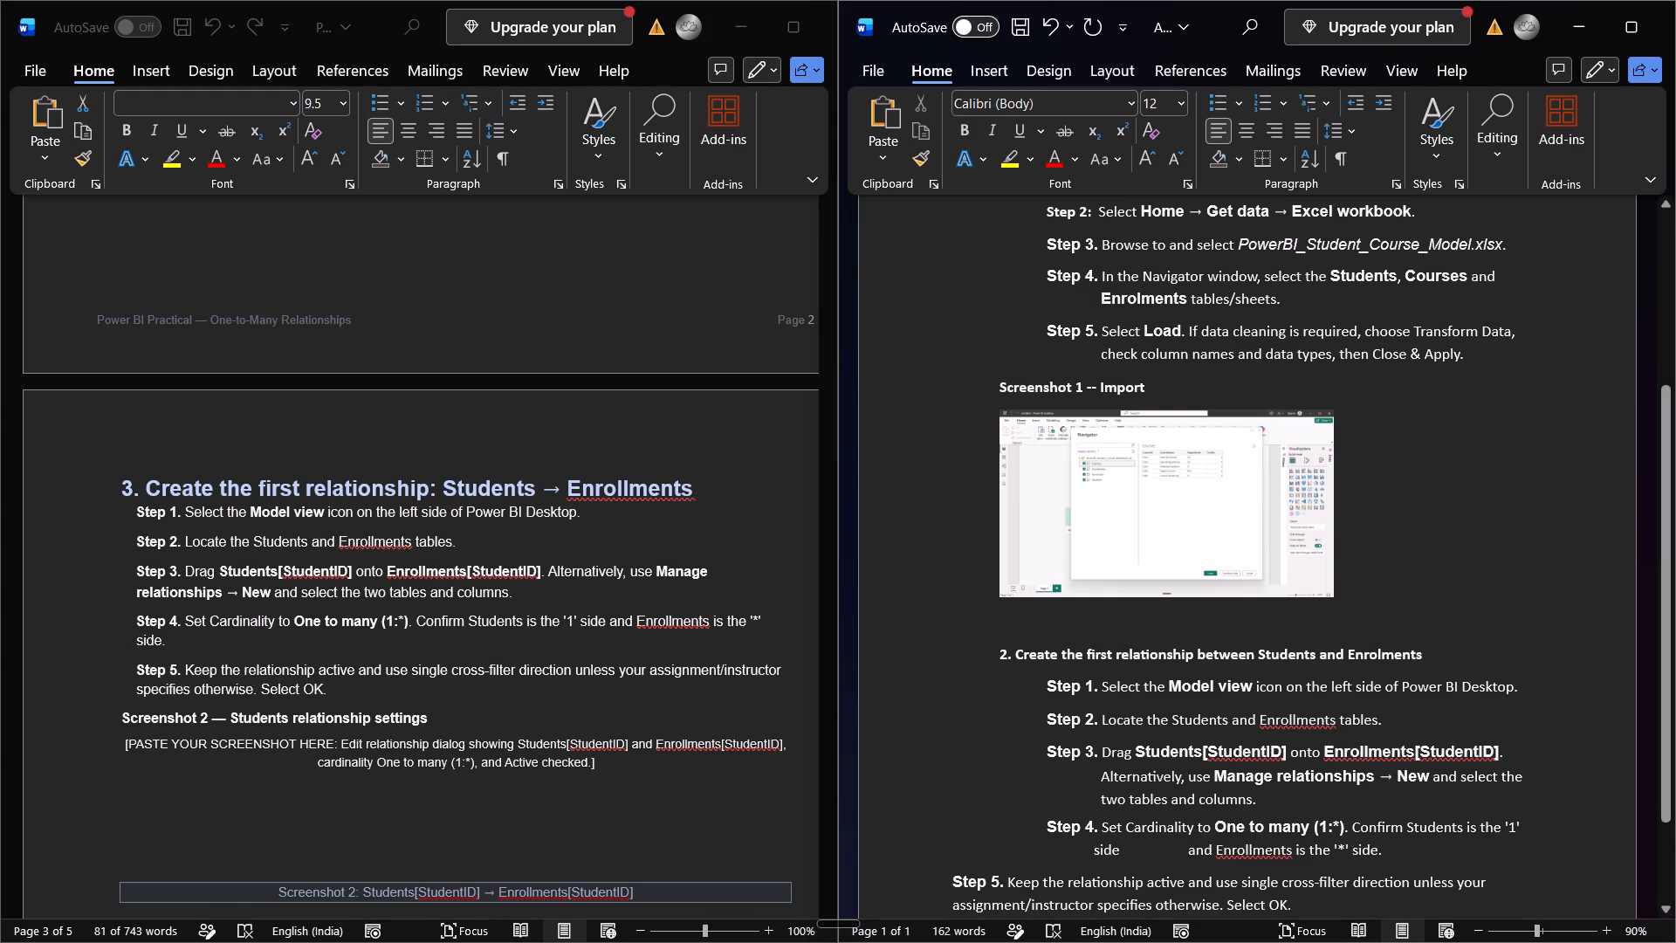
key(BackSpace)
key(BackSpace)
key(space)
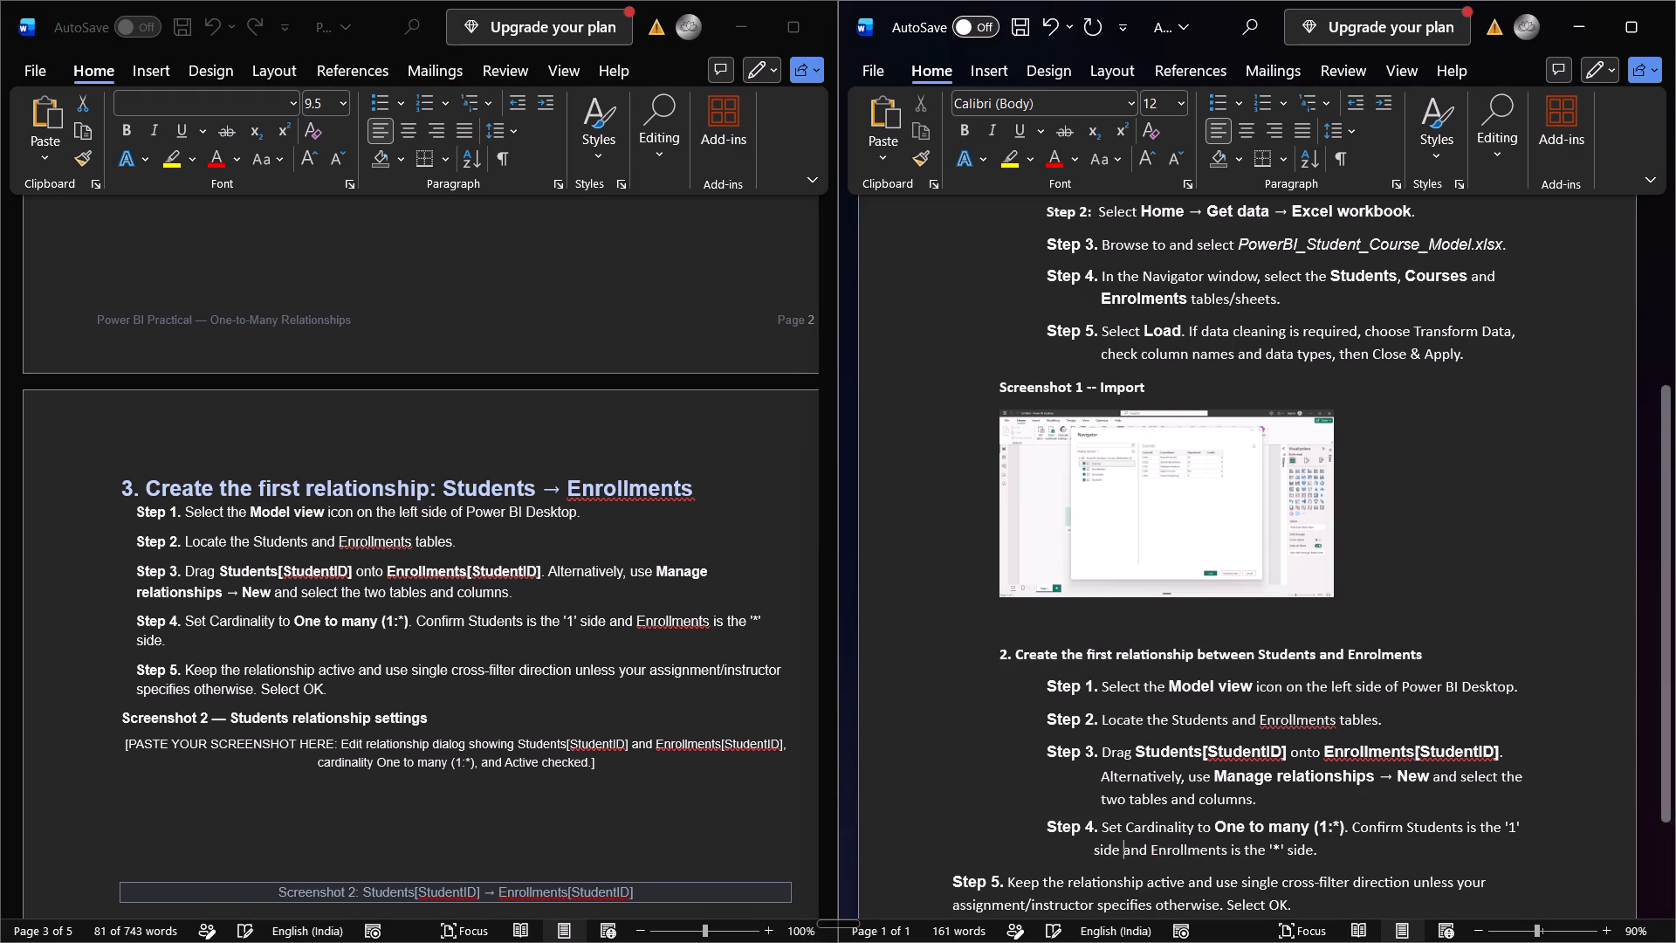
click(1095, 846)
key(space)
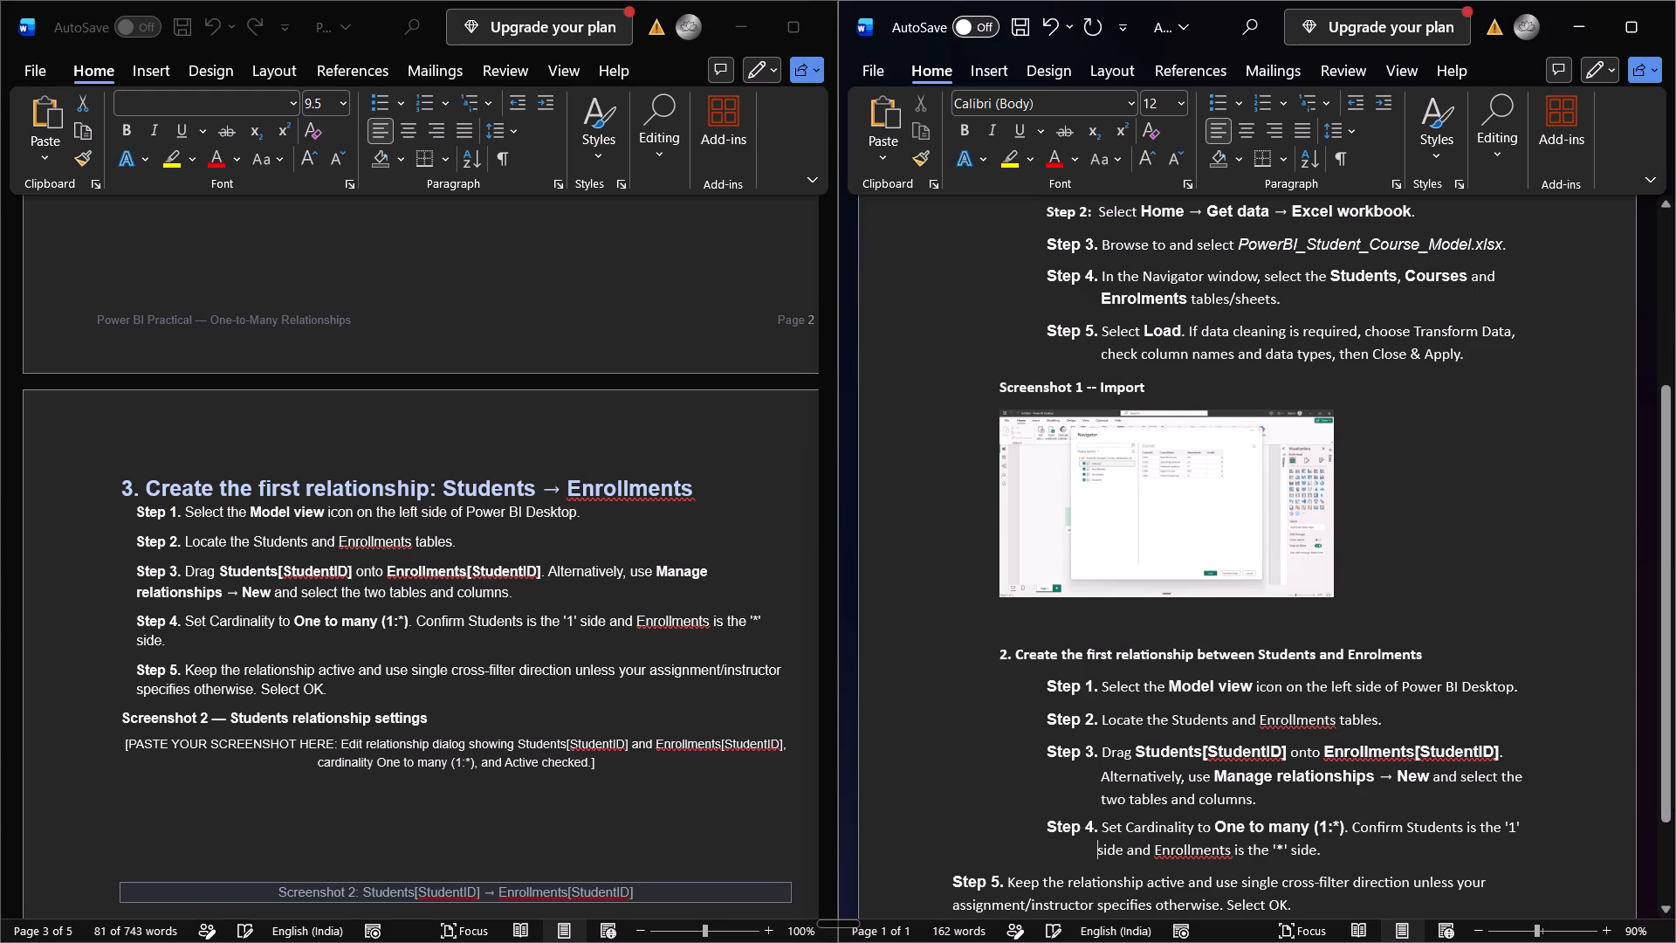
key(space)
key(space)
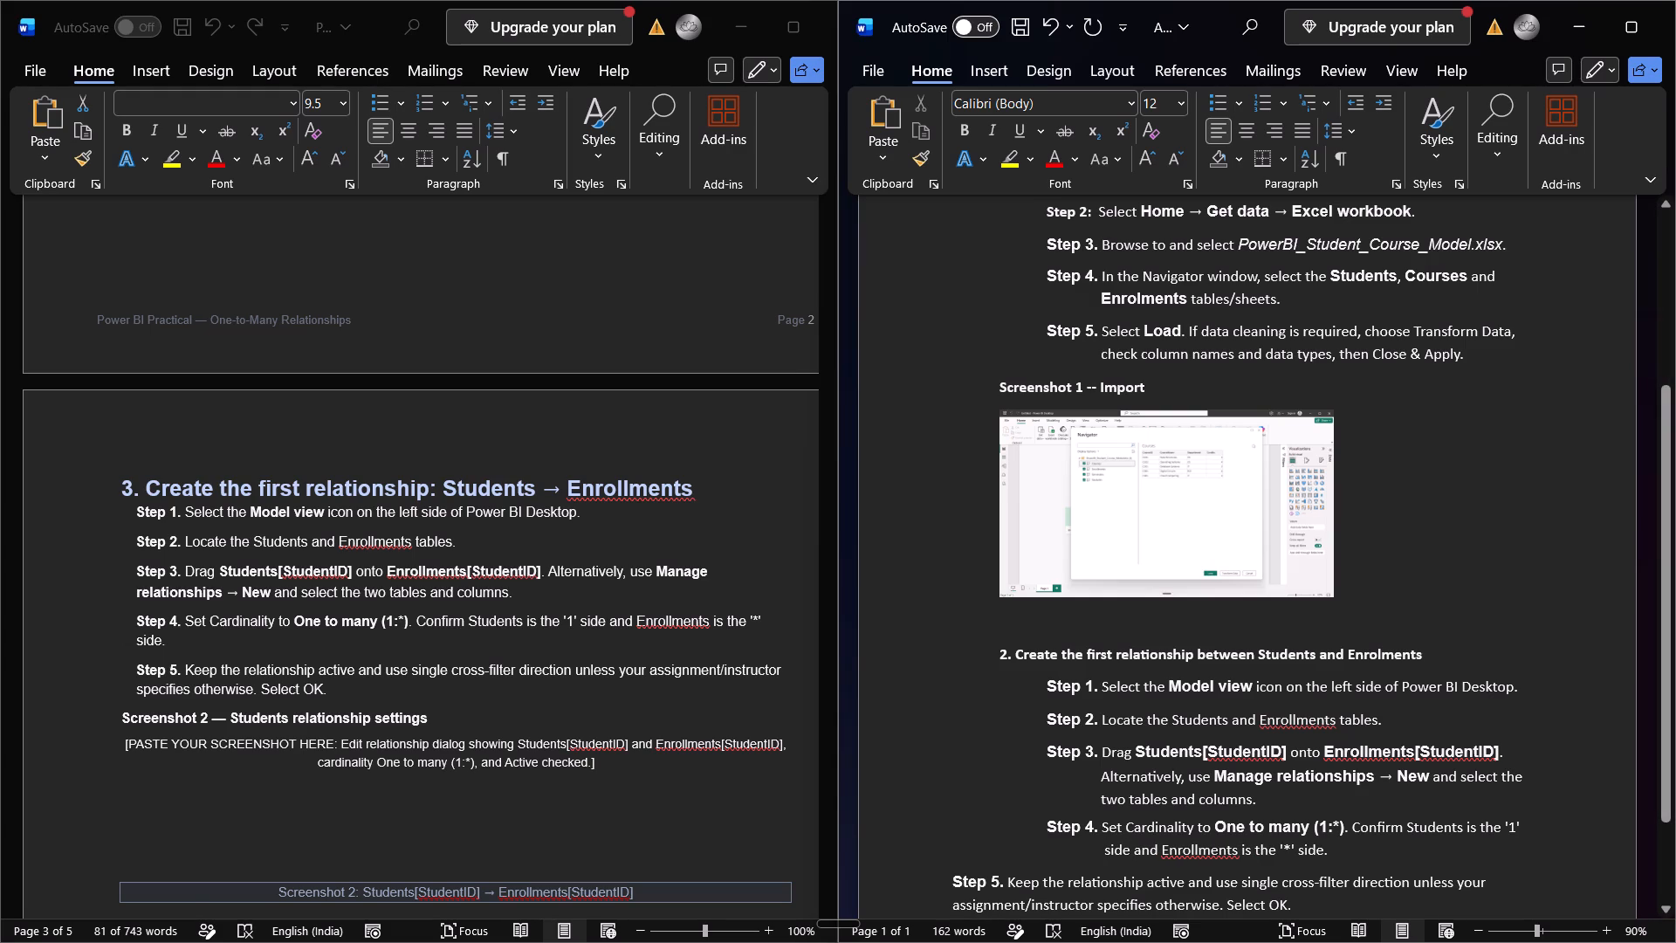
key(BackSpace)
click(1310, 860)
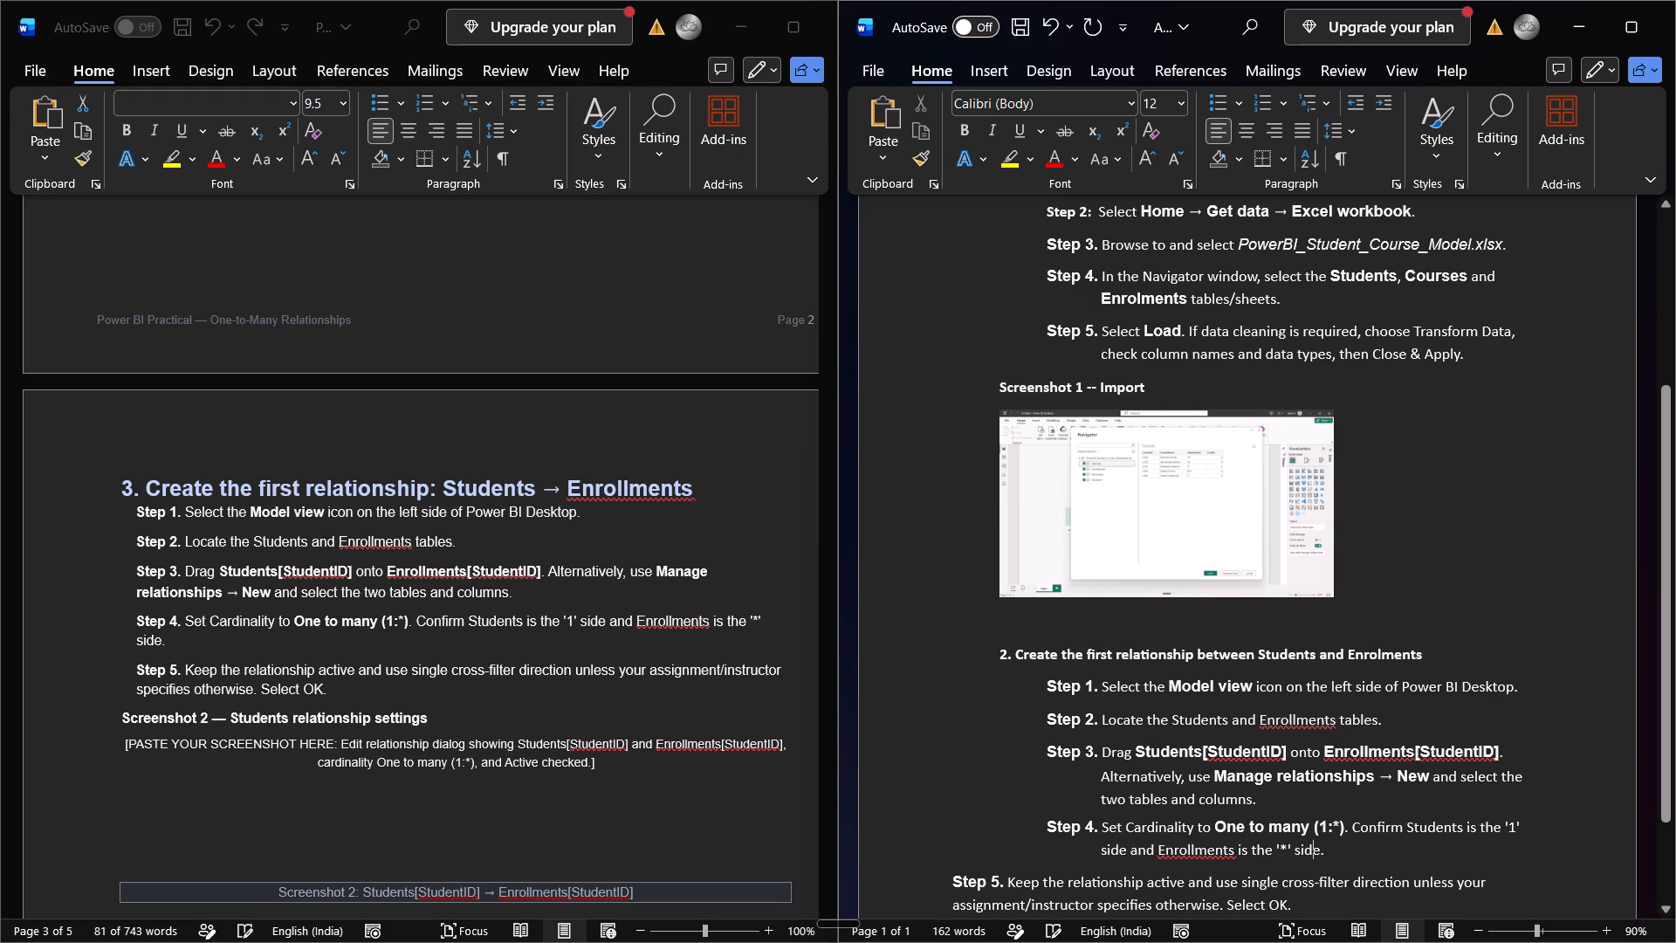
Clear the spelling flags in Steps 2 to 4 by changing "Enrollments" to "Enrolments" and adding "StudentID" to the dictionary.
click(1199, 853)
key(BackSpace)
click(1258, 760)
right_click(1258, 753)
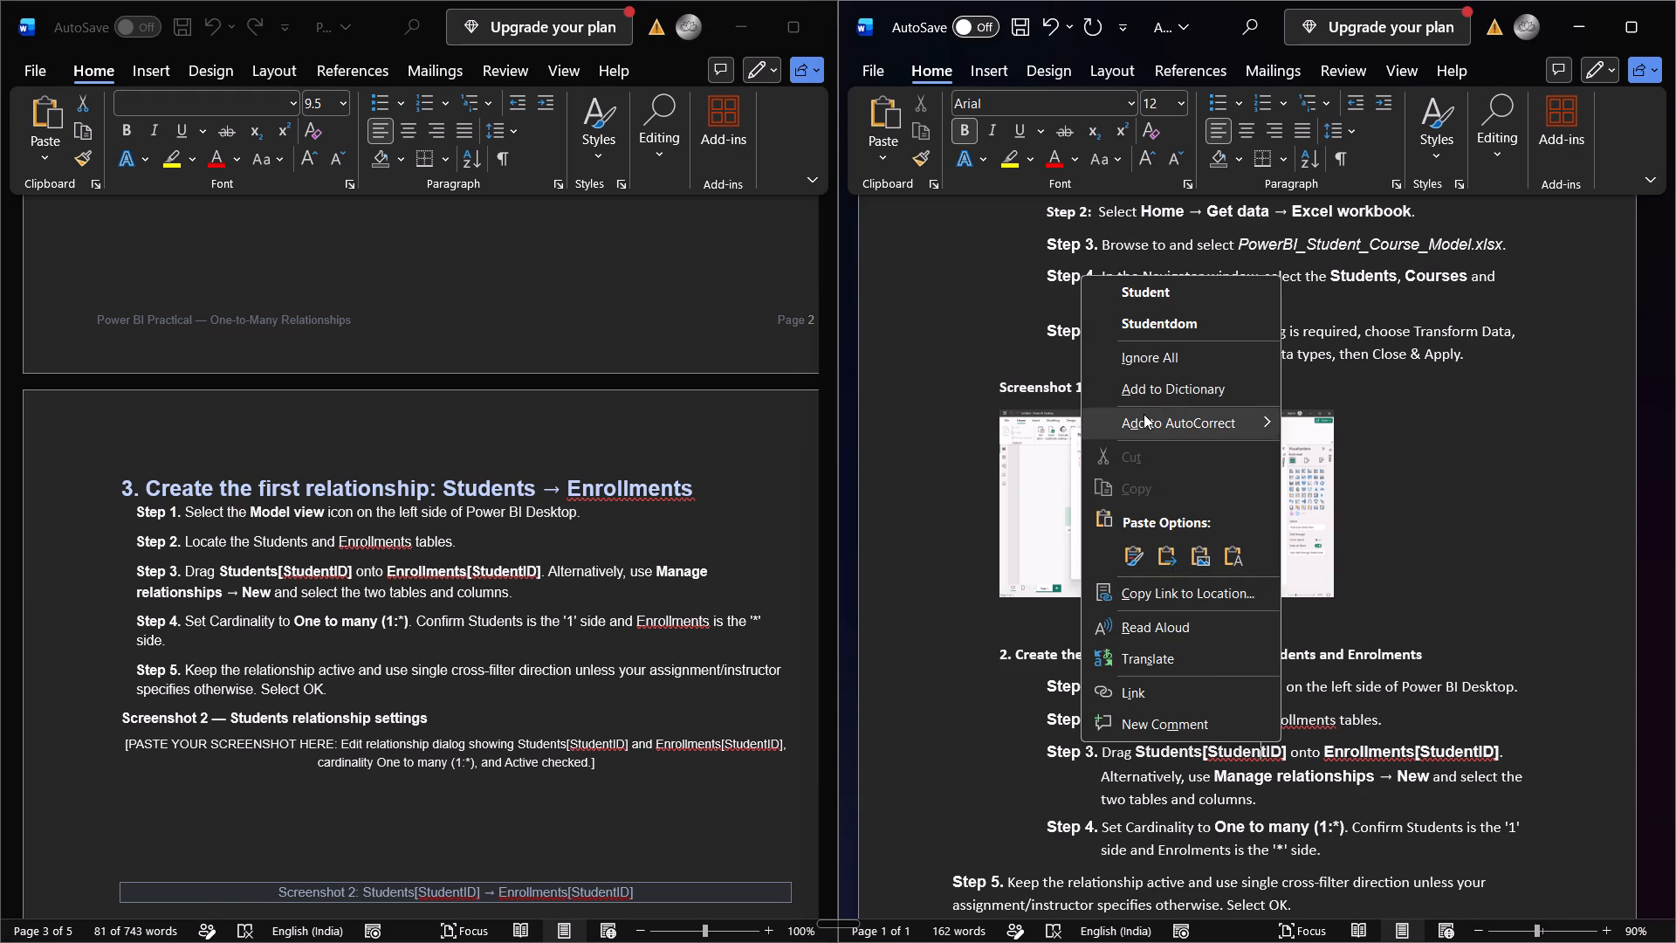
click(1150, 376)
right_click(1369, 747)
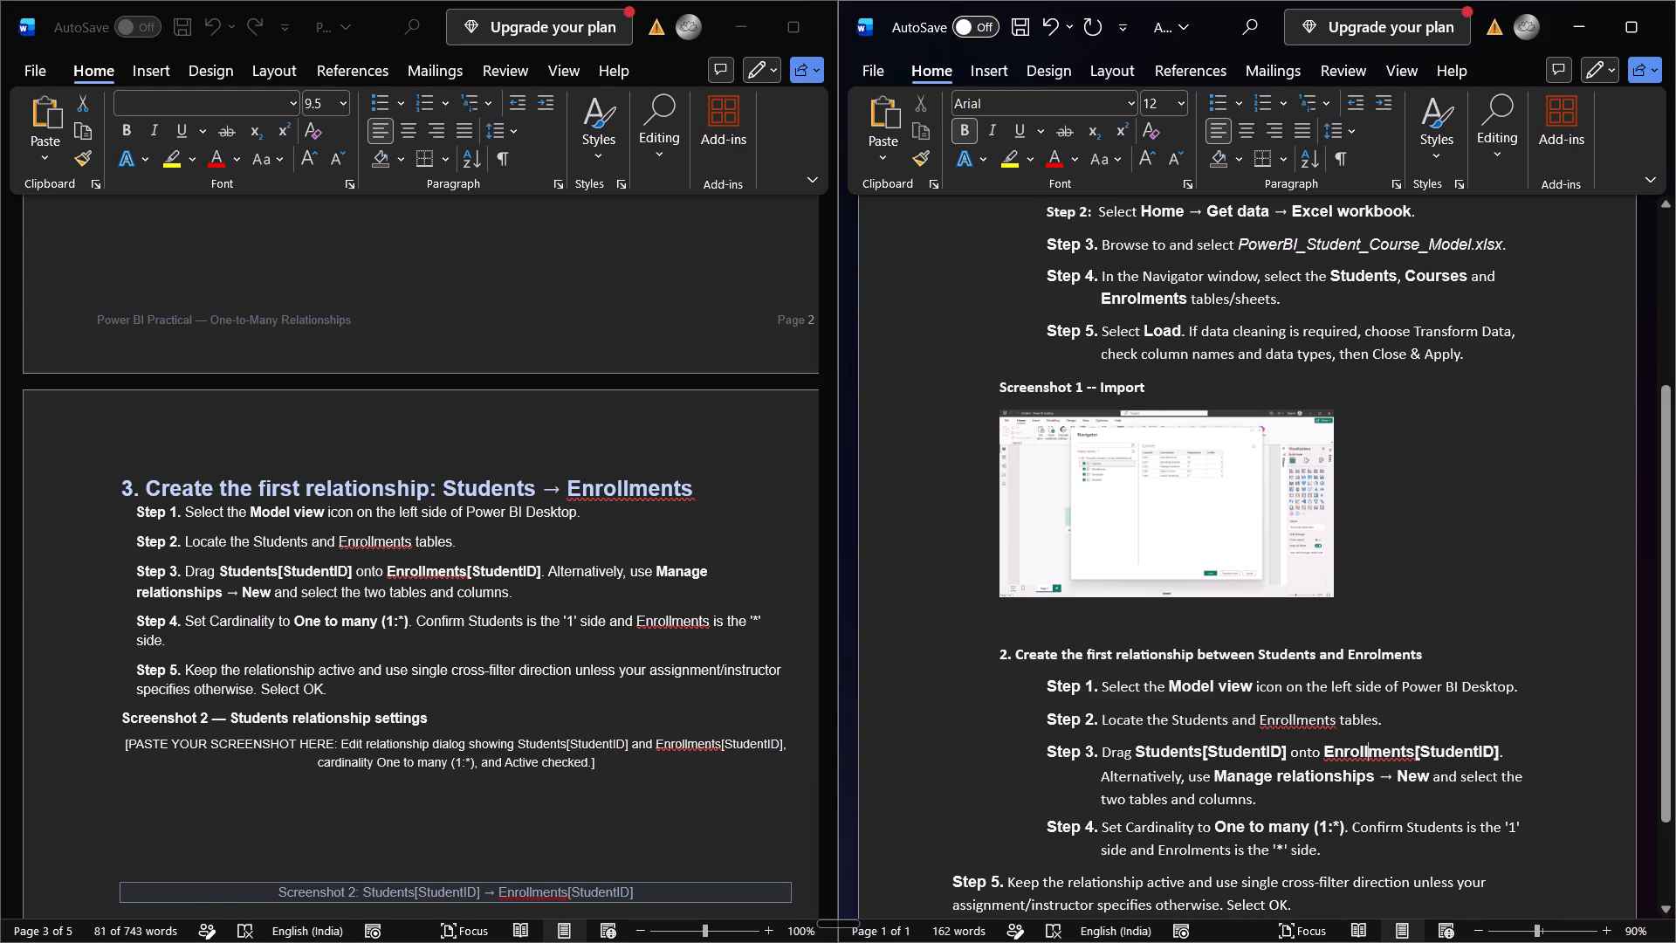
key(BackSpace)
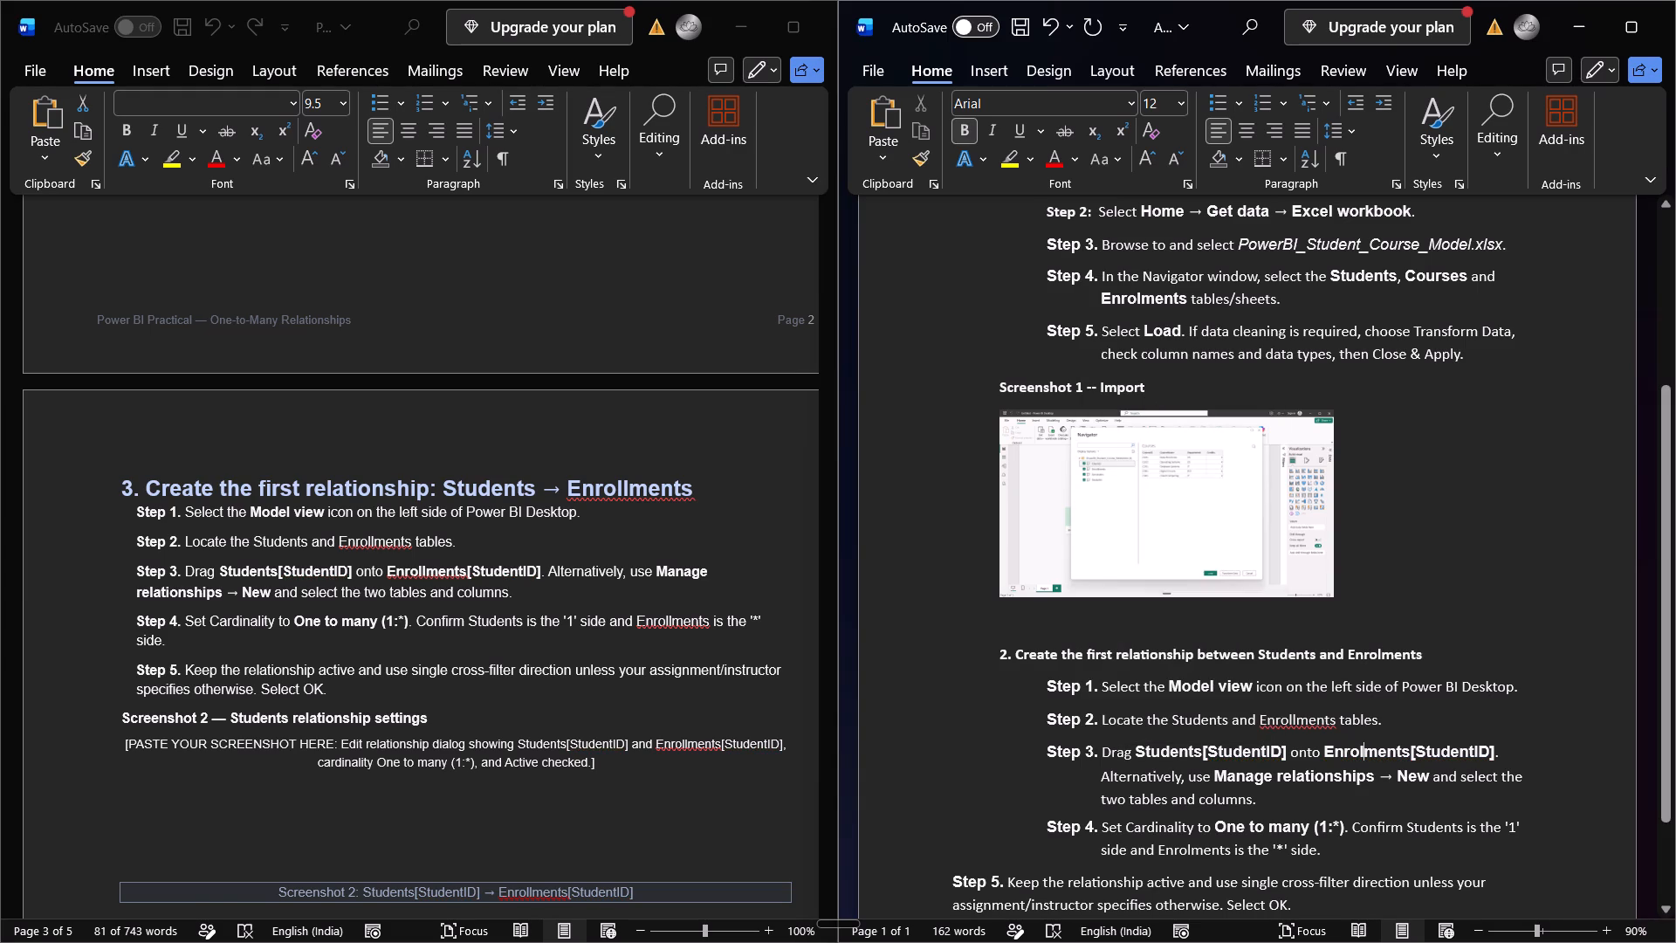
click(1296, 723)
key(BackSpace)
Move Step 5 under heading 2 in line with Step 4 and align its wrapped "unless your assignment" line under "Keep".
scroll(1350, 794, down, 2)
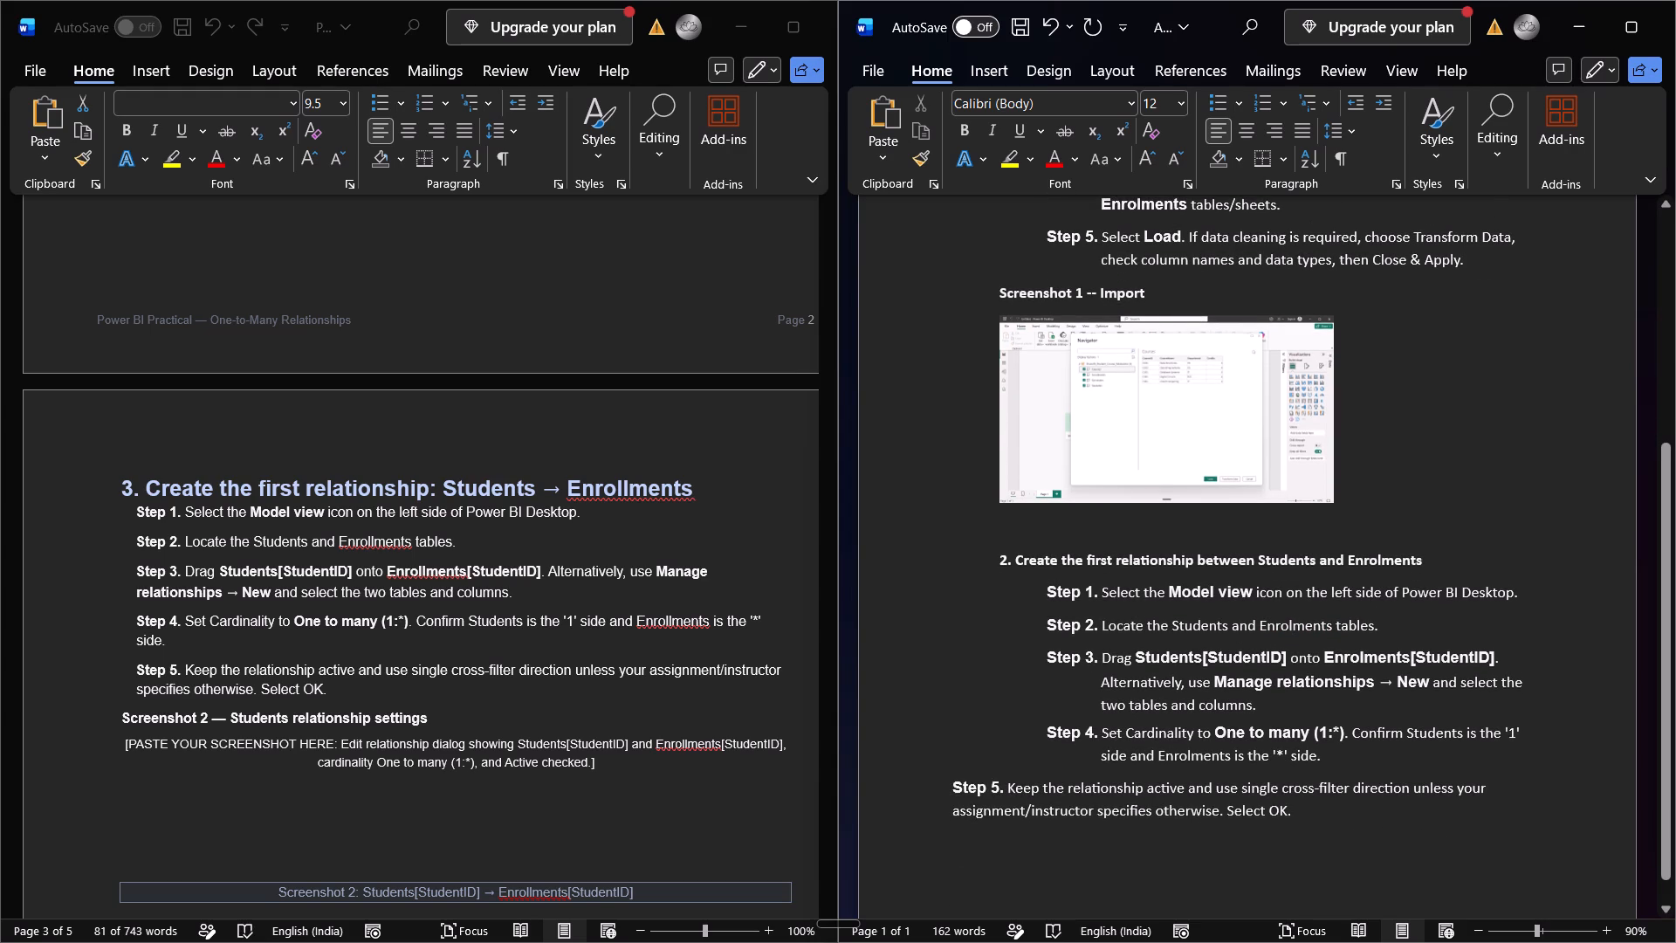
click(952, 785)
key(Tab)
key(Tab)
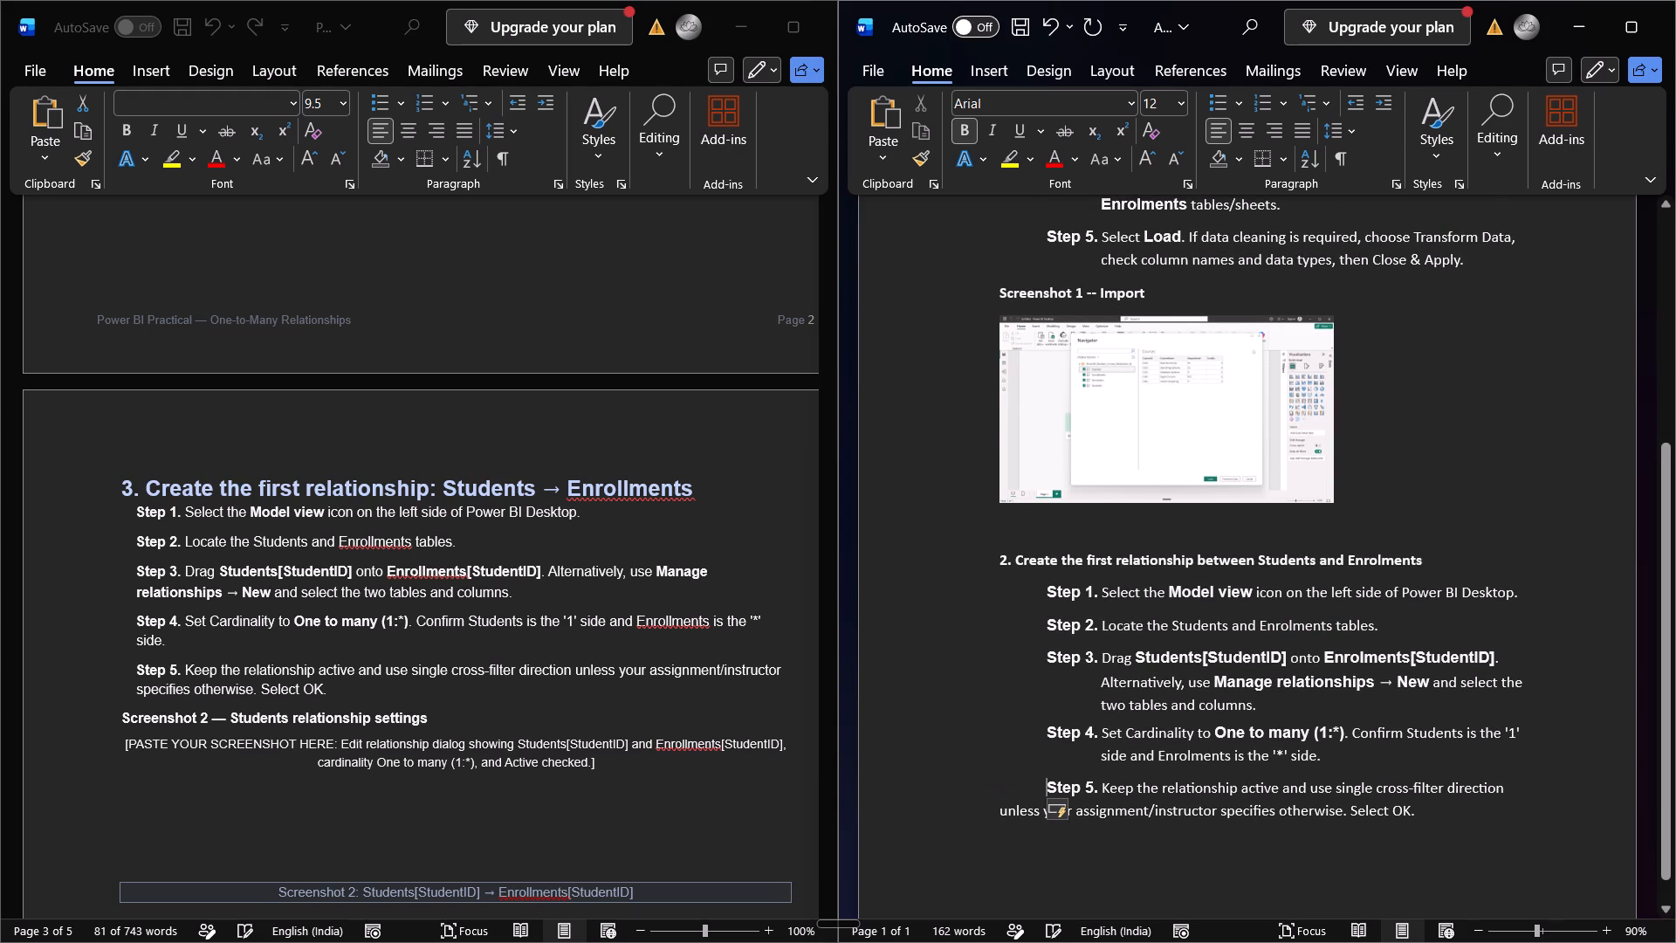
click(1505, 791)
key(Tab)
key(Tab)
key(Tab)
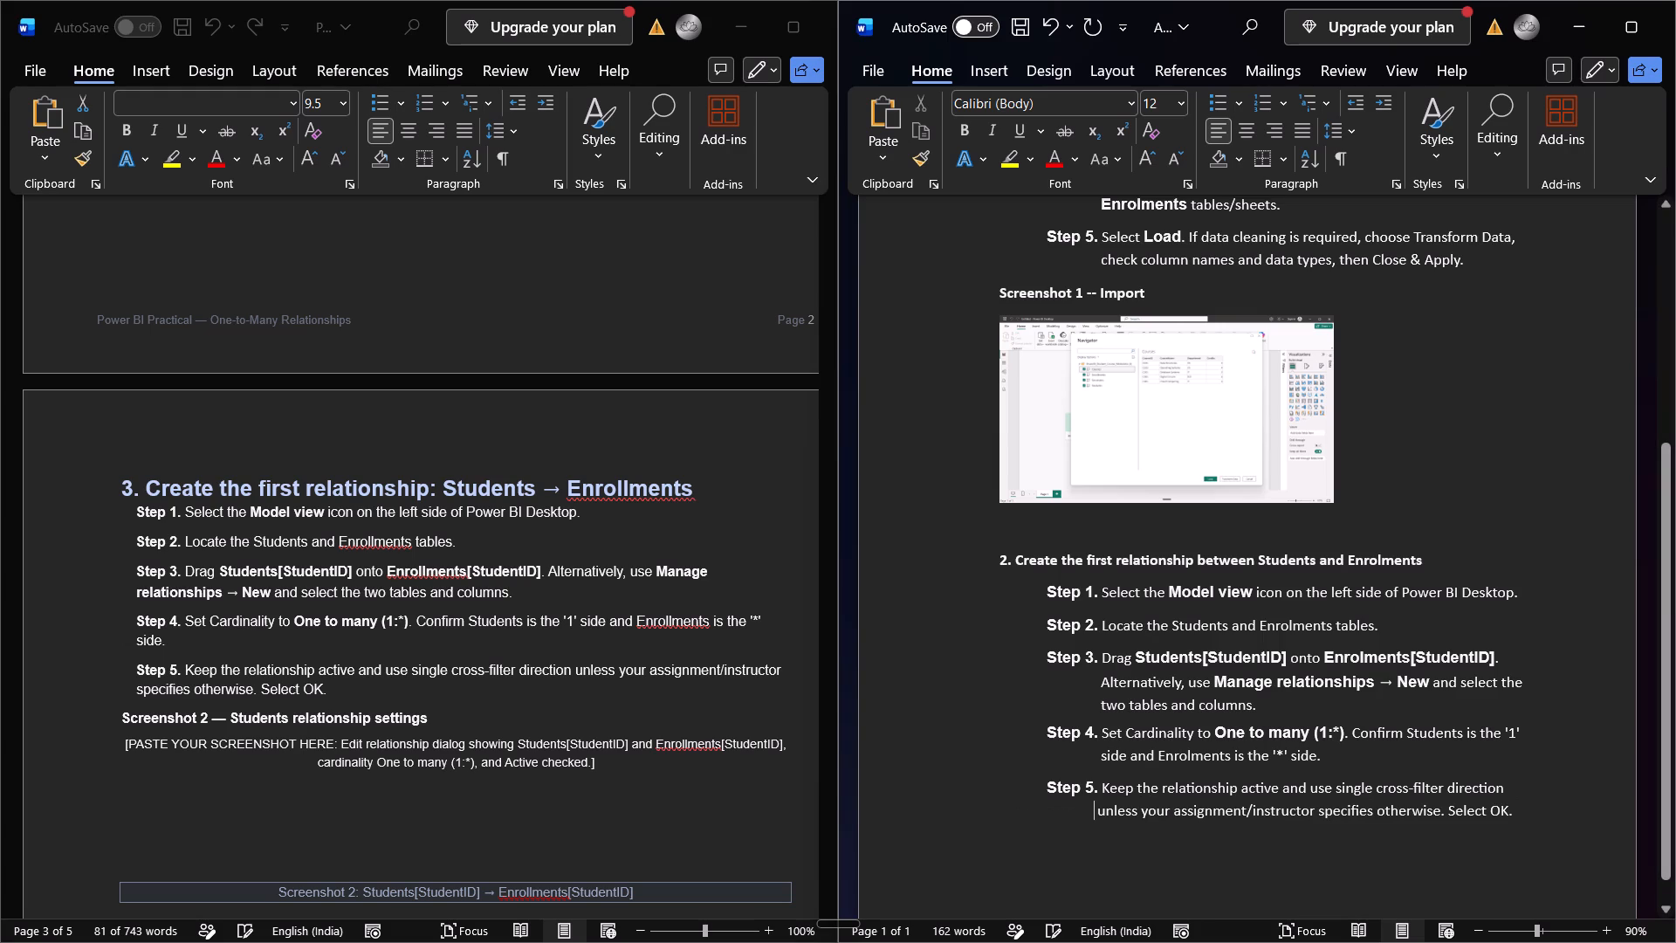
click(1100, 809)
key(space)
click(1141, 850)
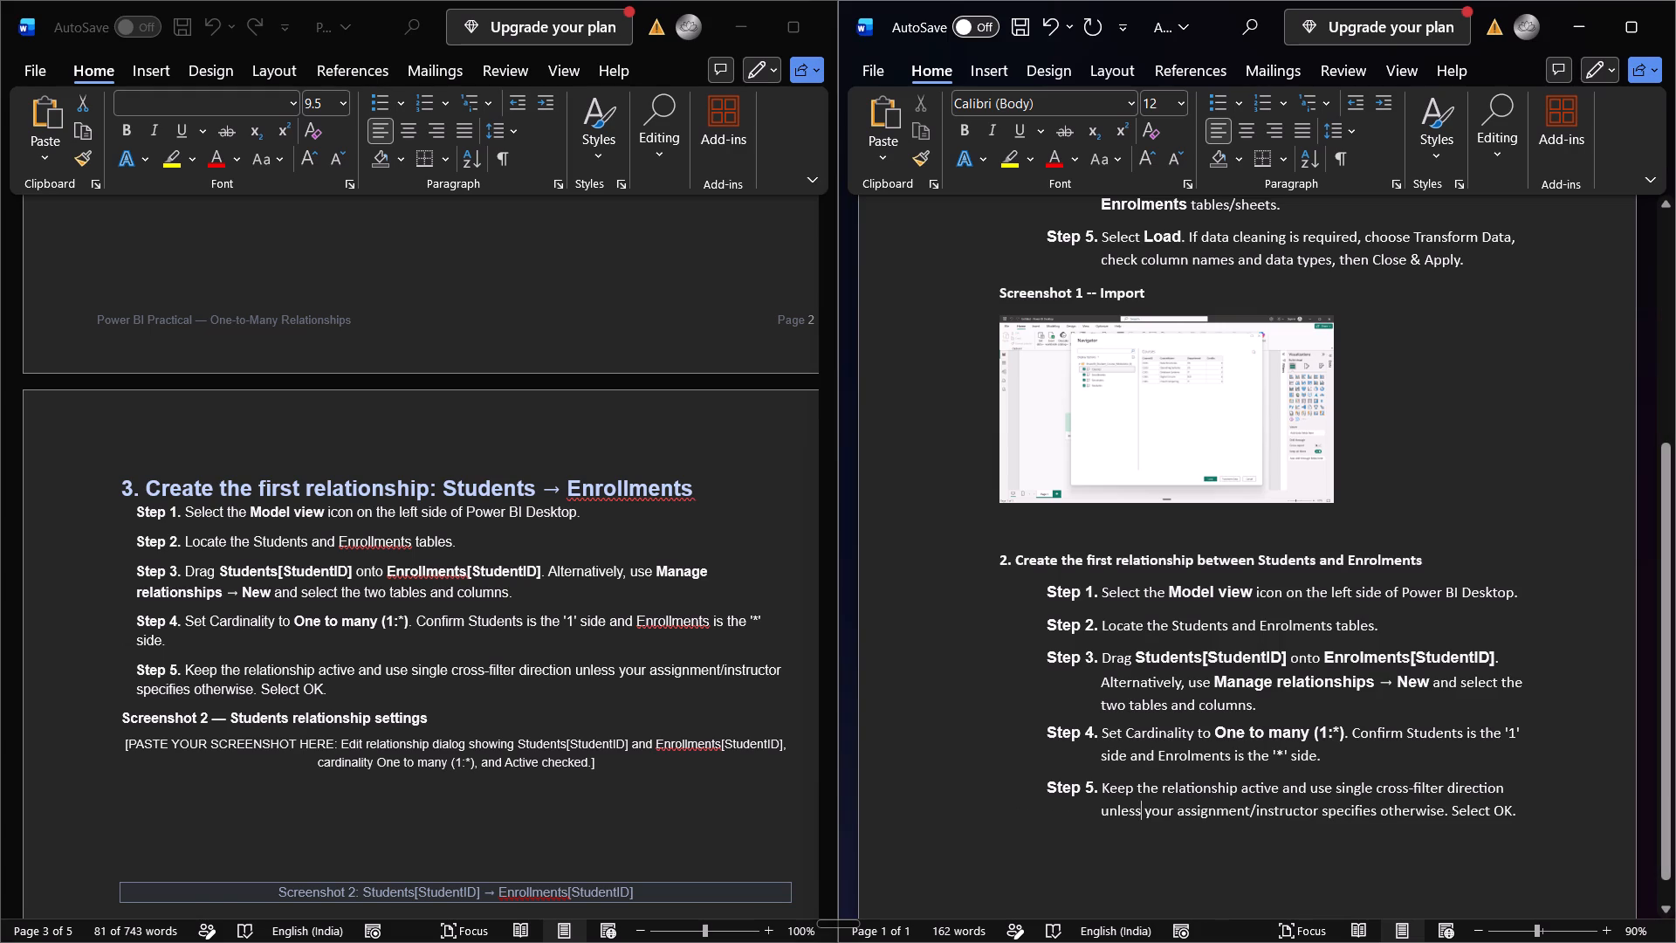
click(1516, 813)
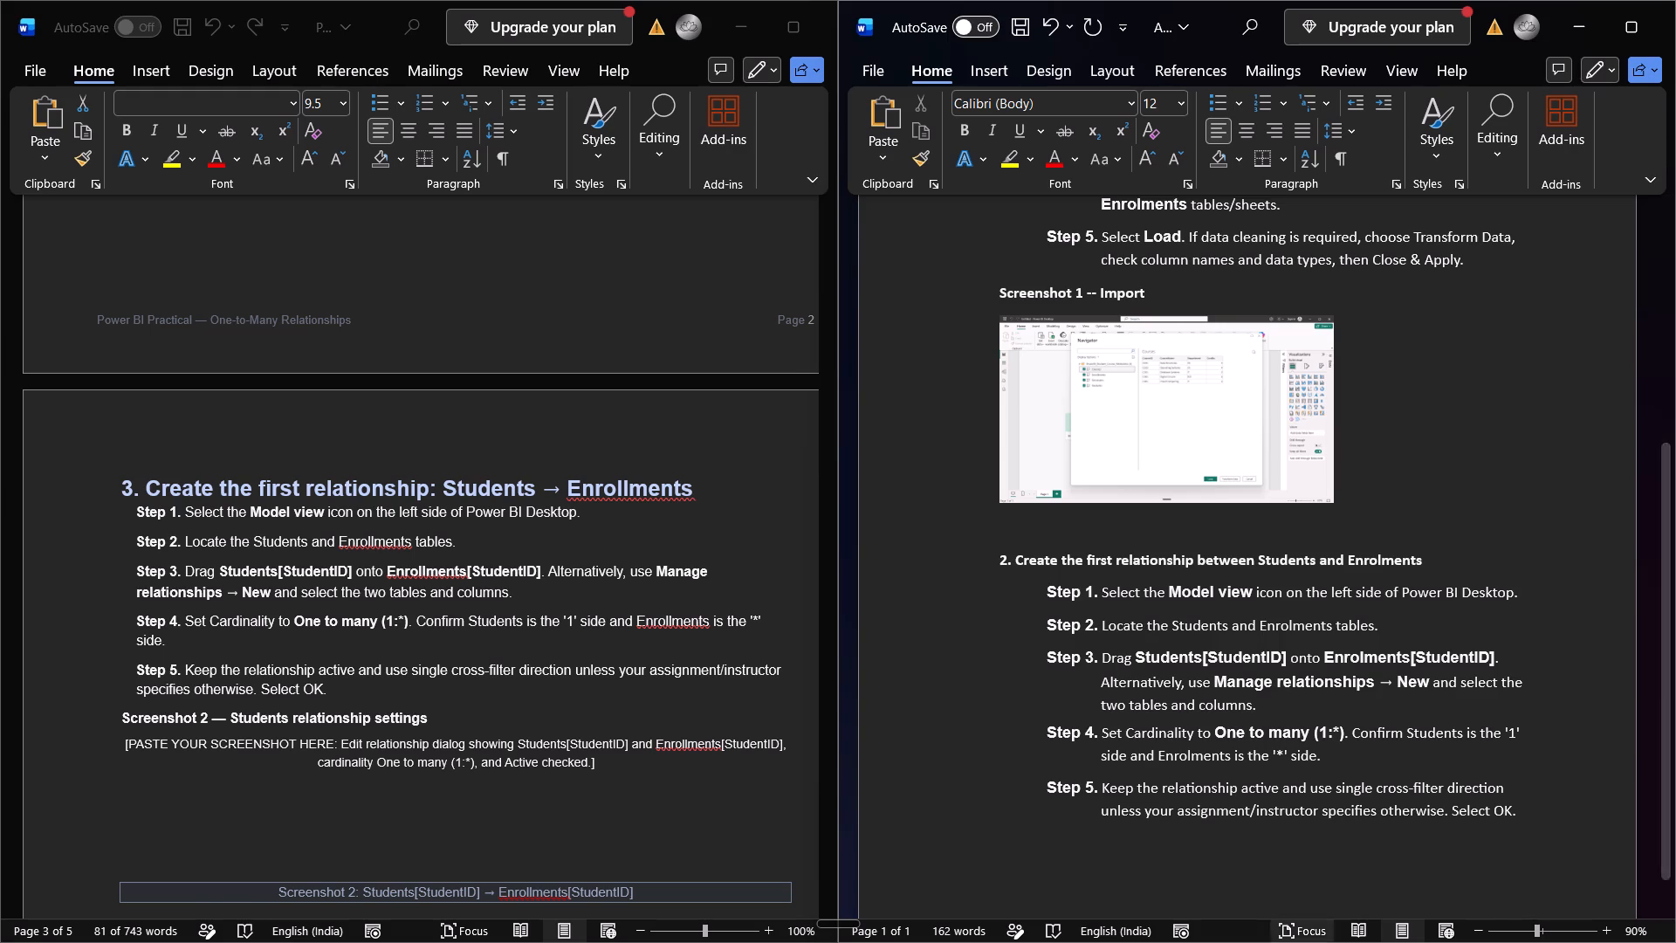
Switch to Power BI Desktop and load the selected Courses, Enrollments, Semesters and Students tables.
click(1140, 919)
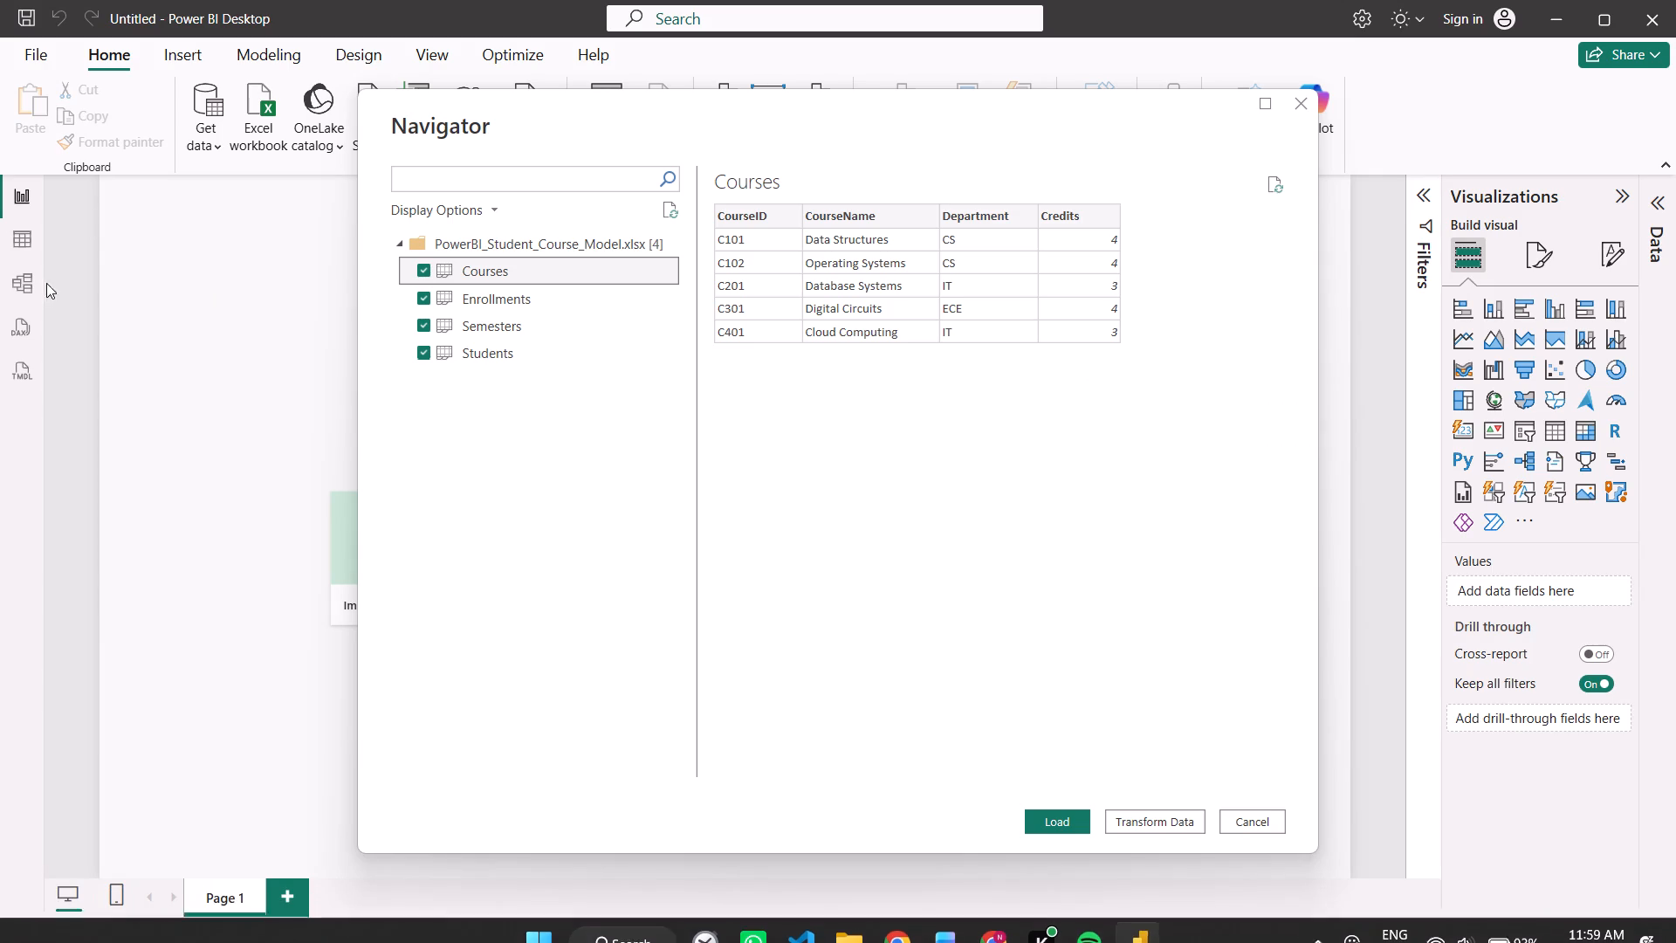
click(1053, 827)
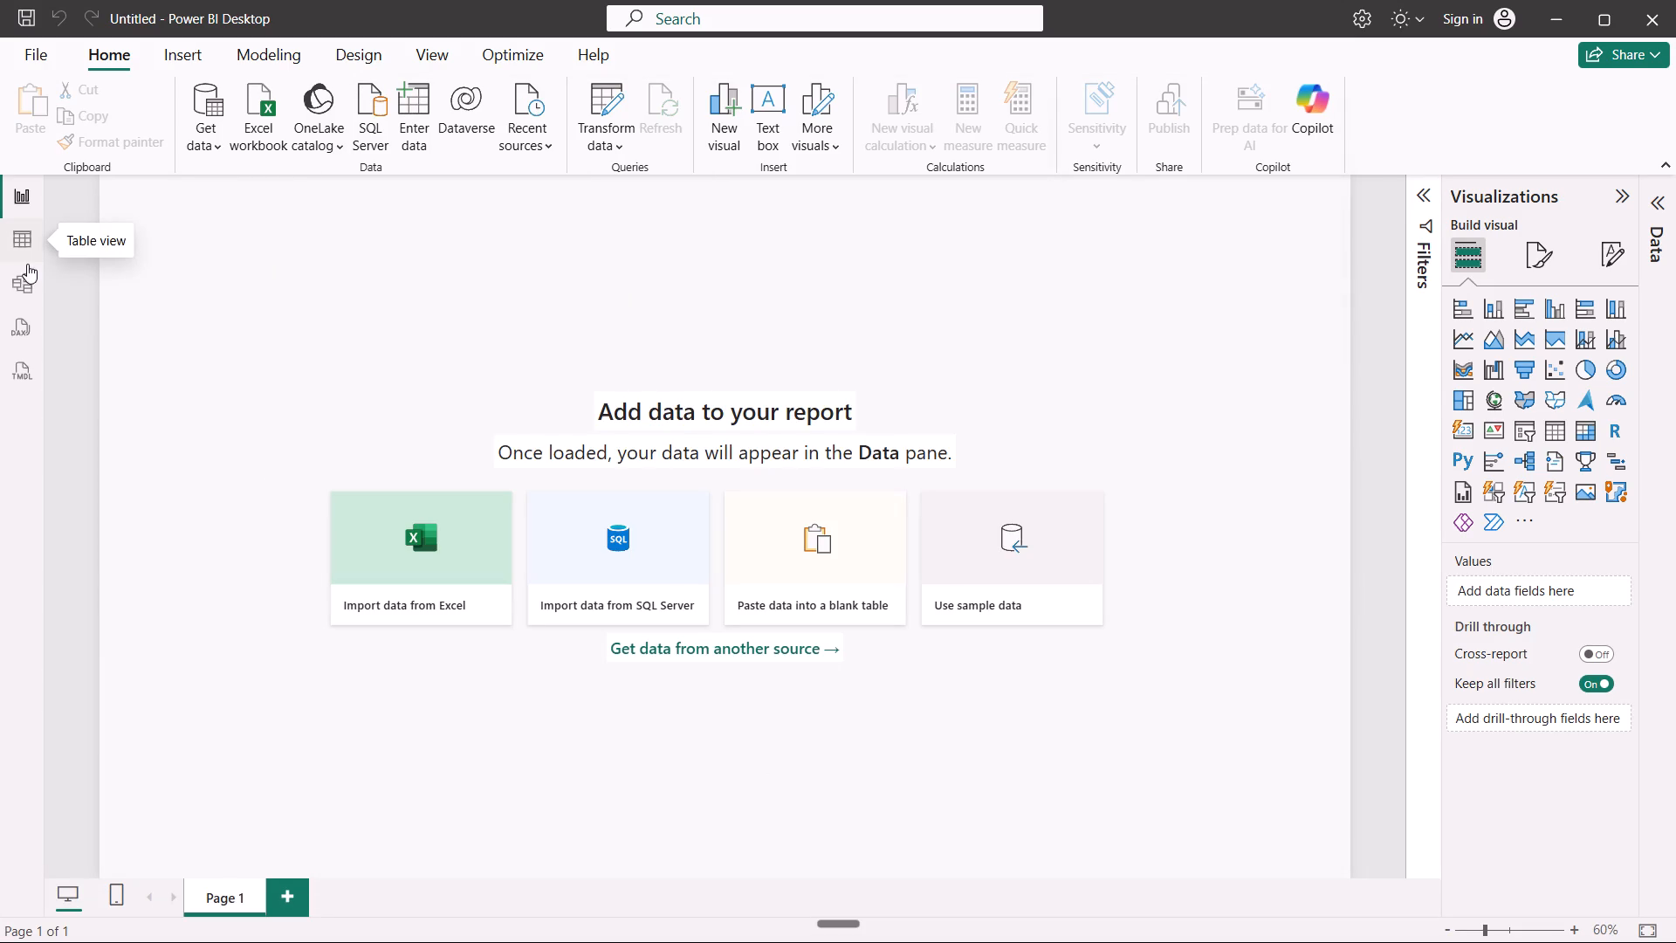
click(86, 346)
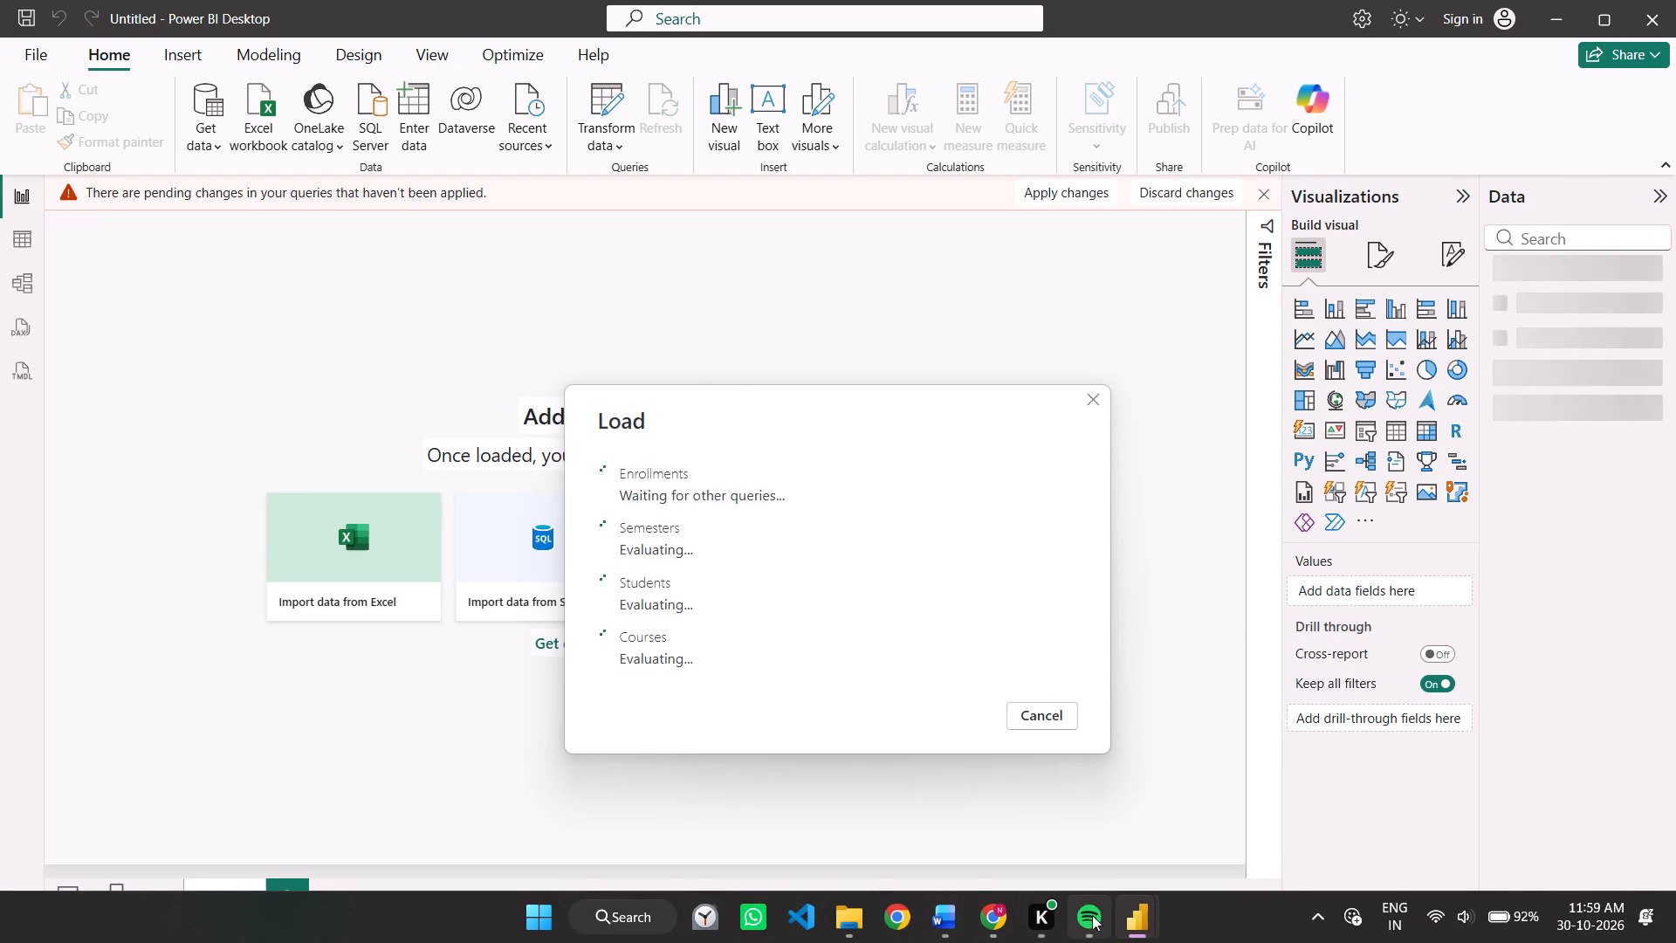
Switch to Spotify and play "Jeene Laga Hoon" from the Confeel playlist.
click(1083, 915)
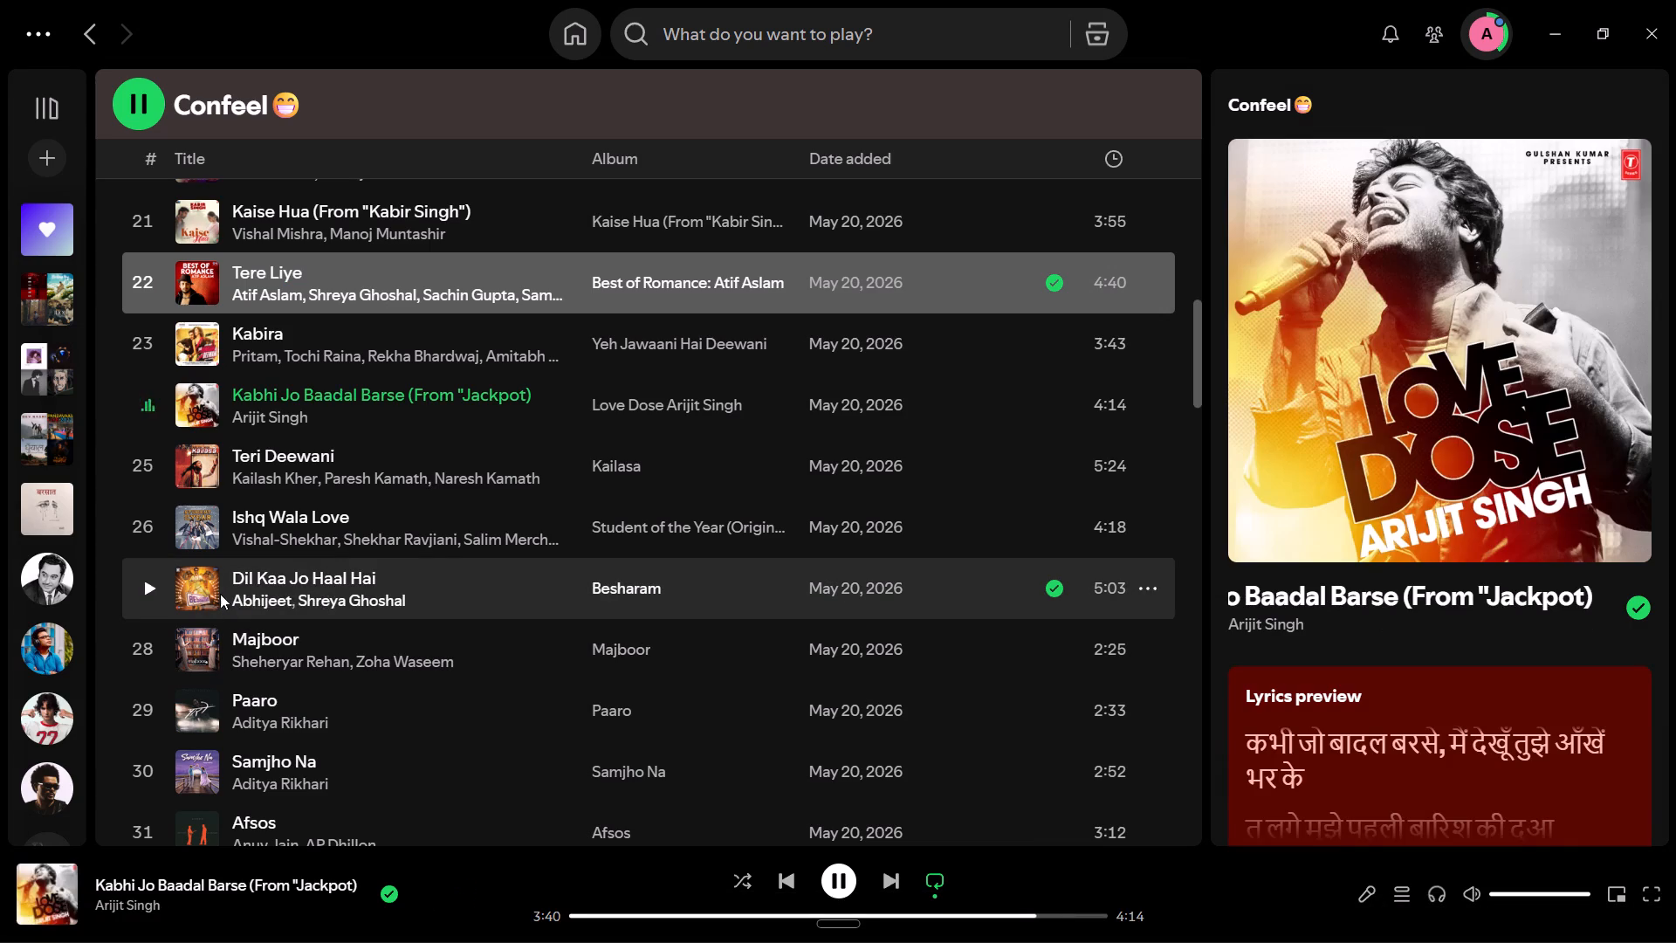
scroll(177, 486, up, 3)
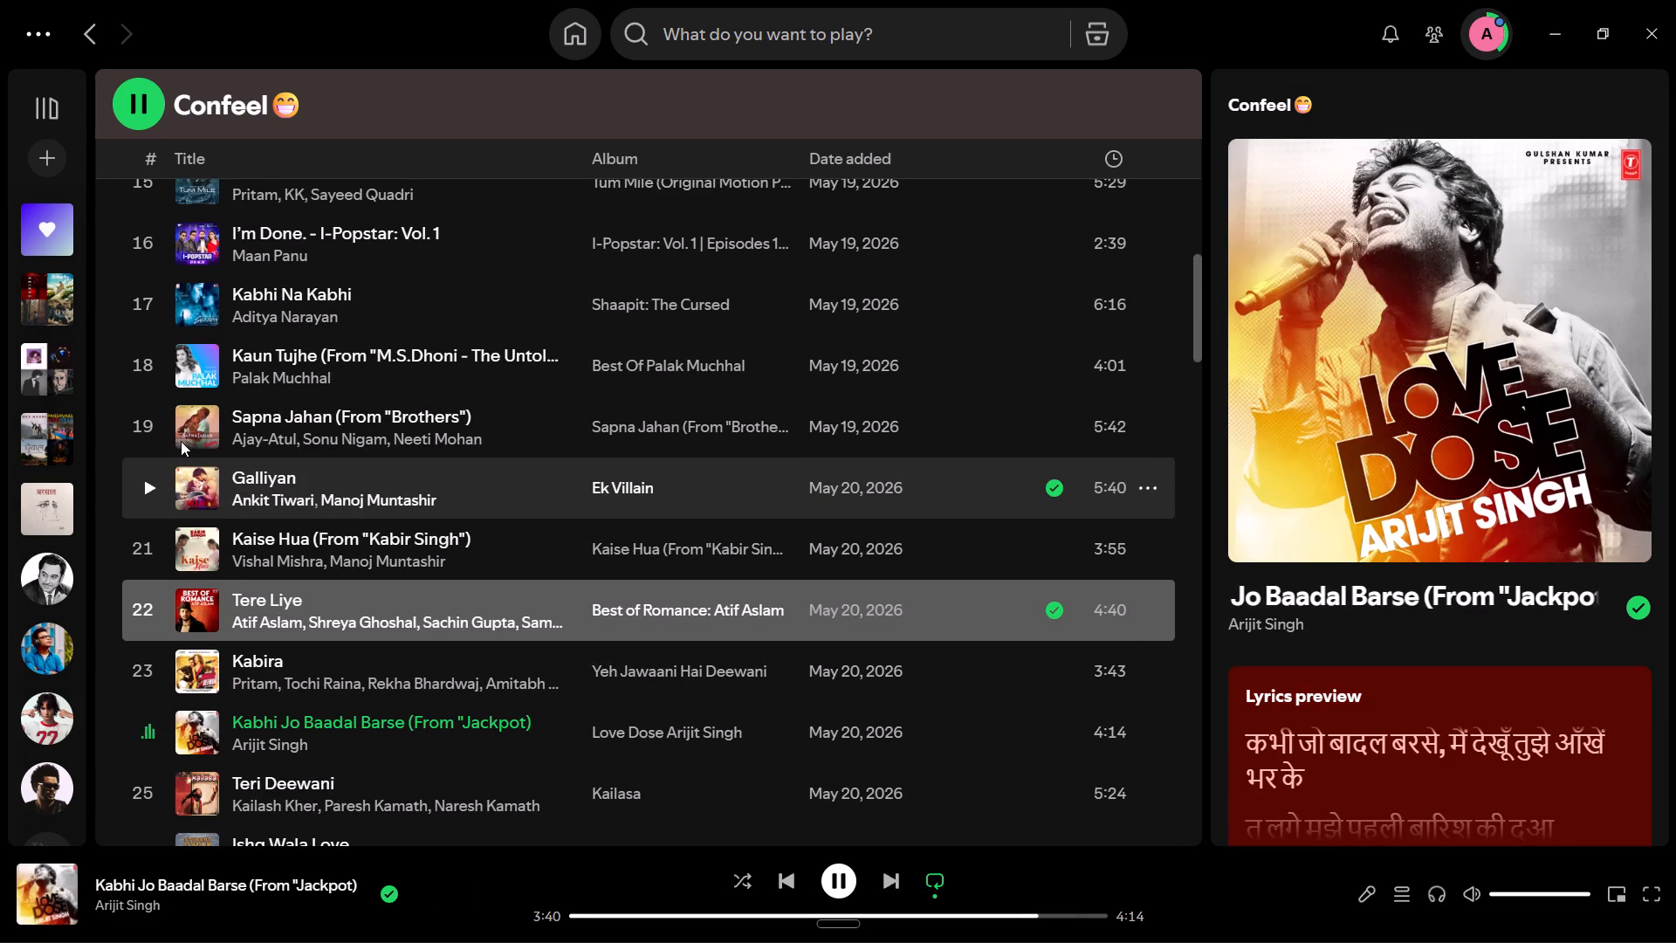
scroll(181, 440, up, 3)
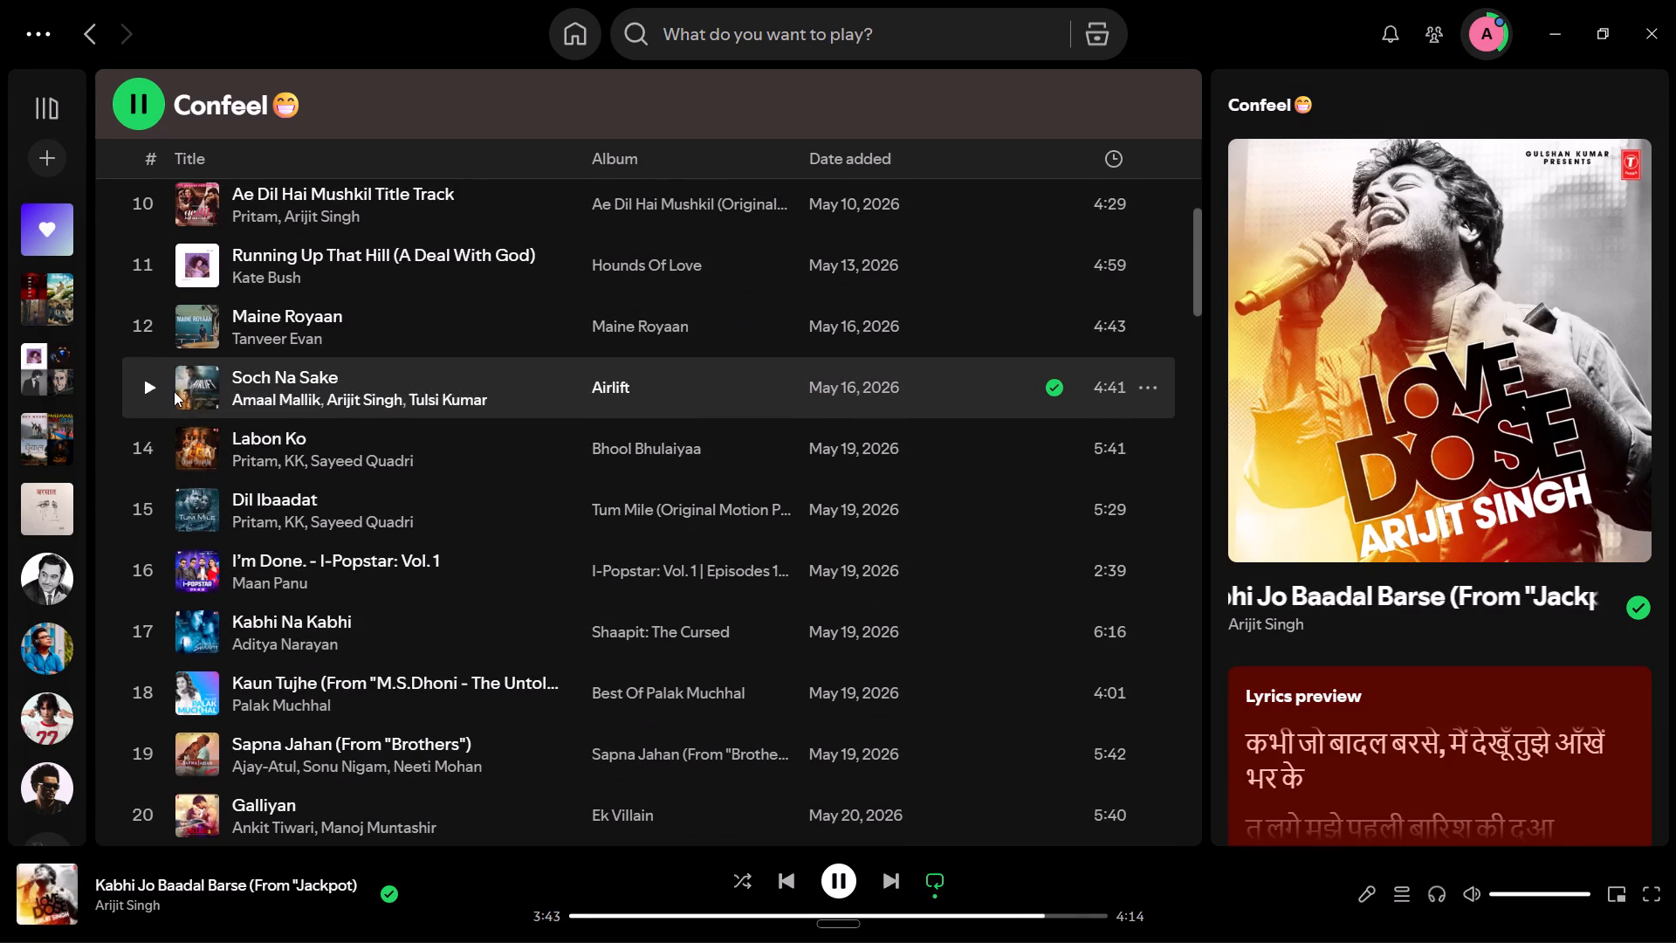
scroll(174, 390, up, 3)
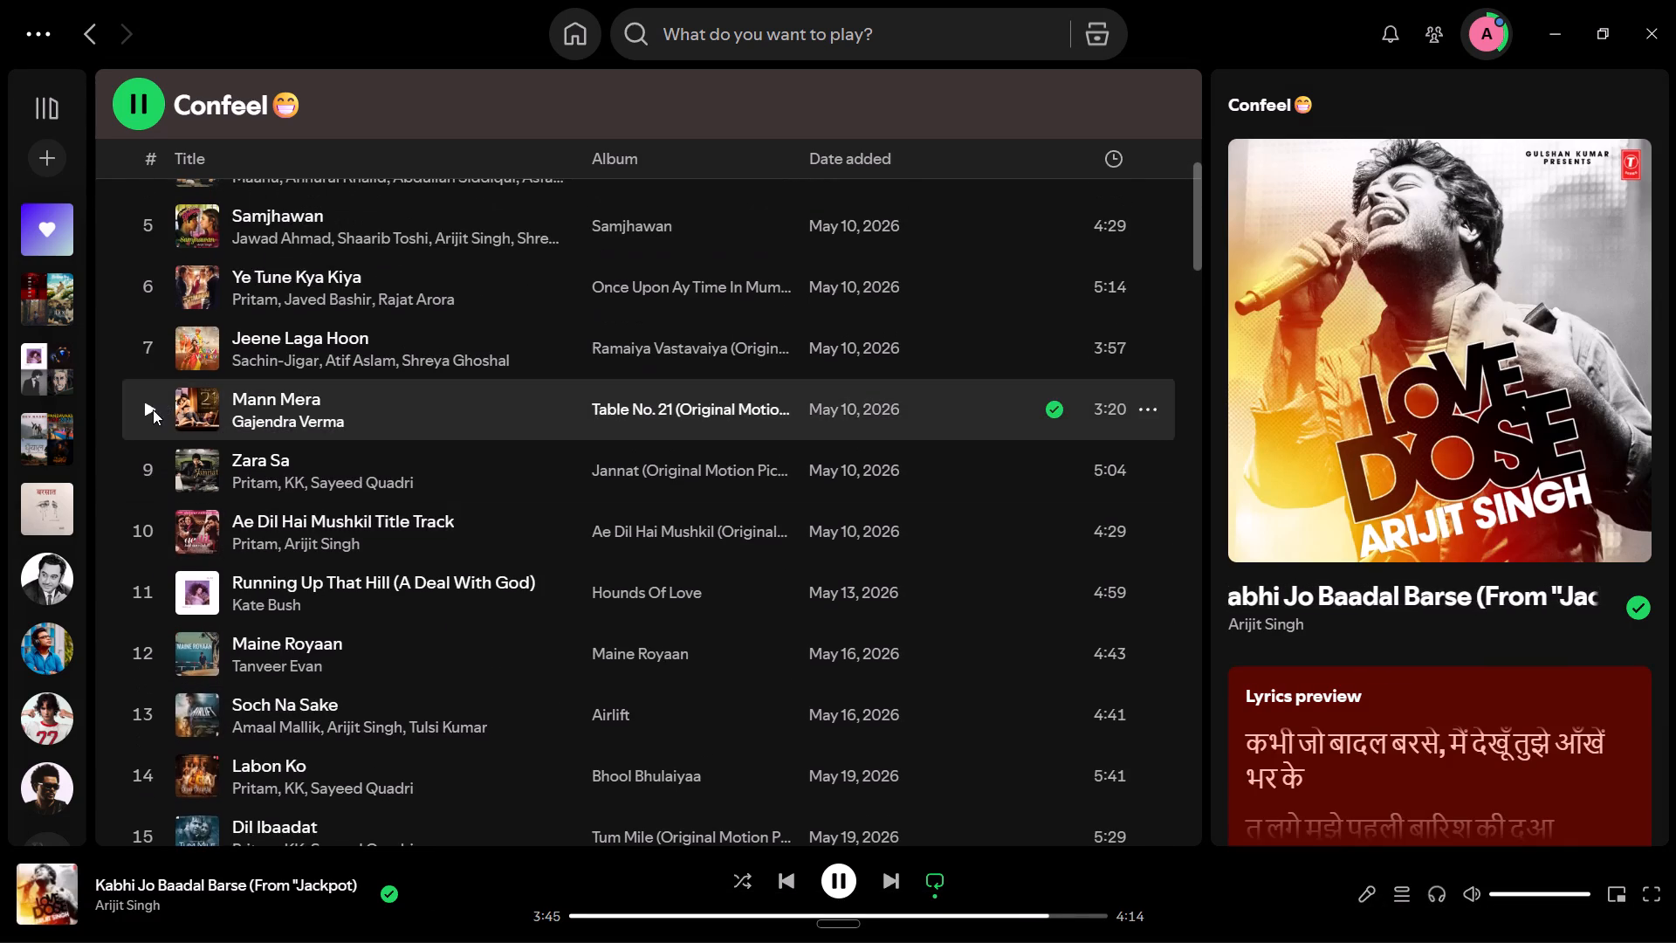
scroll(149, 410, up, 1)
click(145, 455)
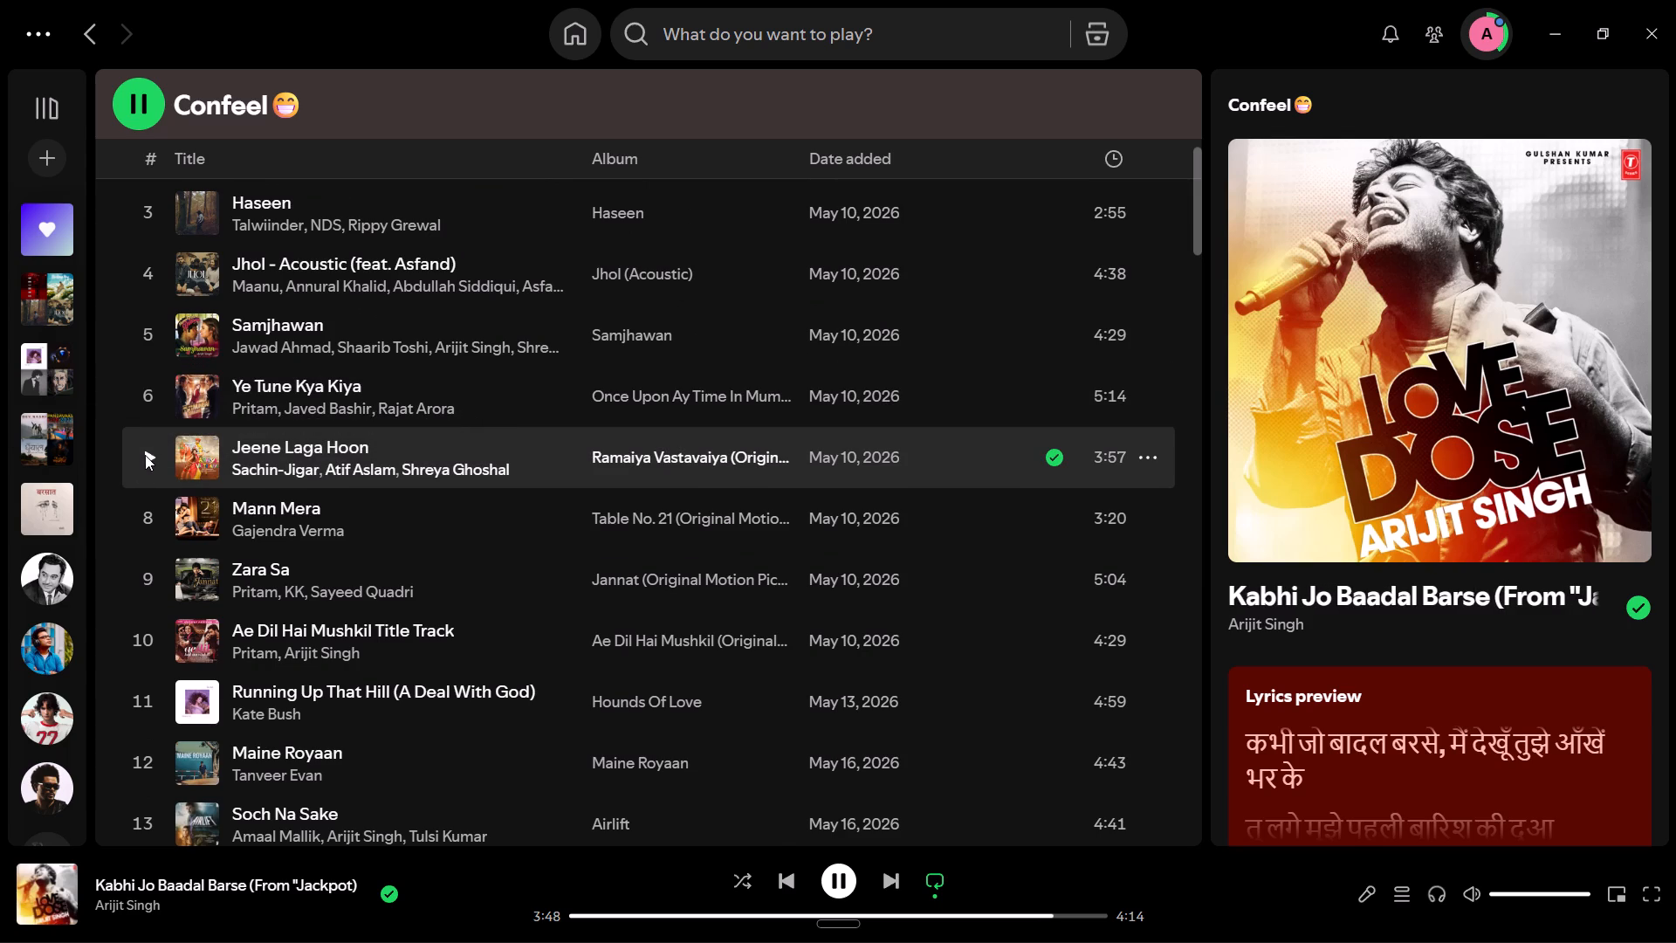
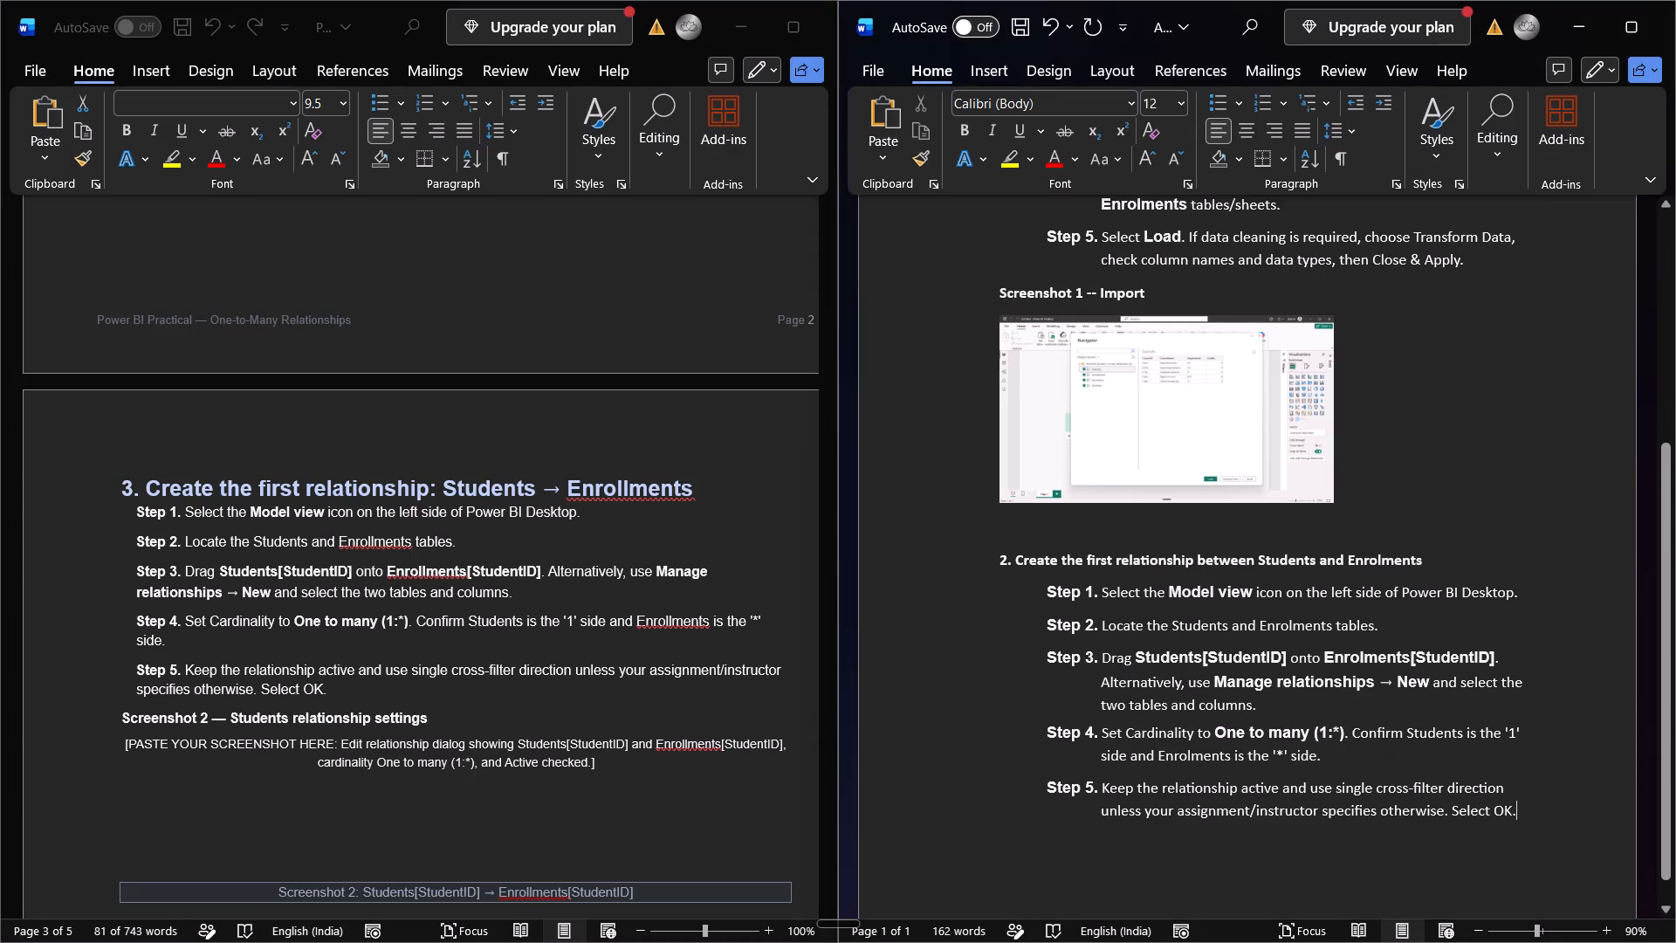
key(alt+Tab)
key(alt+Tab)
key(alt+Tab)
key(alt+Tab)
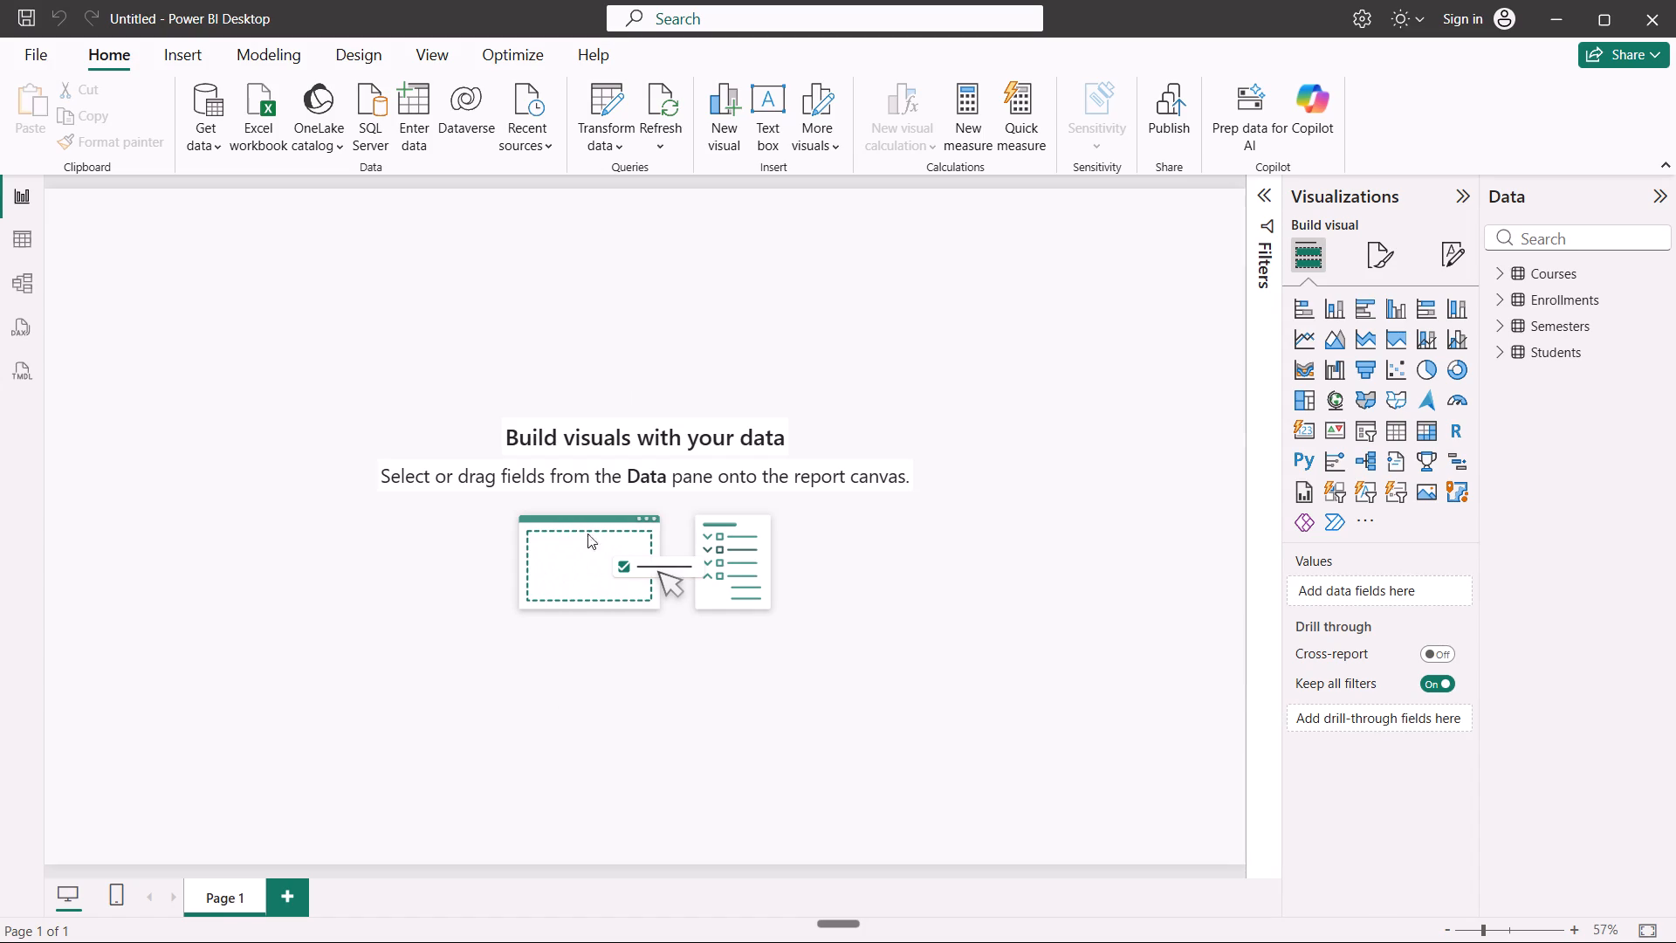
click(37, 279)
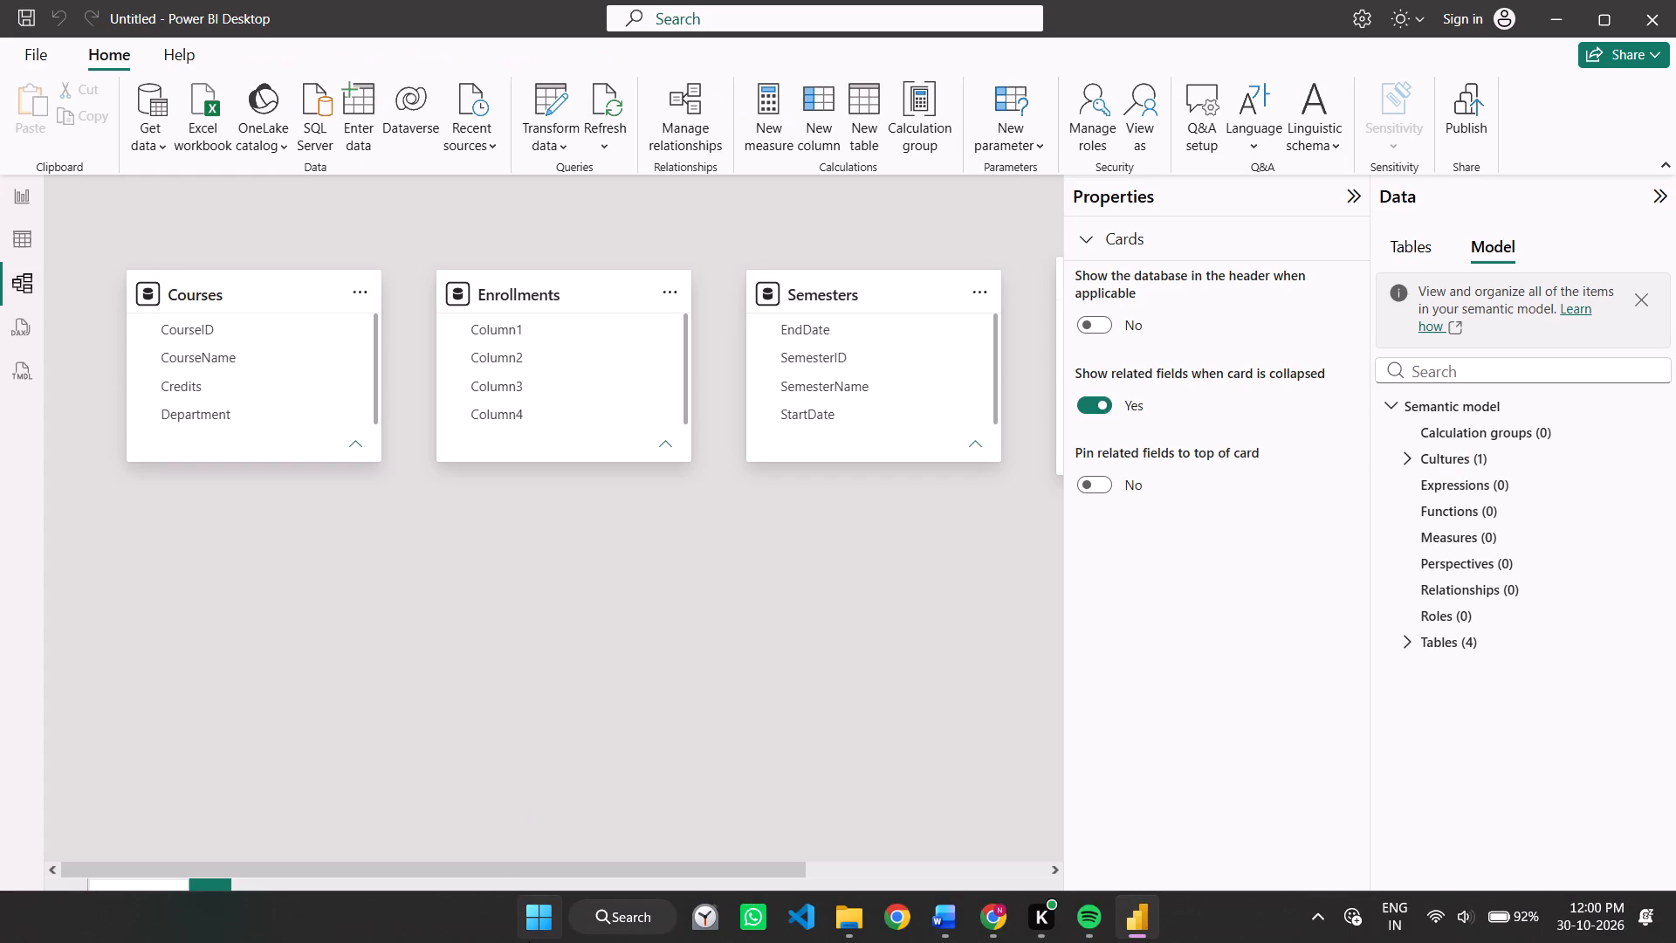
Review the relationship instructions in the Word documents and return to the Power BI model.
key(alt+Tab)
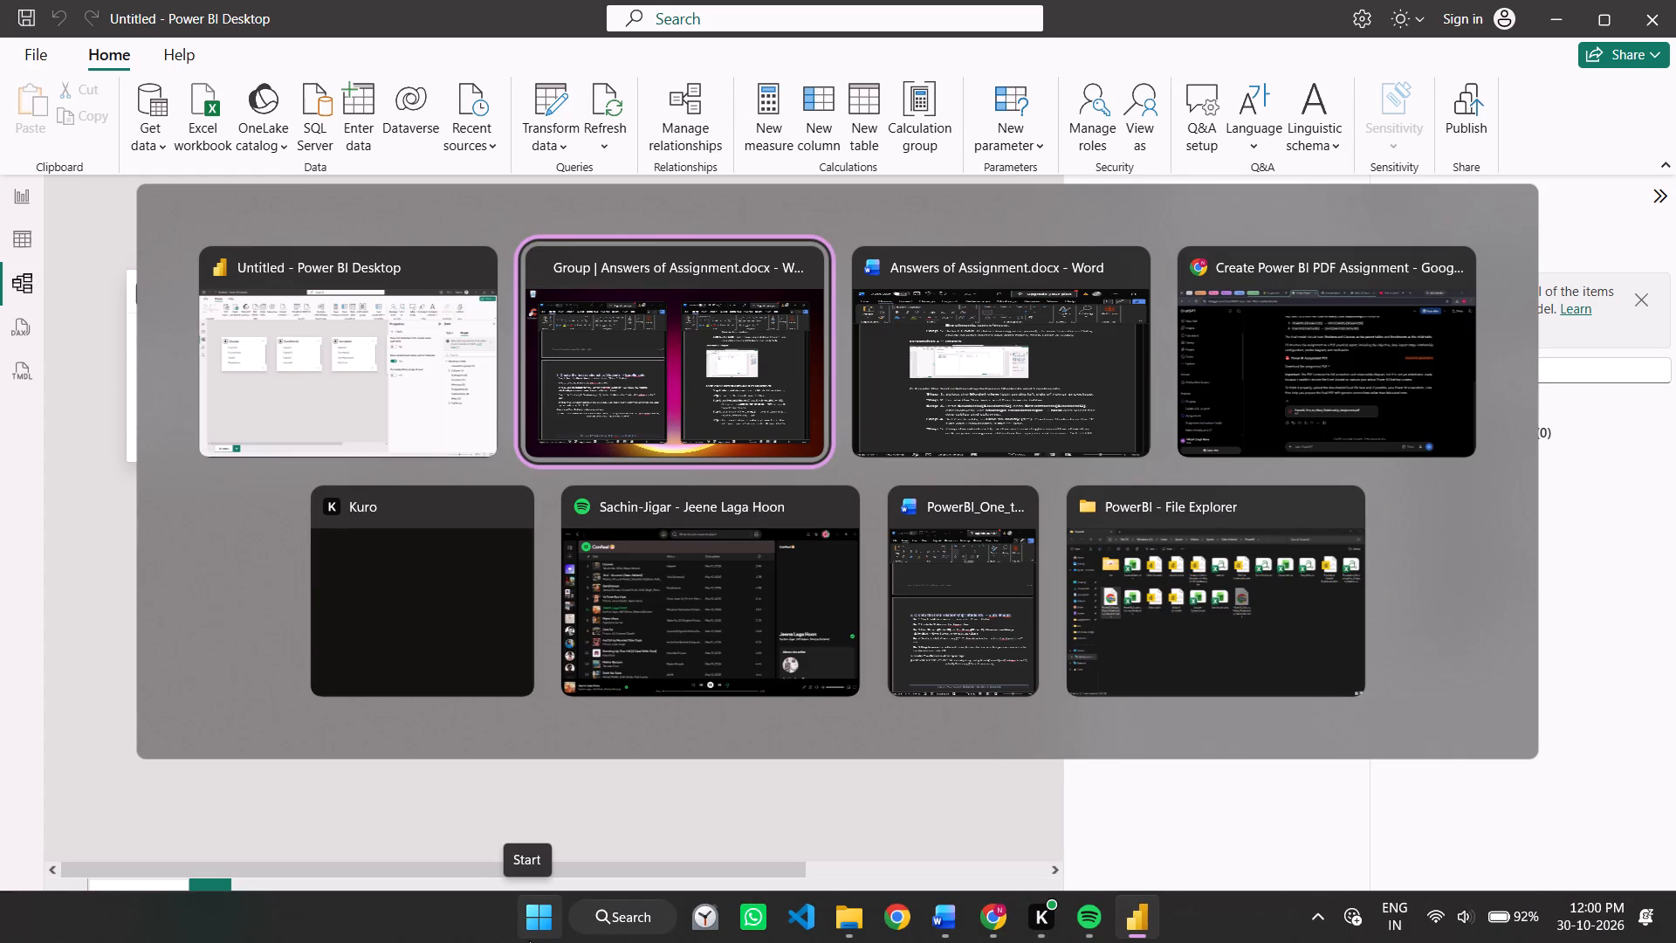
key(alt+Tab)
key(alt+Tab)
key(alt+Tab)
key(alt+Tab)
key(alt+Tab)
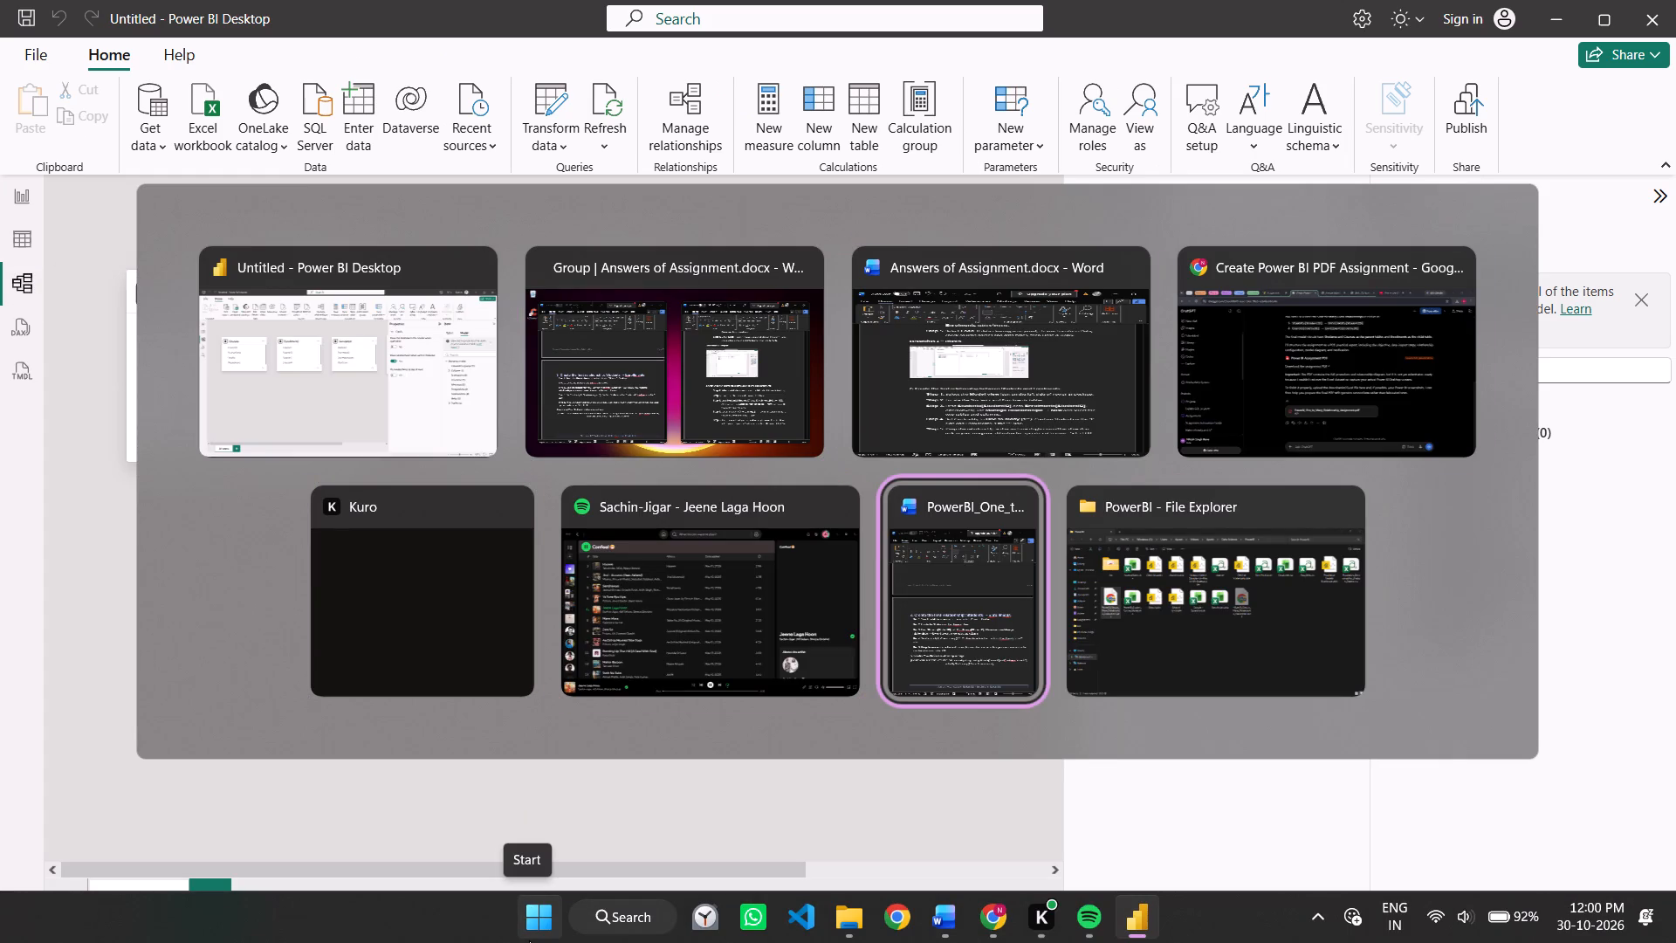
key(alt+Tab)
key(alt+Tab)
key(alt+Tab)
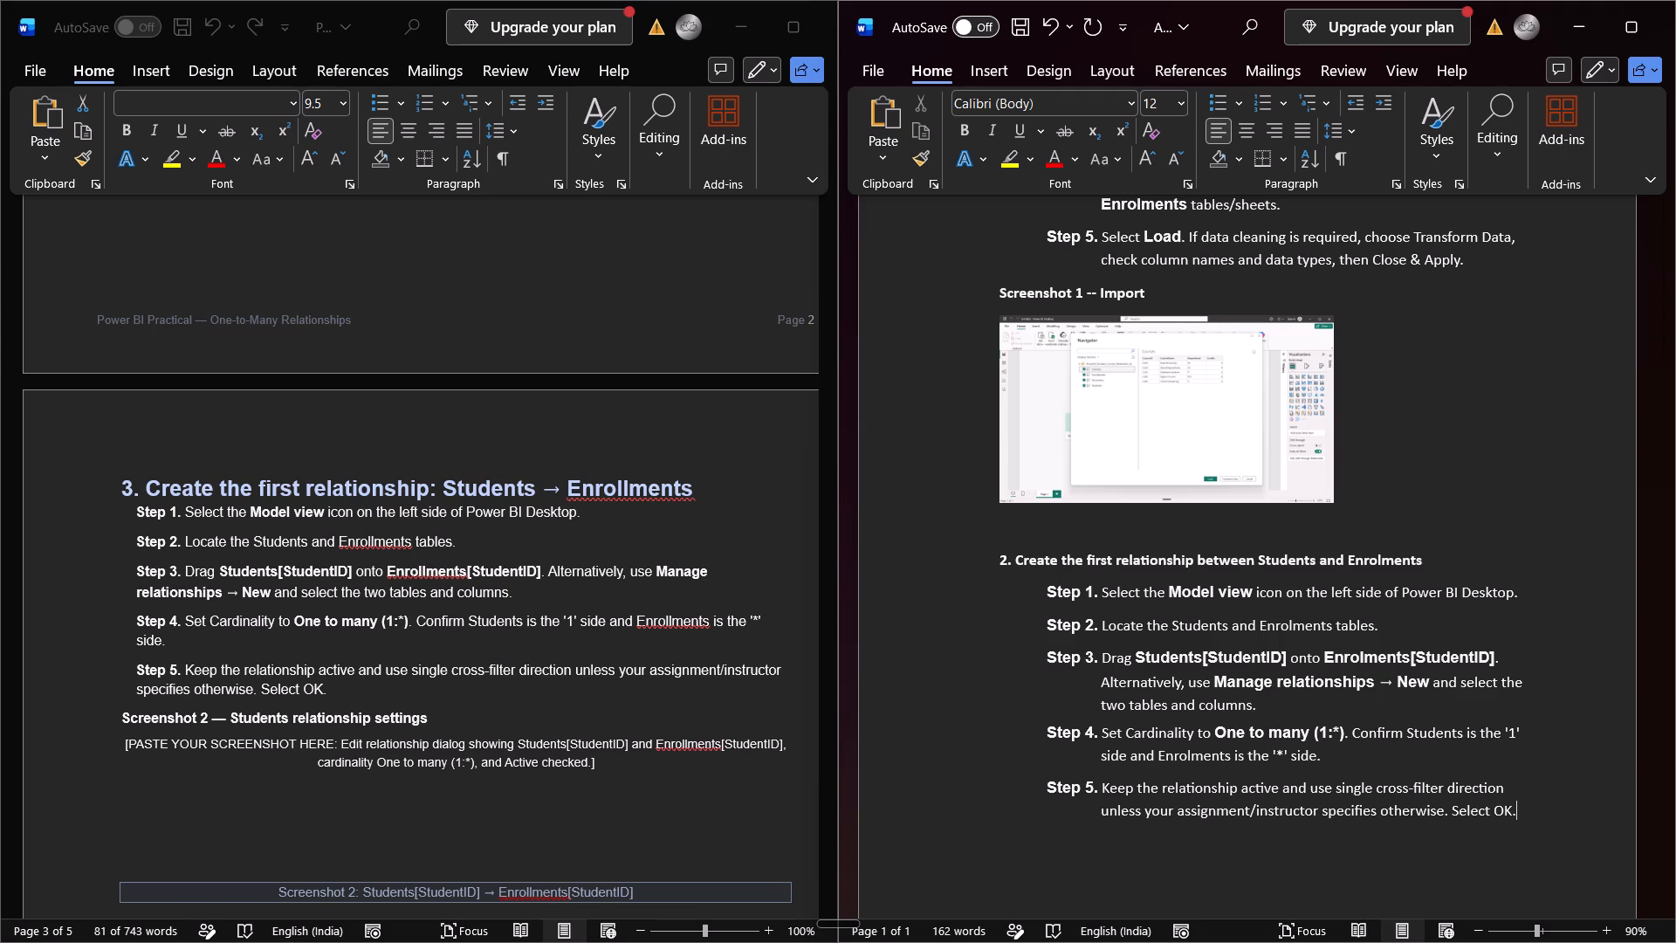
click(1123, 924)
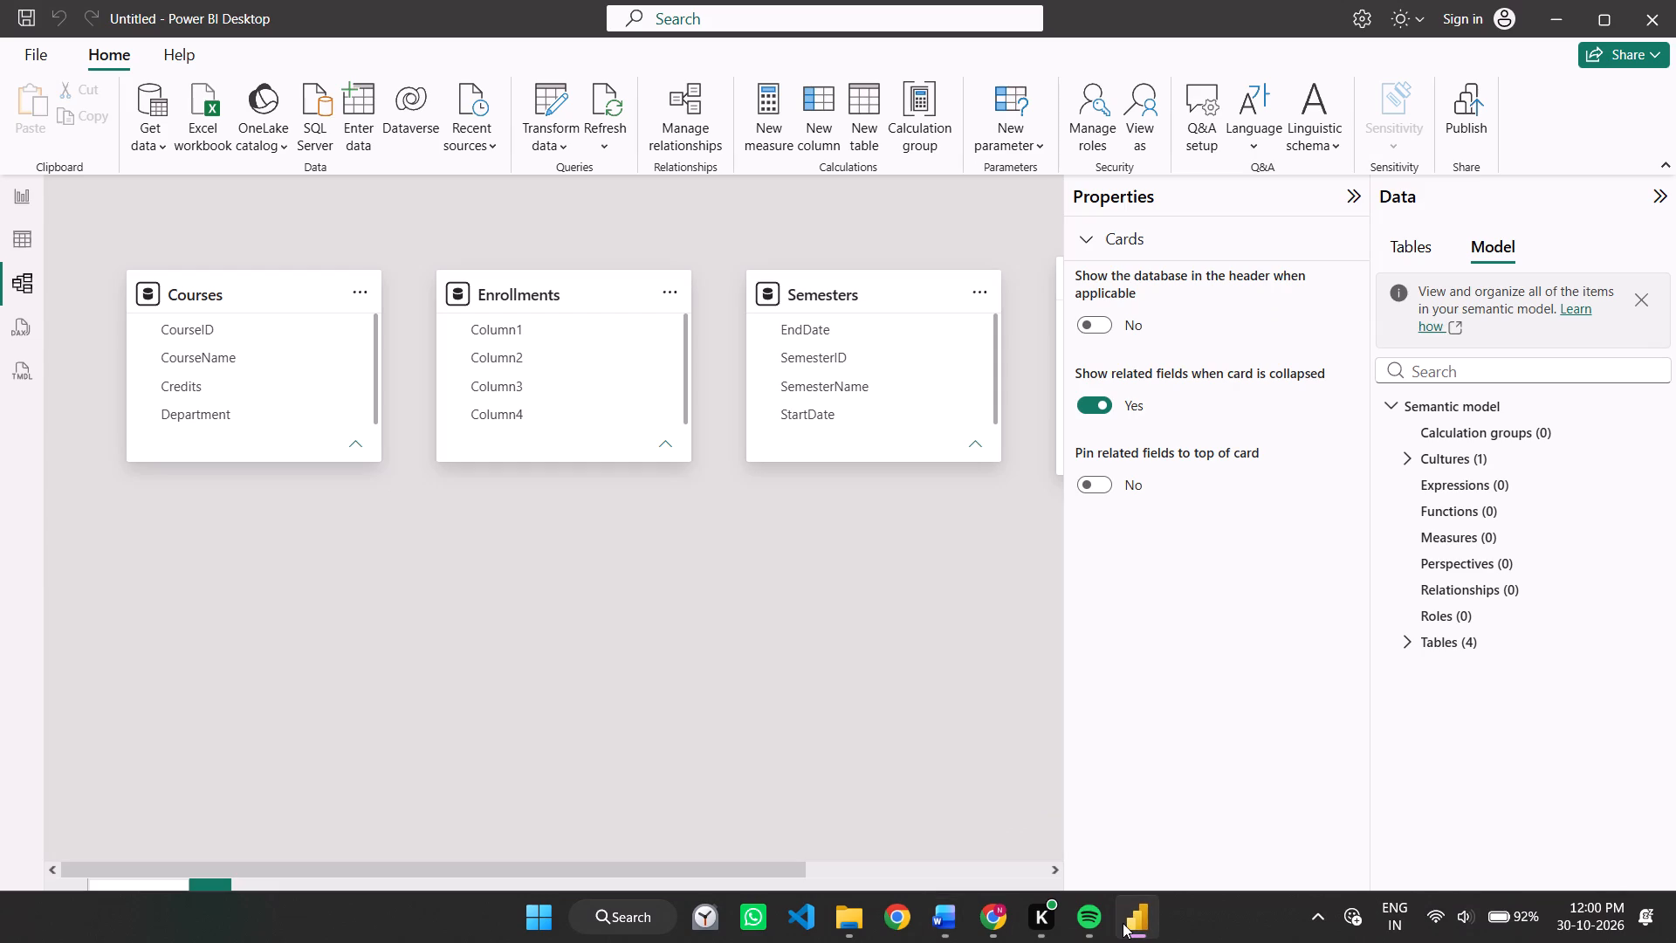
key(alt+Tab)
key(alt+Tab)
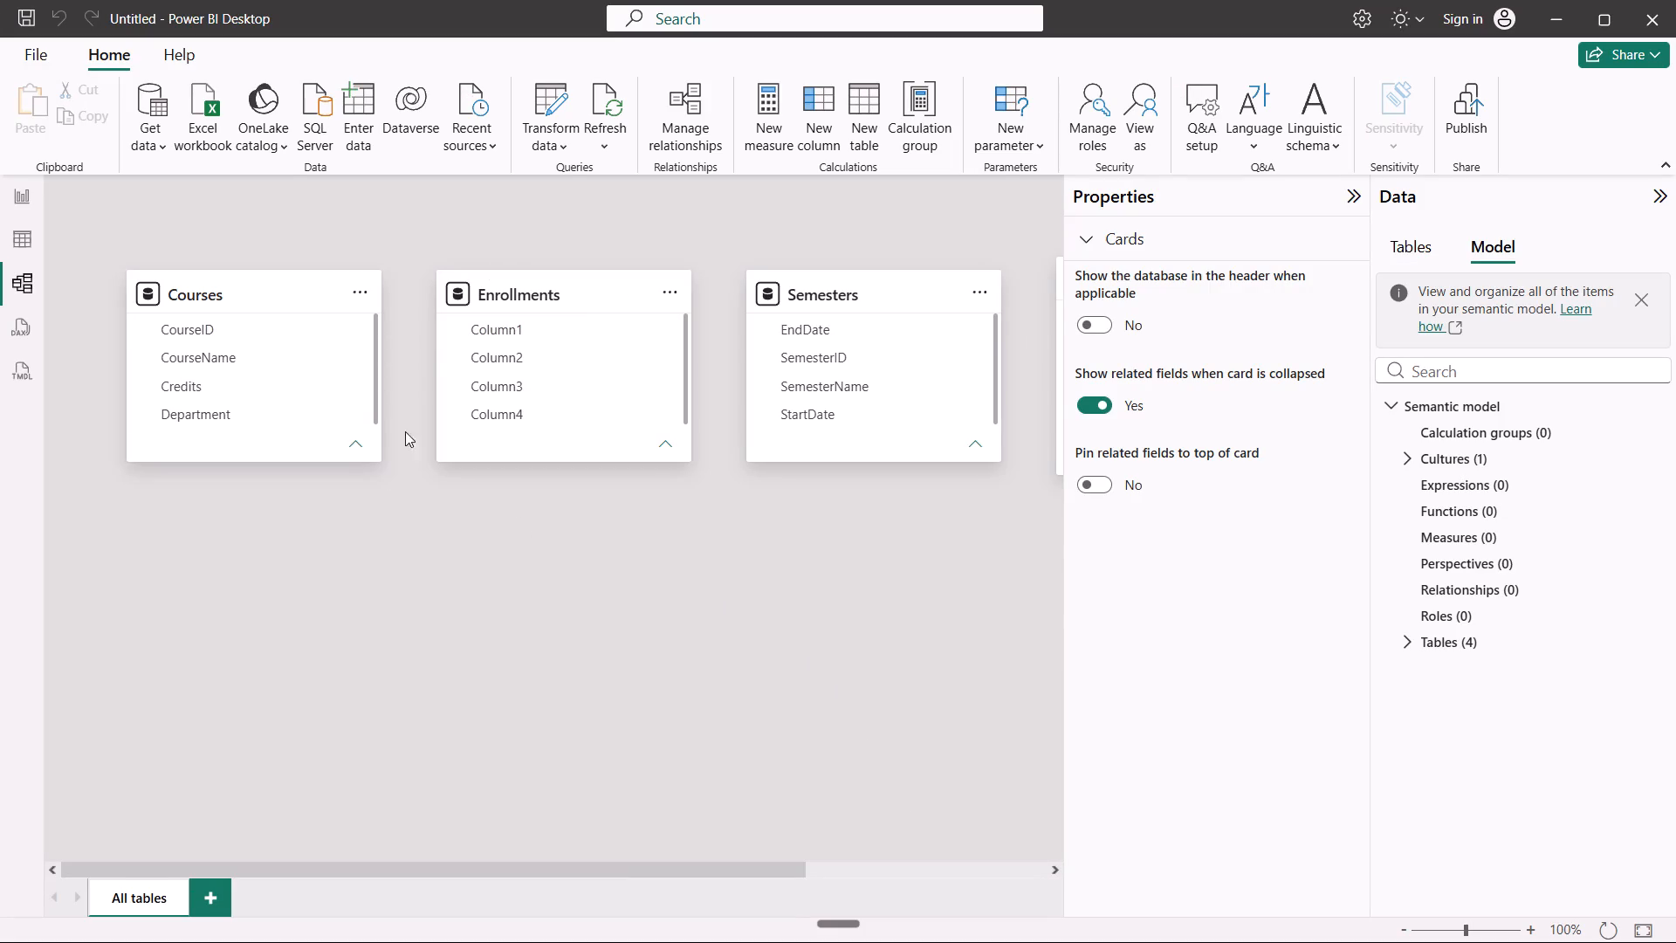
Widen the Enrollments table card slightly in the model diagram.
drag(438, 462, 428, 490)
click(428, 486)
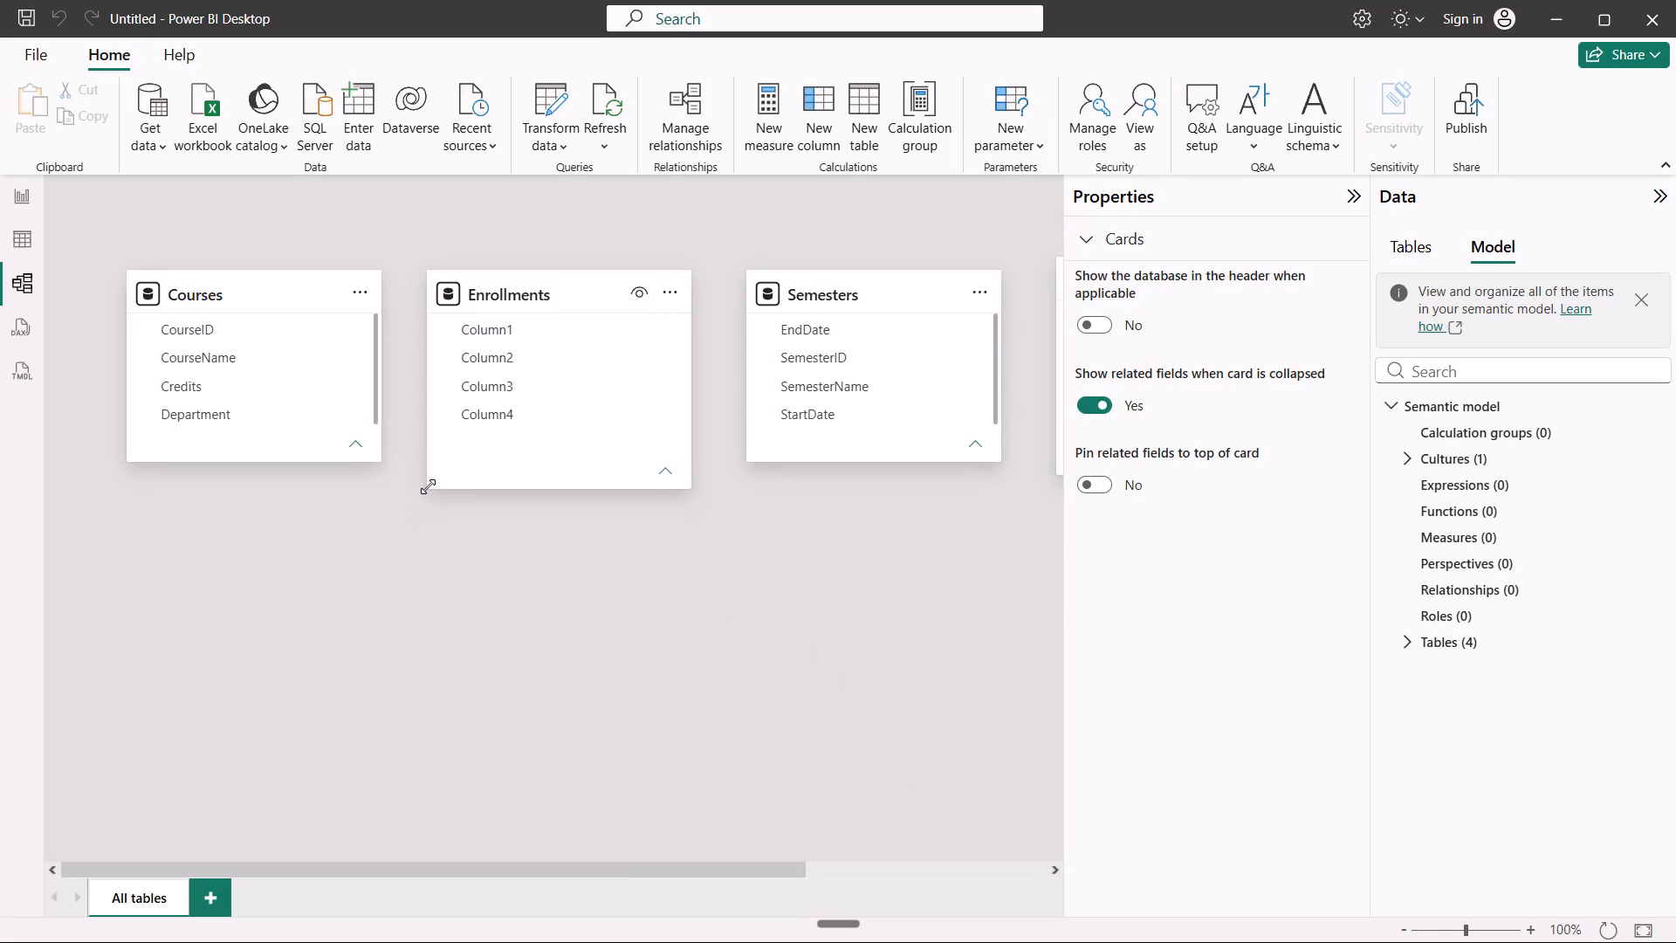
drag(428, 486, 430, 473)
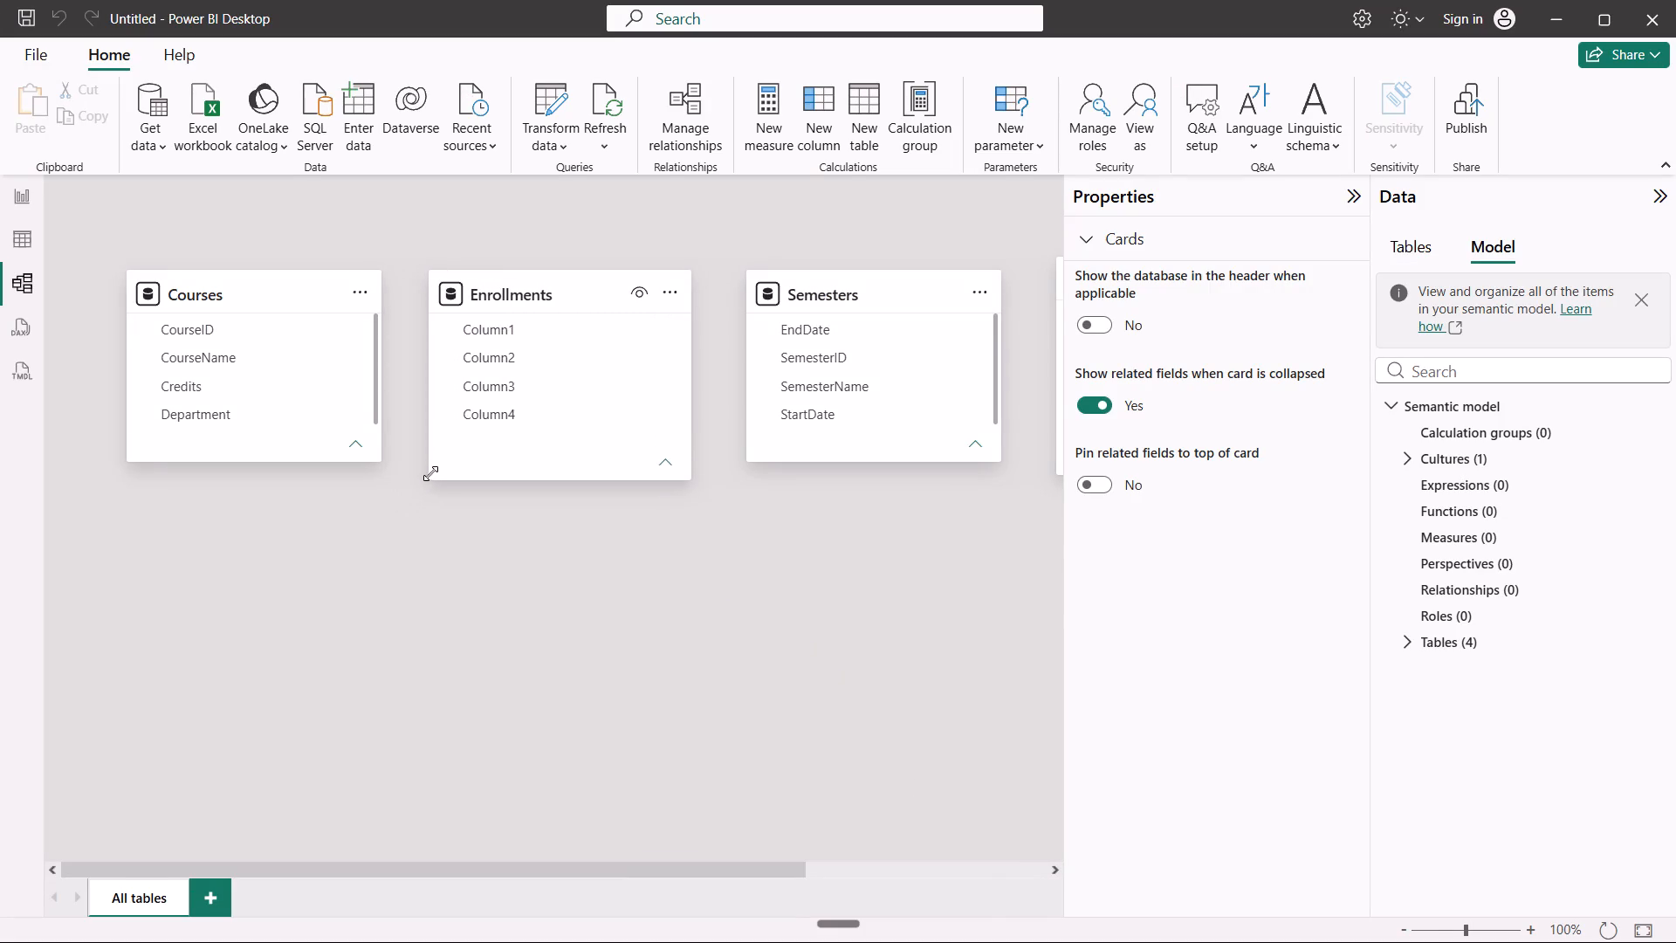
drag(430, 473, 433, 455)
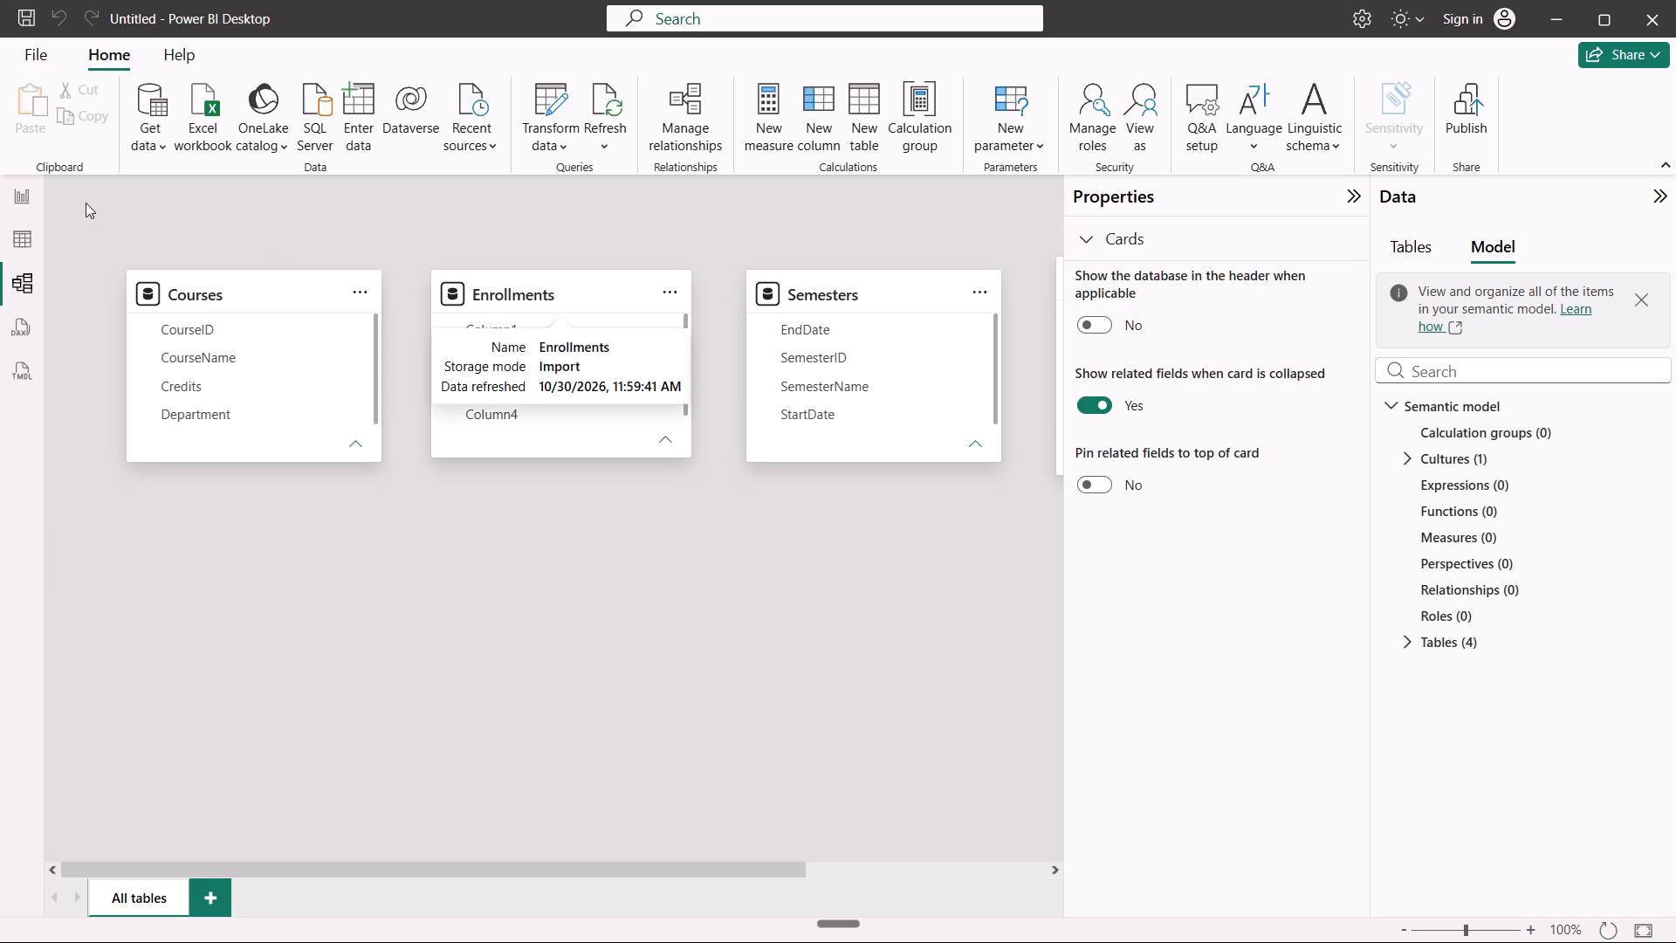
Examine the columns and rows of the Courses, Enrollments, Semesters and Students tables in Table view.
click(17, 232)
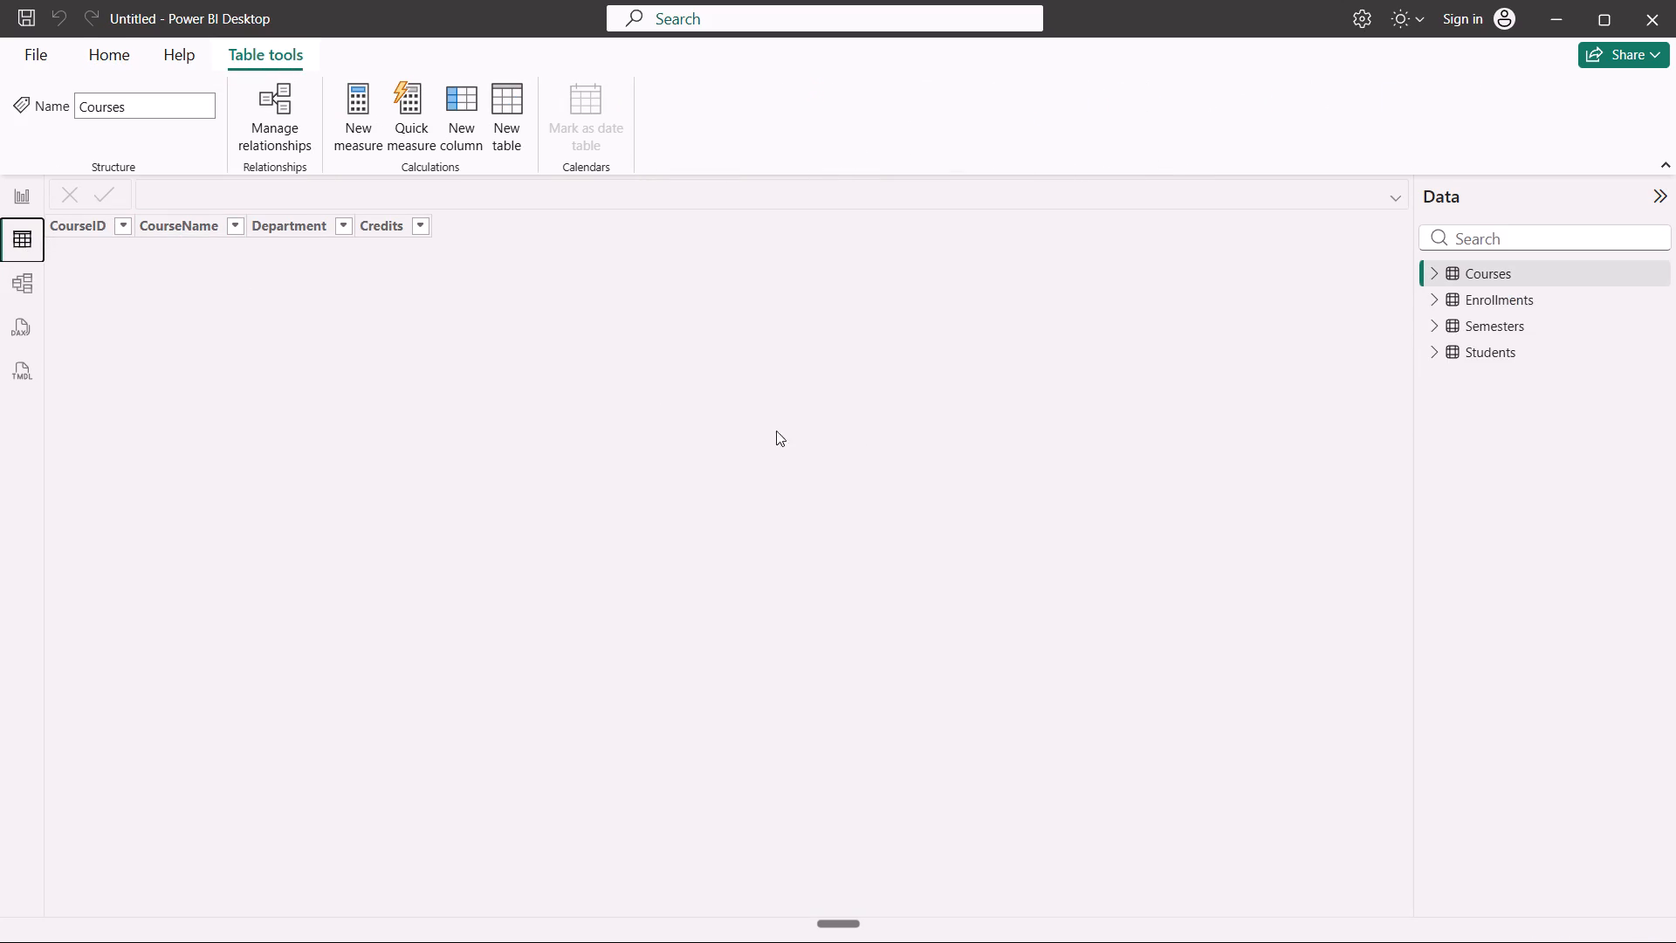
click(1483, 288)
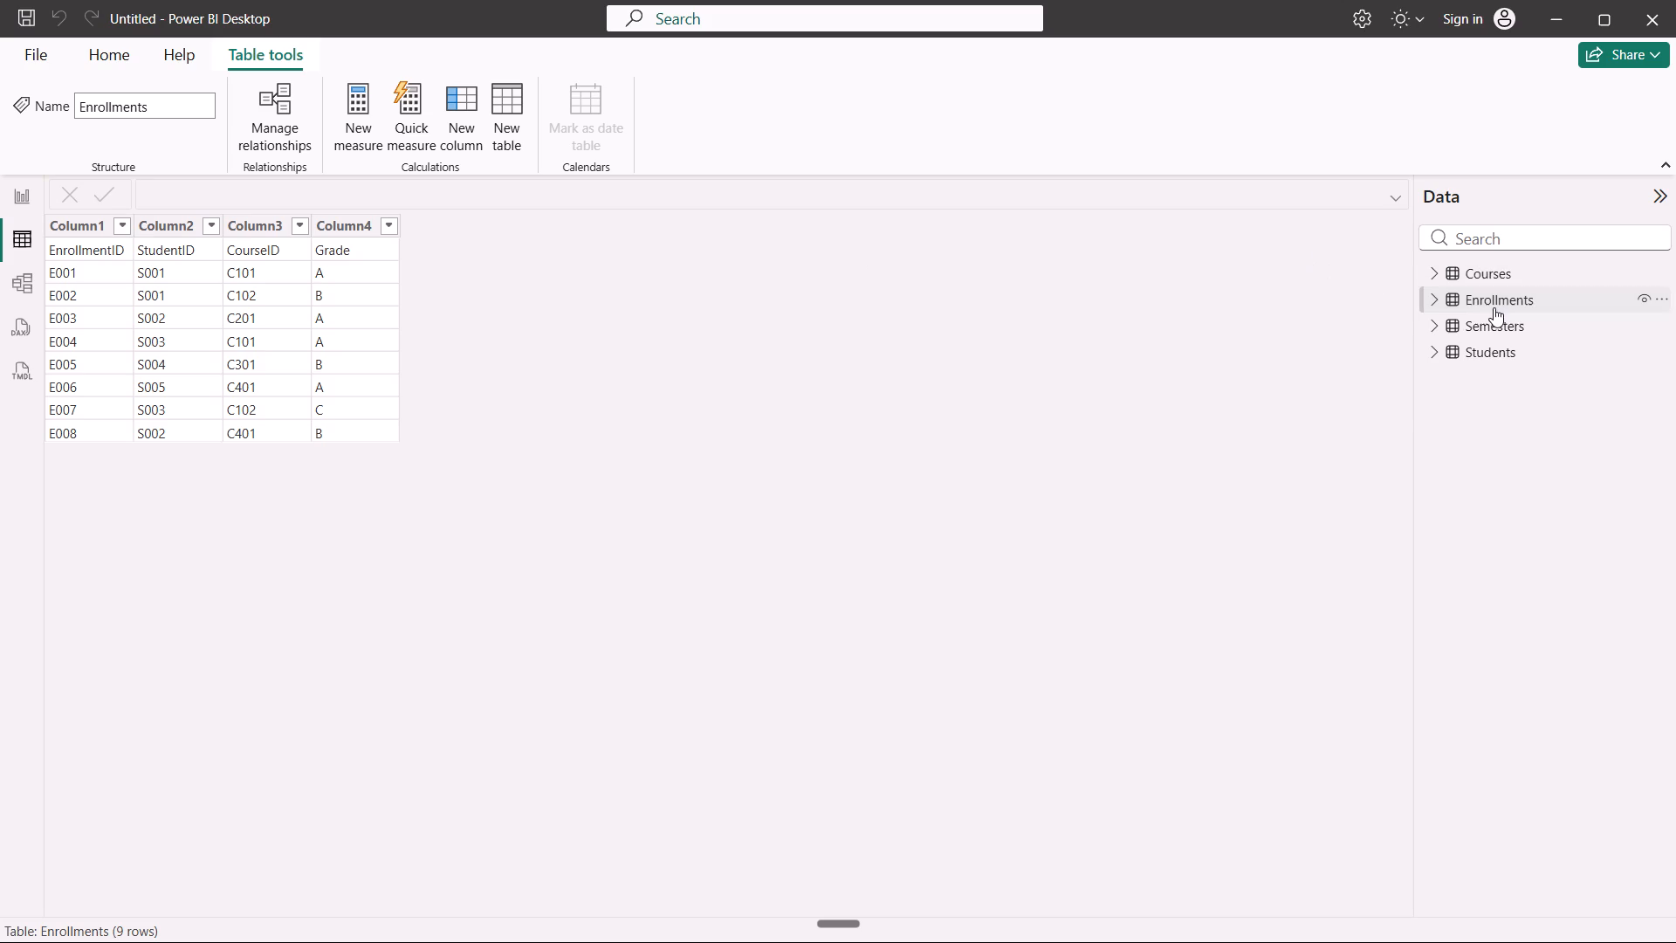
click(1492, 277)
click(1494, 336)
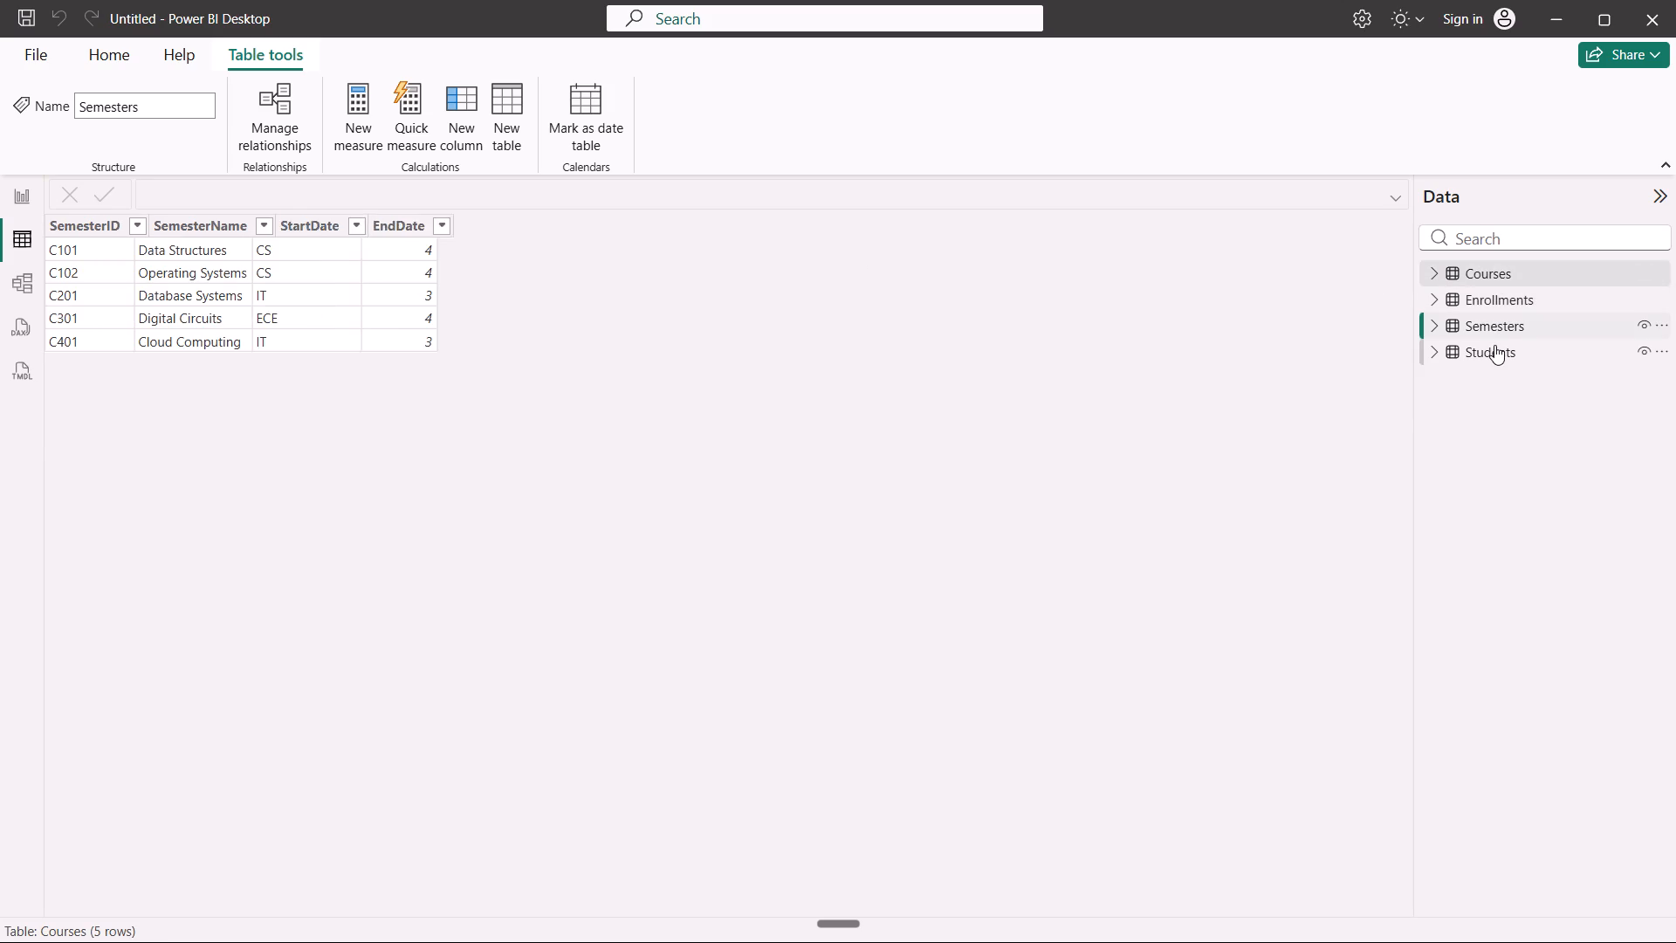
click(1494, 345)
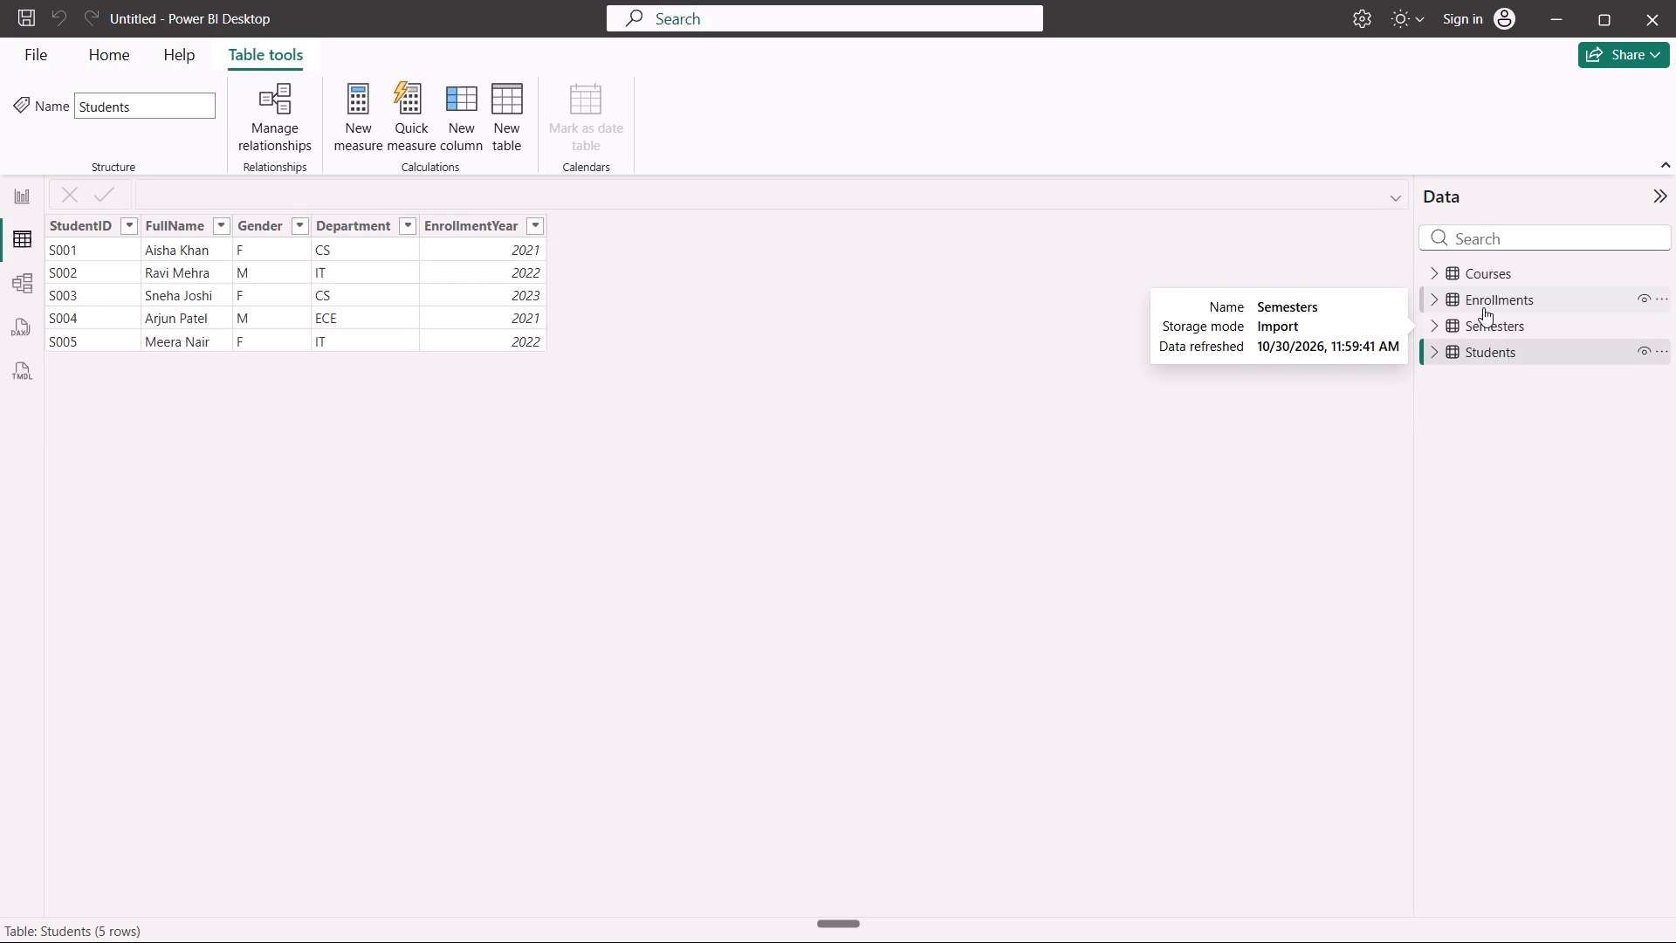
click(1498, 290)
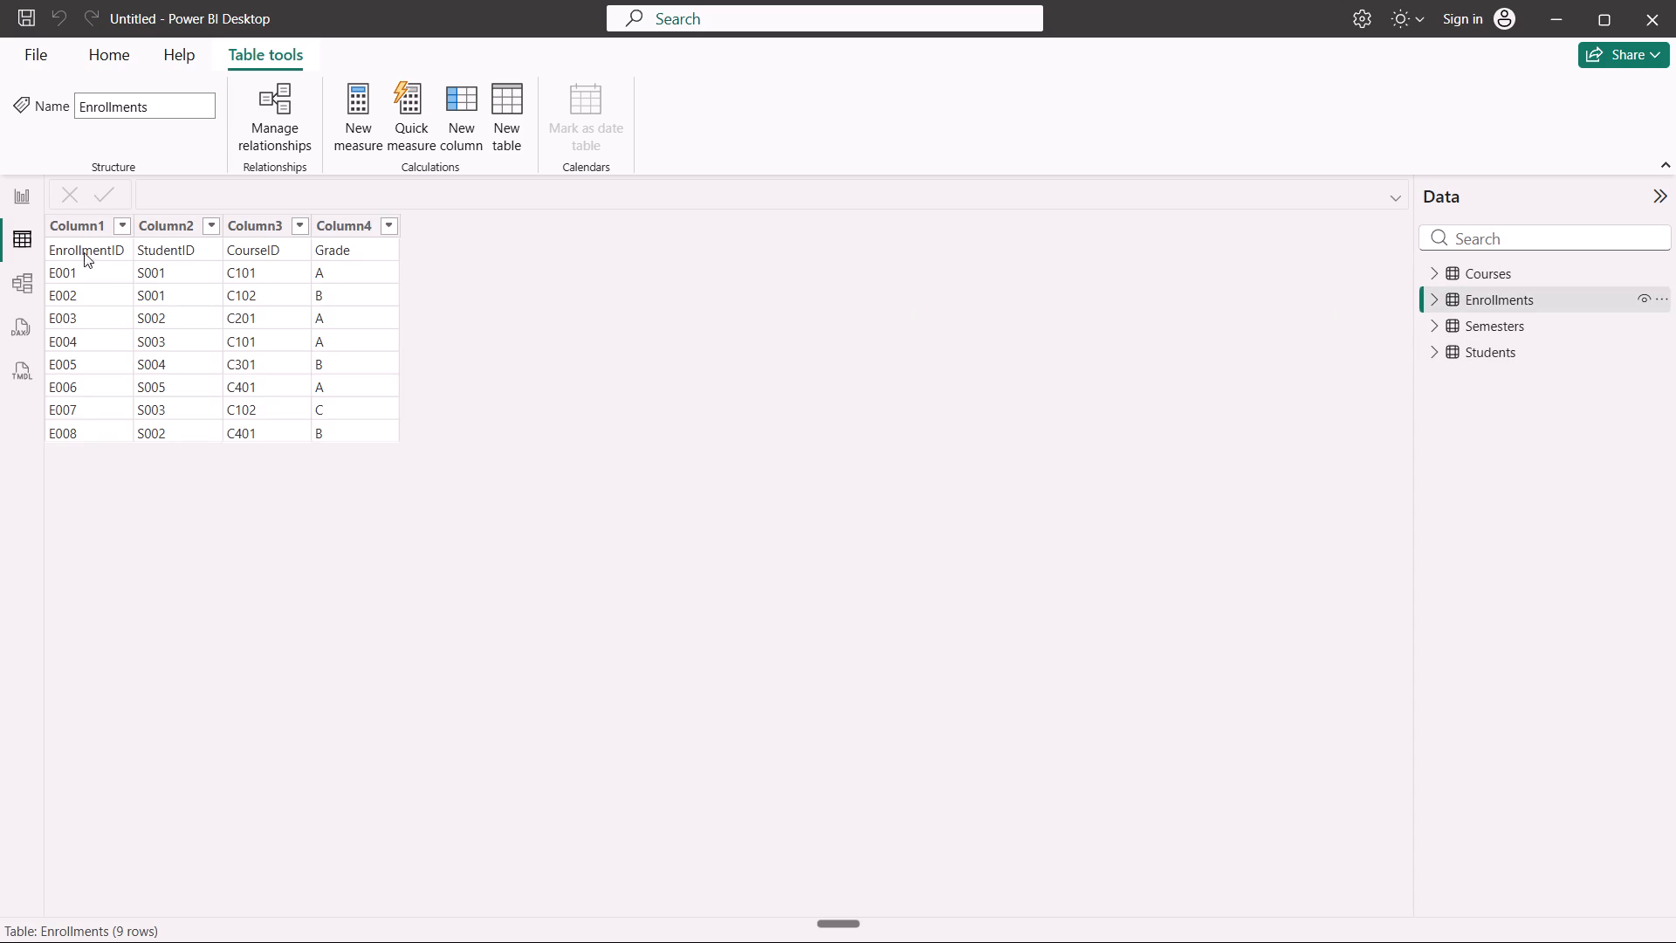
Return to the Model view and move the Students table card beneath the Enrollments card.
click(26, 268)
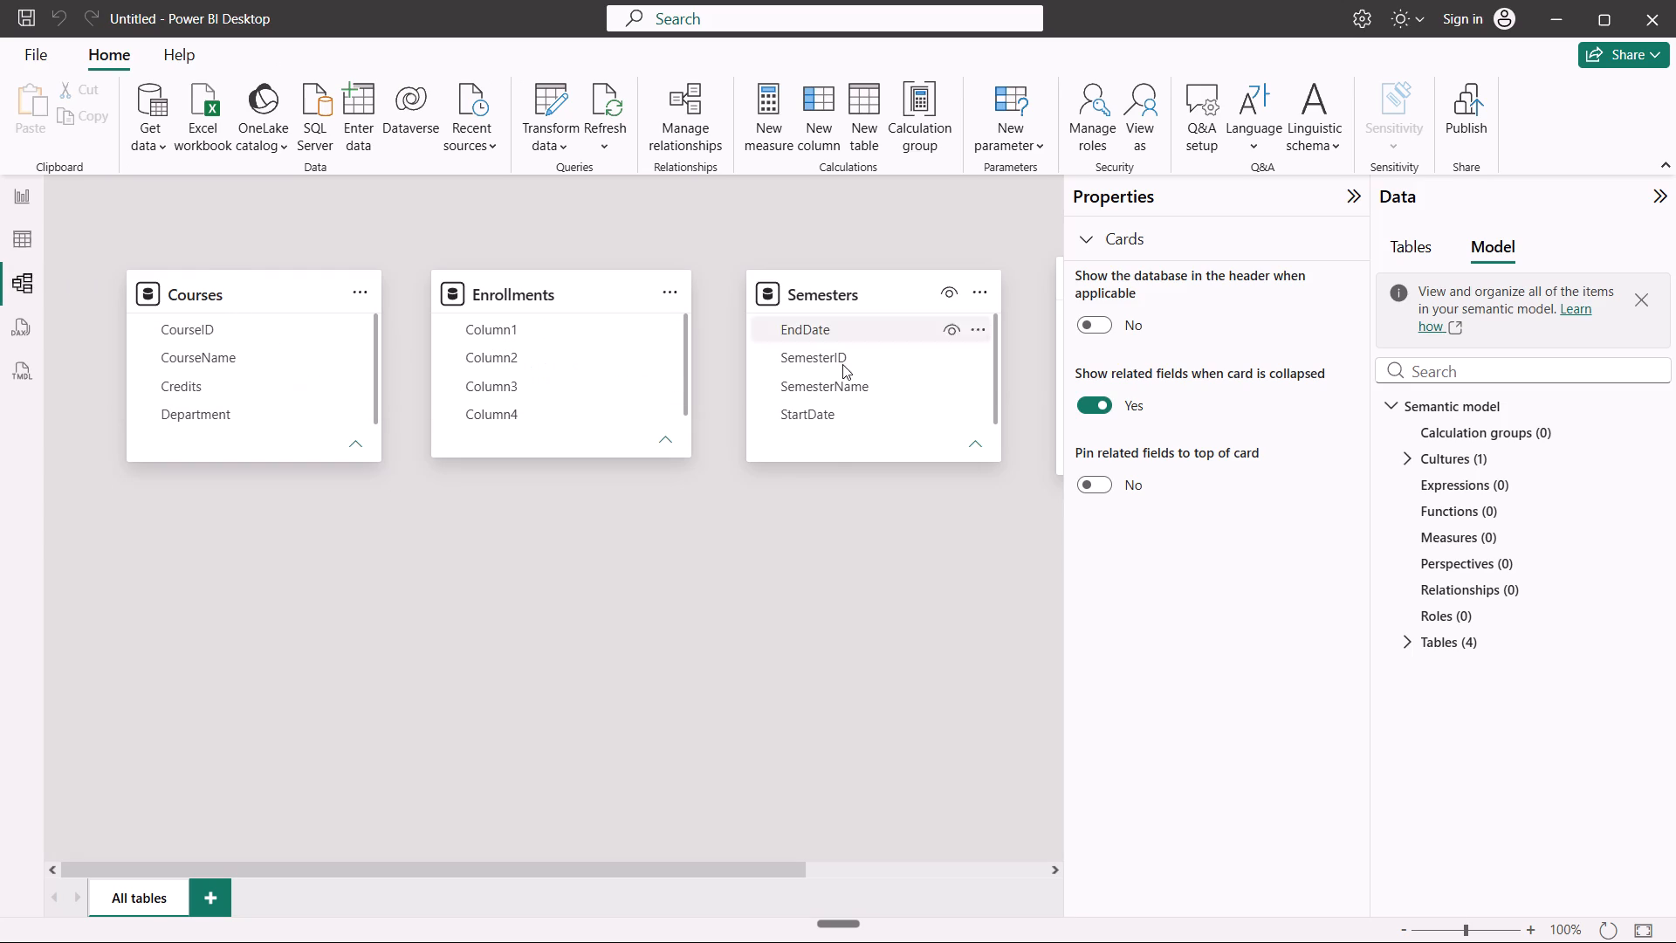
scroll(842, 443, down, 2)
drag(752, 866, 816, 856)
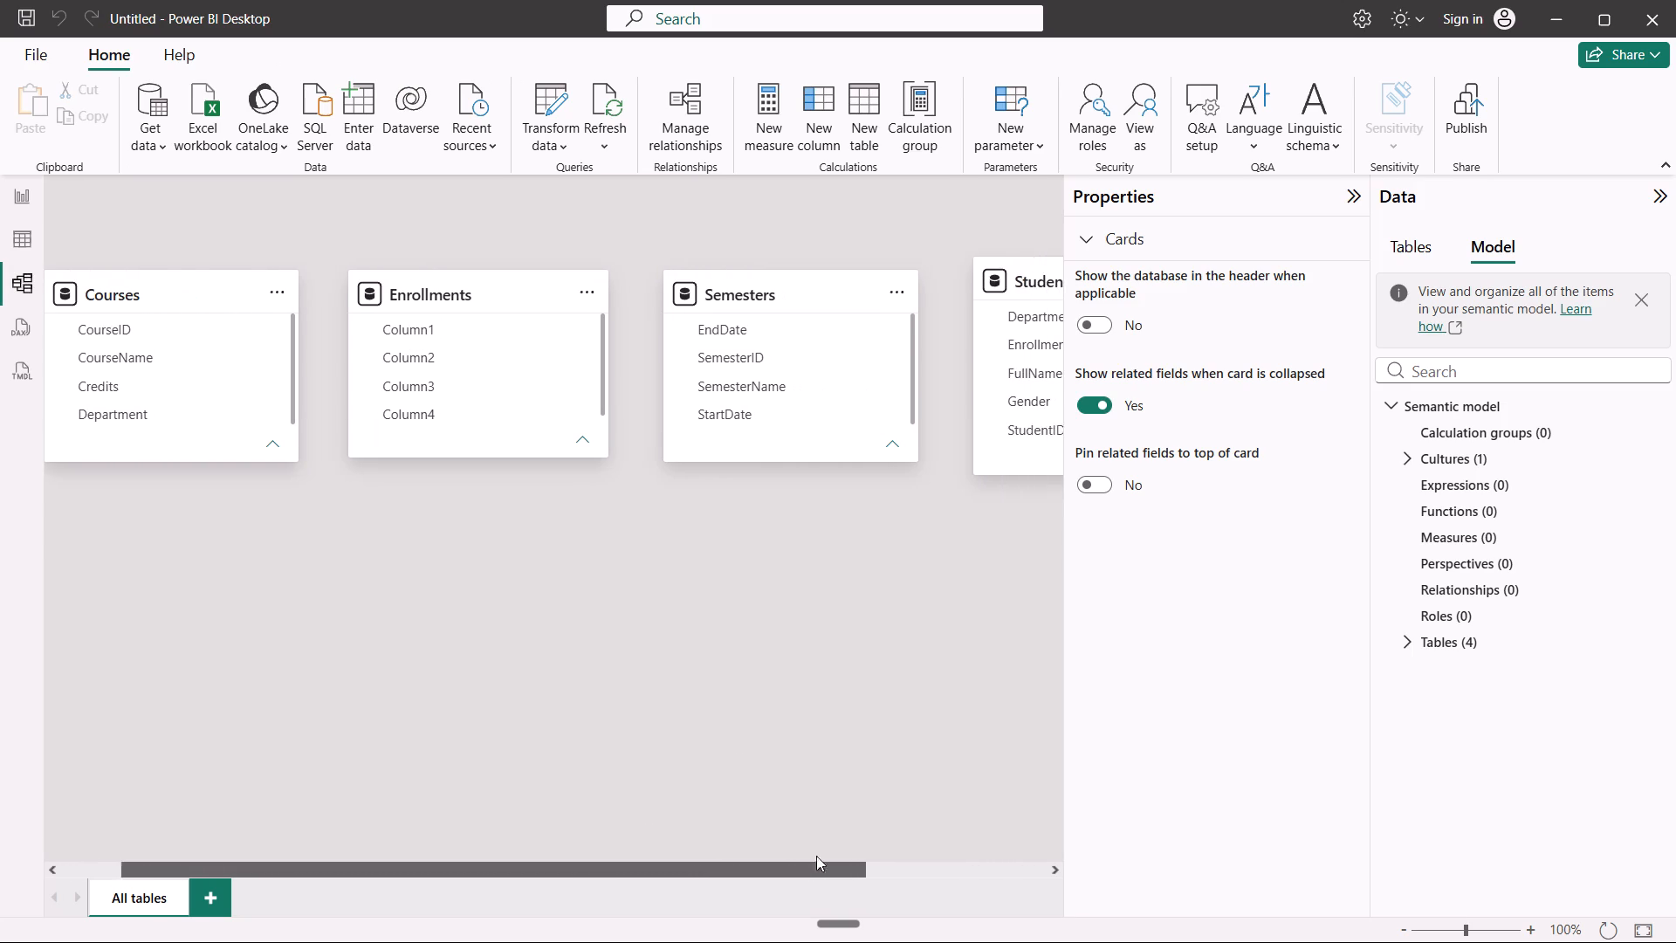
drag(816, 856, 819, 850)
drag(1056, 286, 533, 532)
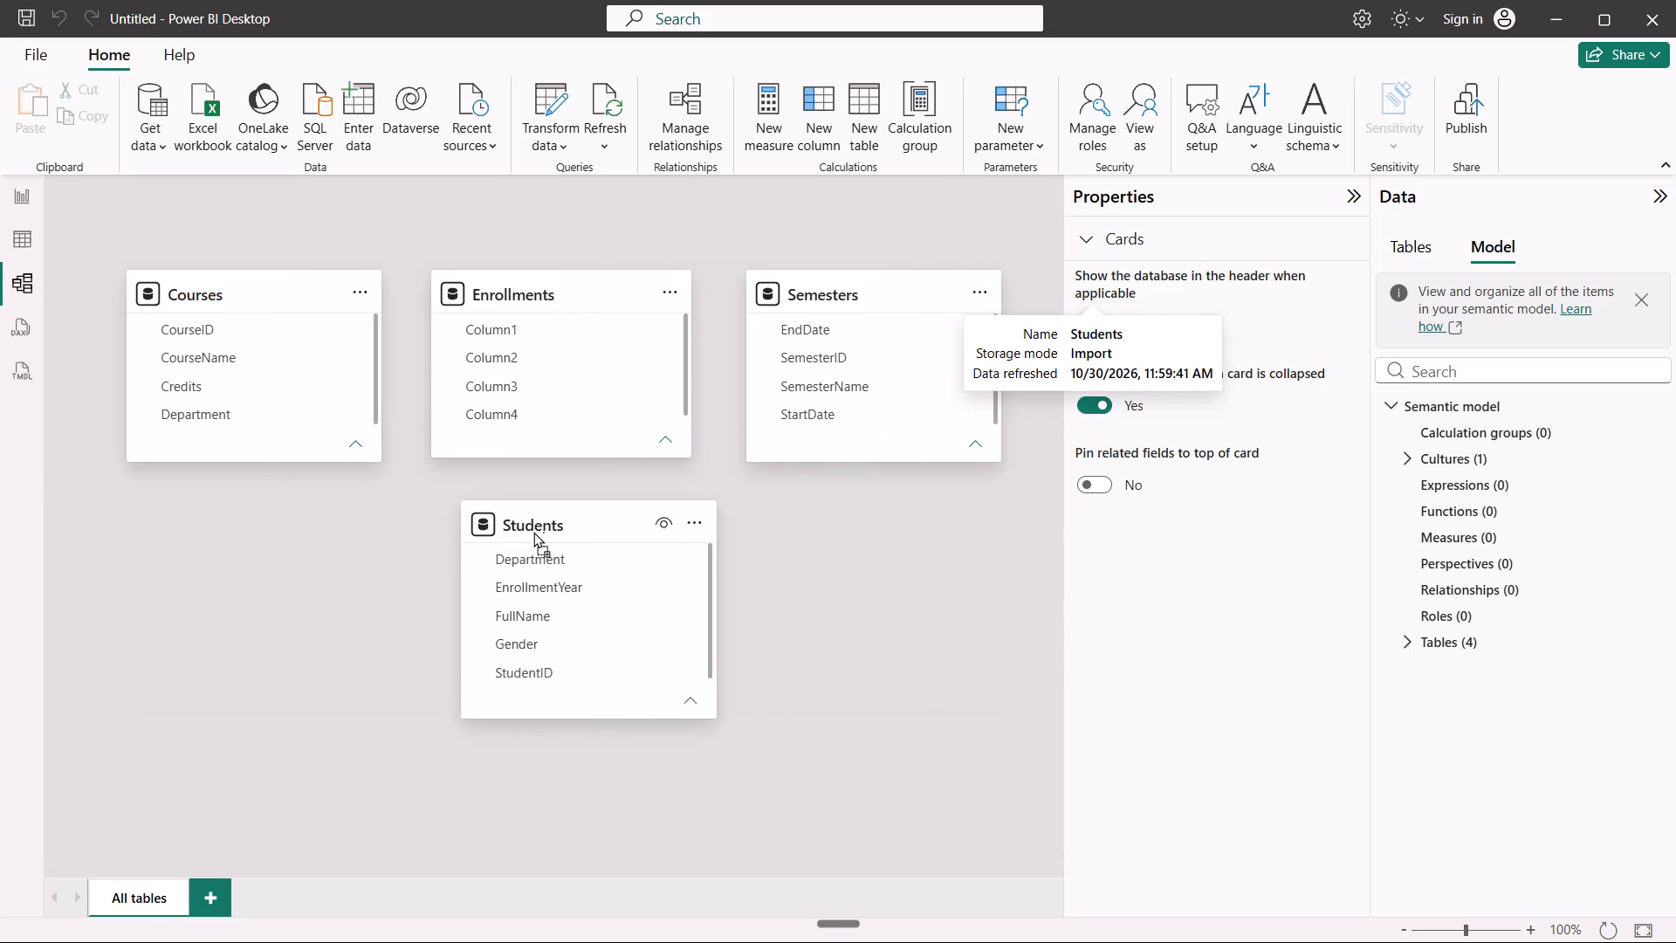
drag(533, 532, 494, 539)
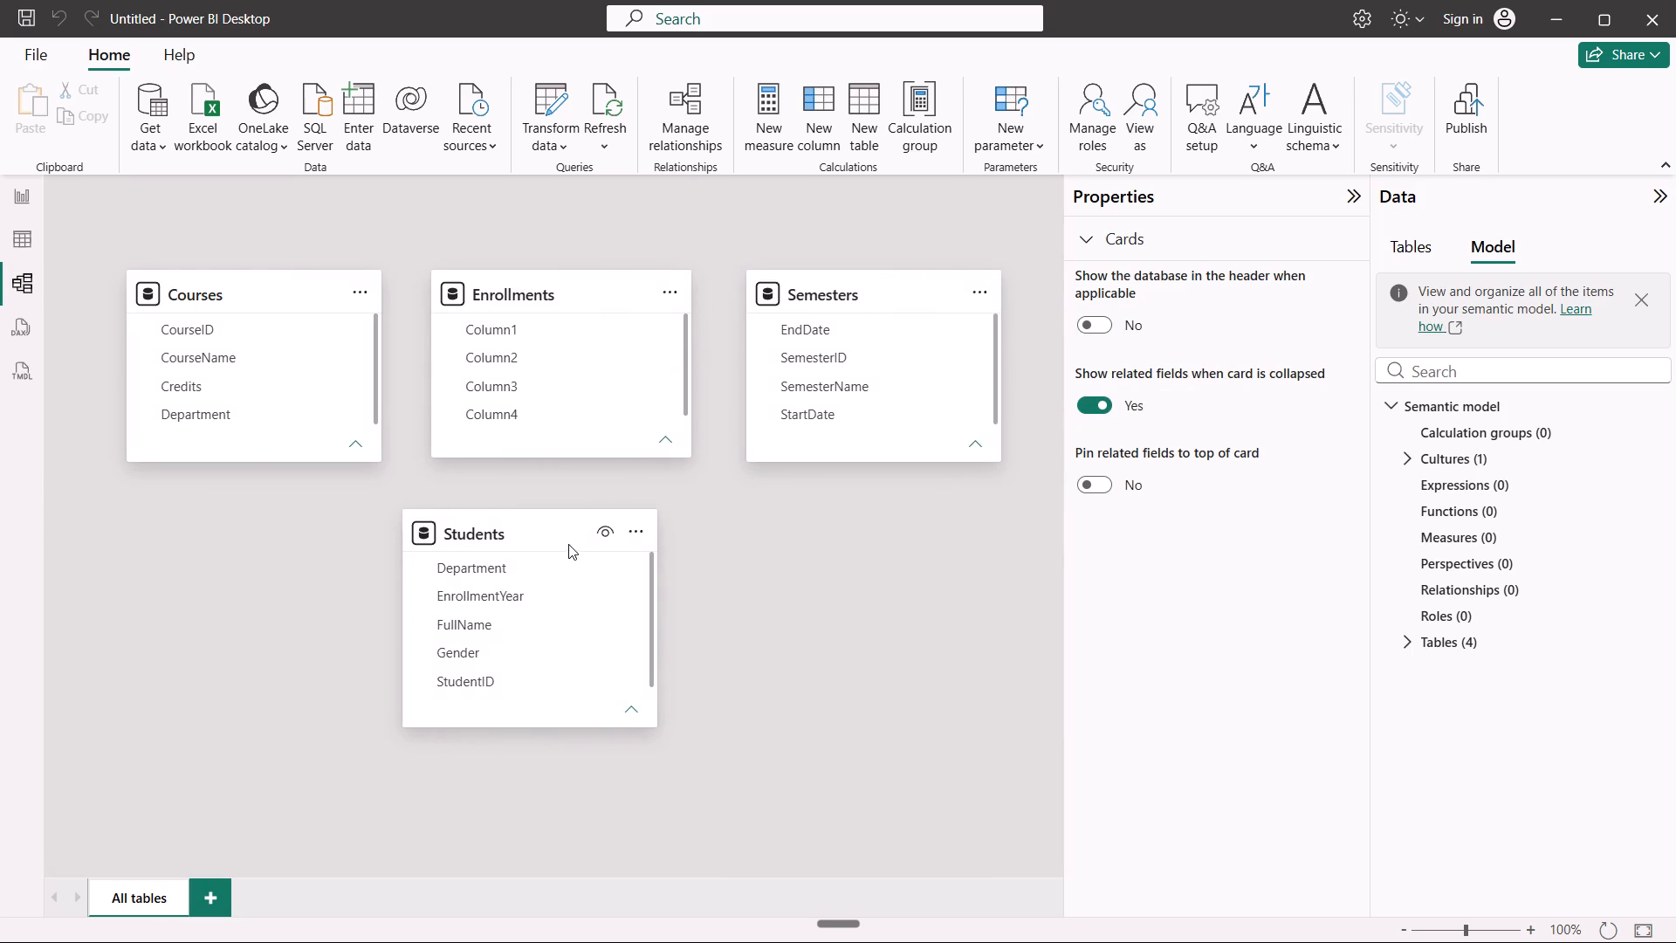
drag(535, 530, 597, 522)
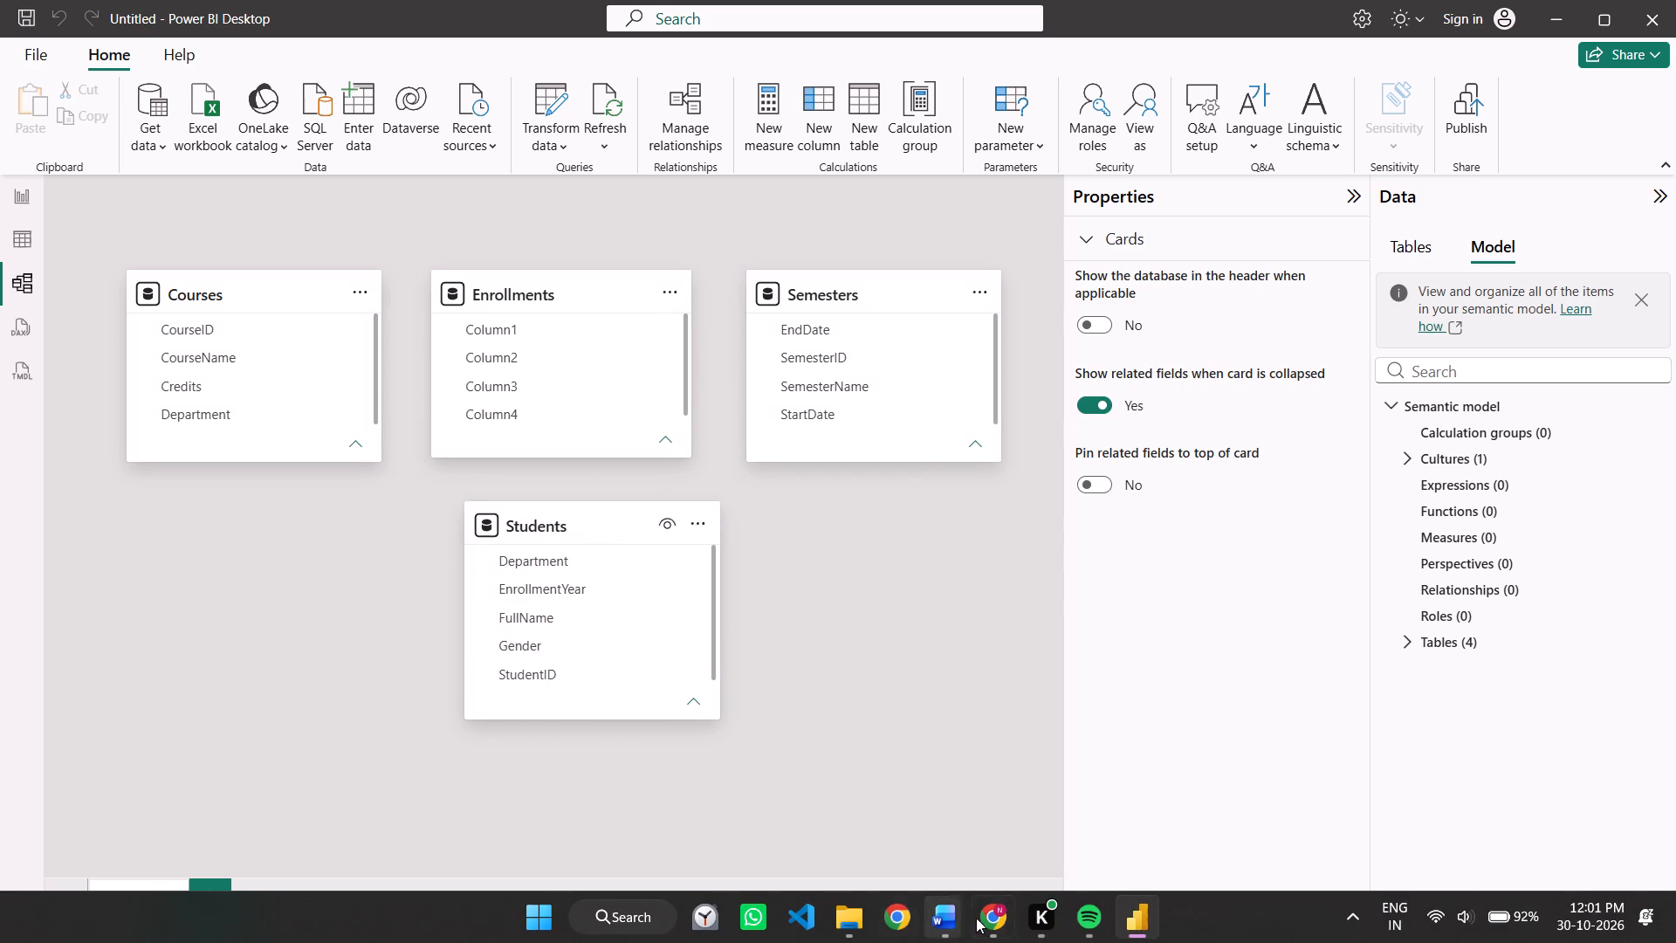
Recheck the Word instructions, try dropping the Students card onto Enrollments, and leave it beneath Enrollments with a wider gap.
key(alt+Tab)
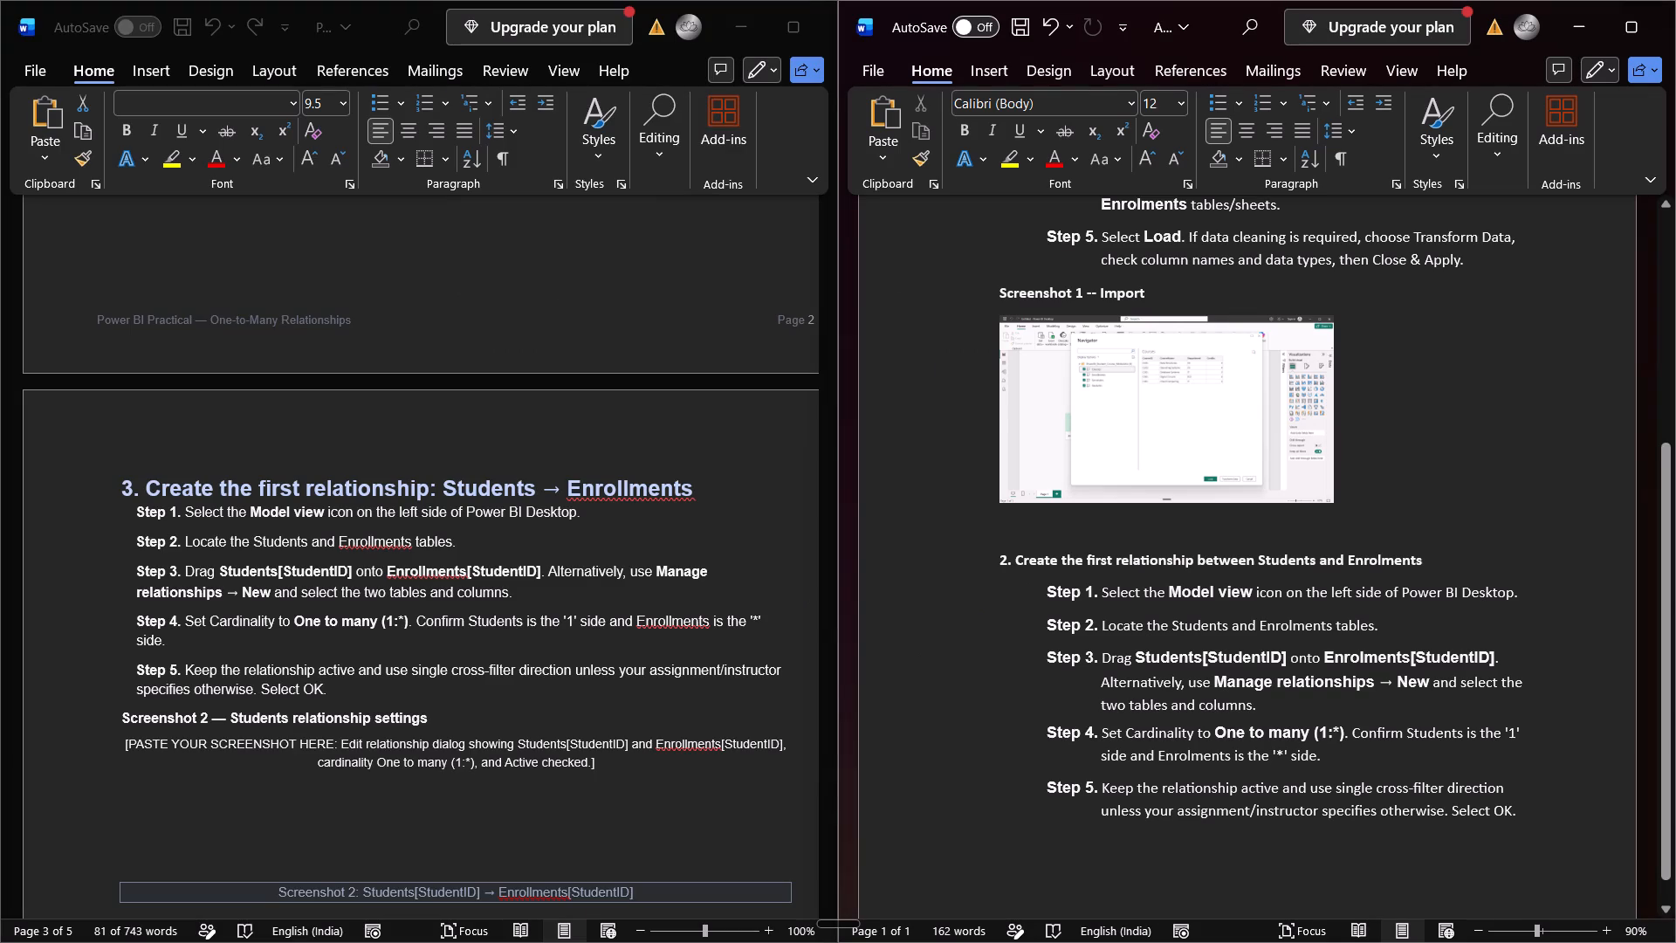
key(alt+Tab)
drag(606, 533, 606, 352)
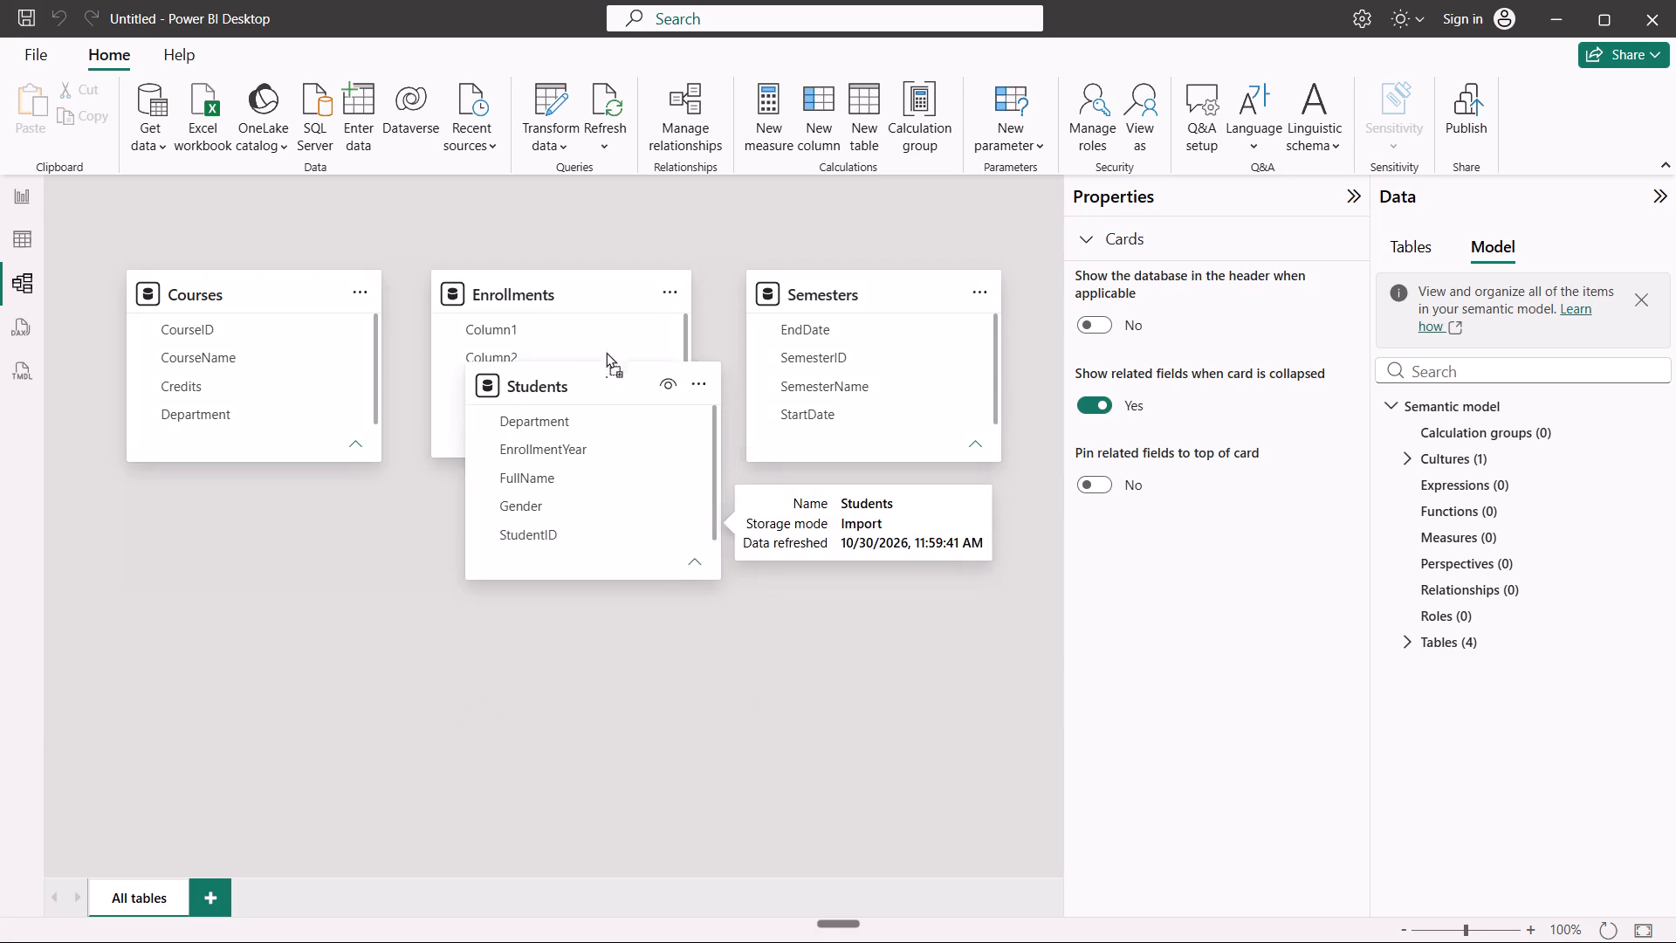
drag(606, 352, 585, 295)
drag(585, 295, 556, 609)
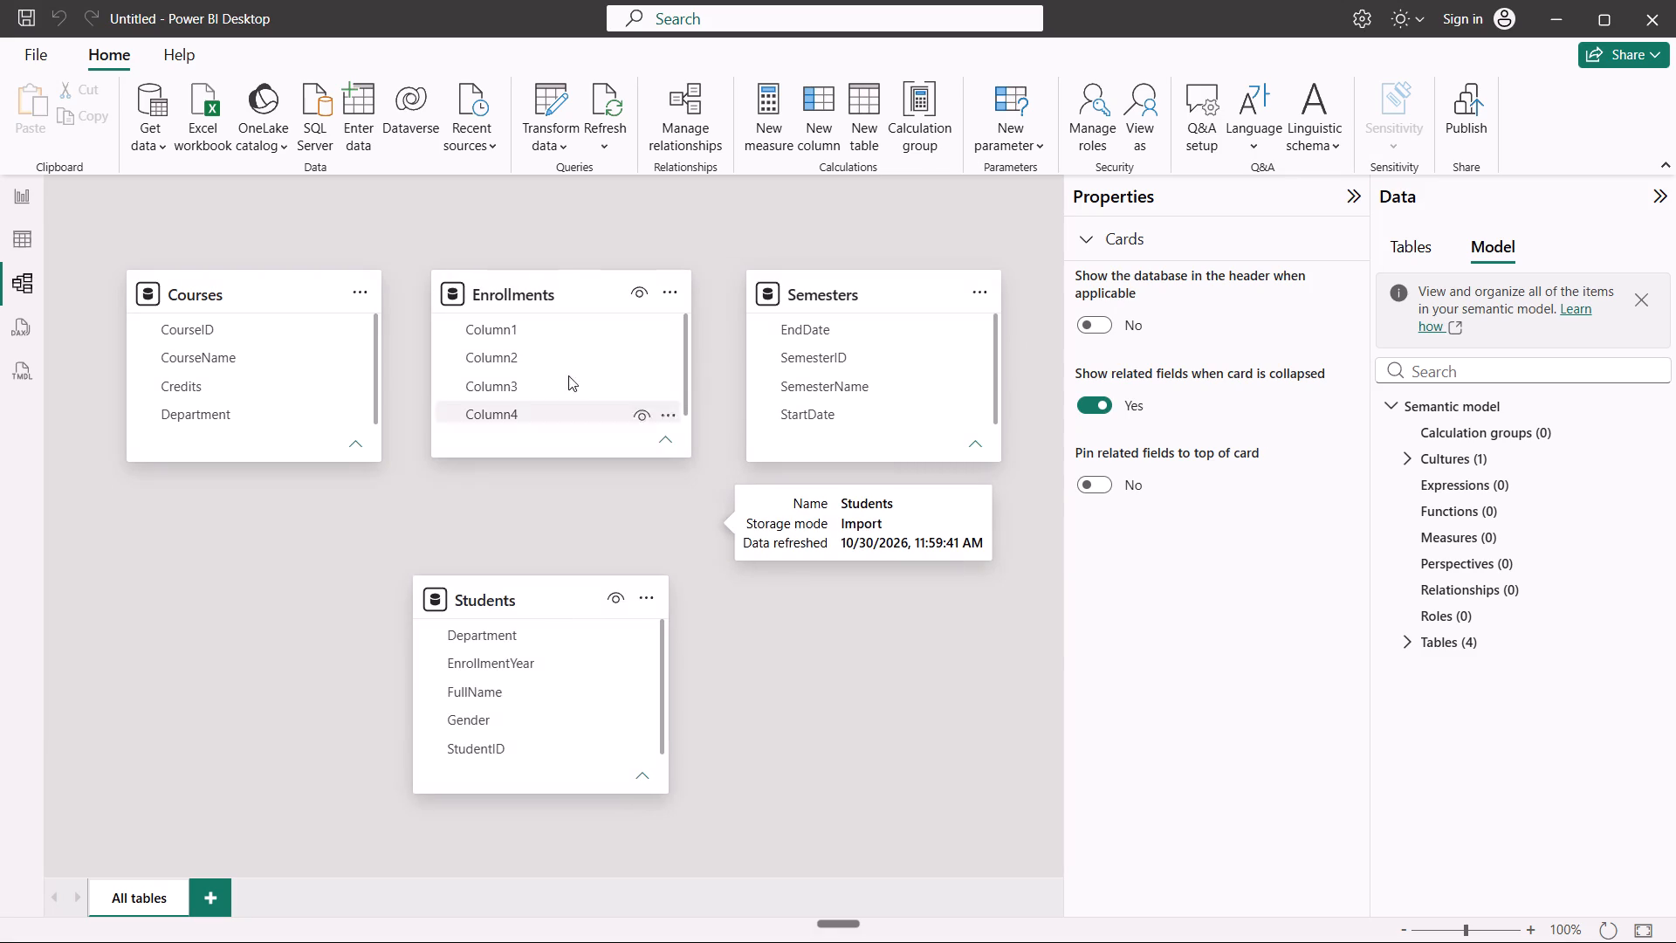
drag(553, 597, 569, 566)
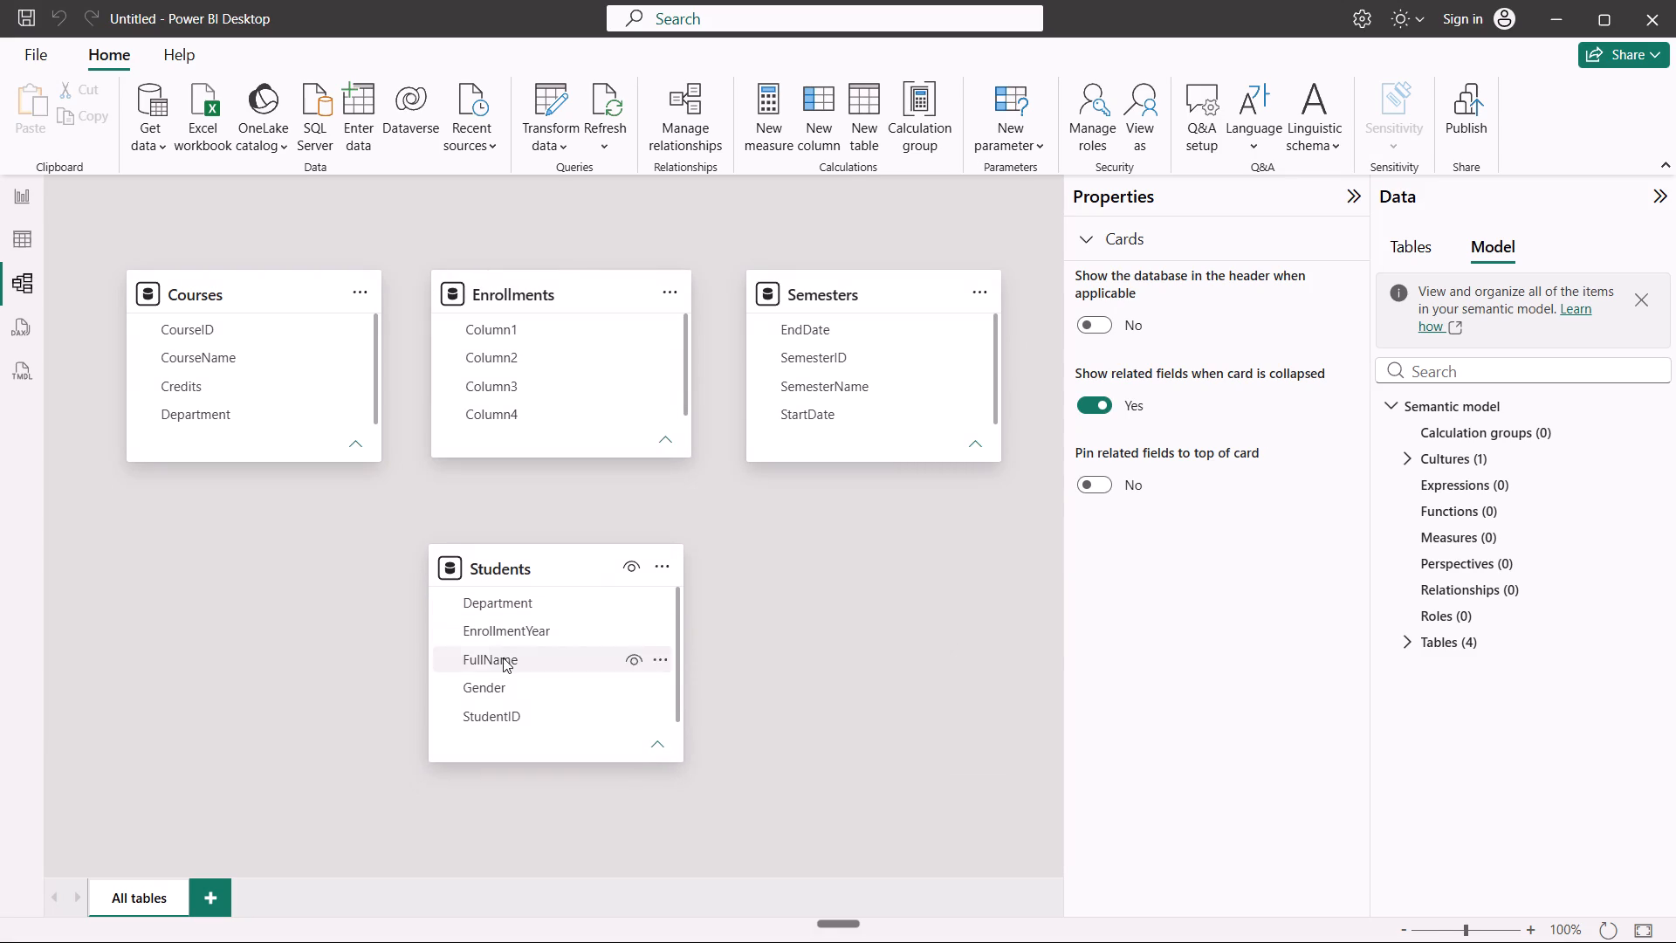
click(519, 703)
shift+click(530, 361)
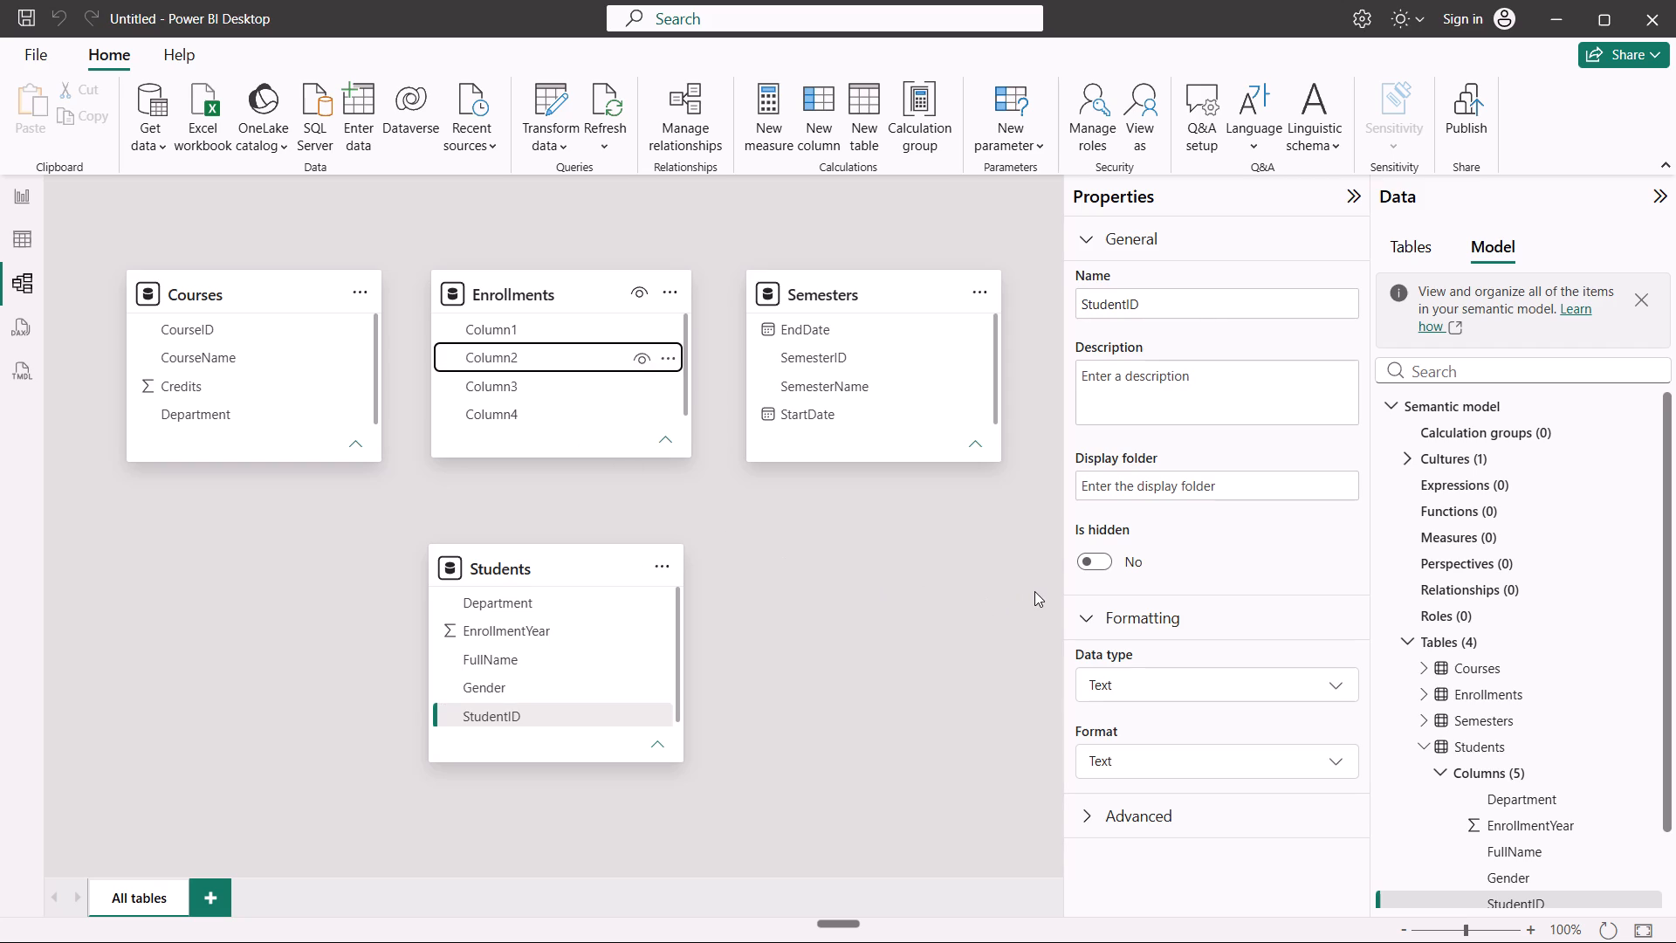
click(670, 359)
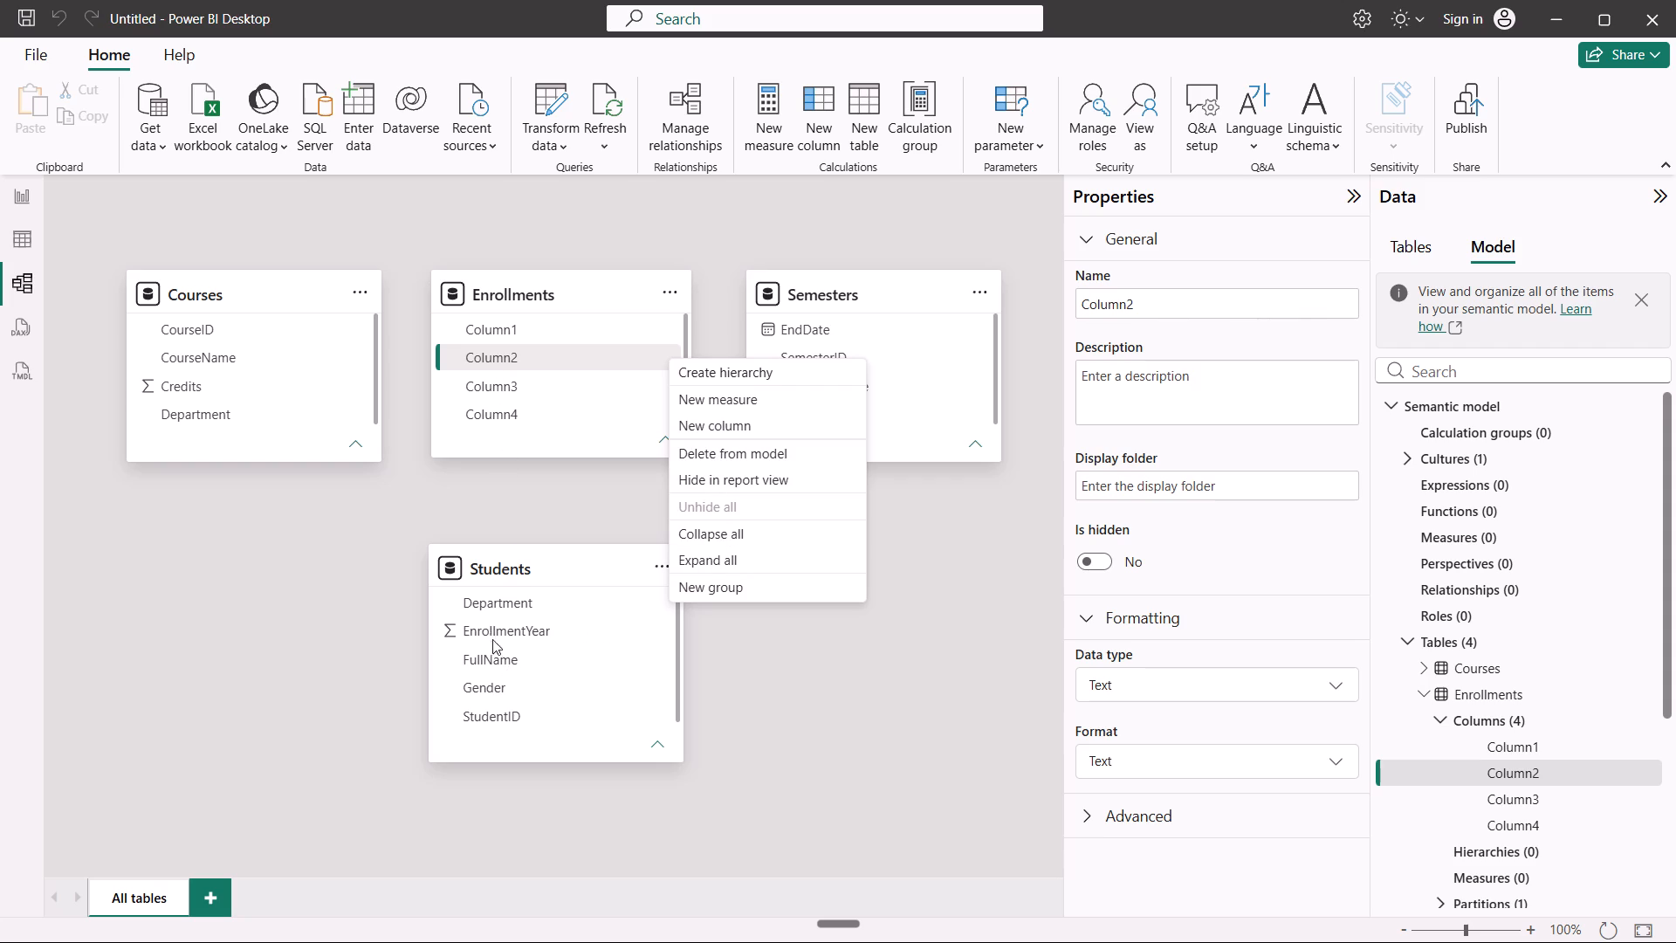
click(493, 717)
Start a new relationship from Students[StudentID] to Column2 of Enrollments, reviewing the One to many (1:*) cardinality and active setting.
drag(494, 714, 508, 540)
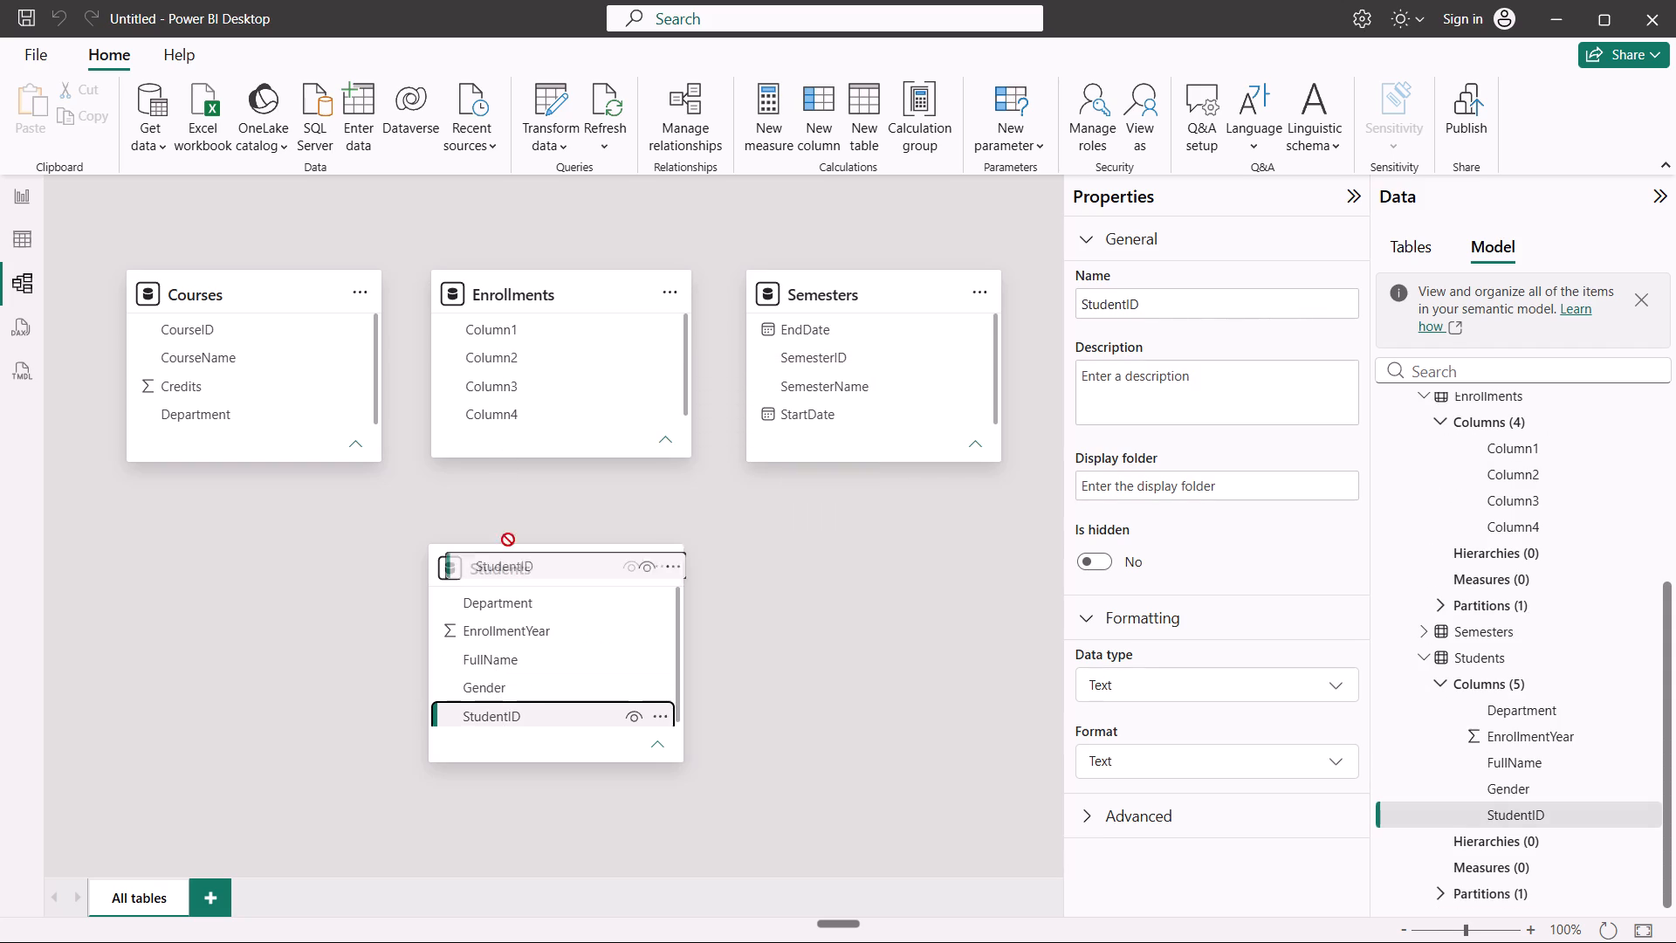
drag(508, 540, 511, 355)
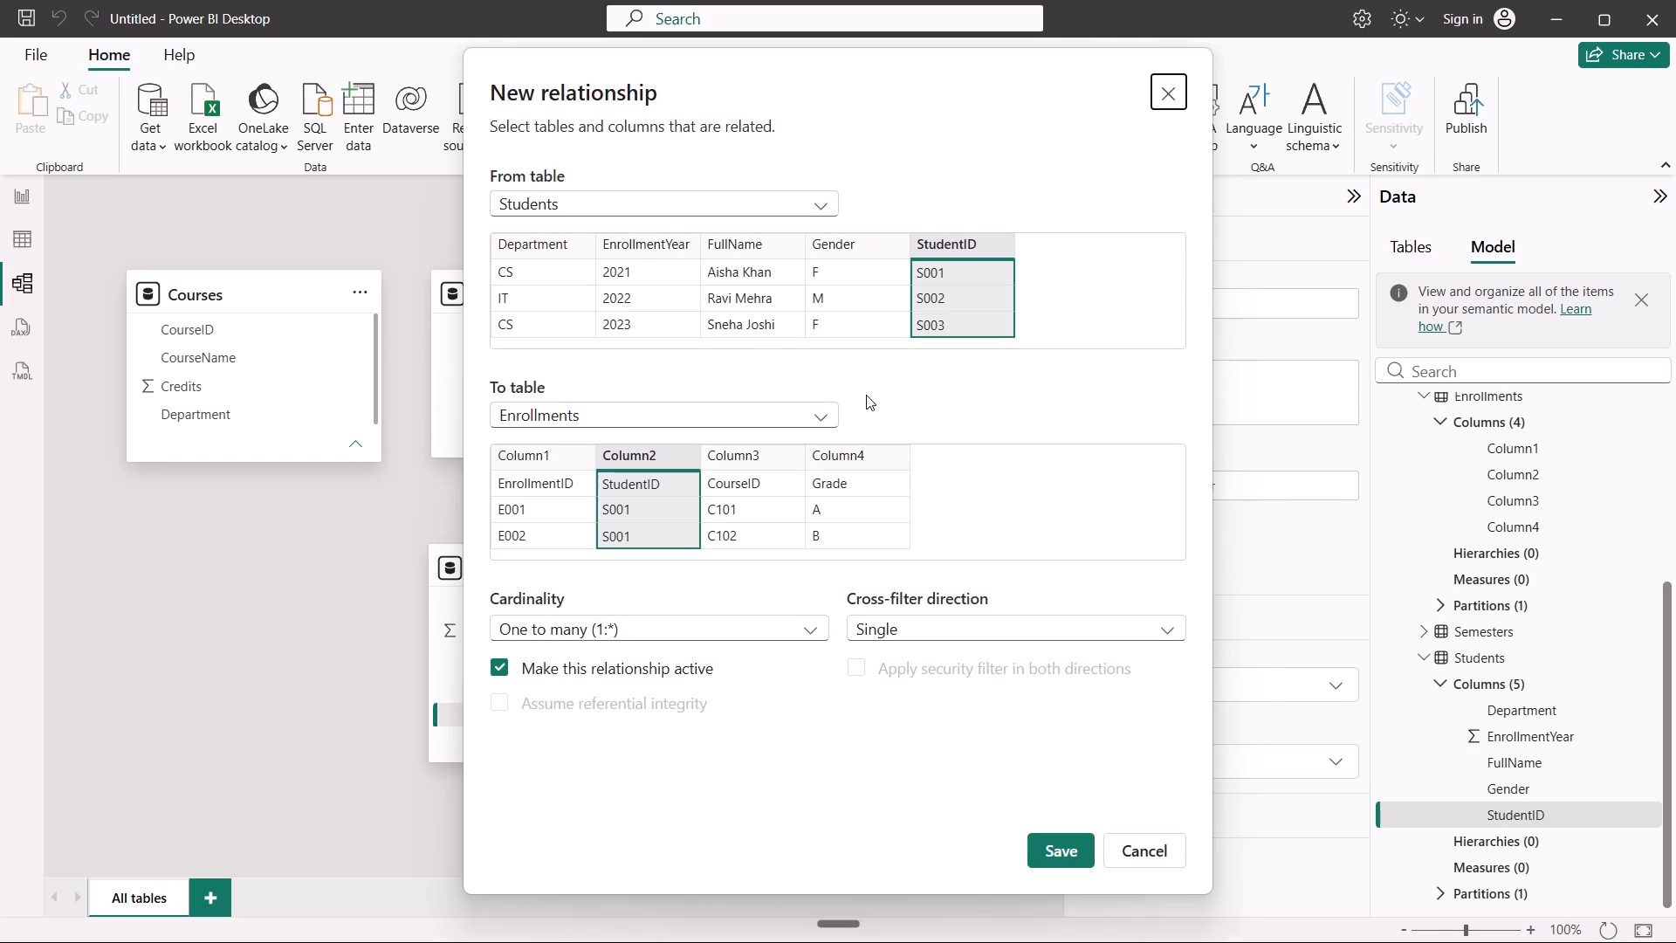
click(779, 623)
click(780, 623)
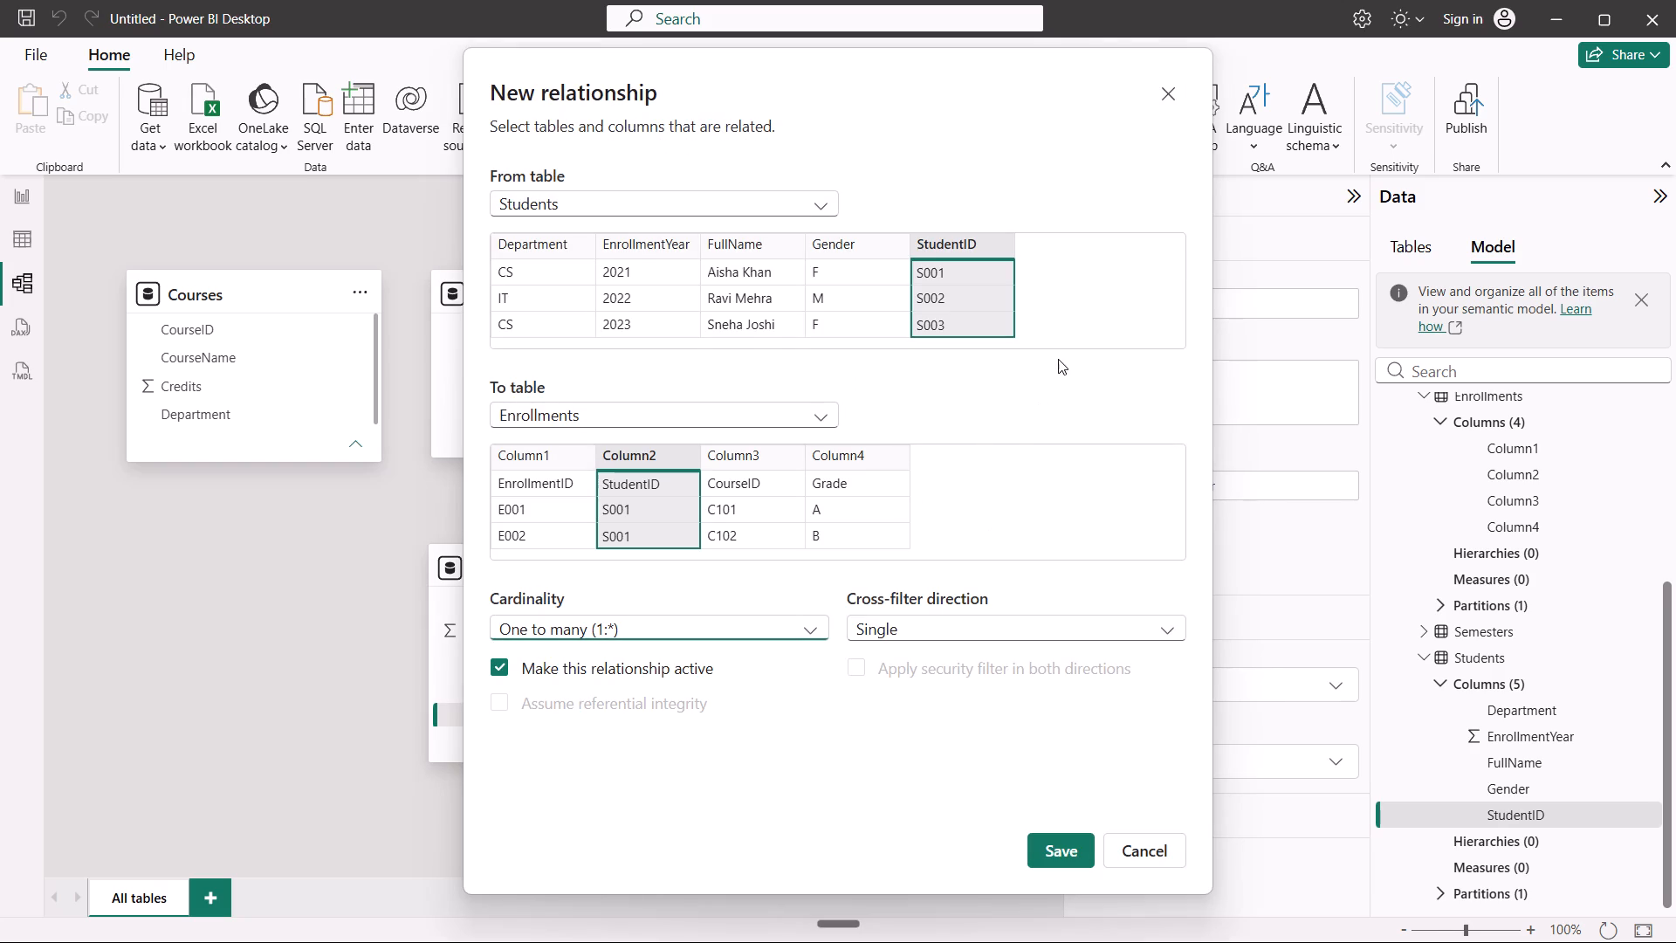
click(1059, 379)
scroll(1045, 399, down, 2)
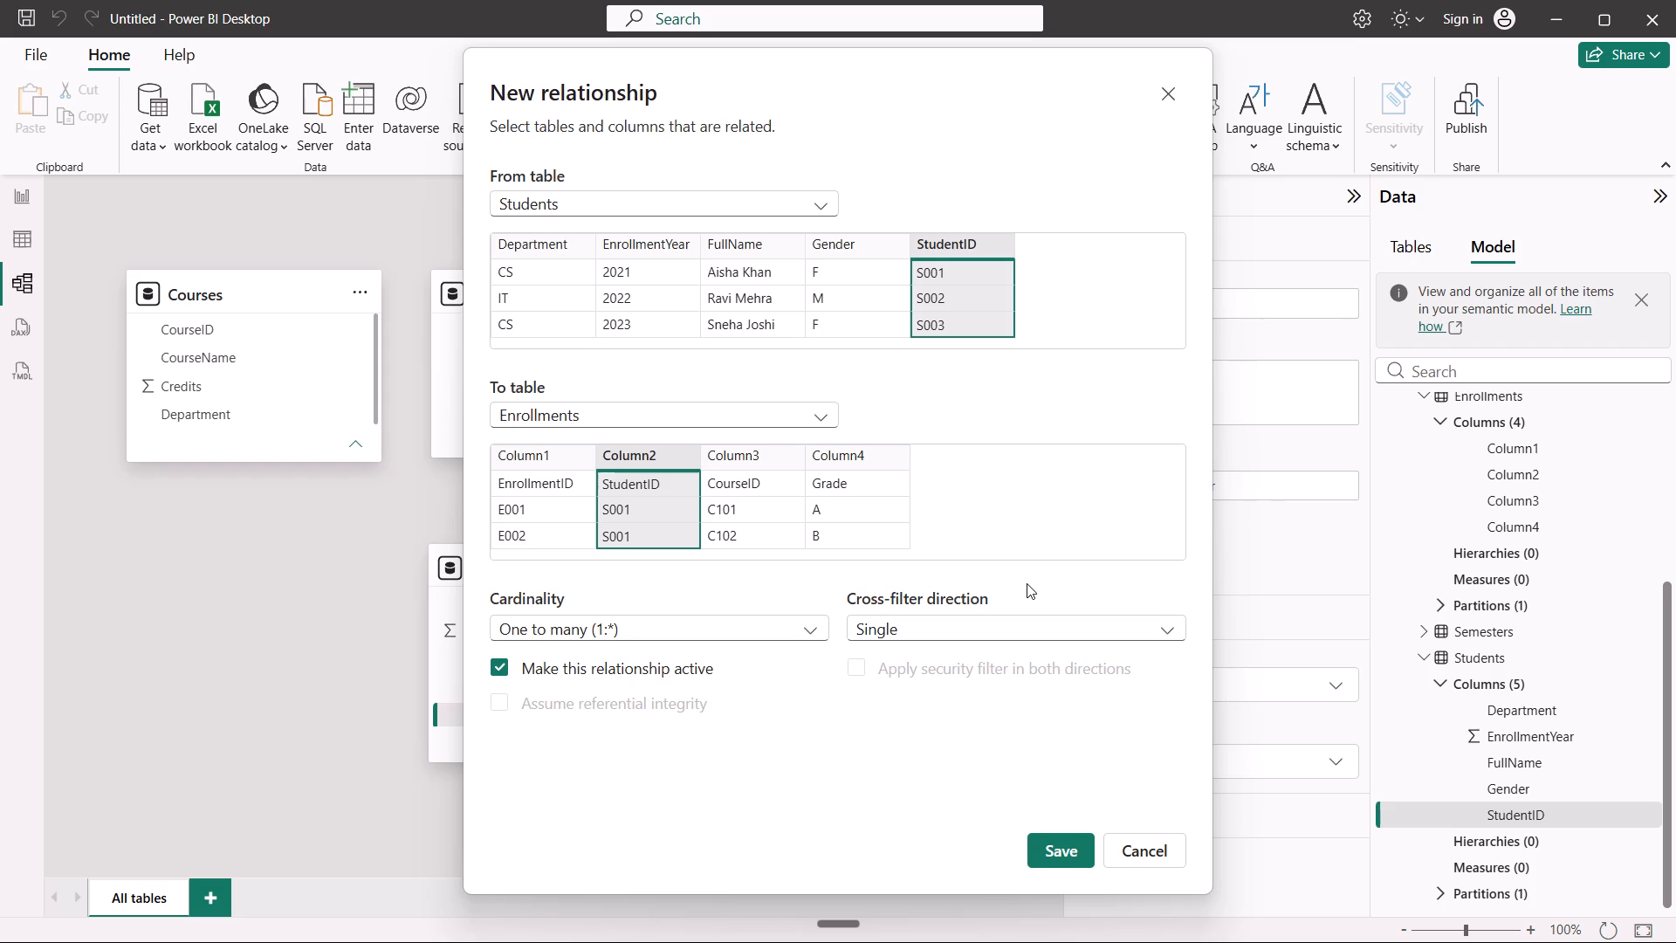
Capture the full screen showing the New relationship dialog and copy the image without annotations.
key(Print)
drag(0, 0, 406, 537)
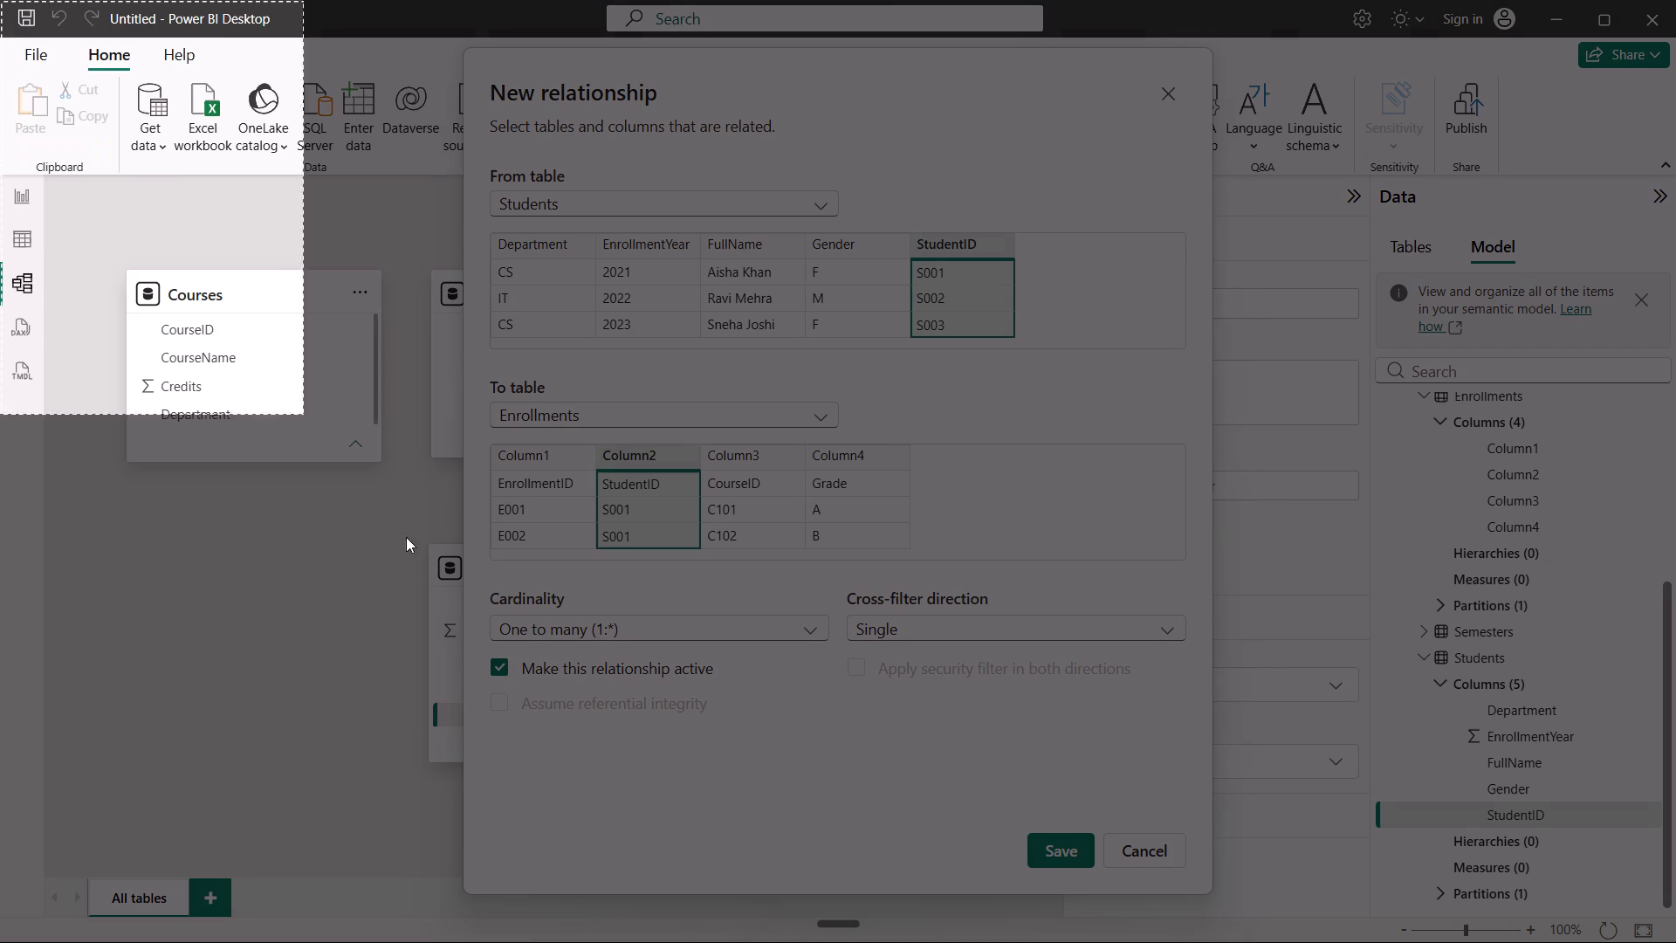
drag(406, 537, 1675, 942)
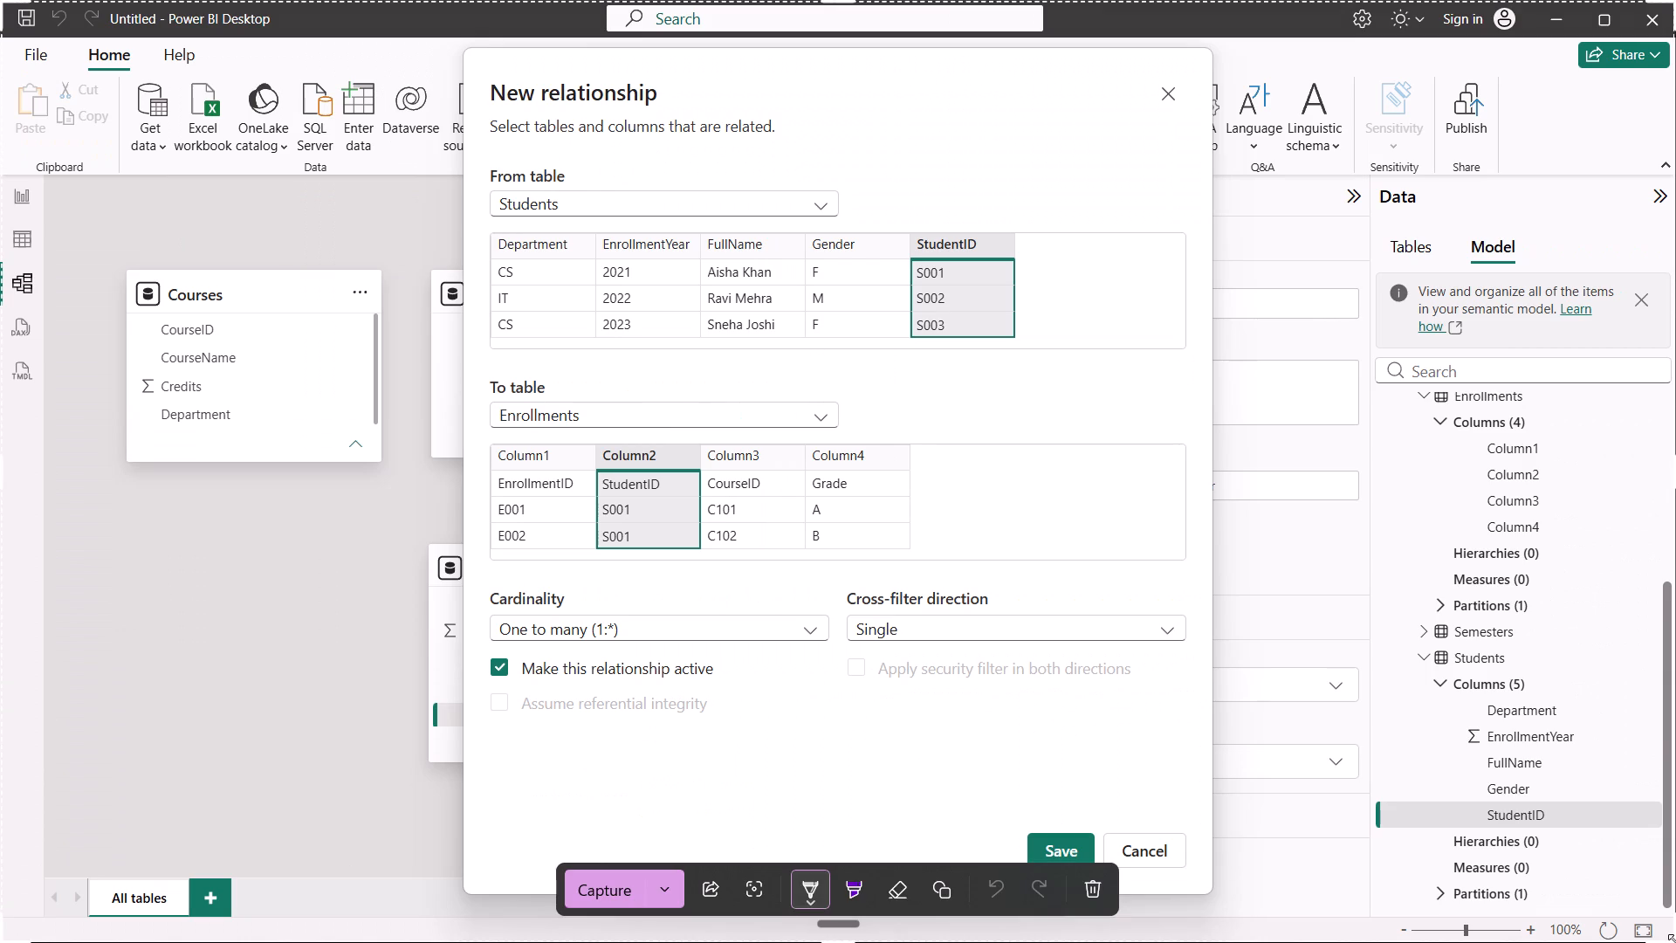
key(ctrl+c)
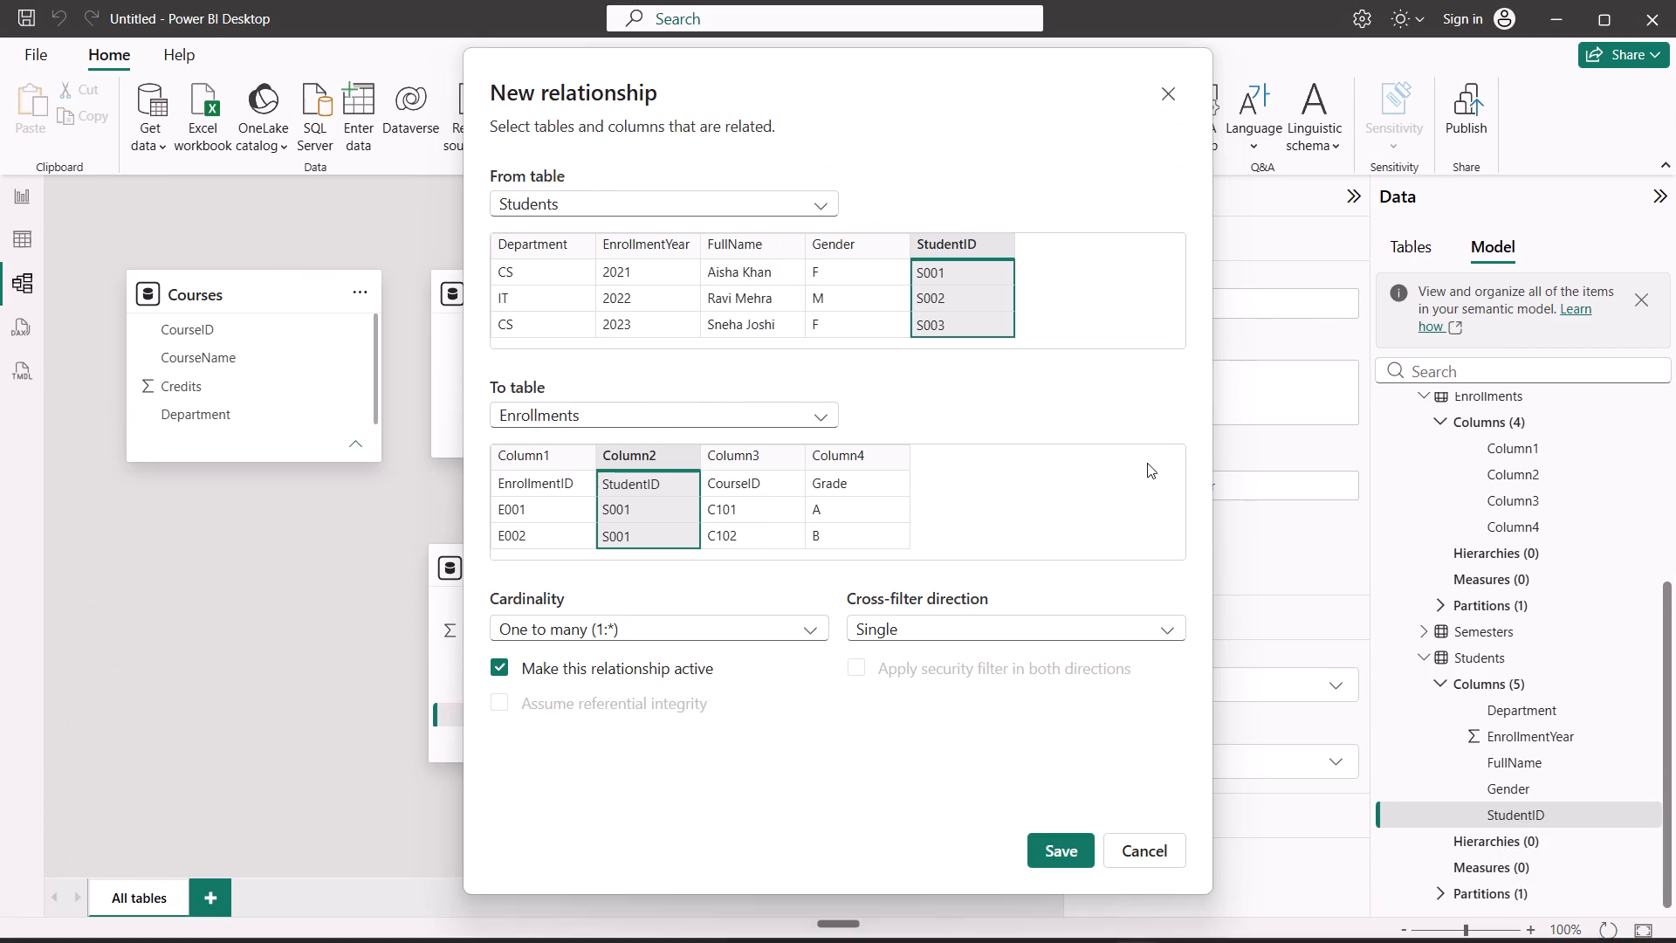
Capture the full screen again, outline the cardinality settings, Enrollments Column2 and Students StudentID with red rectangles, and copy the image.
key(Print)
drag(0, 0, 1675, 942)
click(936, 884)
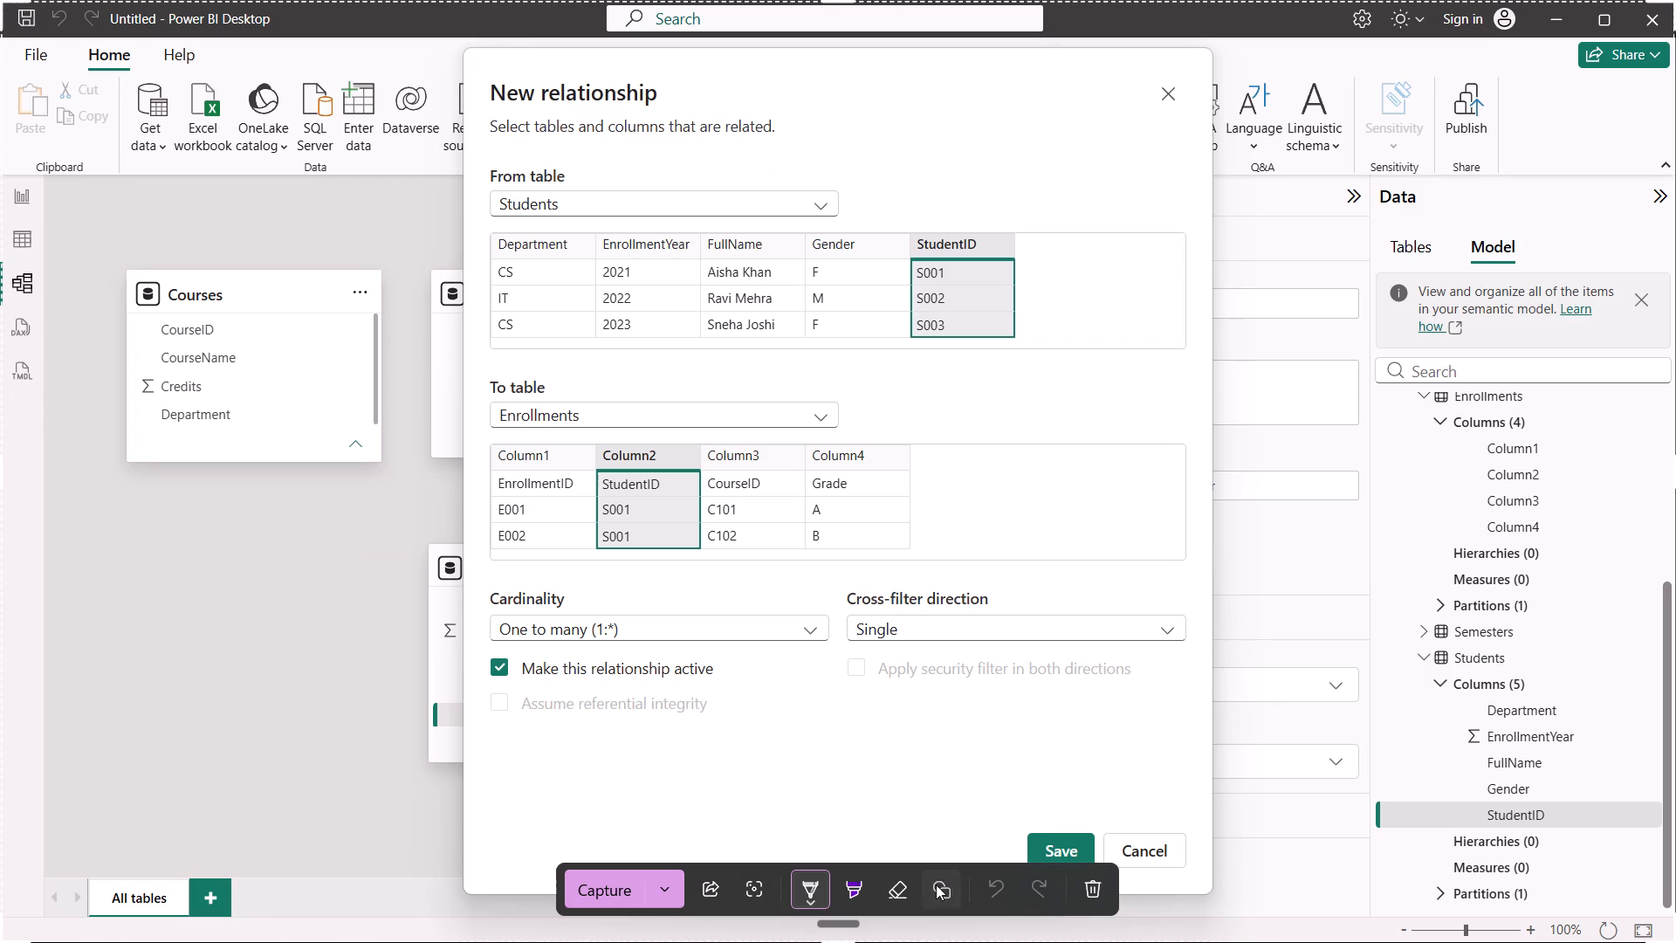
drag(477, 579, 483, 590)
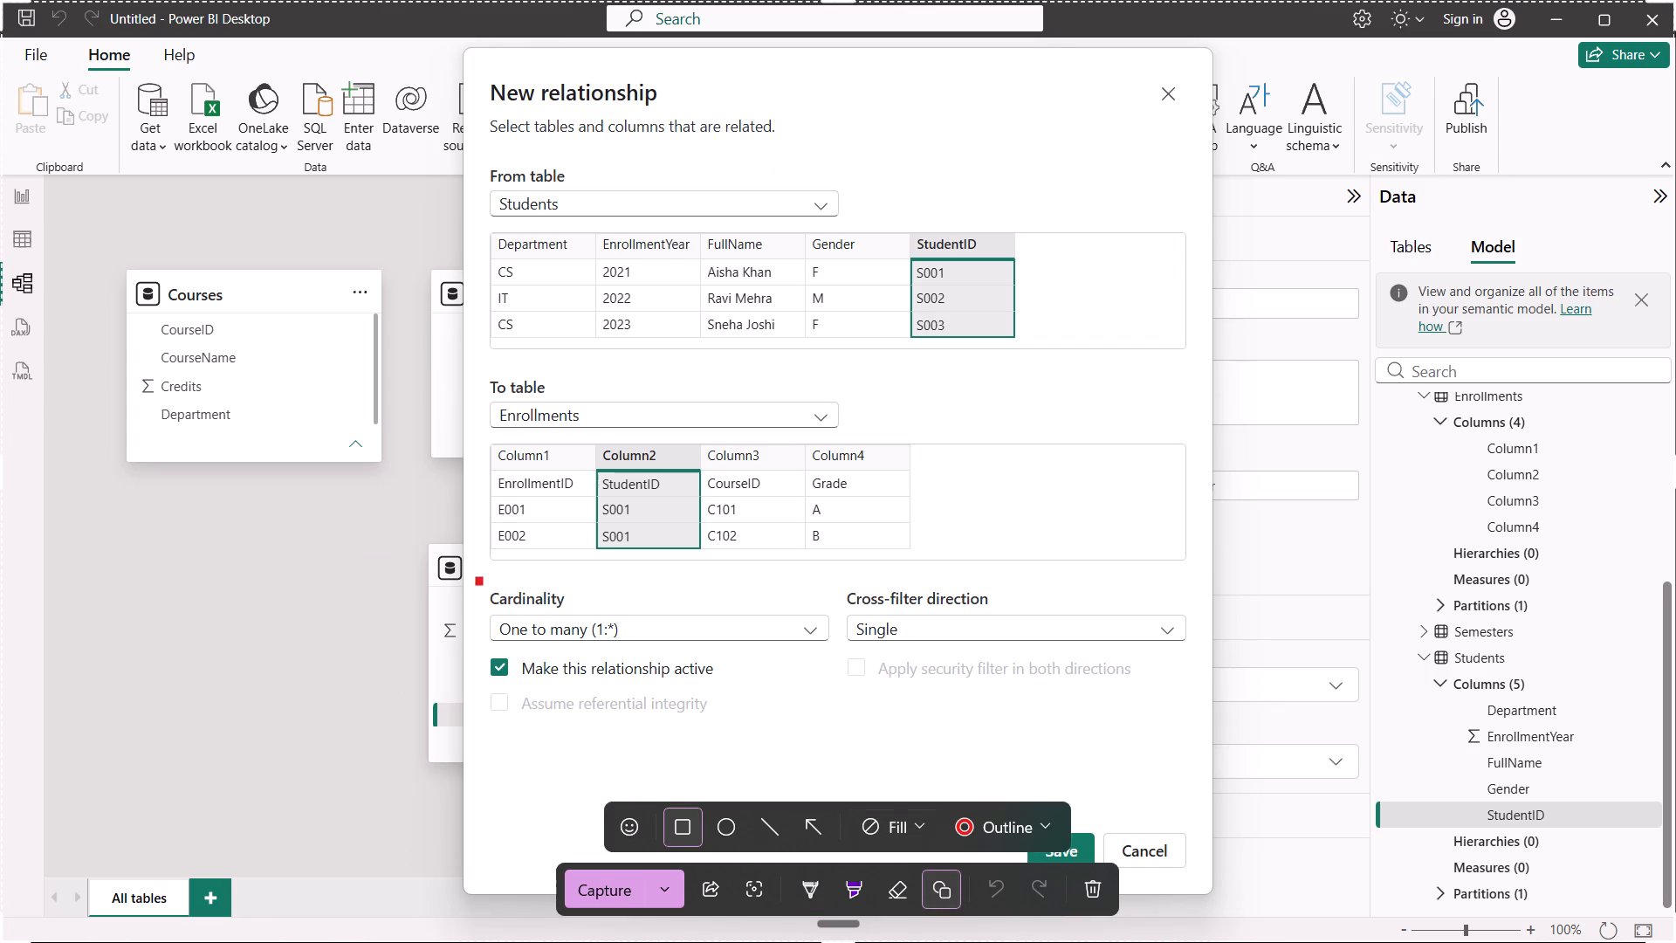
drag(483, 590, 843, 688)
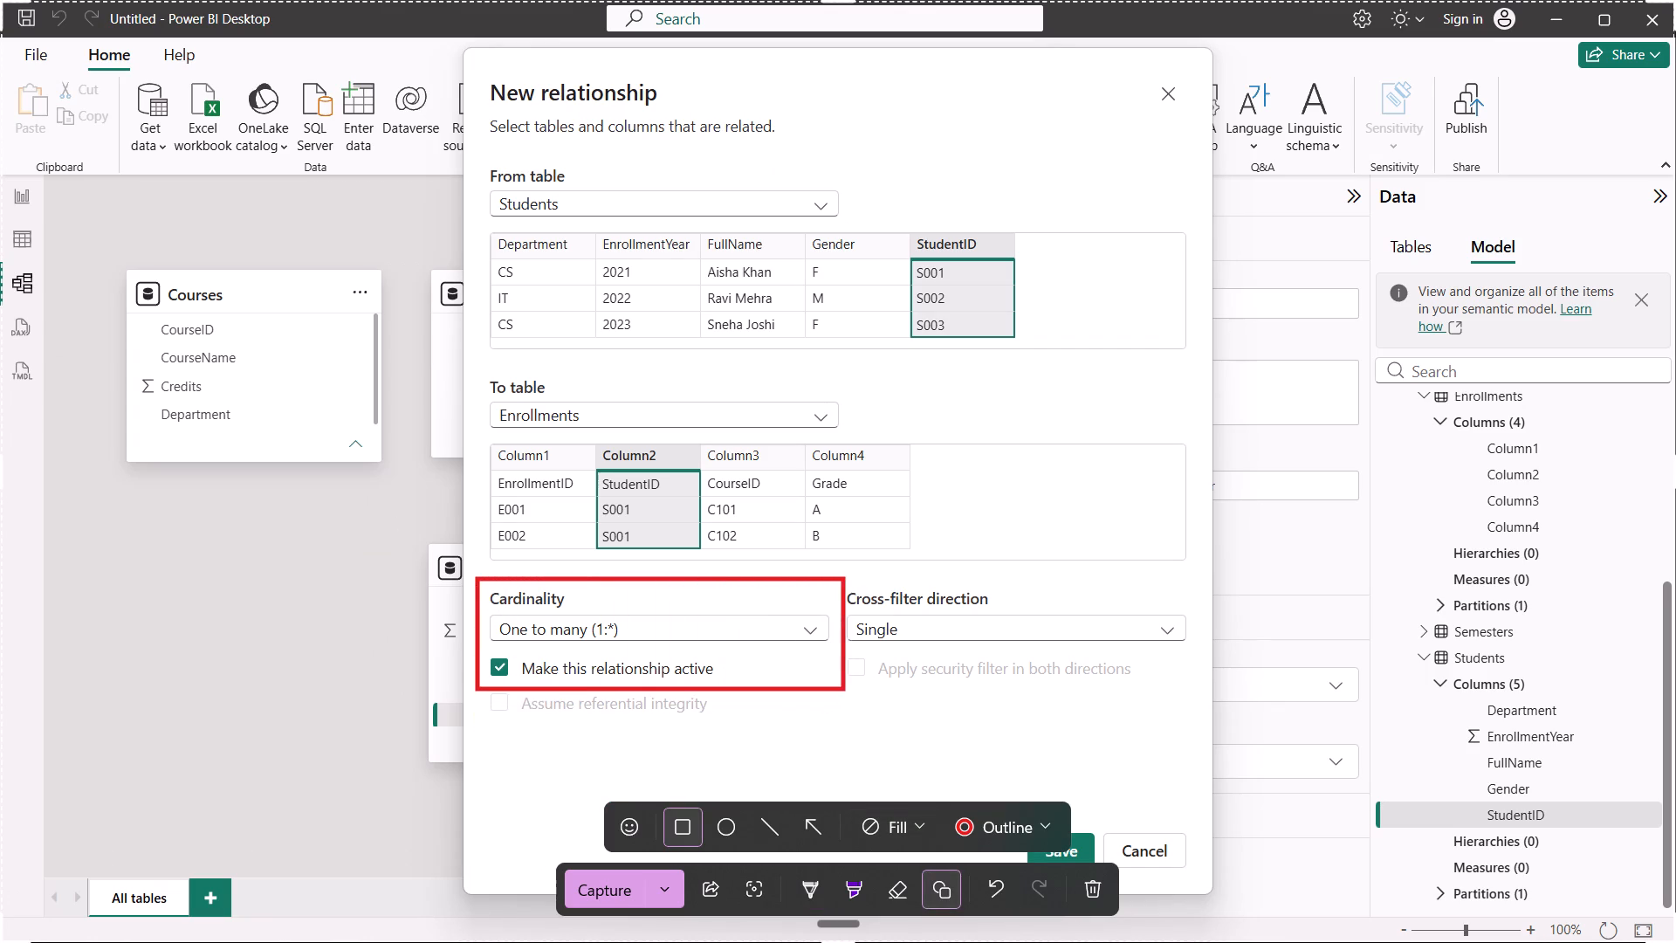
drag(843, 688, 841, 687)
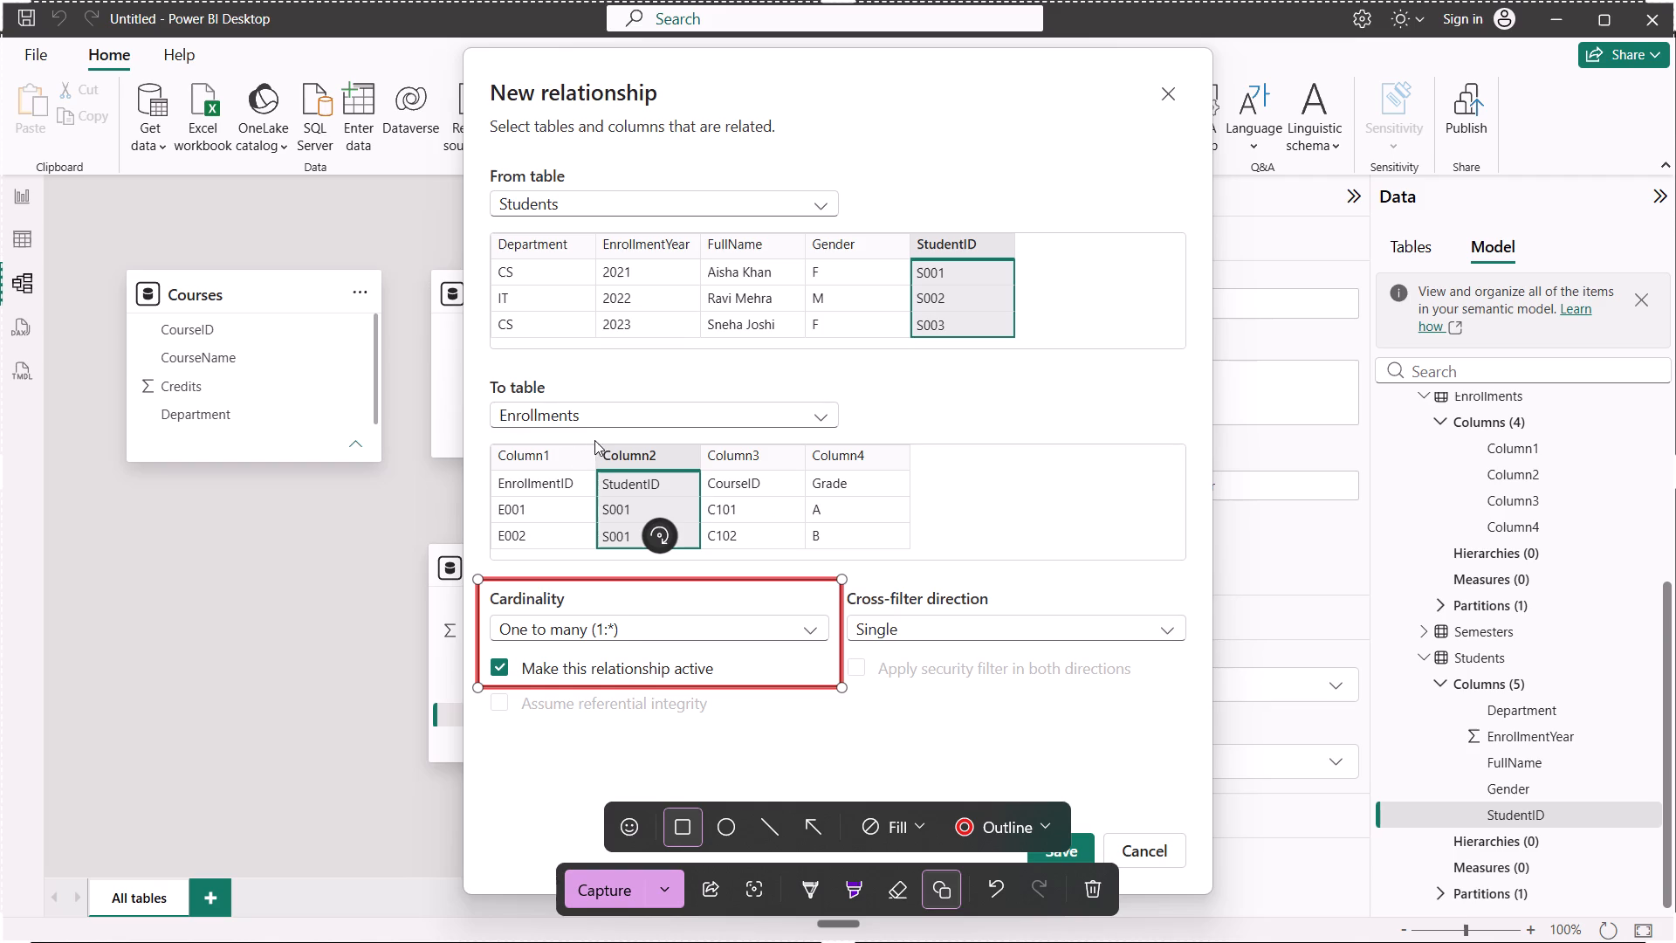
drag(593, 443, 698, 553)
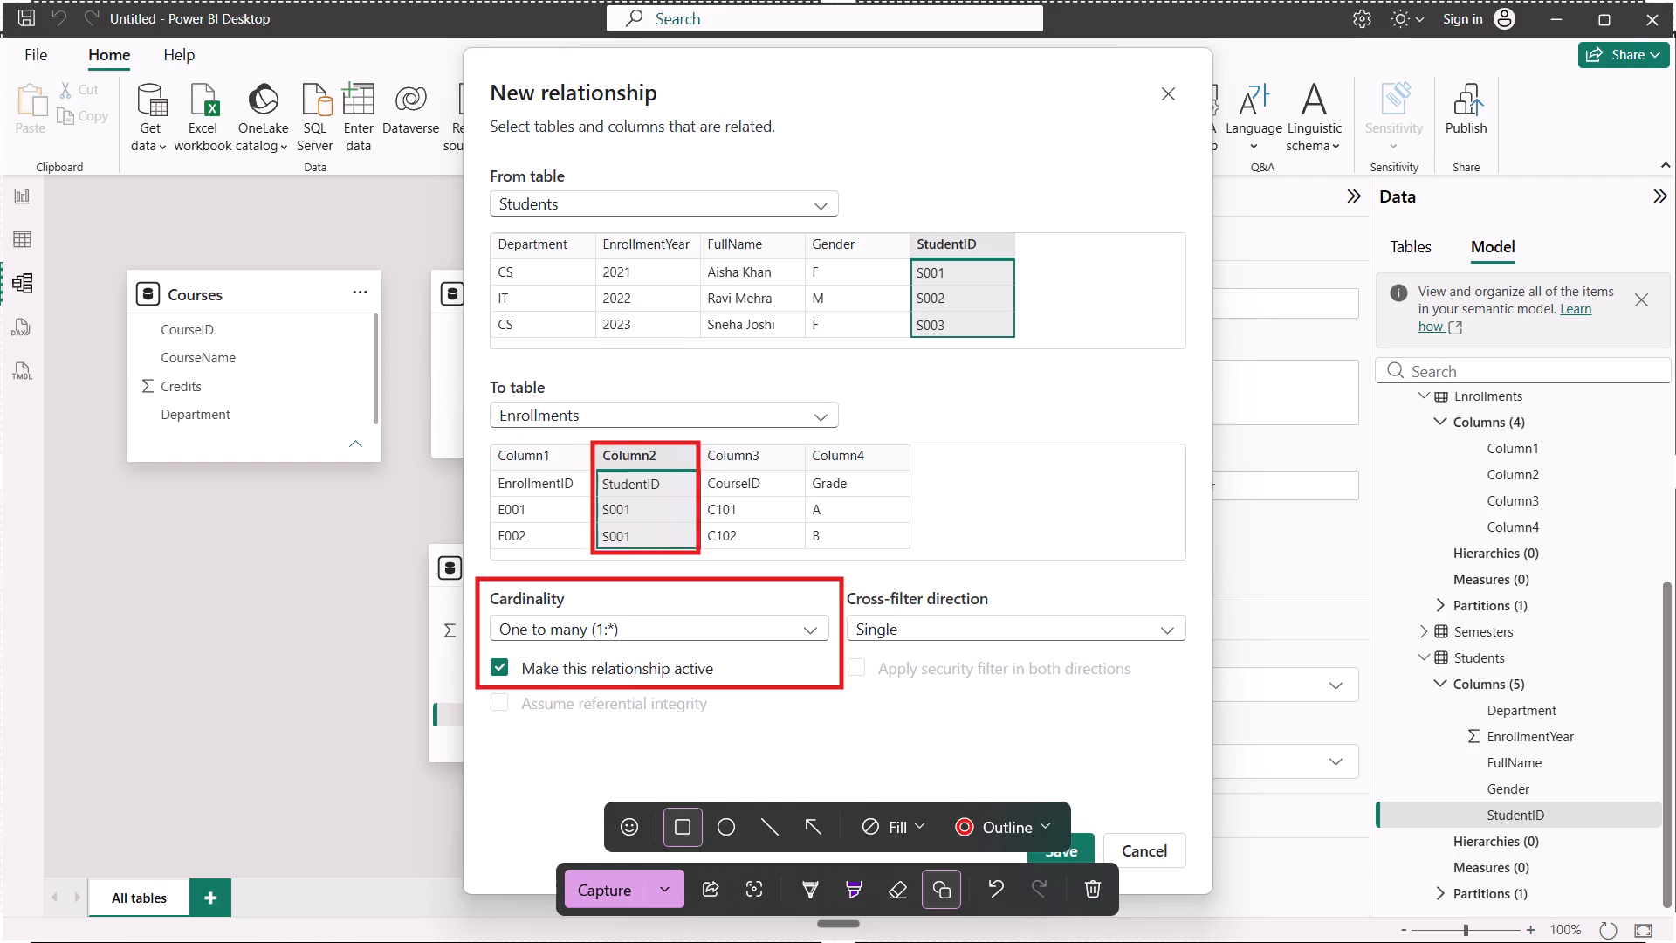
drag(698, 553, 705, 554)
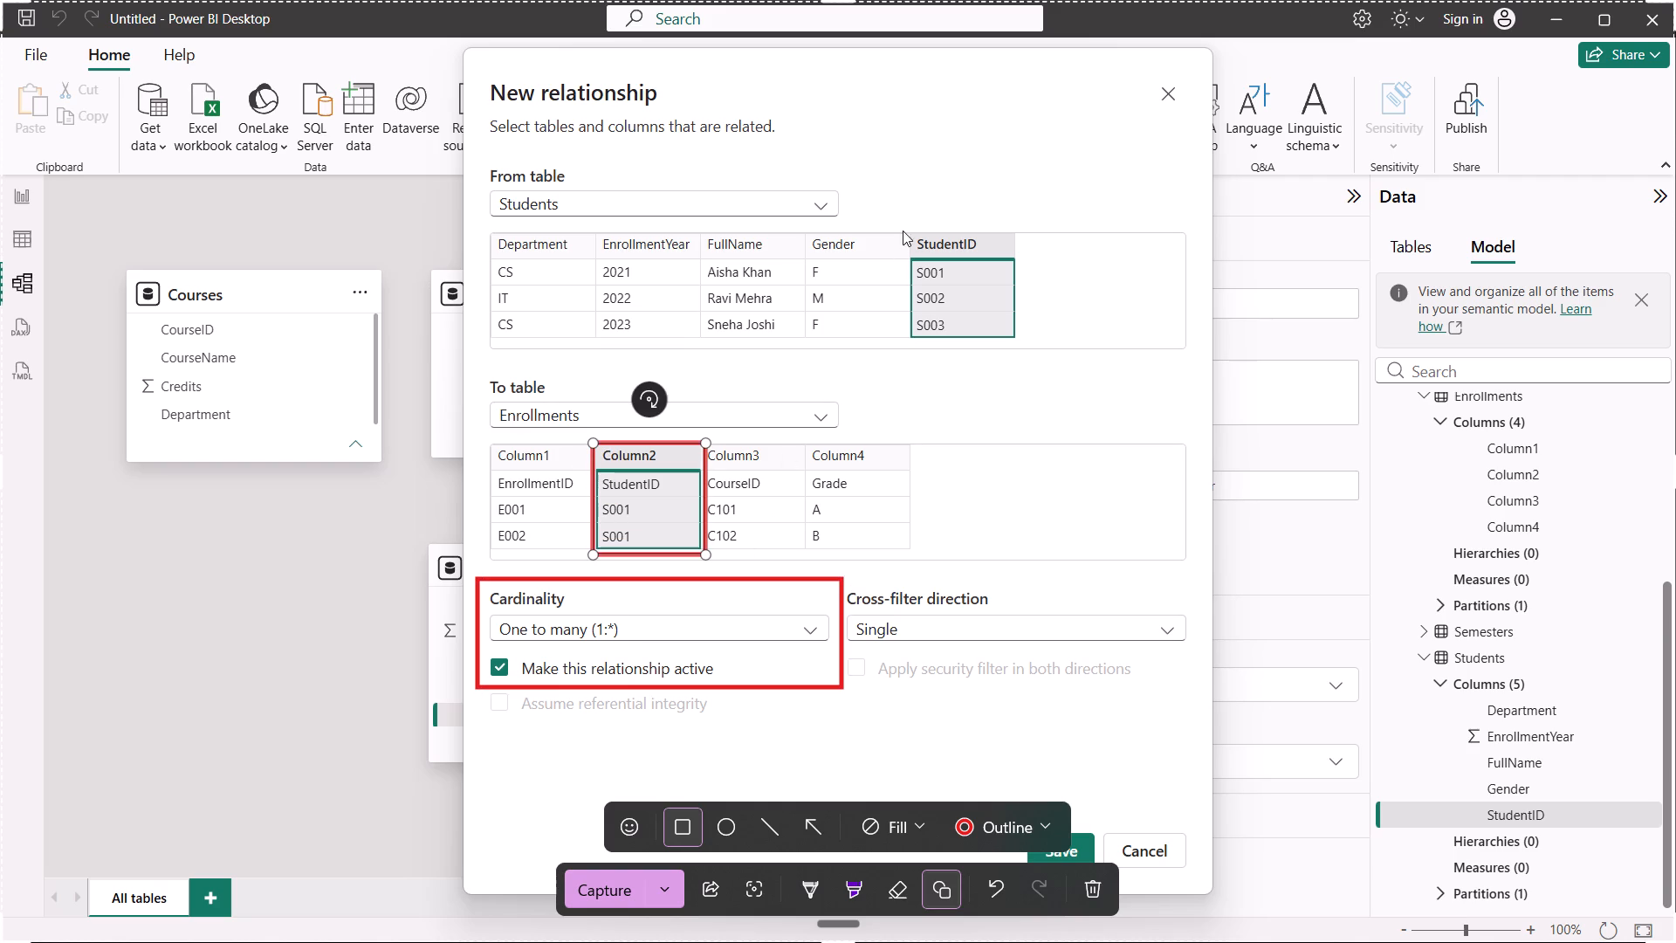
drag(903, 222, 1025, 352)
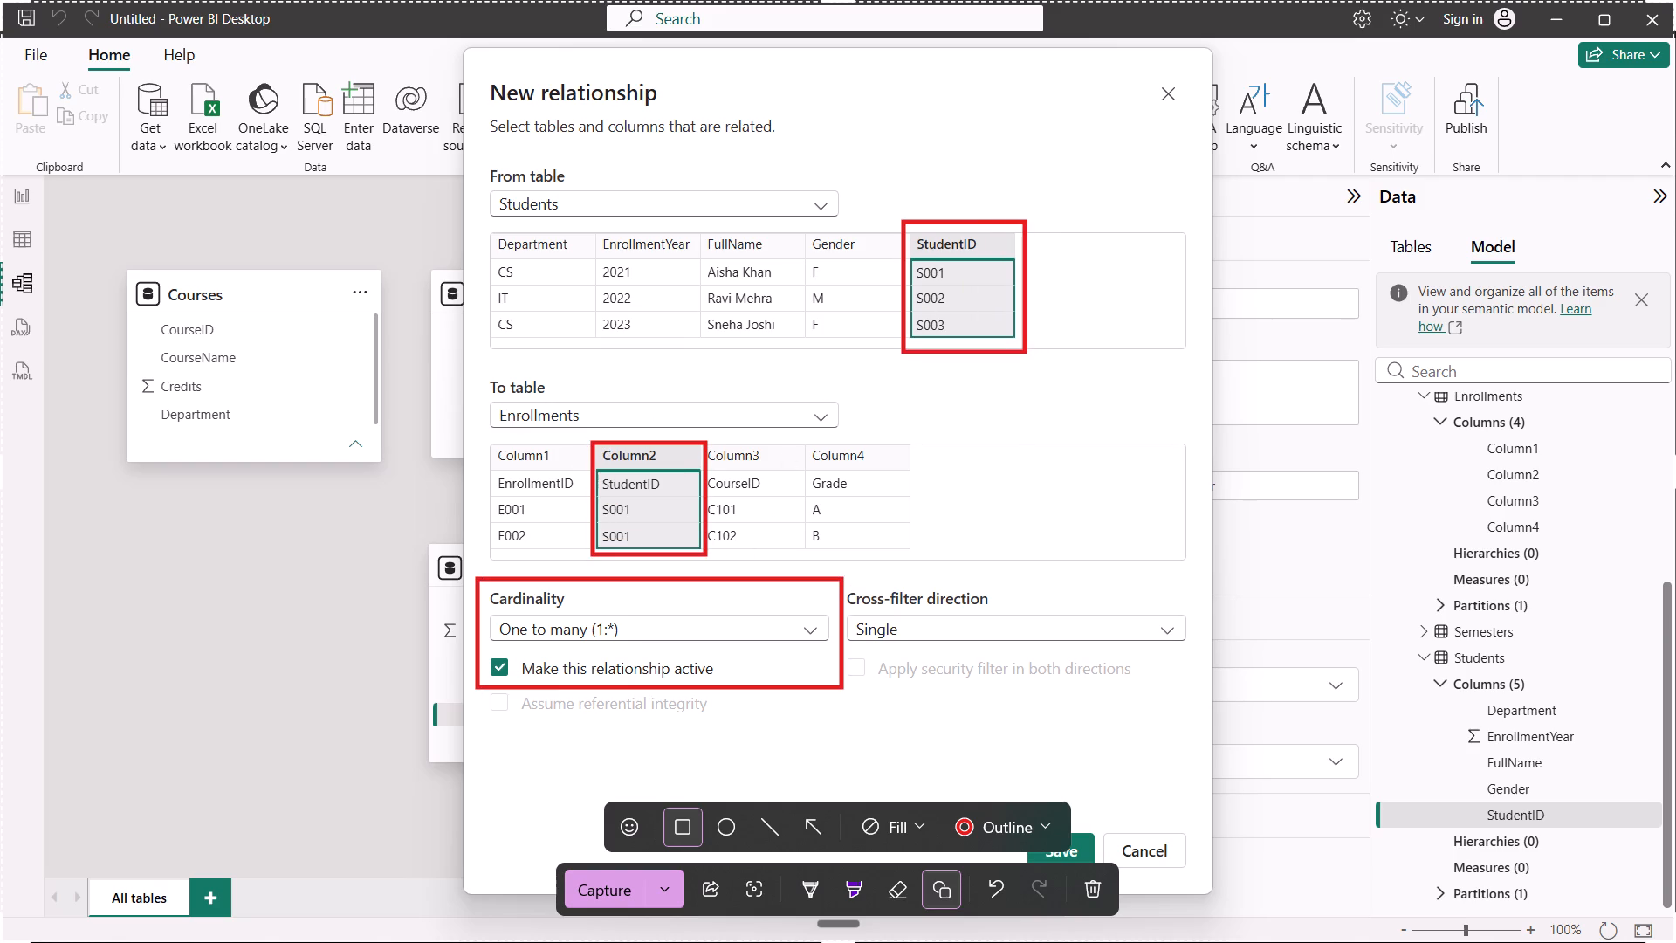
drag(1025, 352, 1021, 350)
key(ctrl+c)
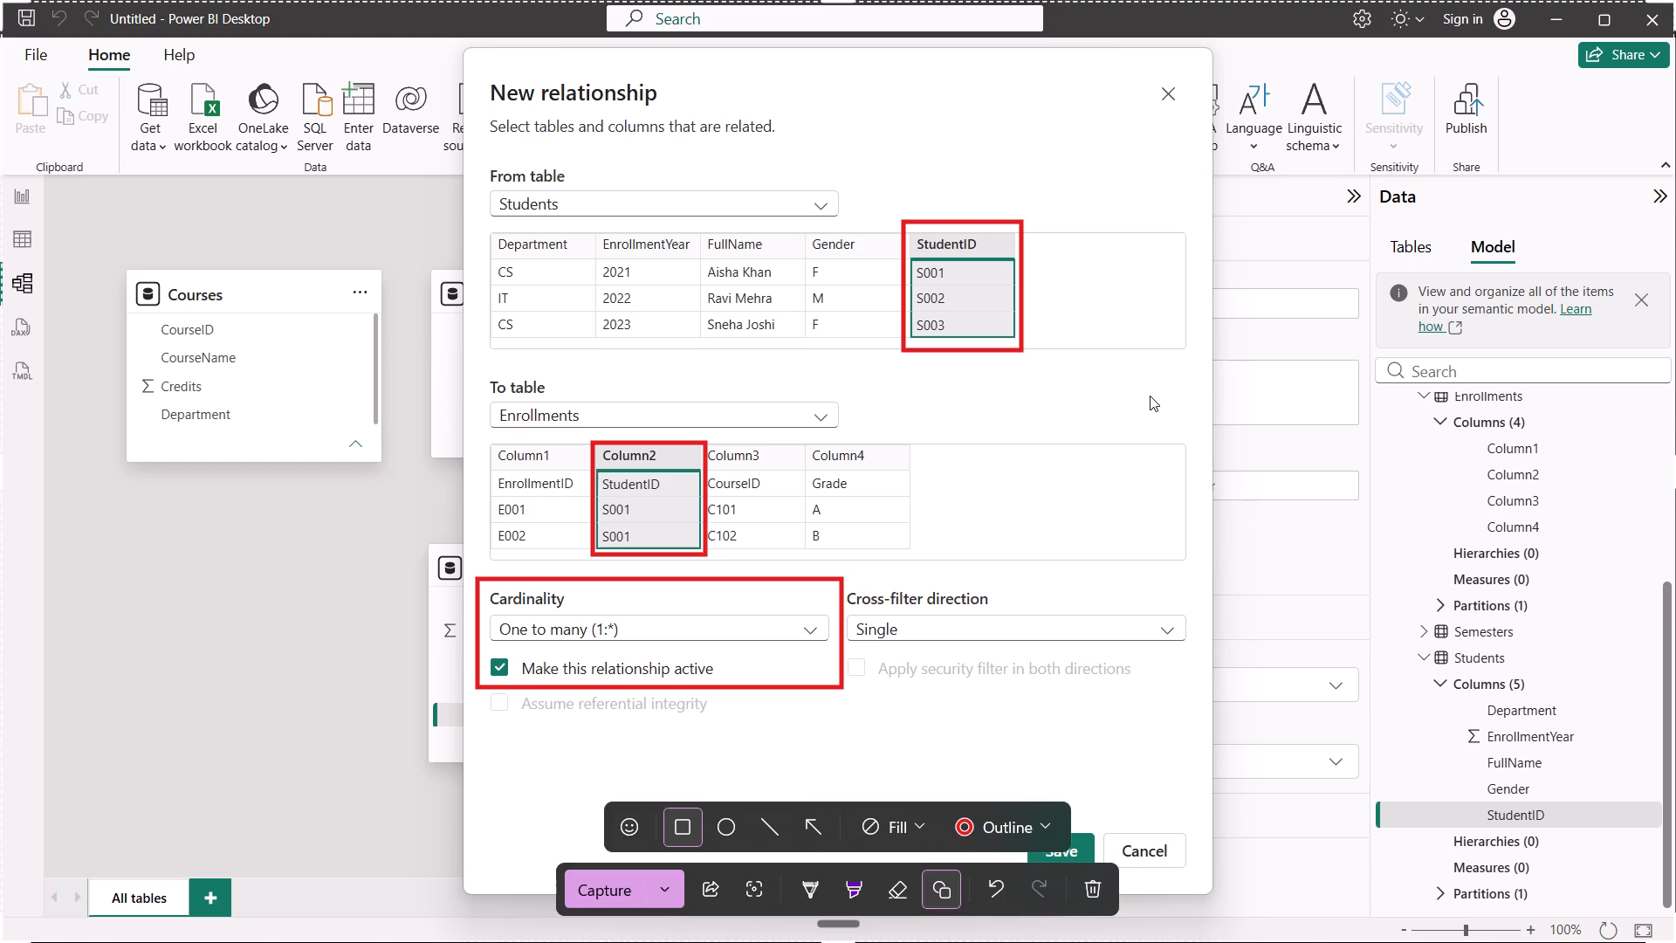
Switch to the Word answers document and paste the annotated screenshot on a new line after Step 5 of section 2.
key(alt+Tab)
key(alt+Tab)
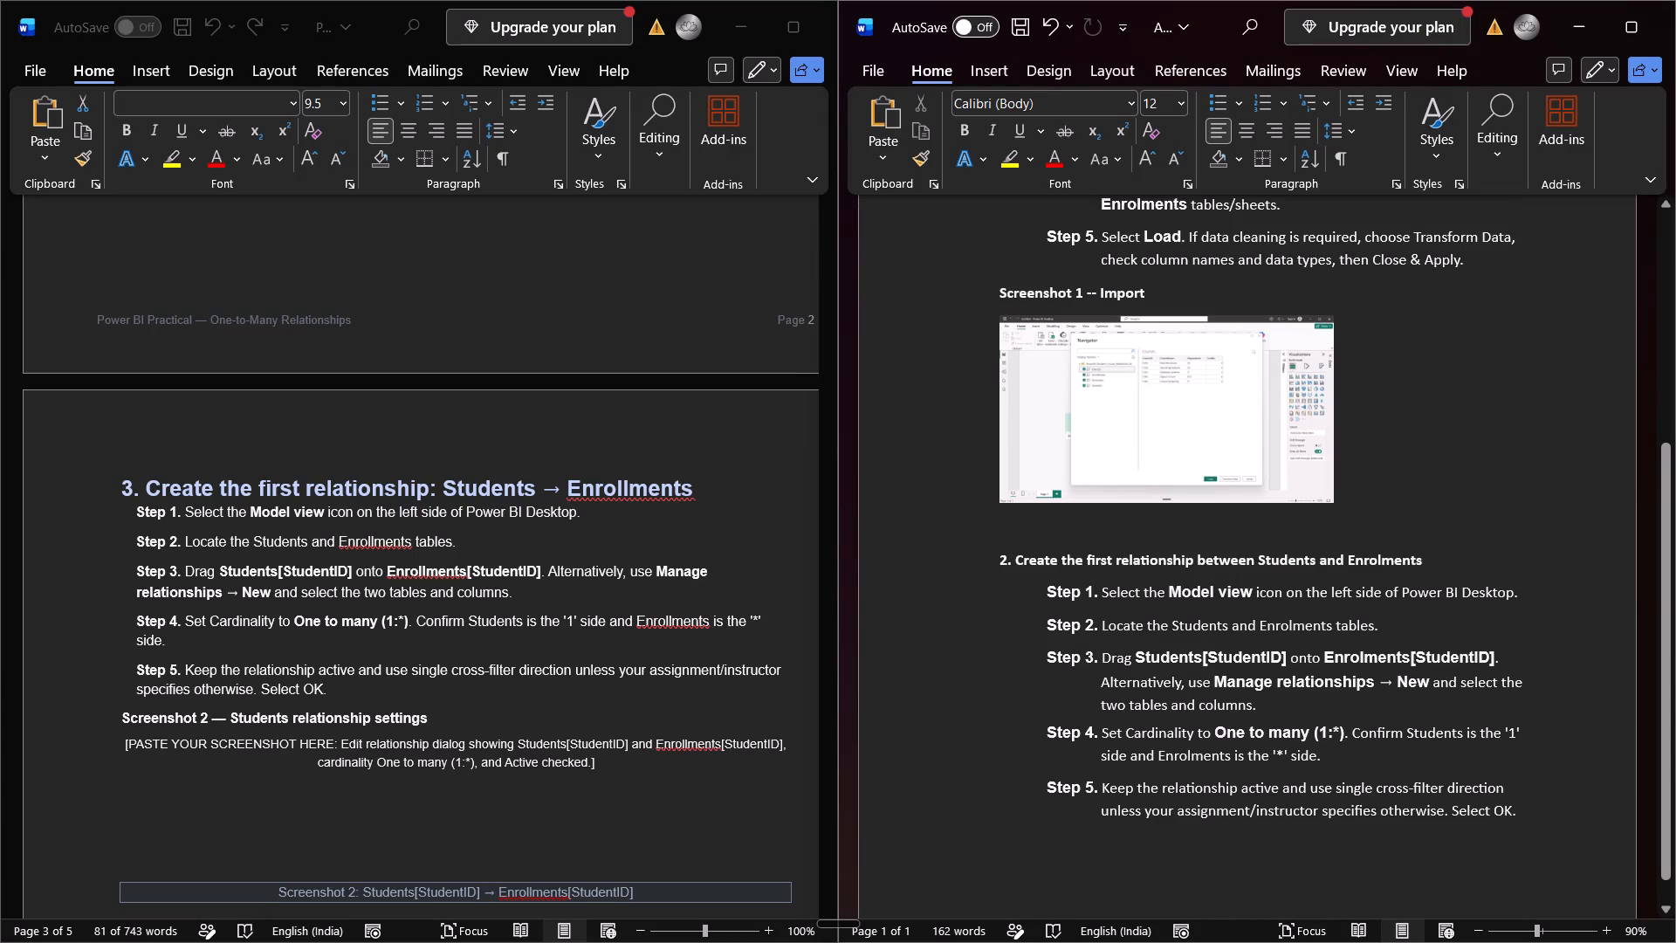
key(Return)
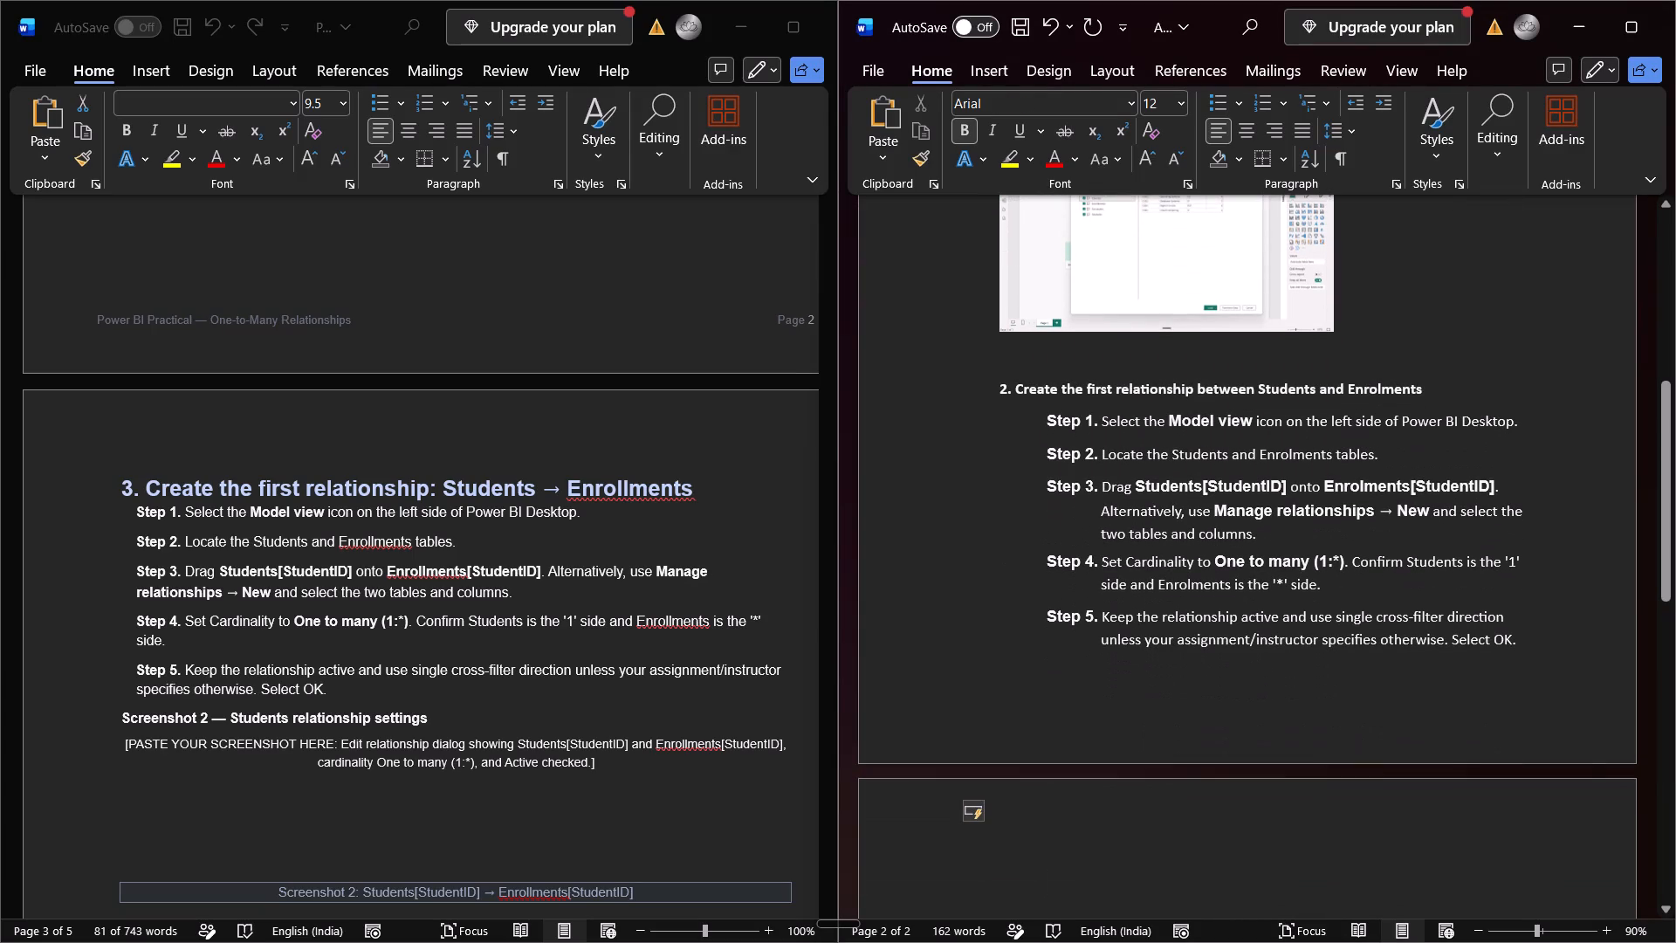
key(ctrl+v)
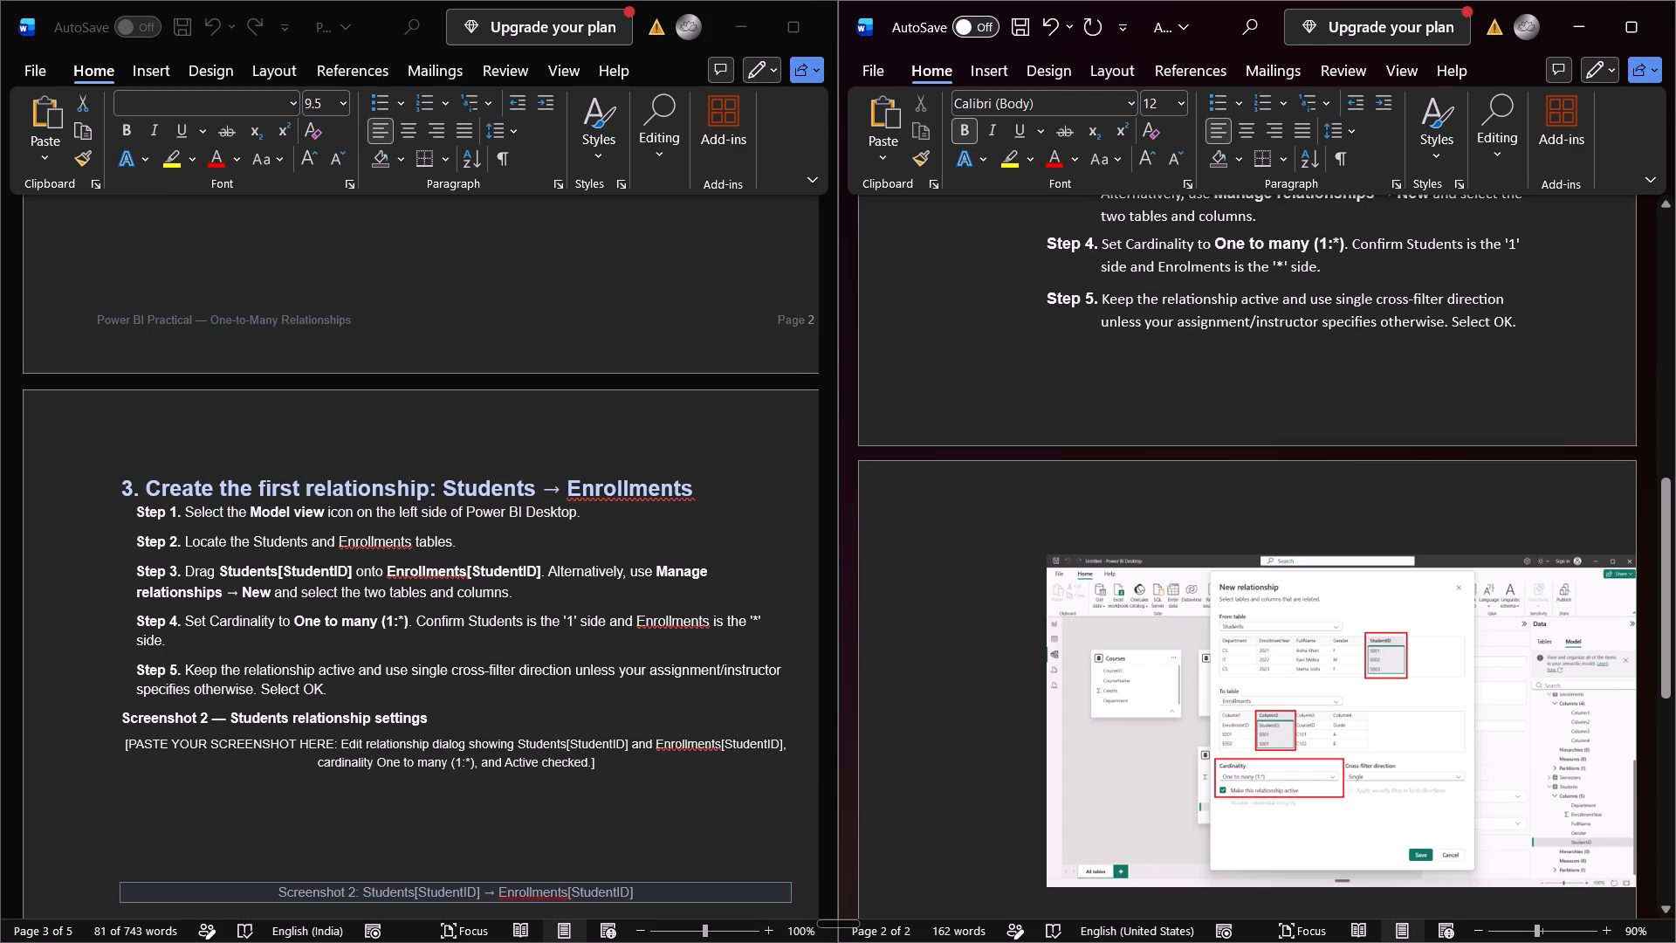
scroll(1346, 837, down, 2)
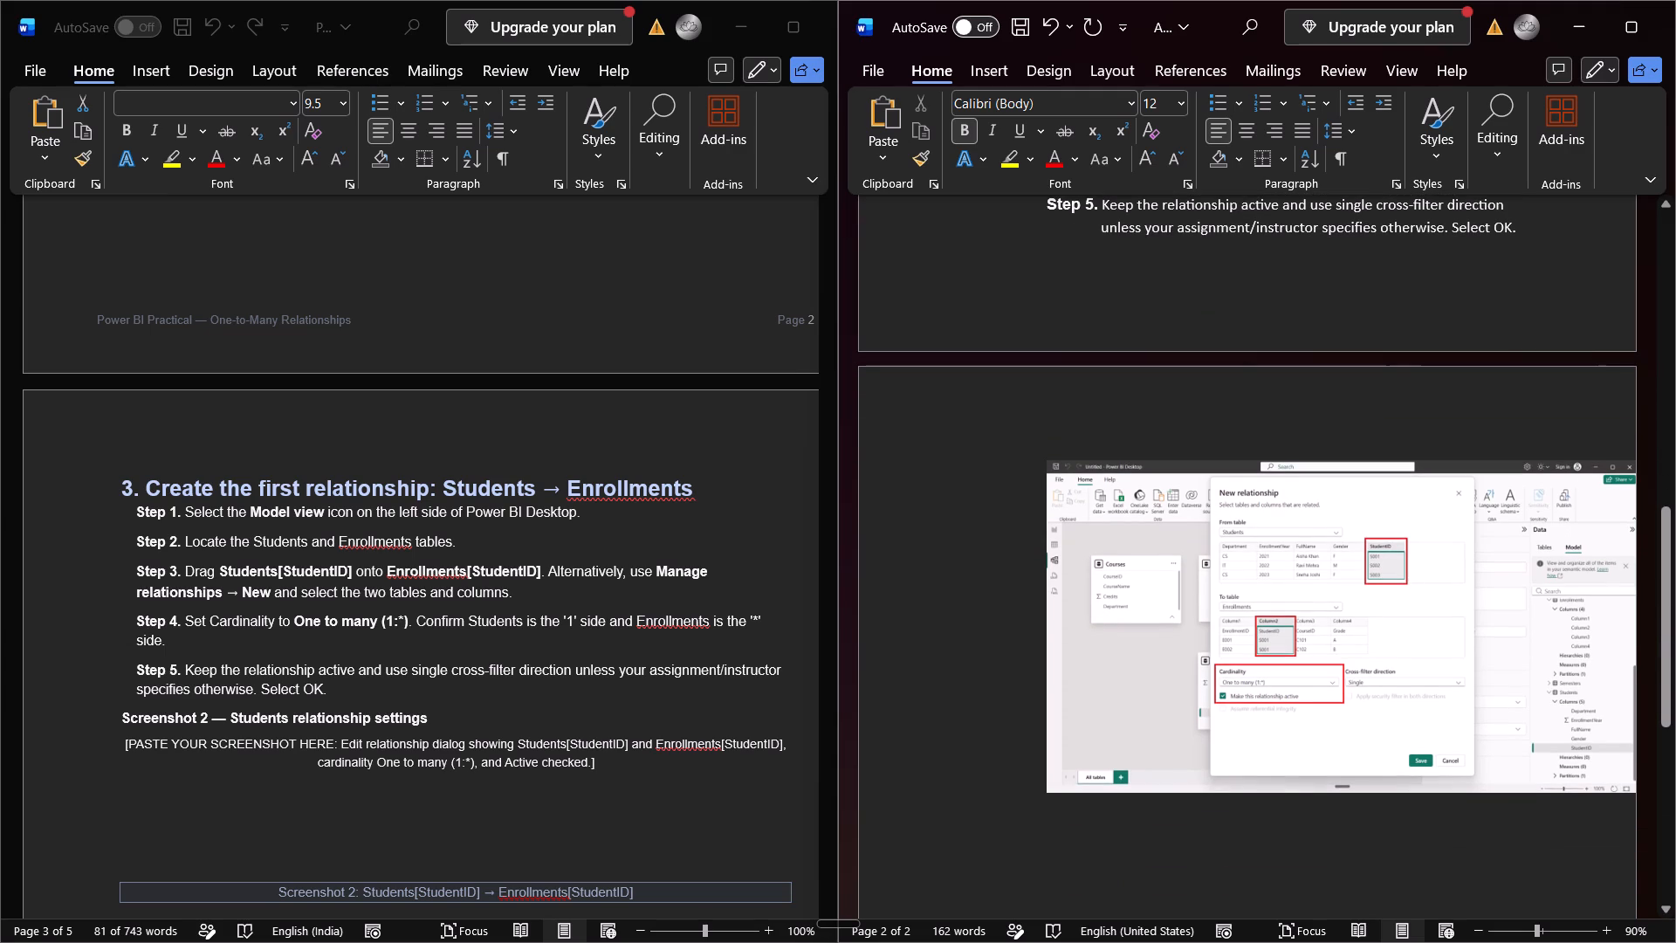
Flatten the pasted relationship screenshot slightly and shrink it to about two thirds of its width.
drag(1445, 755, 1421, 761)
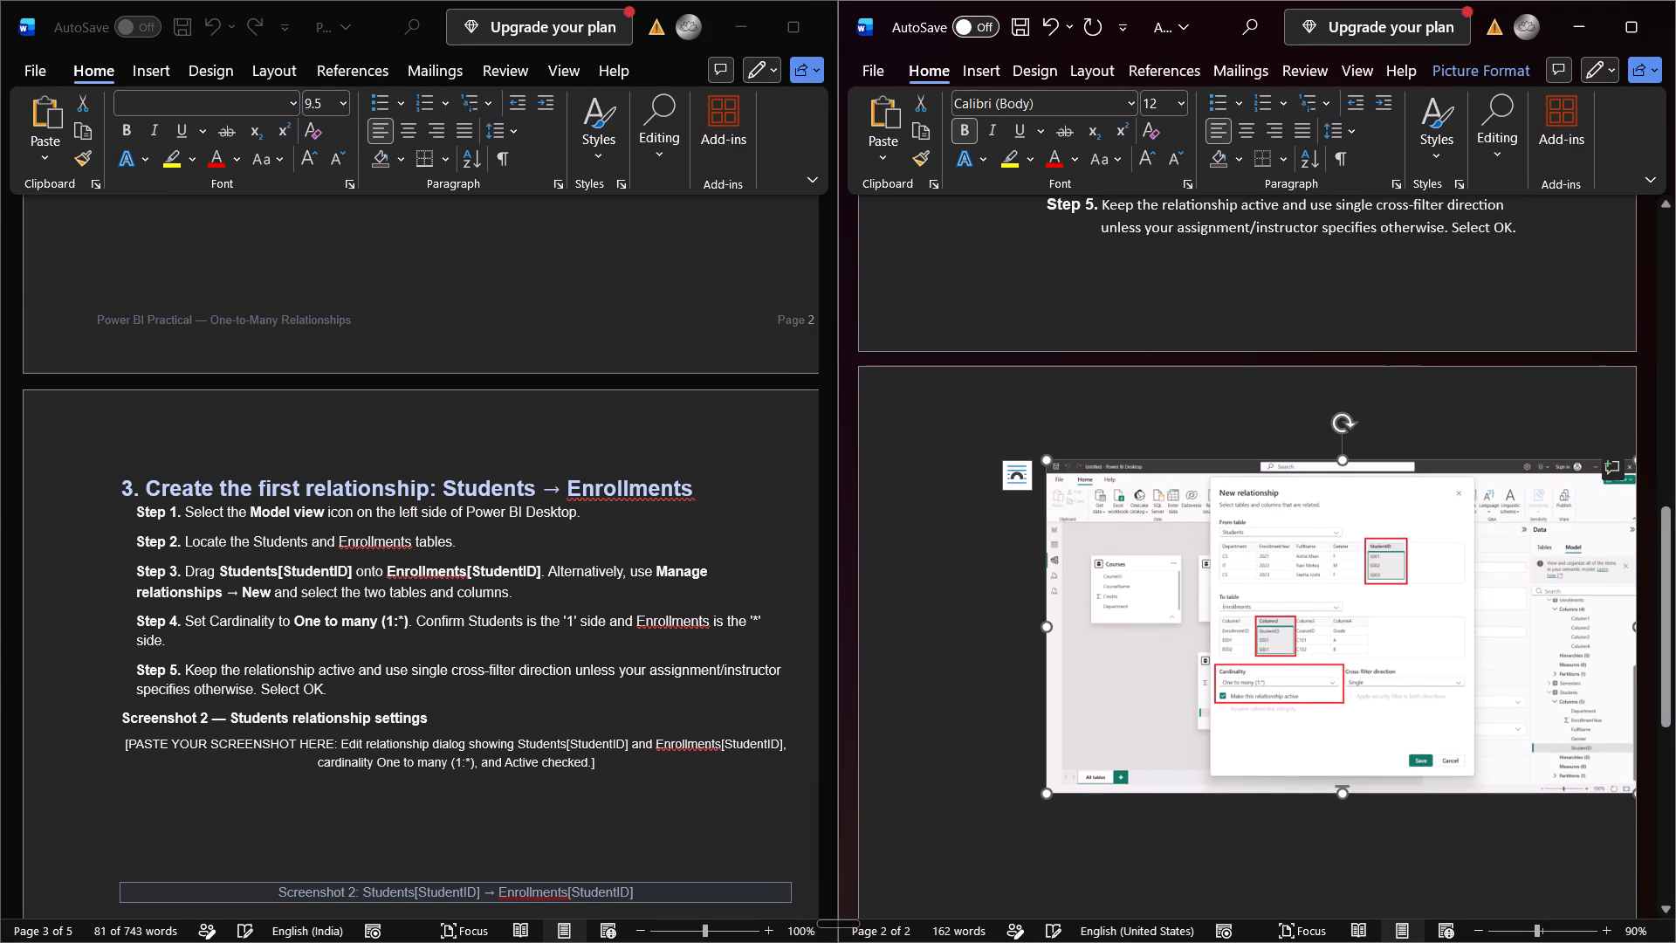
scroll(1336, 829, down, 3)
scroll(1344, 808, up, 2)
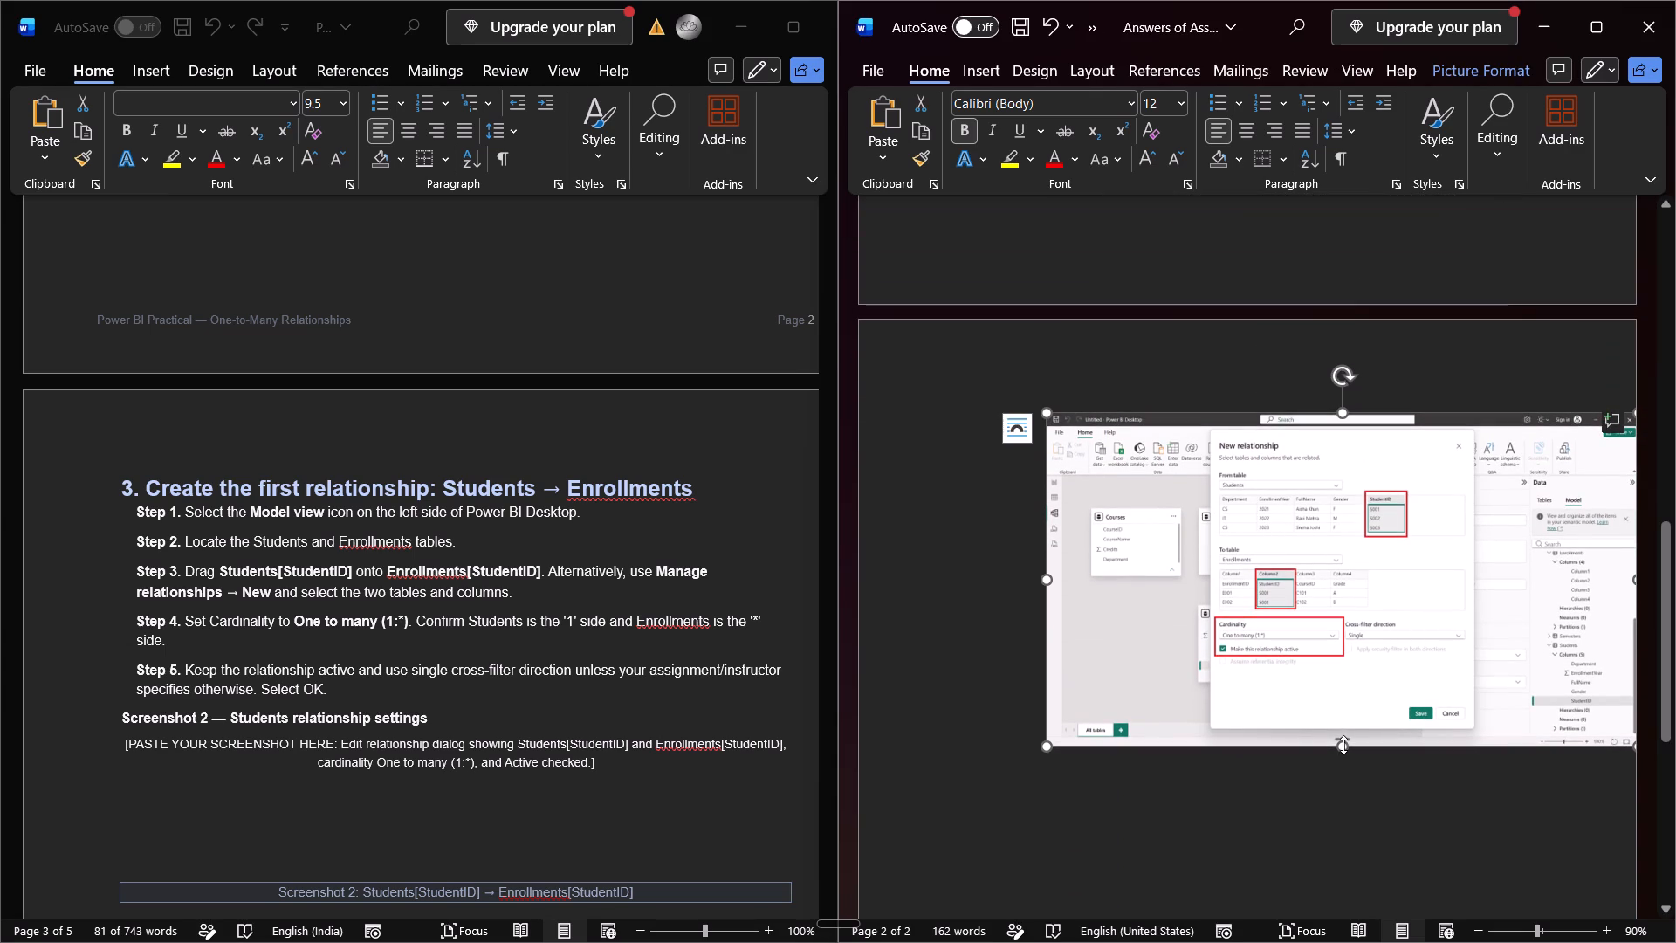
drag(1340, 747, 1338, 708)
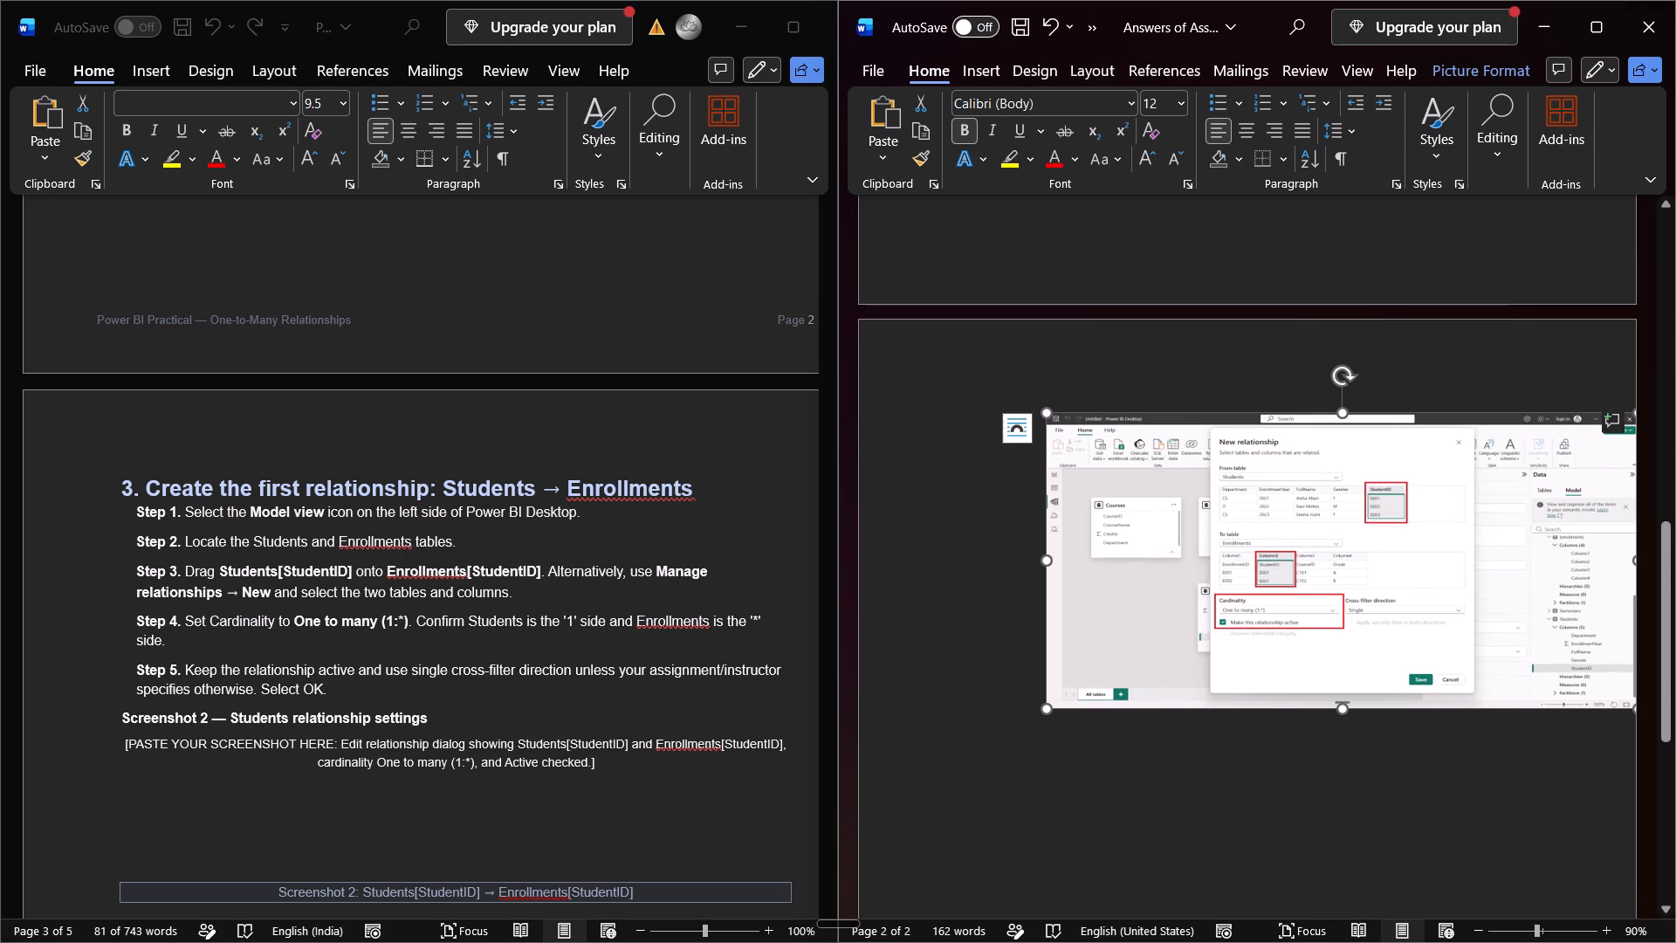
drag(1634, 711, 1374, 582)
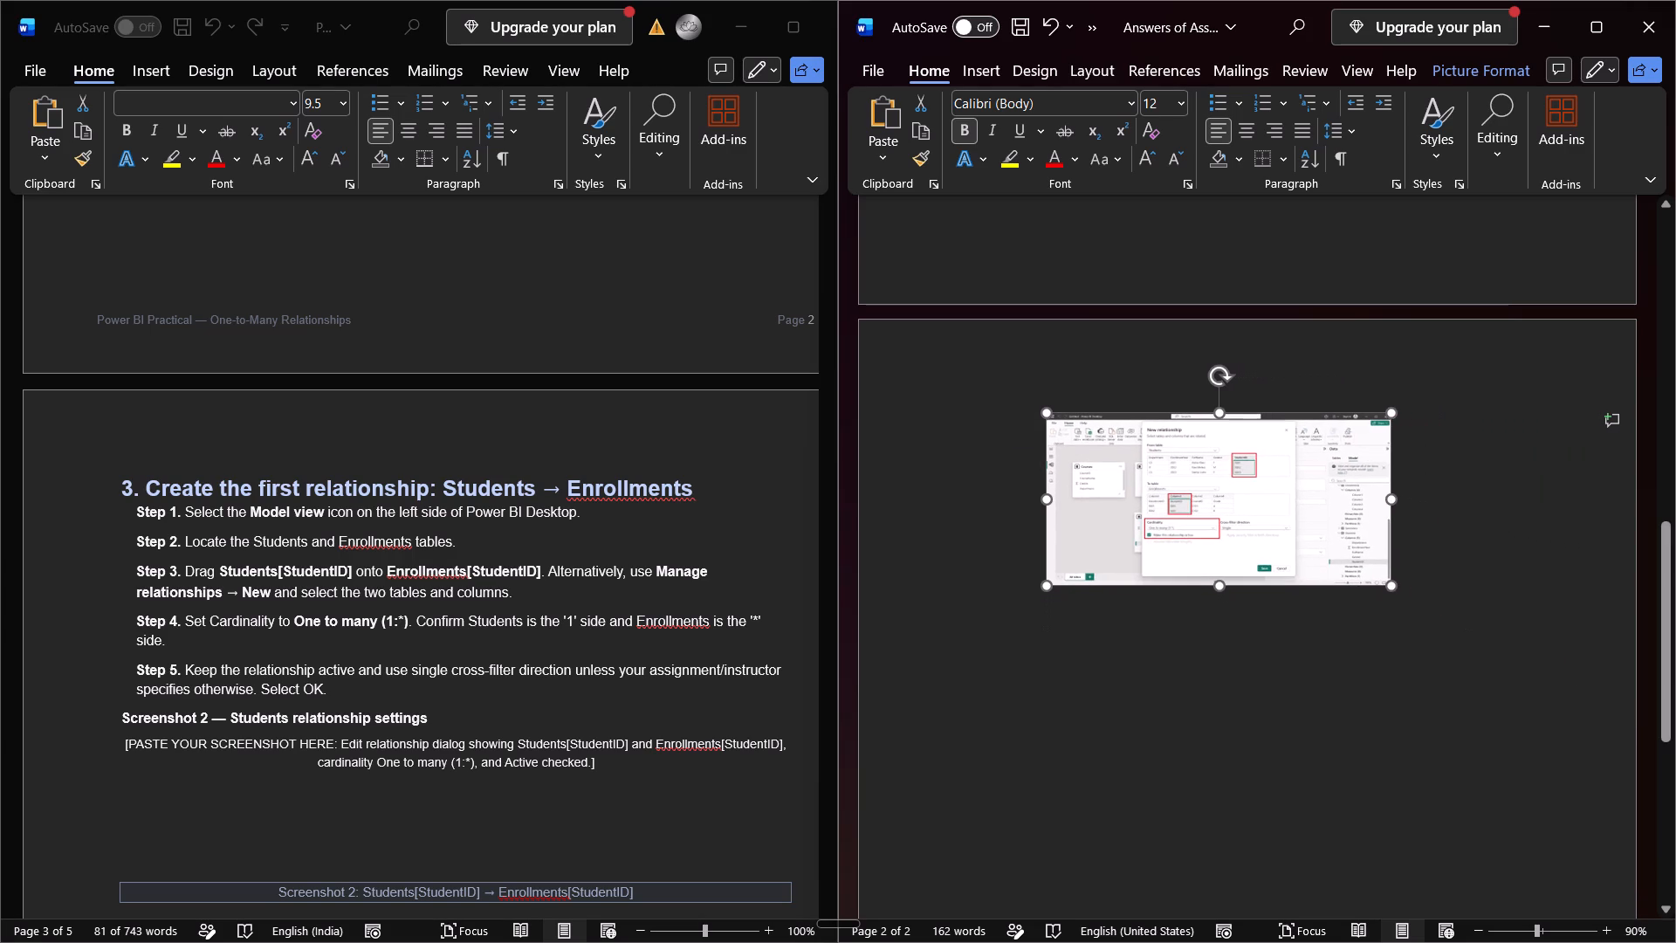
drag(1374, 582, 1391, 609)
click(1521, 545)
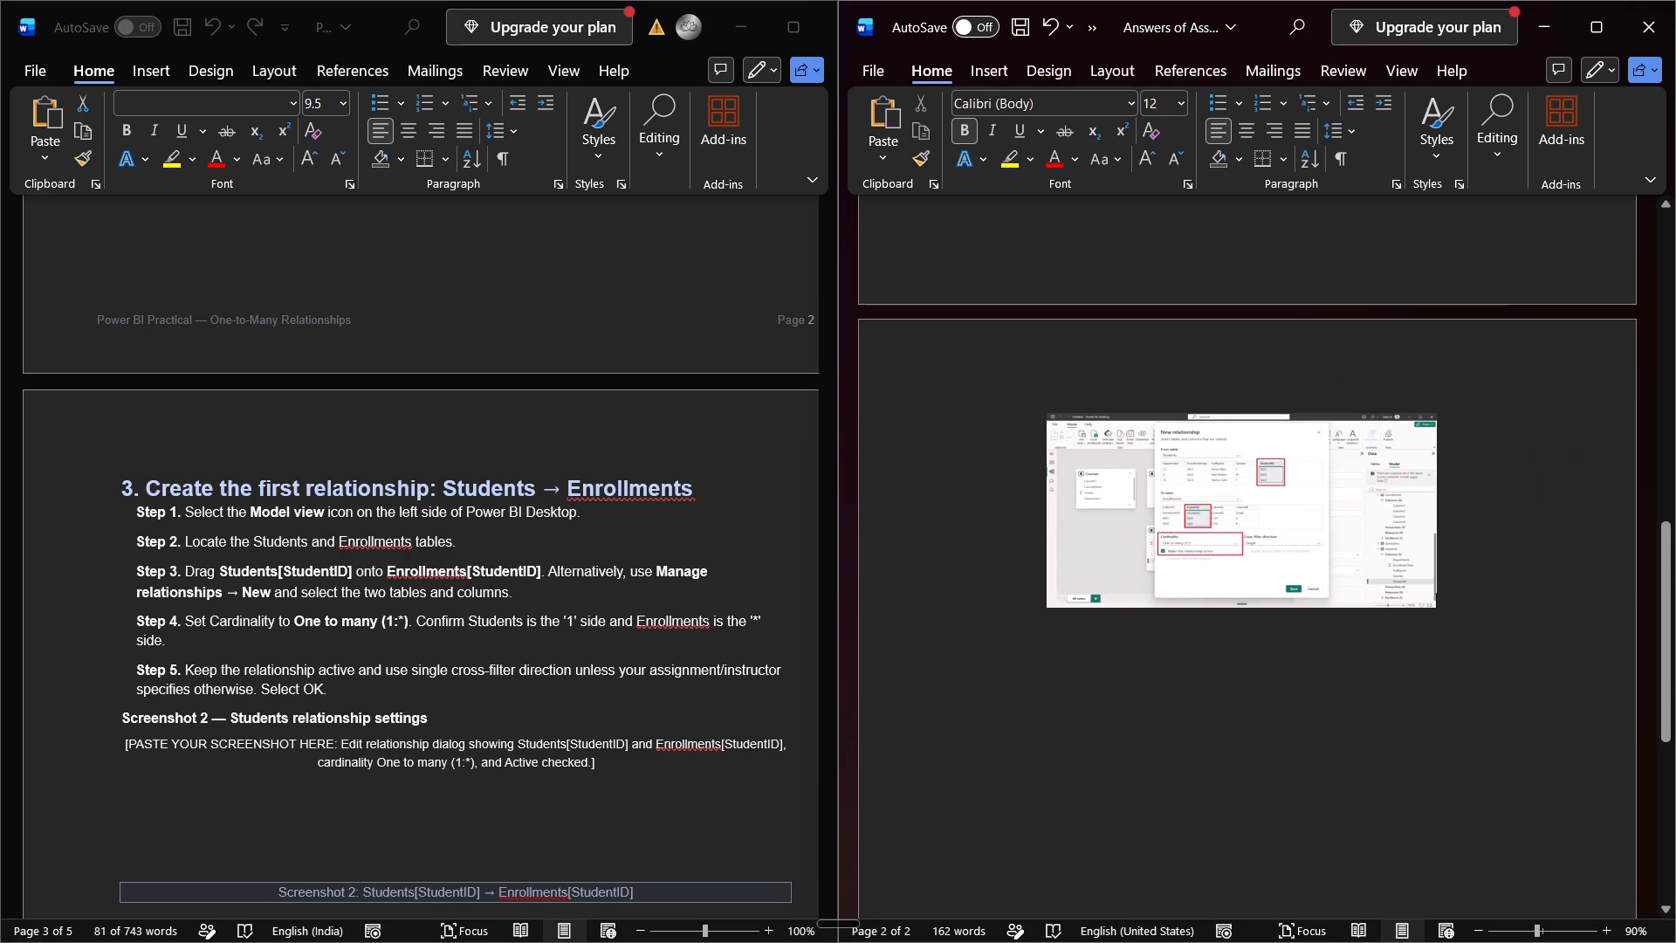
Insert a line between Step 5 and the pasted picture and enter the heading "Screenshot 2".
scroll(1398, 512, up, 3)
click(1095, 539)
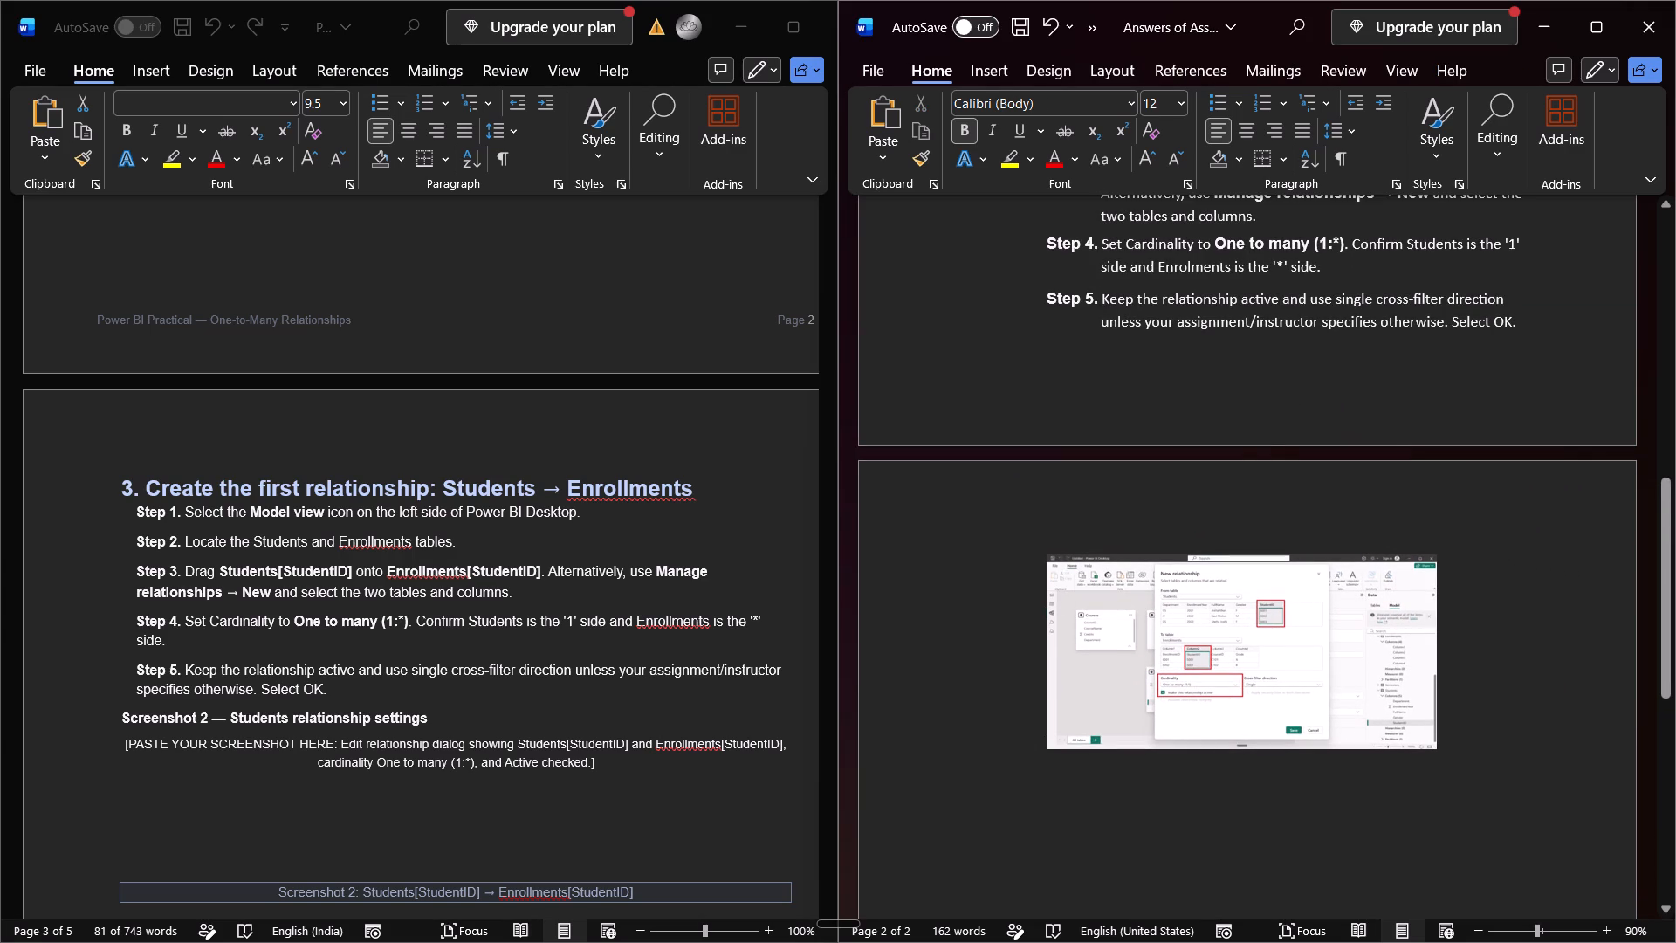
click(1054, 375)
click(1075, 400)
click(1135, 384)
click(1162, 392)
click(1116, 557)
click(1051, 576)
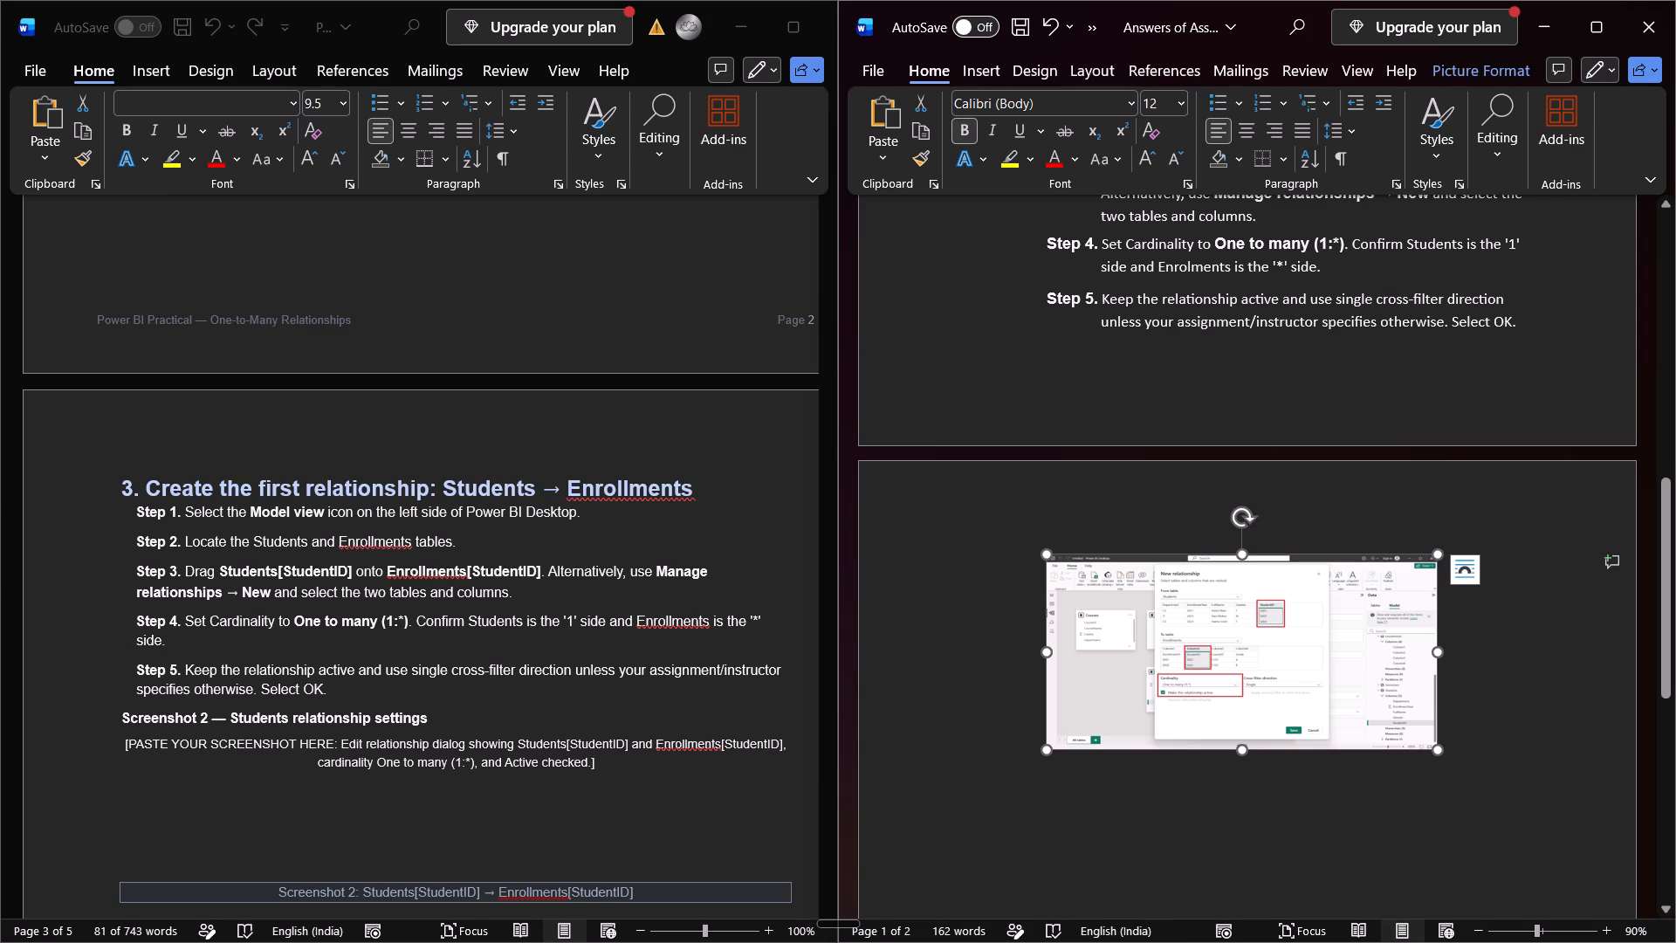
click(1537, 312)
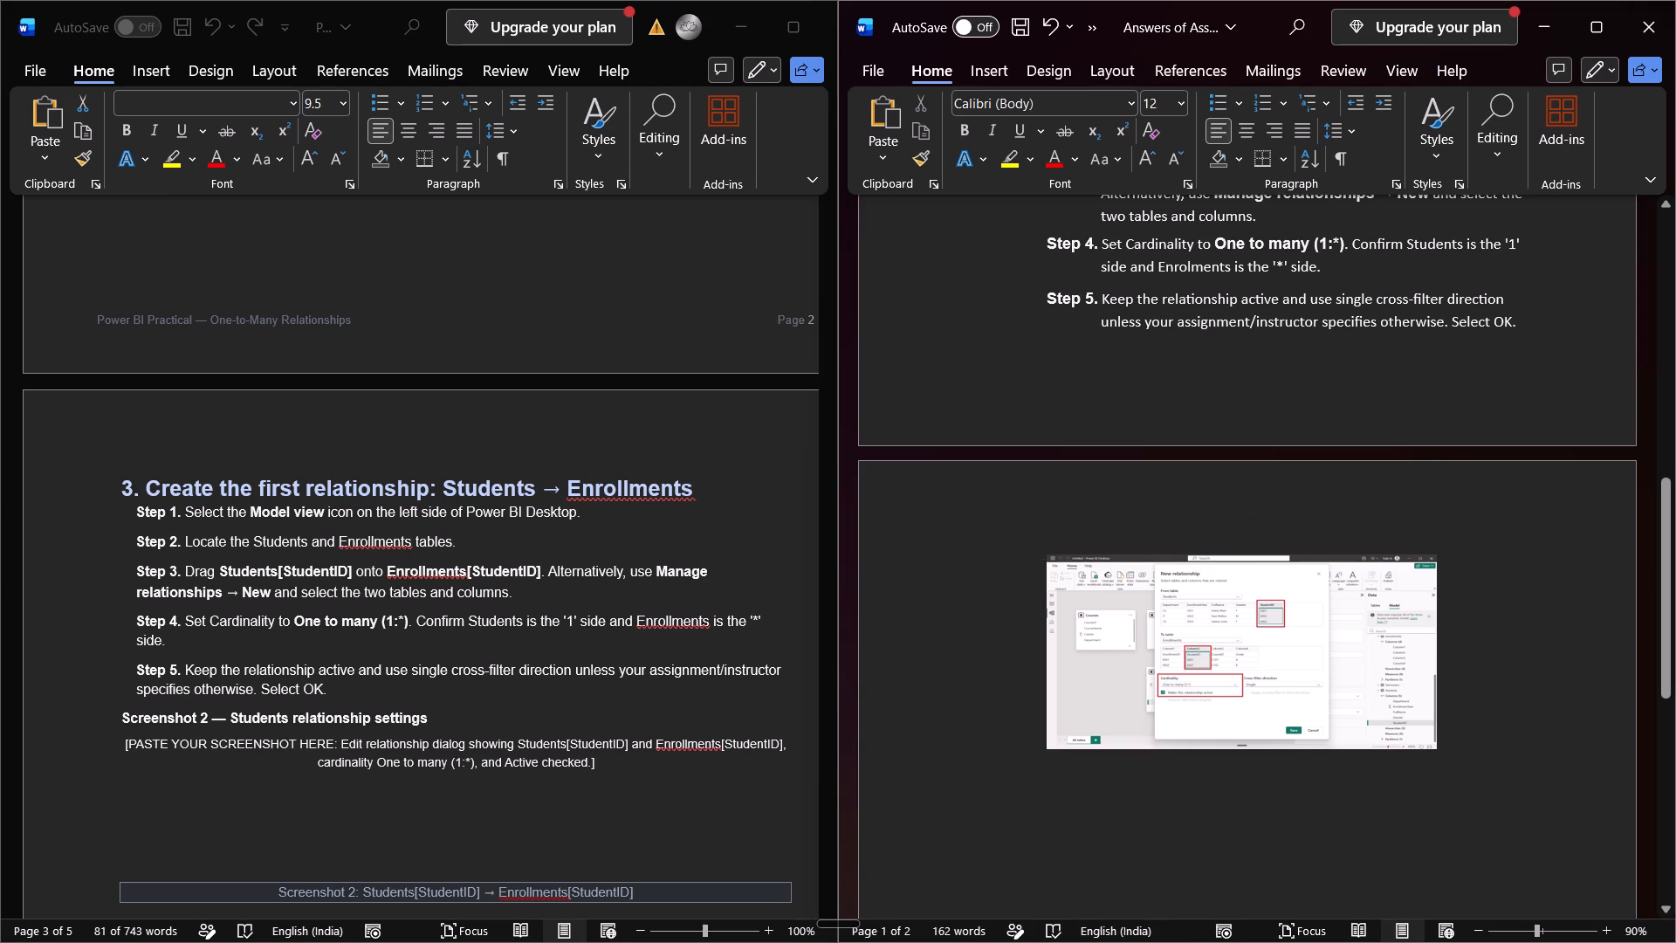
key(Return)
key(shift+s)
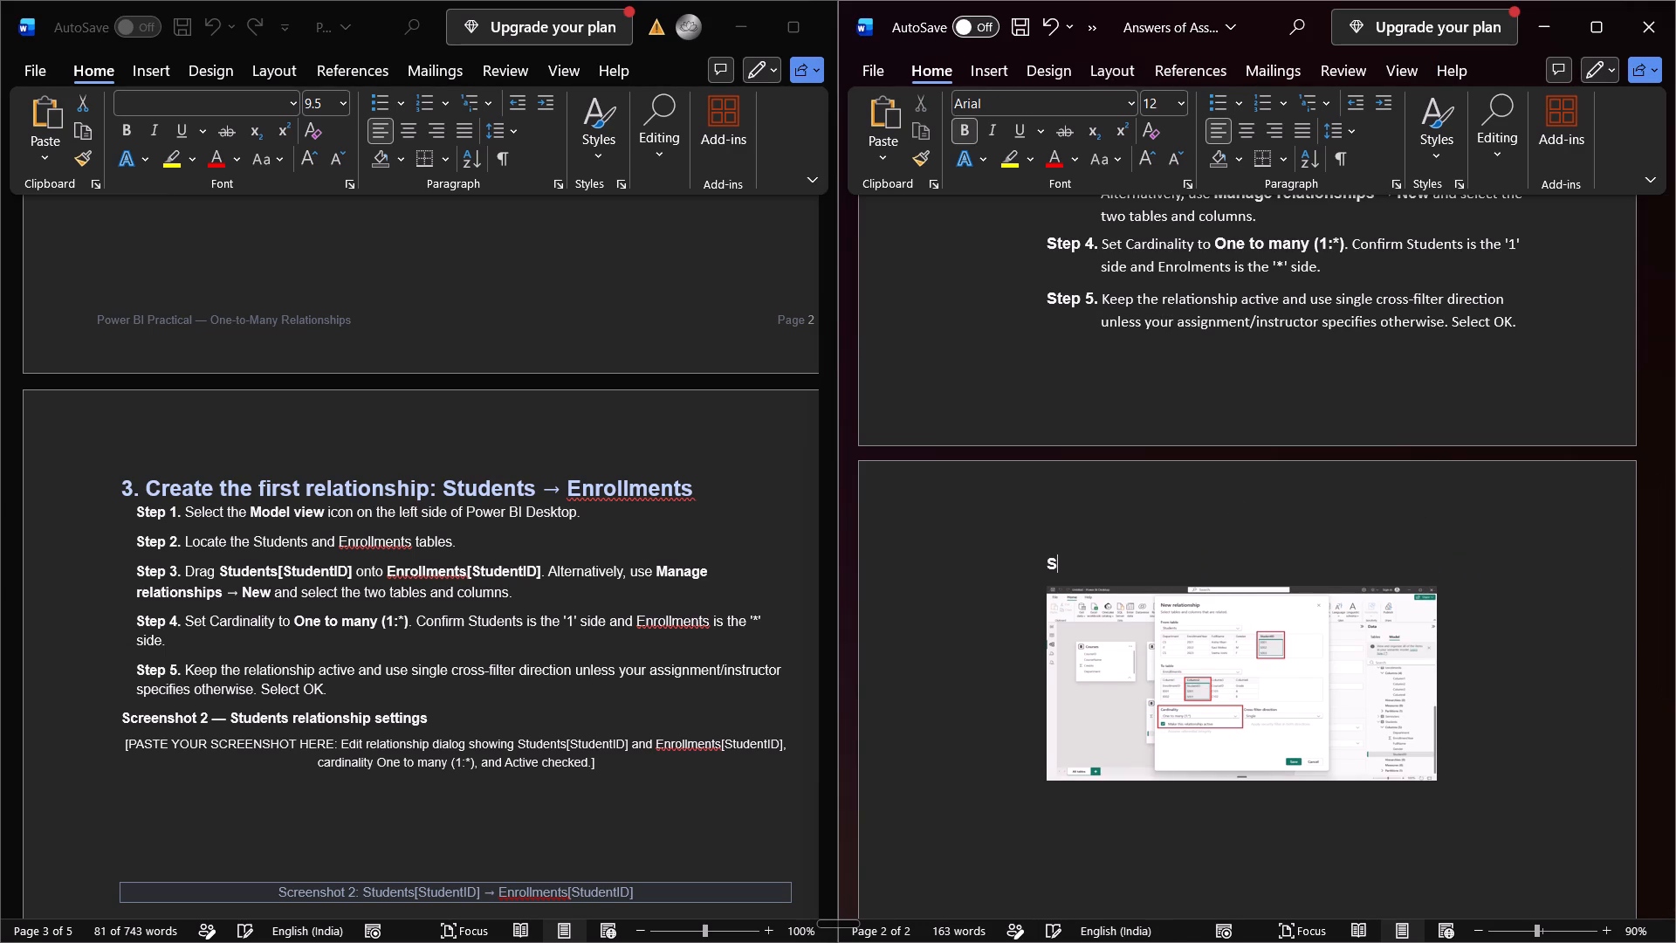
text(cr)
text(een)
text(shot)
key(space)
key(2)
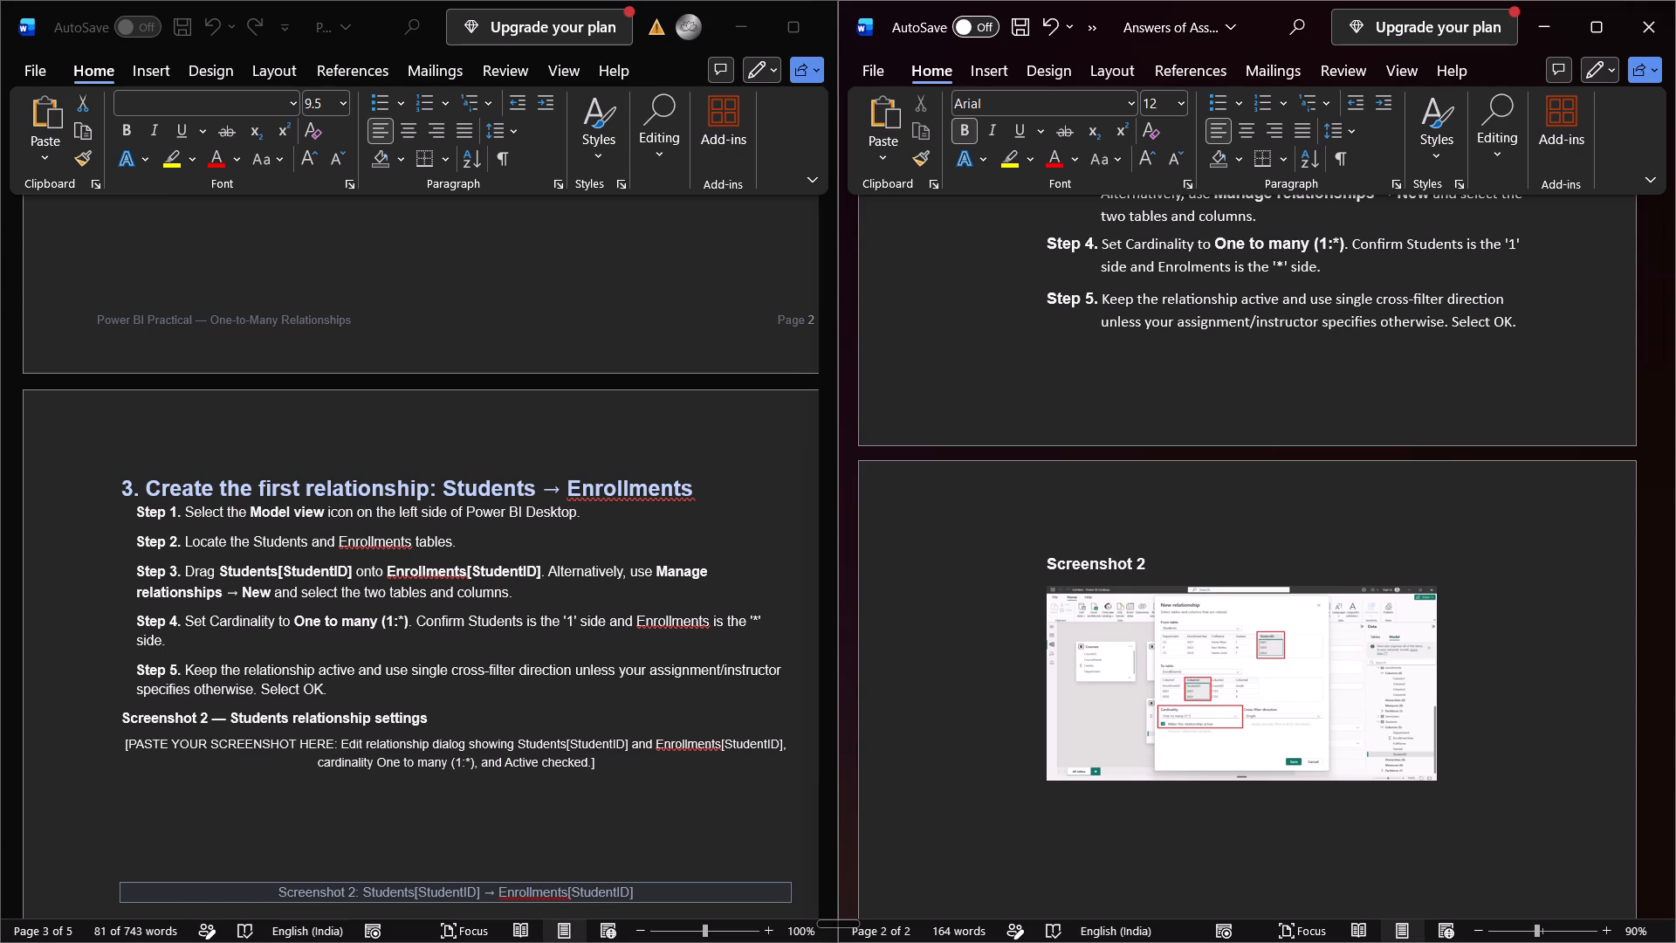
Append a non-bold dash after "Screenshot 2" in the heading above the relationship picture.
scroll(743, 568, down, 1)
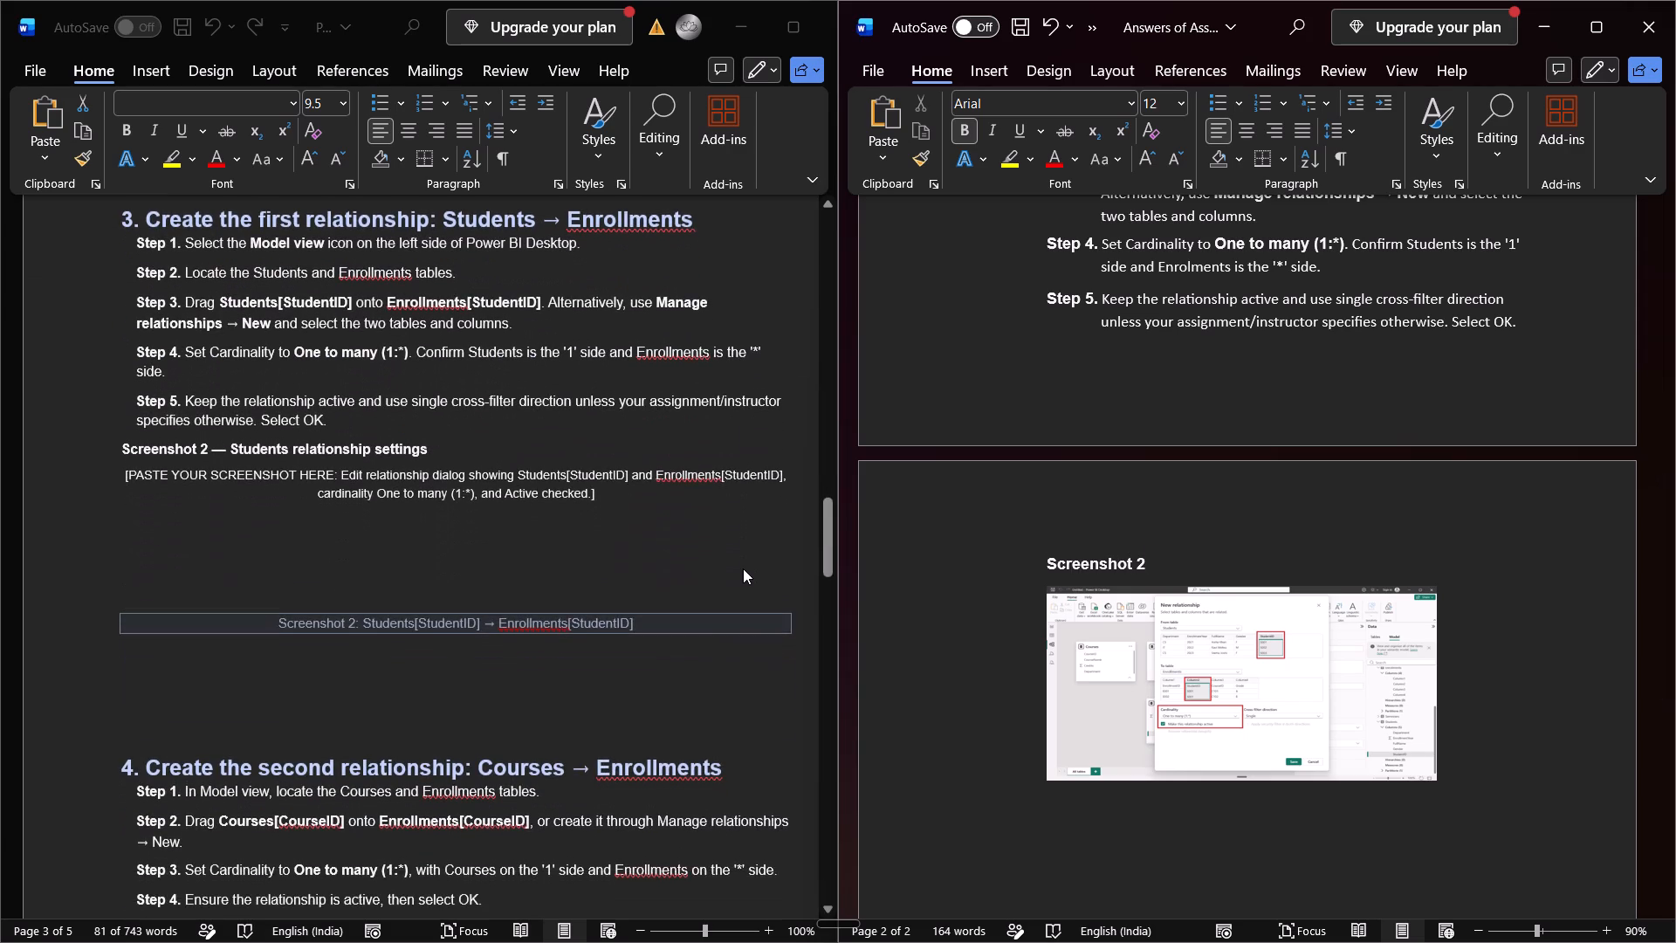
scroll(743, 568, down, 1)
key(space)
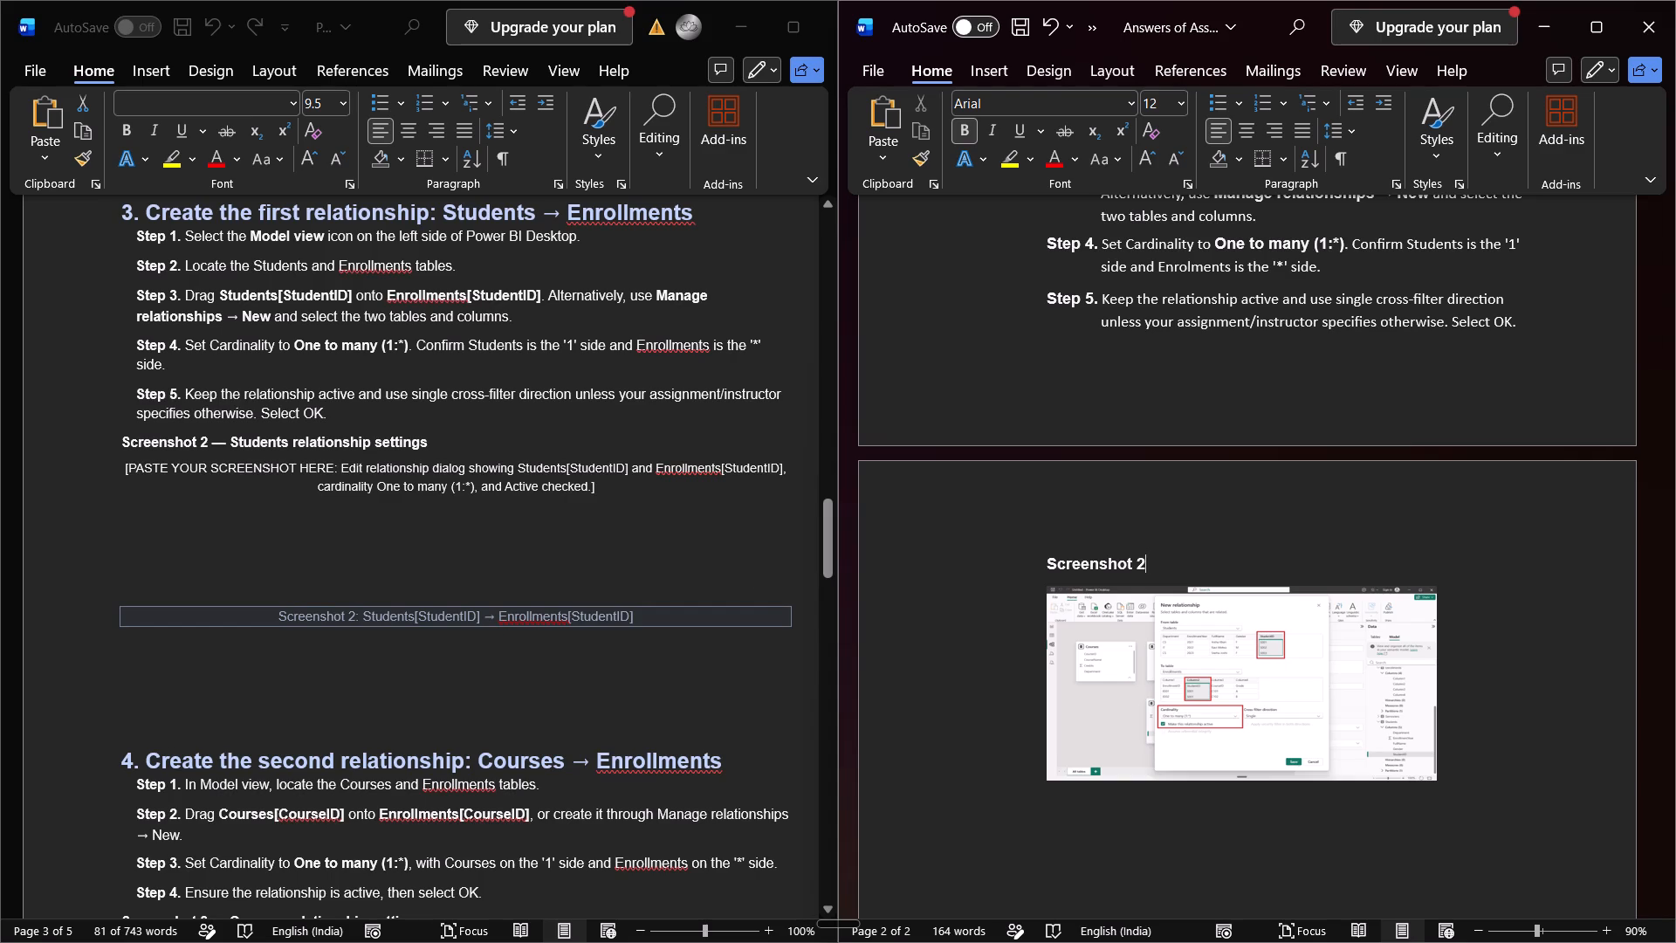
text(:)
key(space)
key(BackSpace)
key(BackSpace)
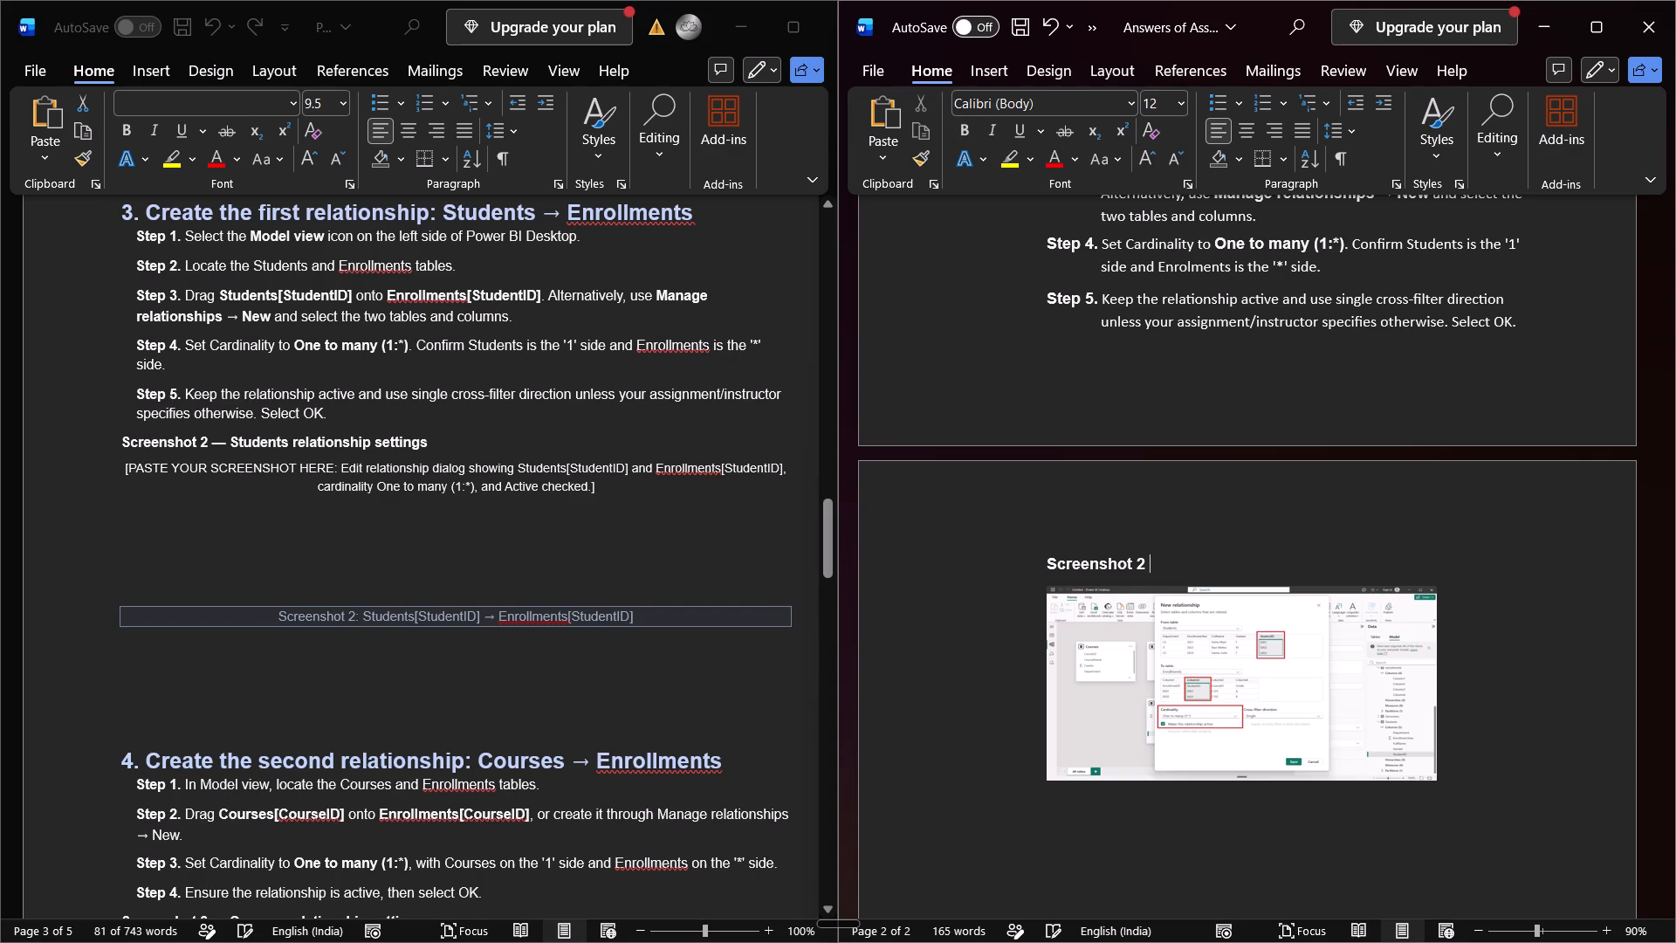
text(--)
key(space)
key(BackSpace)
key(BackSpace)
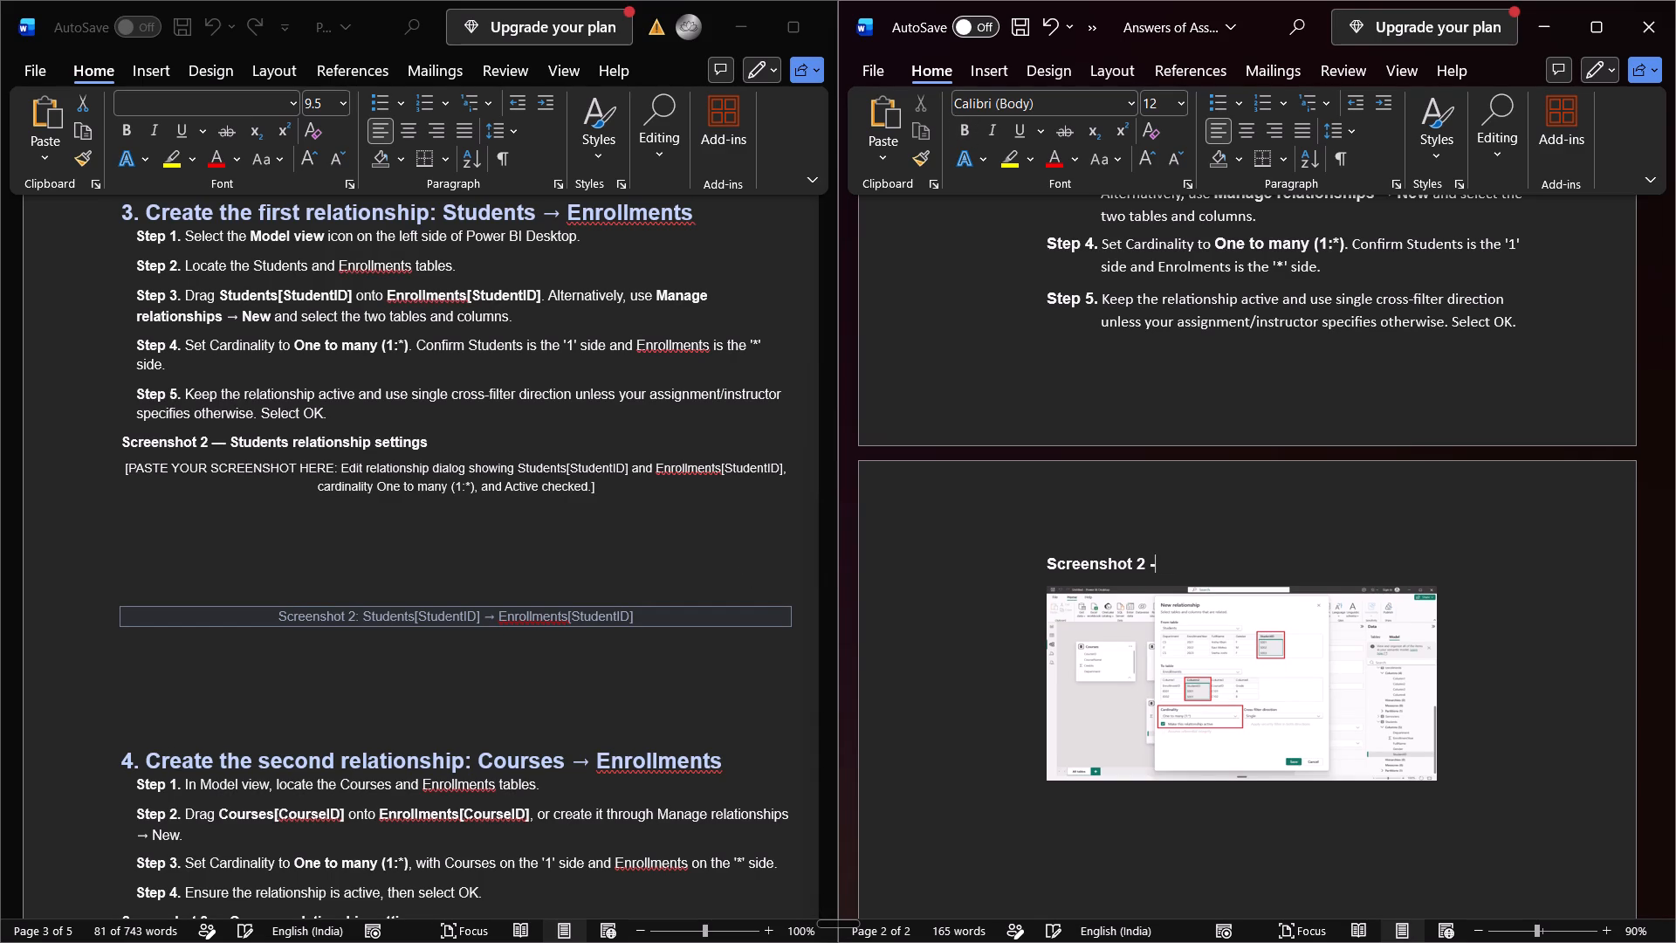
text(--)
key(BackSpace)
key(BackSpace)
key(BackSpace)
text(--)
key(BackSpace)
key(shift+underscore)
key(shift+BackSpace)
key(BackSpace)
key(ctrl+b)
text(--)
key(space)
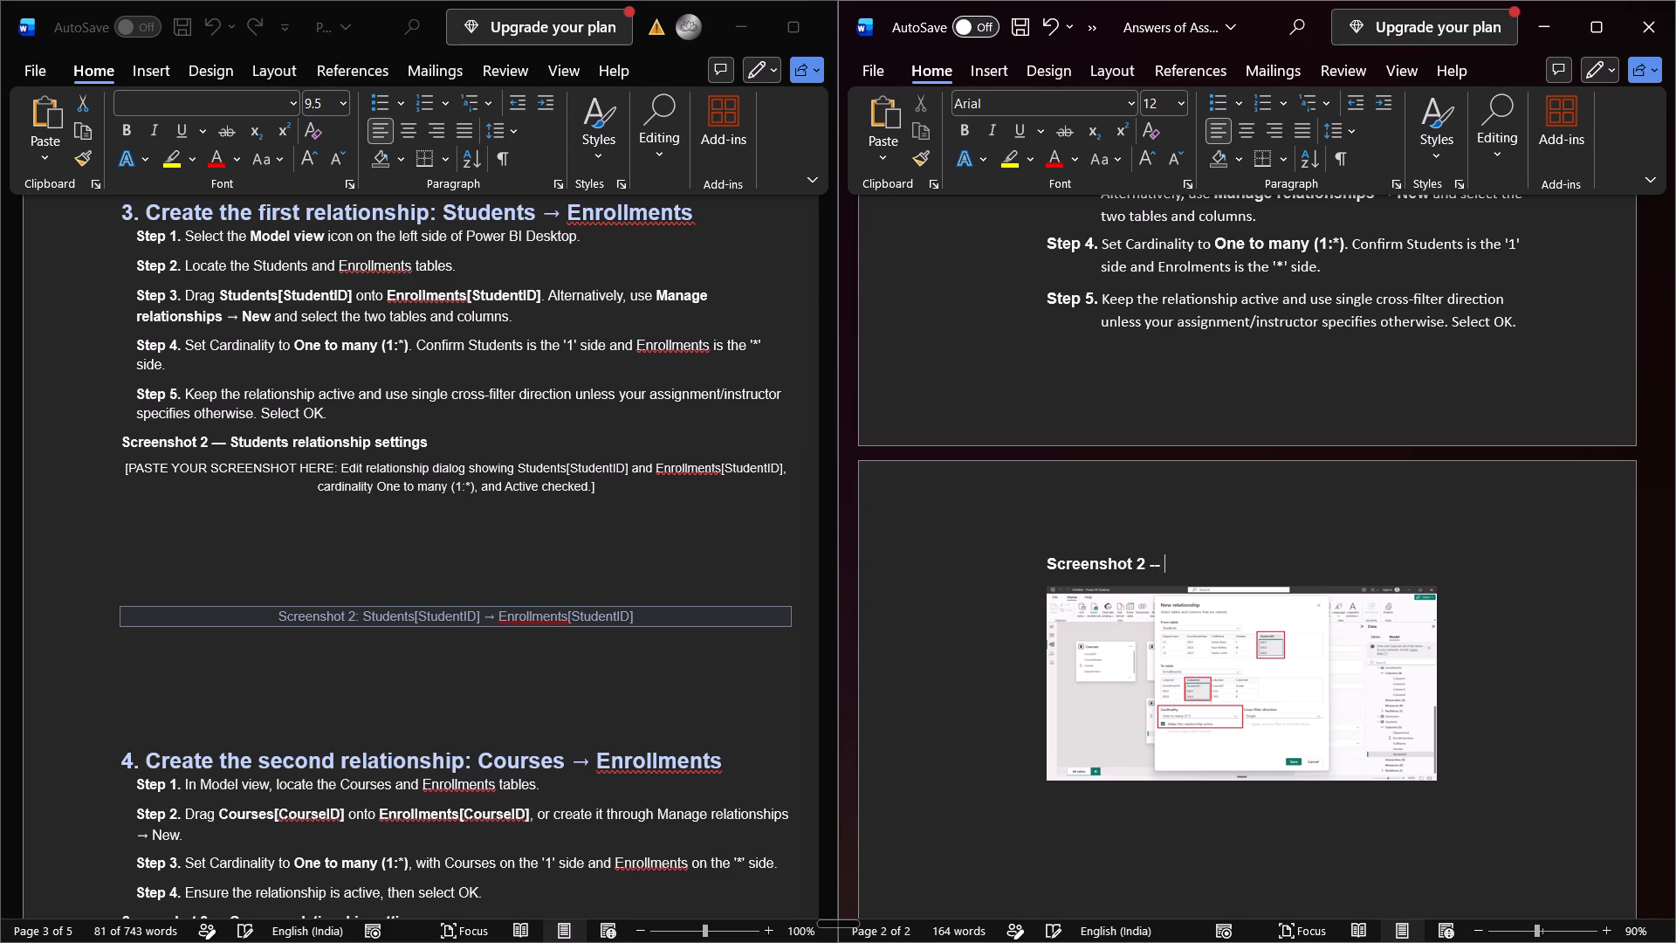
Complete the heading after the dash with the bold text "Students relationship settings".
key(ctrl+b)
text(Student)
key(space)
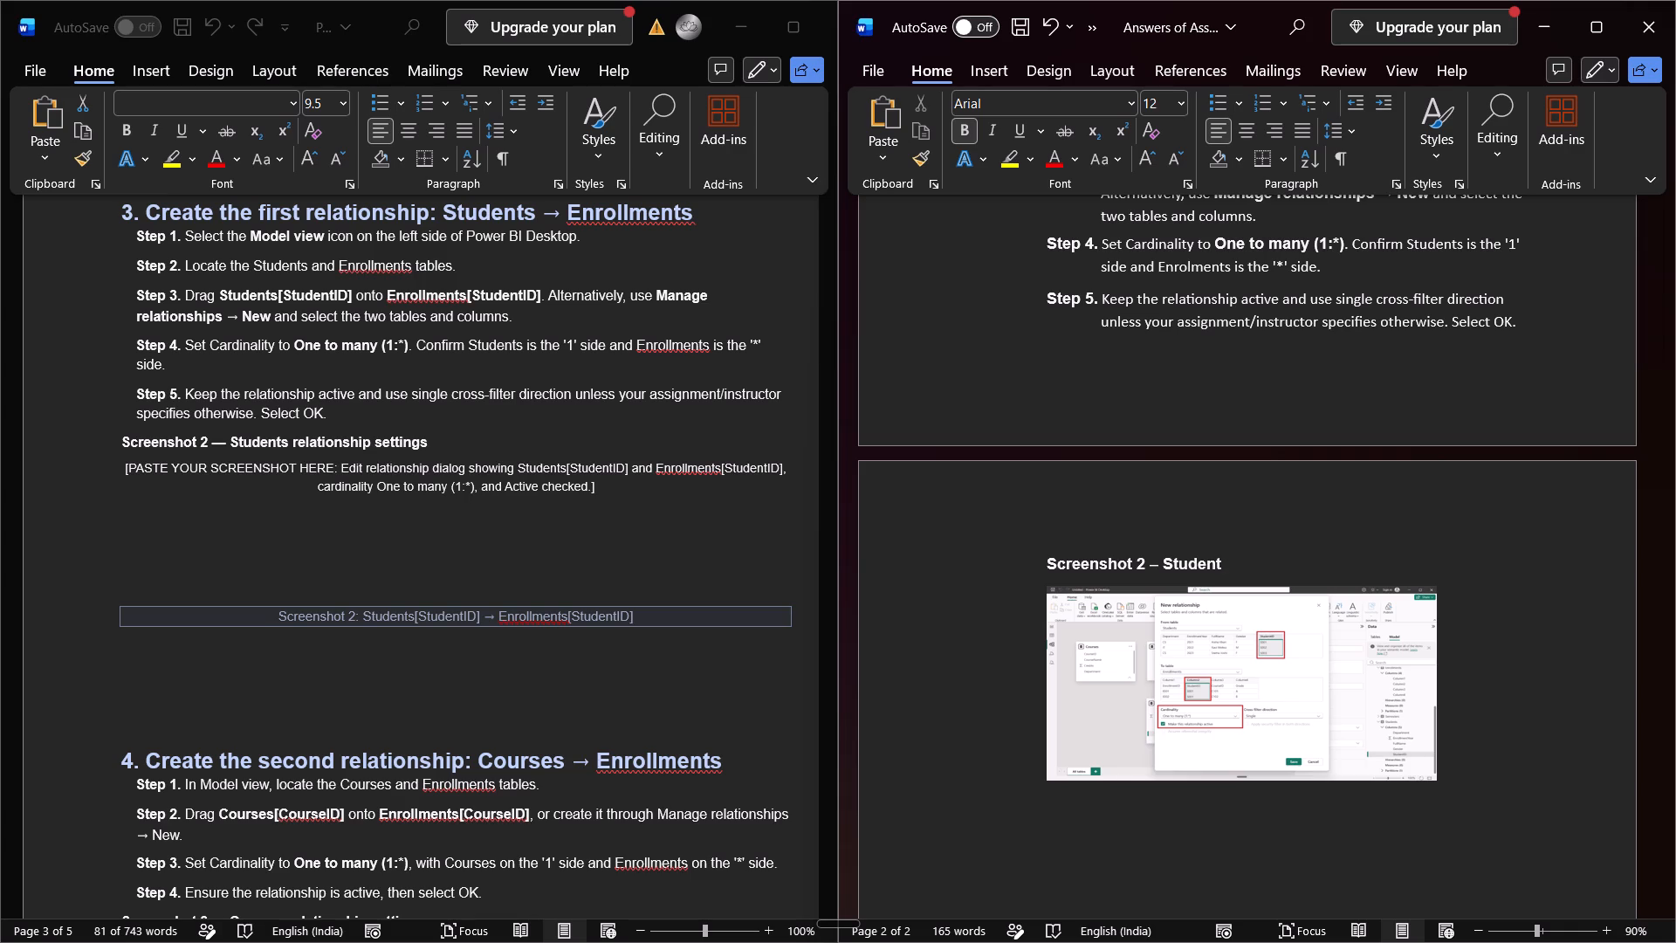
key(BackSpace)
key(BackSpace)
key(s)
key(BackSpace)
text(ts)
key(space)
text(relatioships)
key(space)
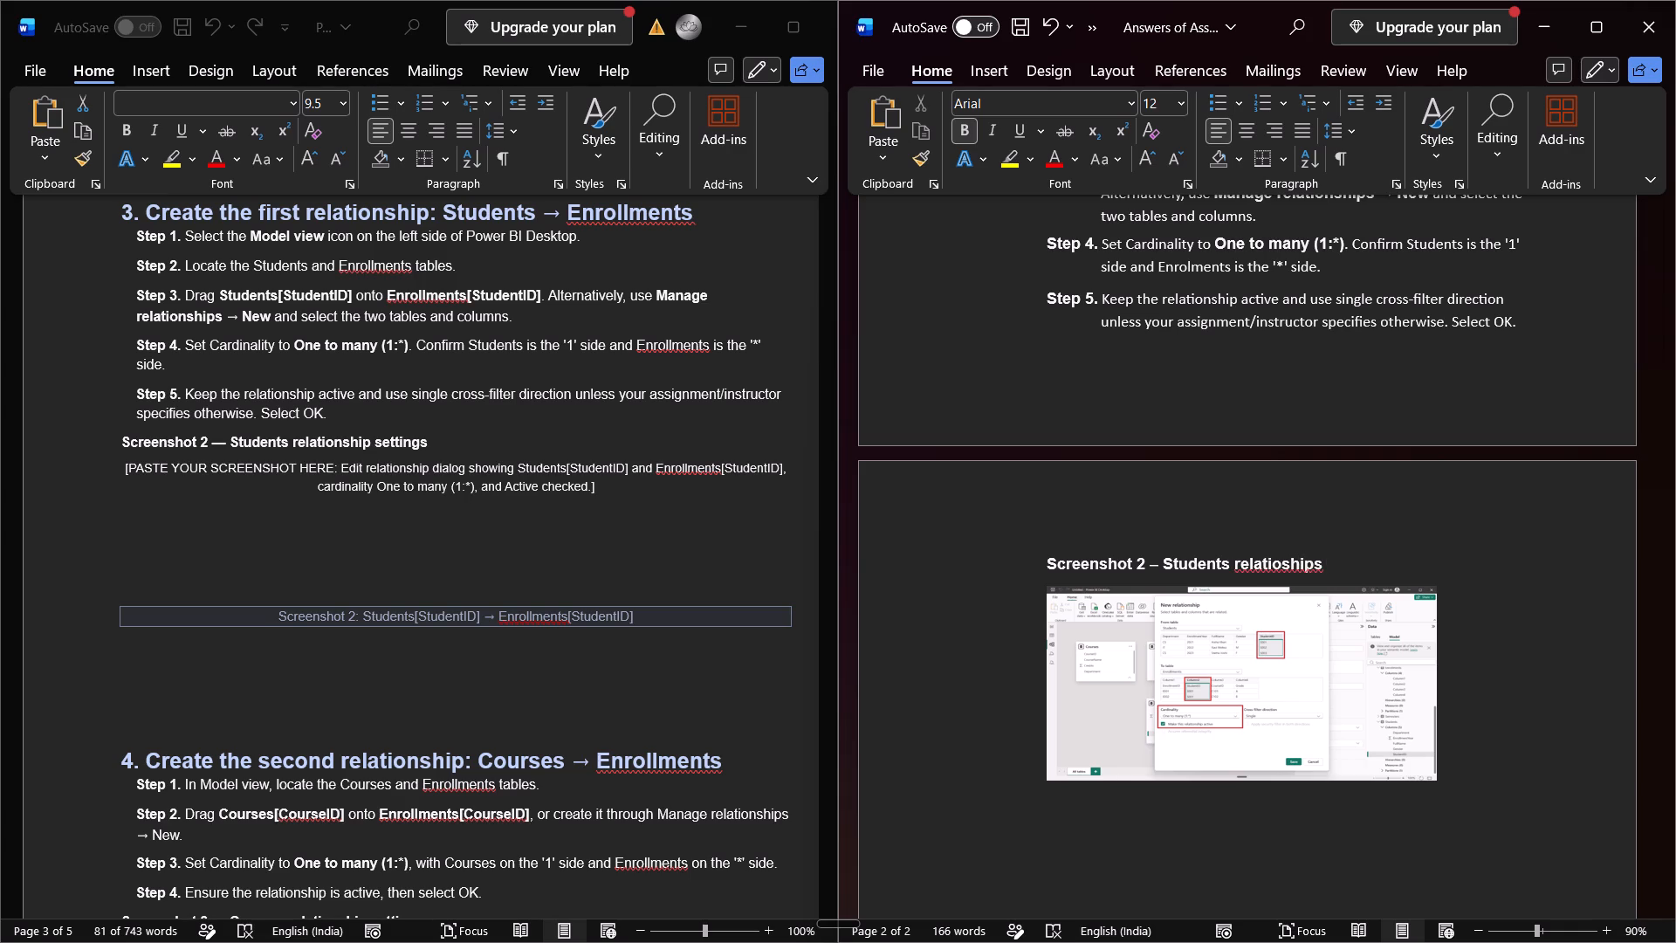
key(BackSpace)
key(BackSpace)
key(BackSpace)
key(BackSpace)
key(BackSpace)
key(BackSpace)
key(BackSpace)
key(BackSpace)
text(ionship)
key(space)
text(se)
text(tting)
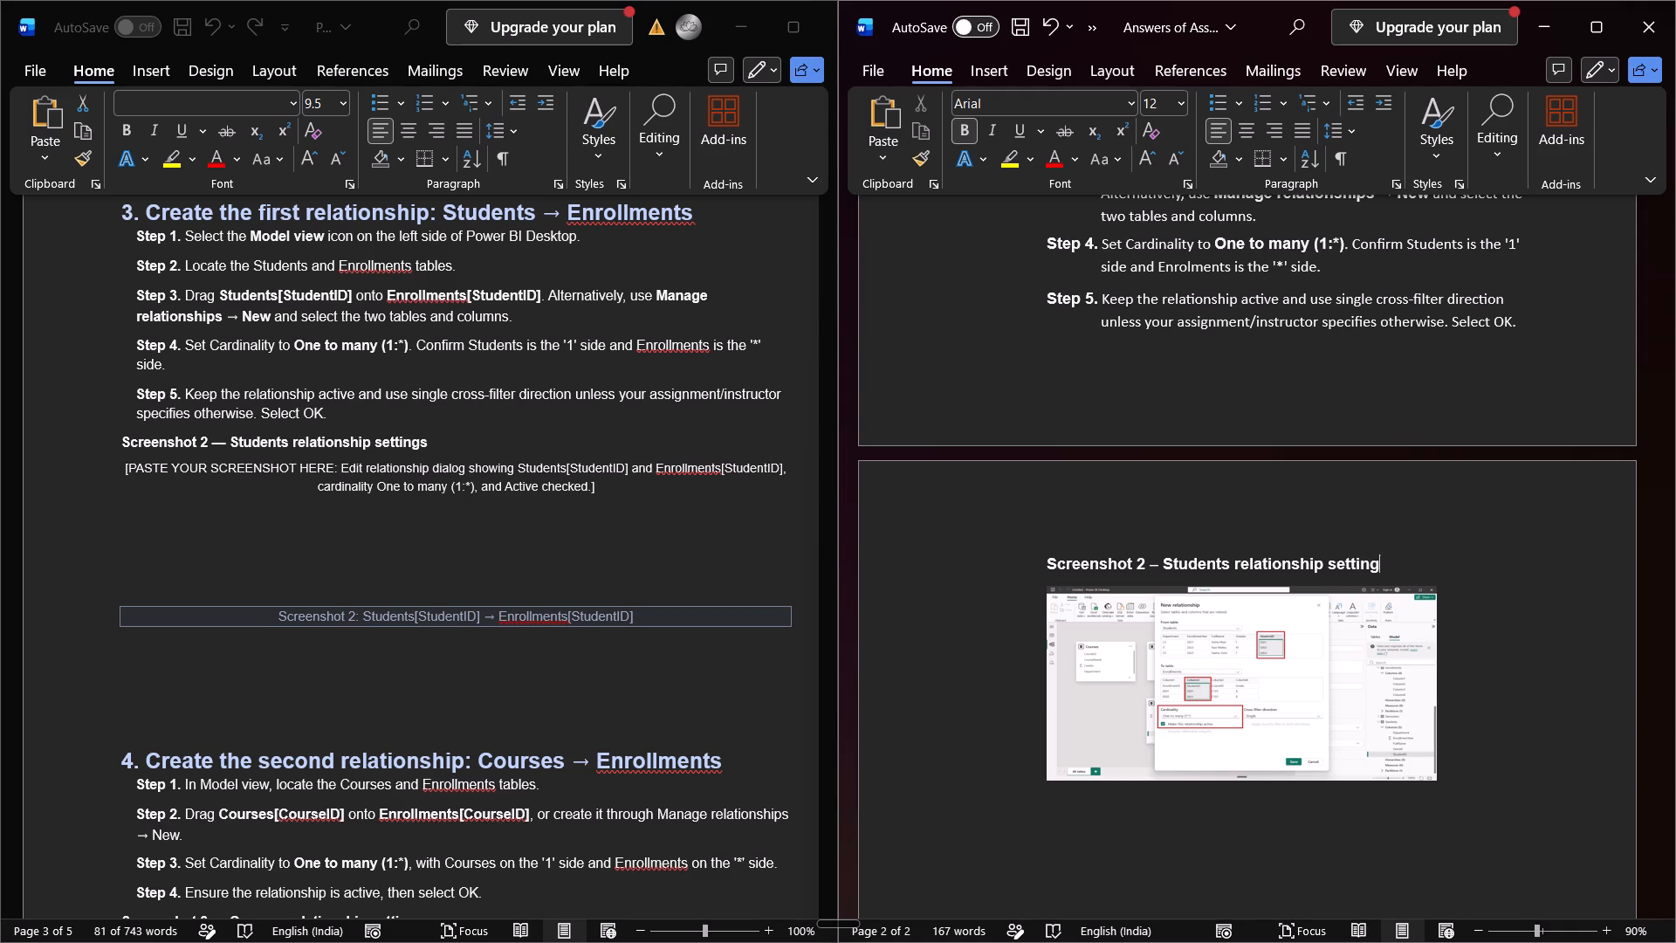
key(s)
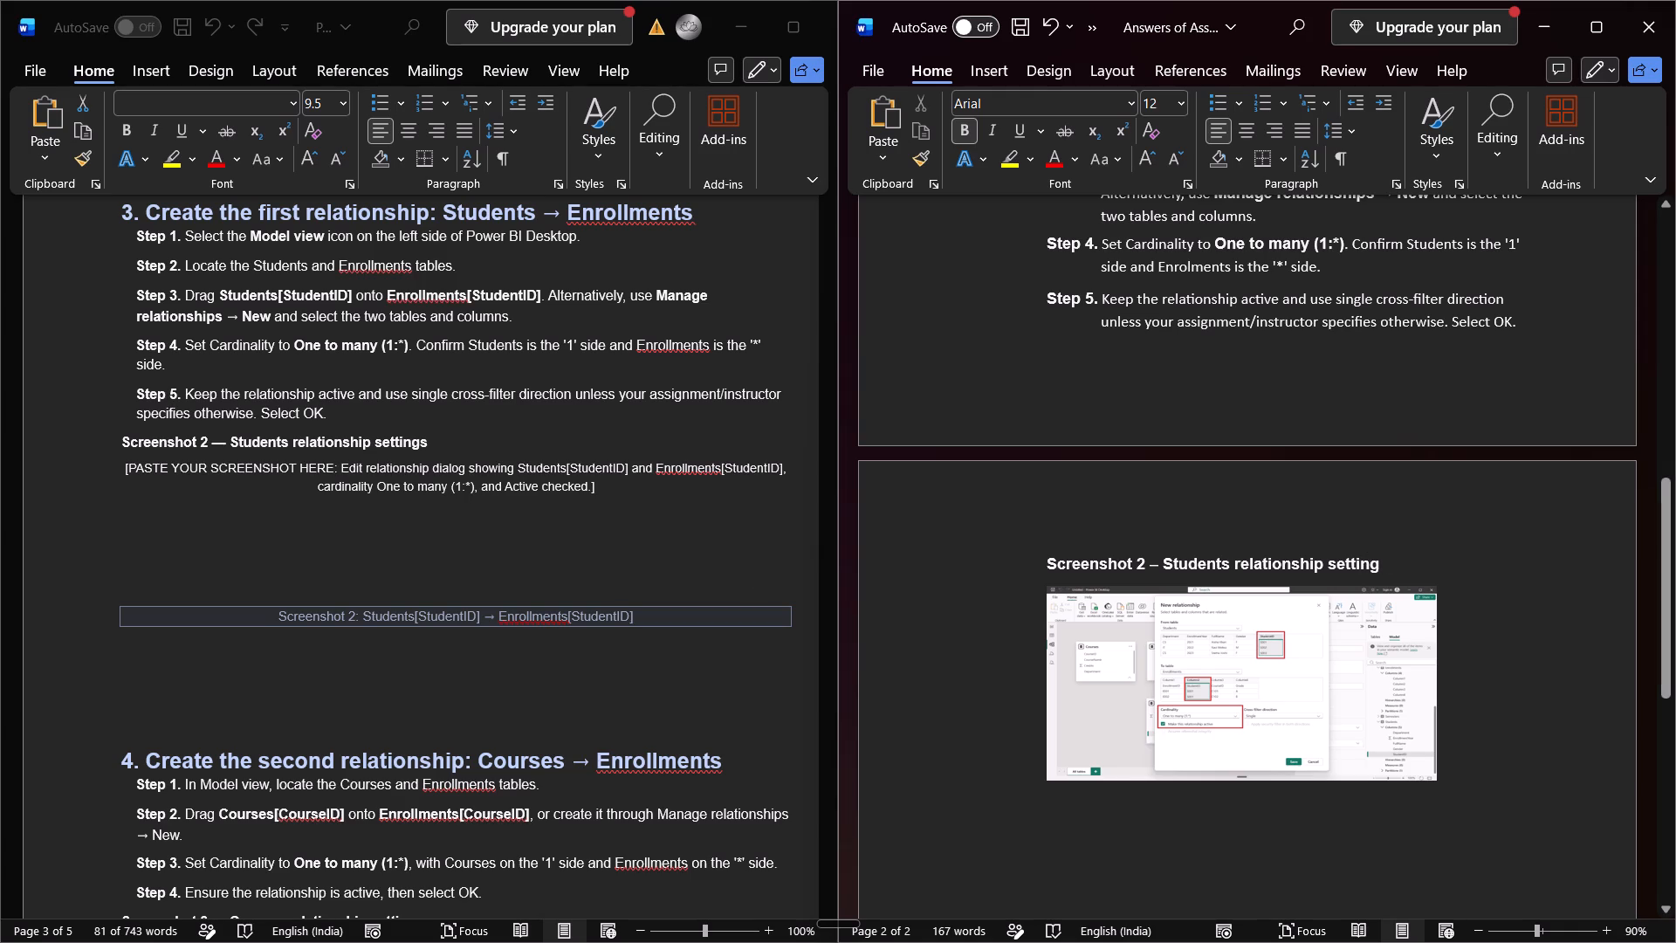
Add two blank lines below the relationship picture in the answers document.
click(1466, 700)
click(1472, 782)
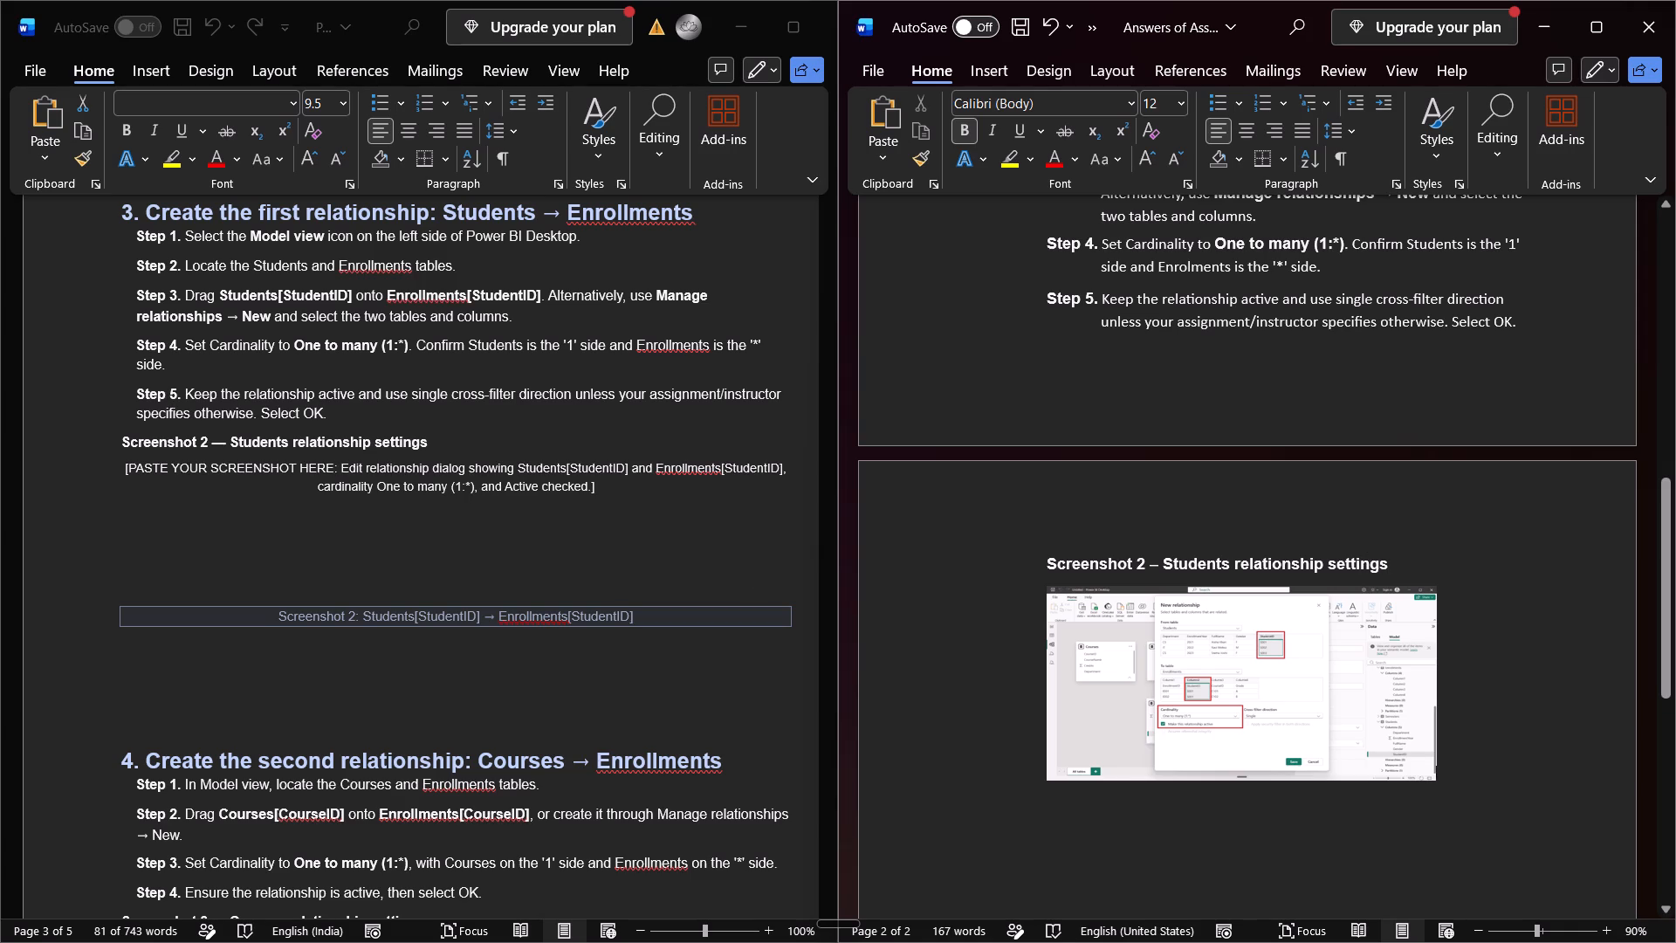
key(Return)
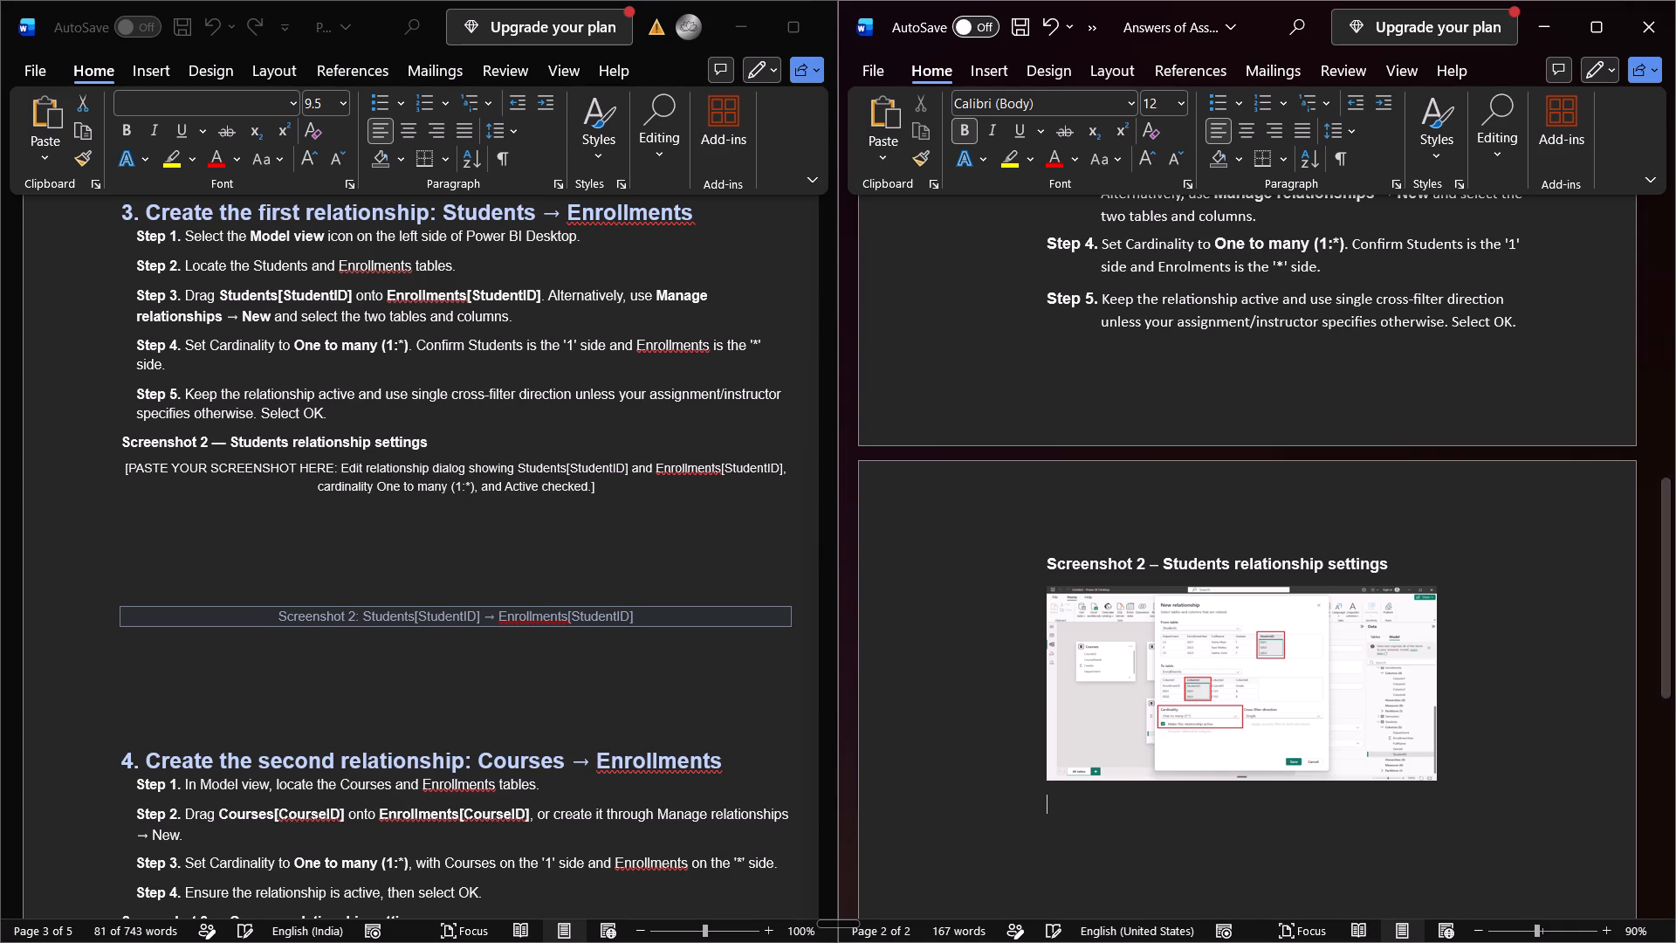
key(Return)
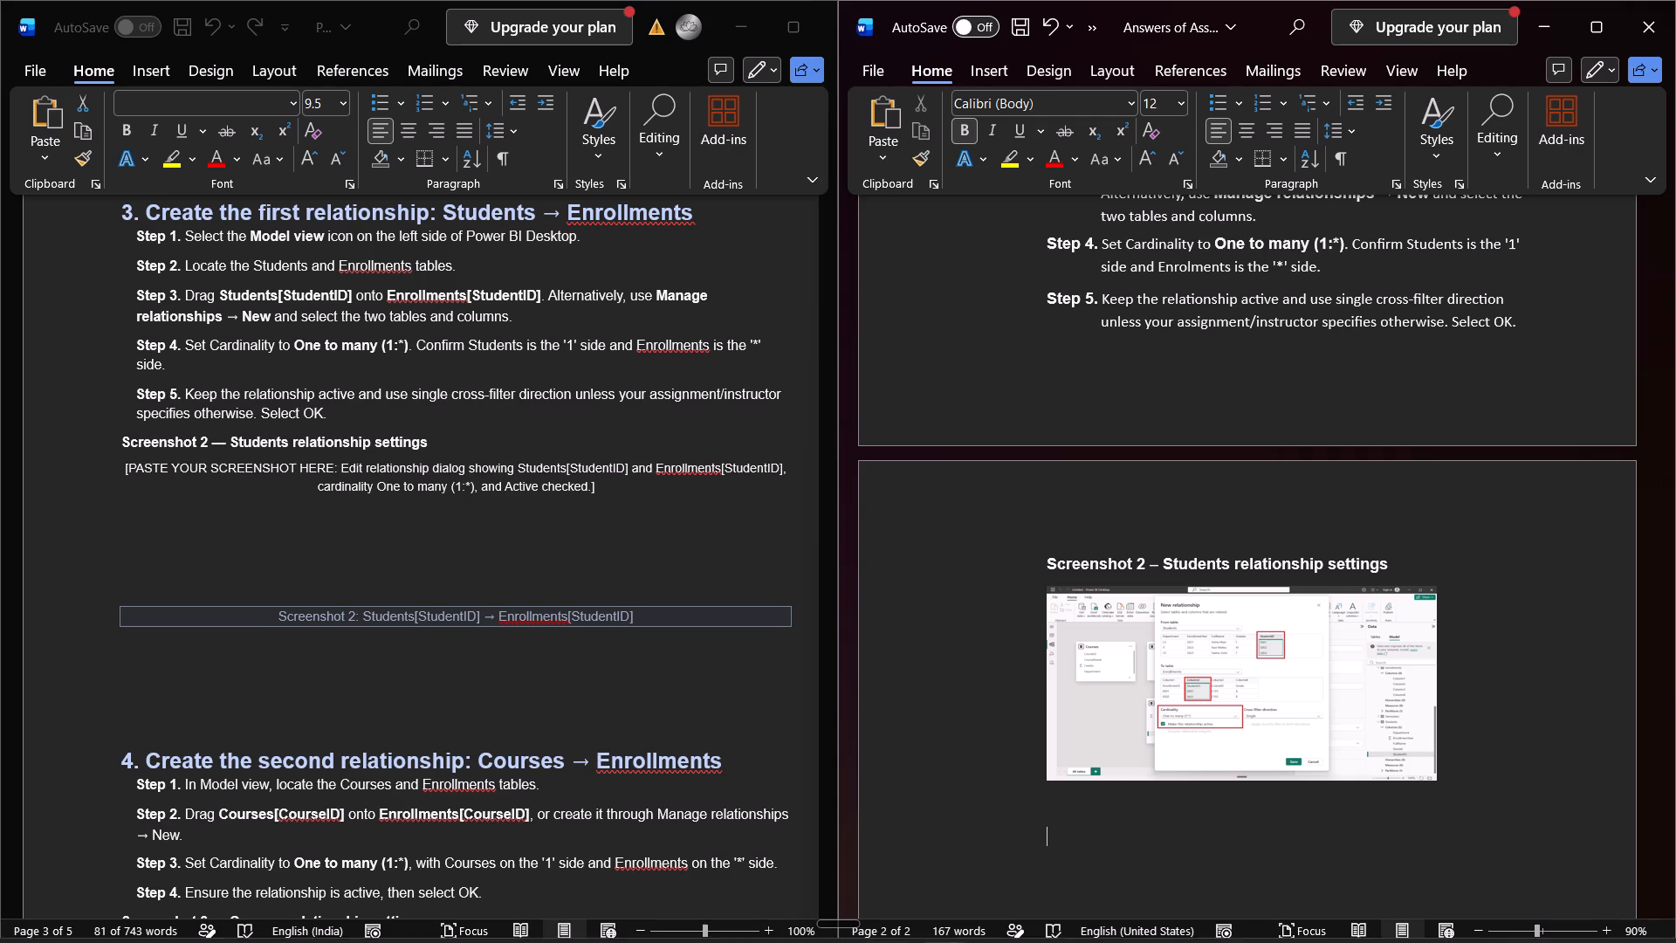
Switch to Power BI Desktop and save the new one-to-many relationship from Students StudentID to Enrollments Column2.
click(1134, 918)
click(1119, 837)
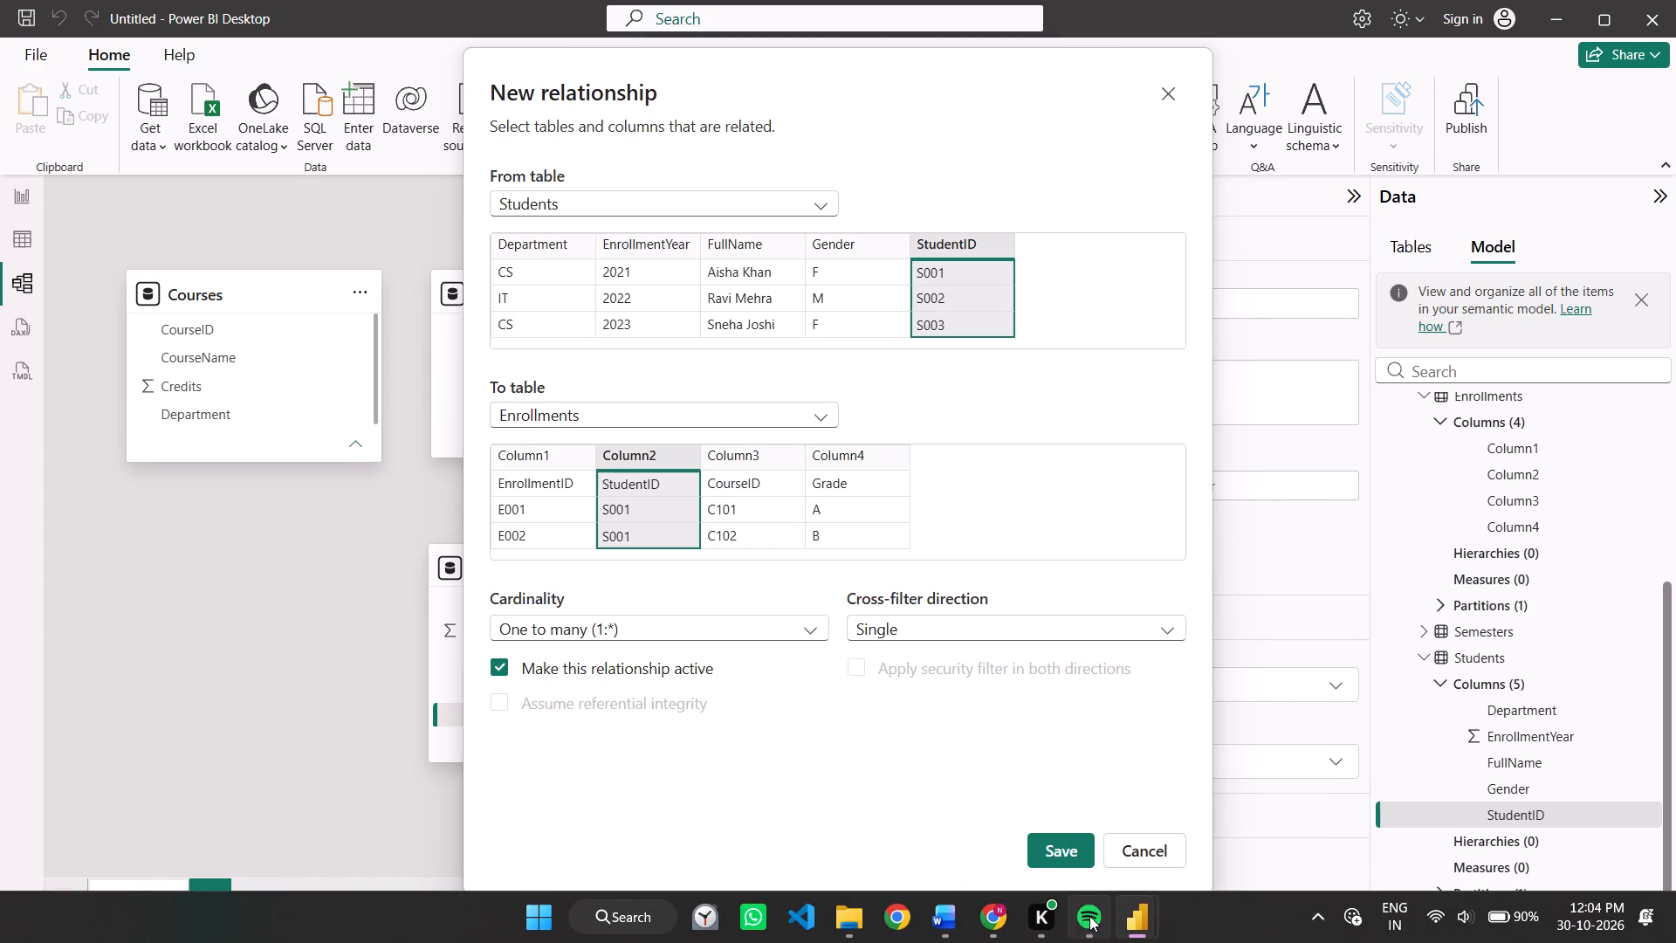
key(alt+Tab)
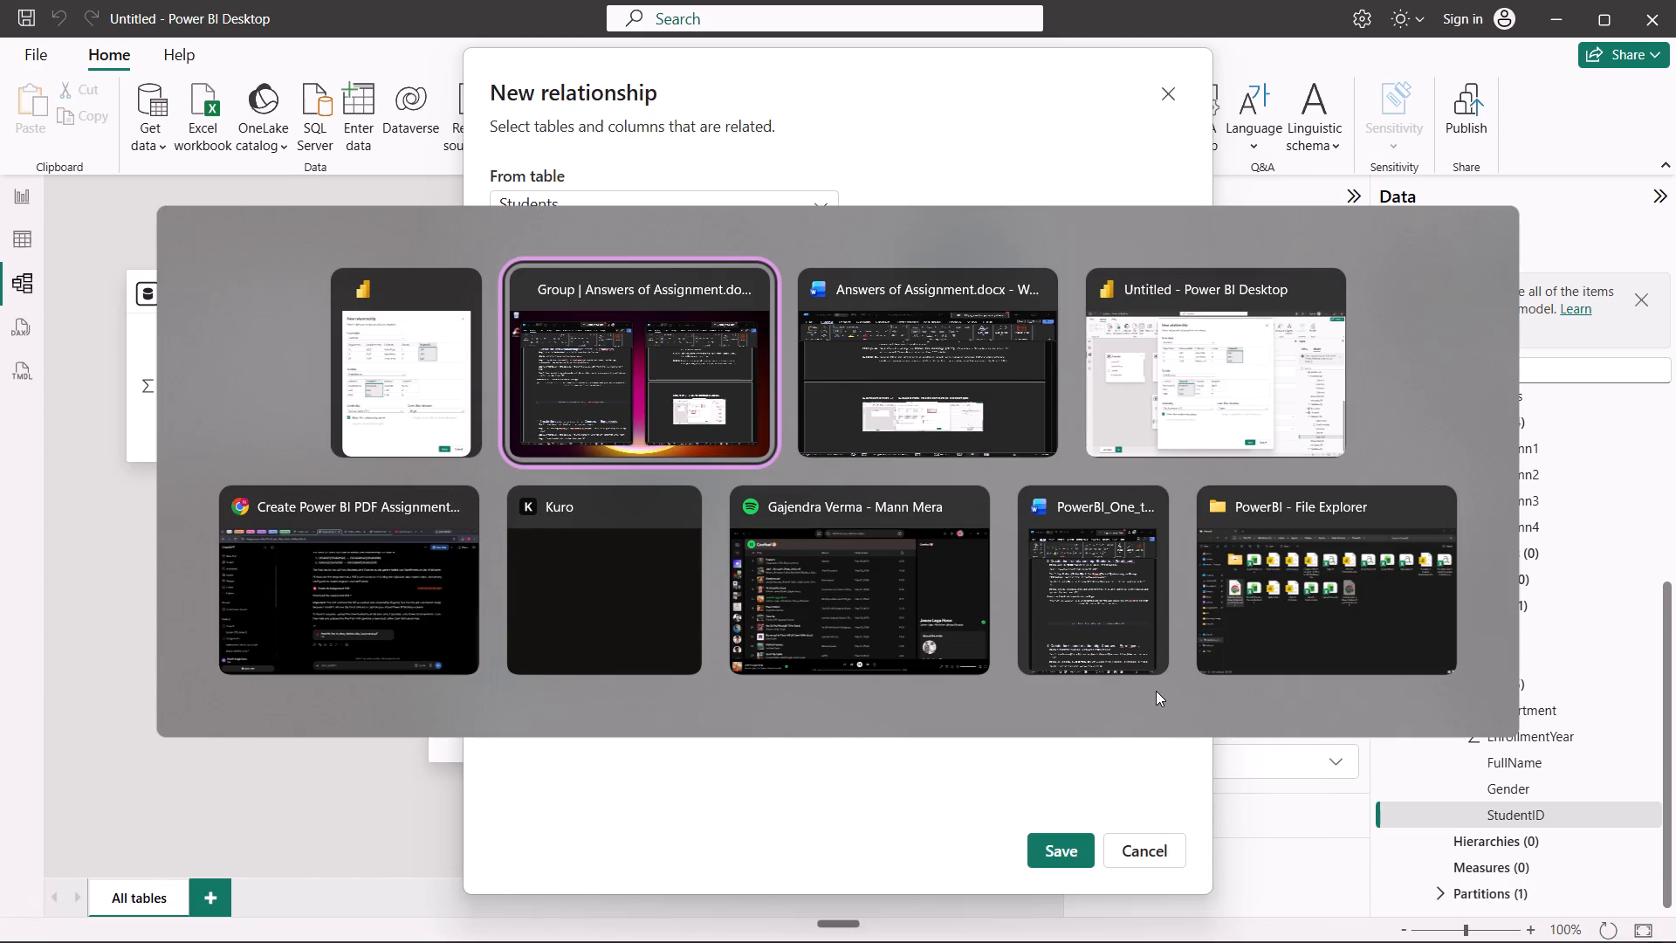
scroll(1178, 382, up, 1)
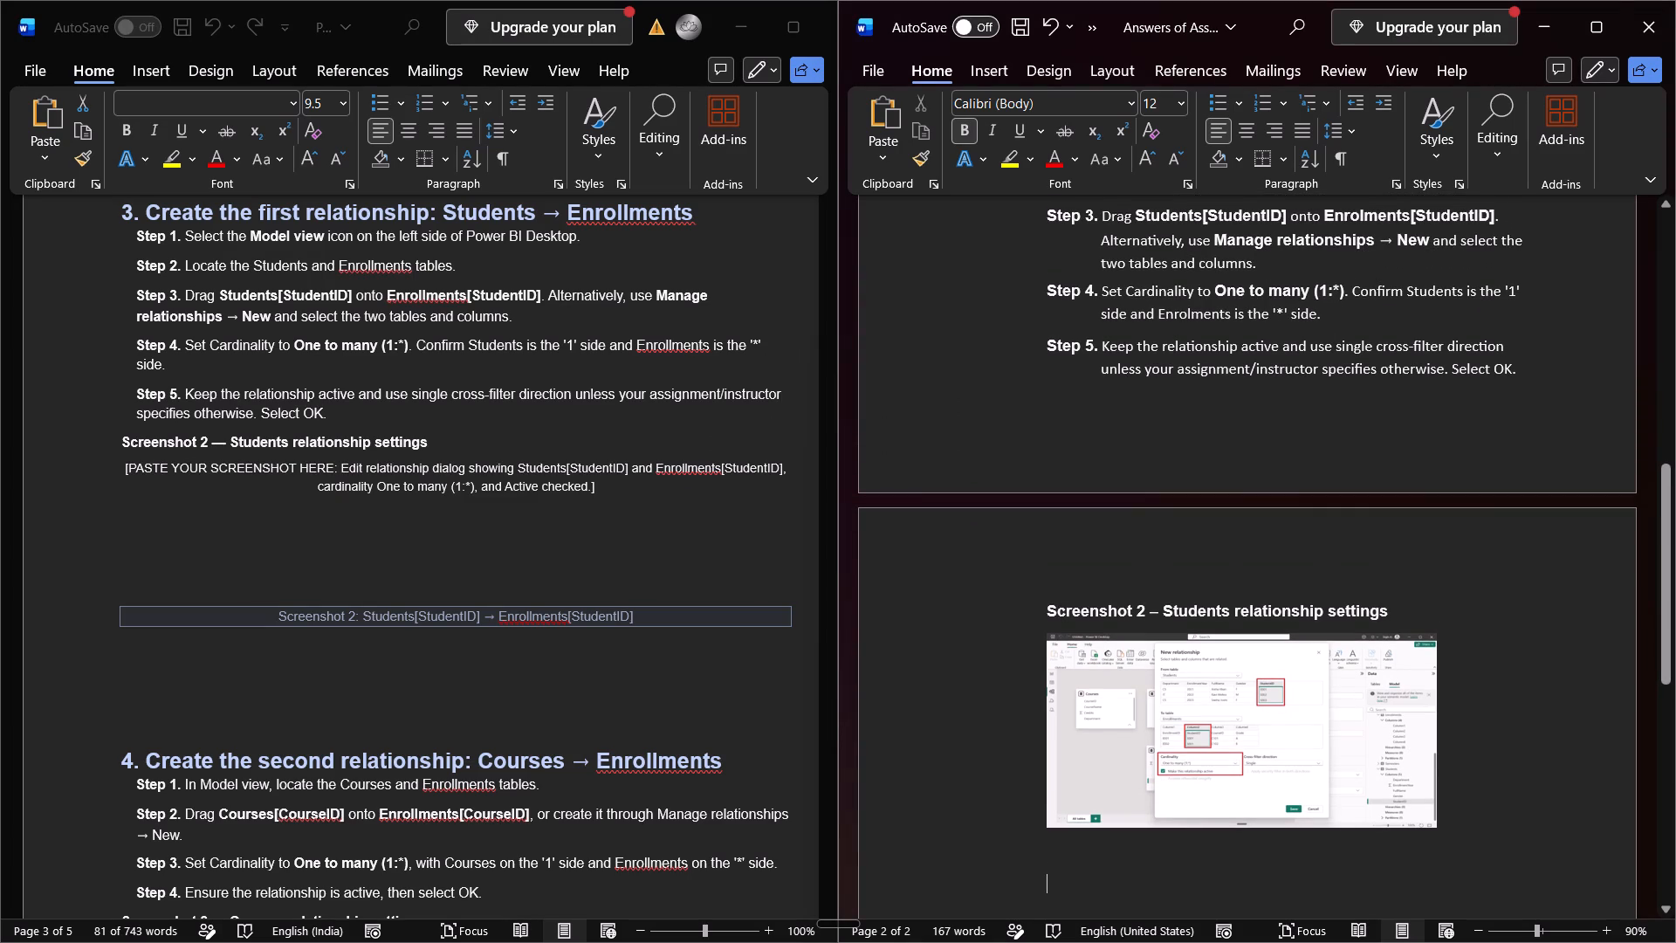
key(alt+Tab)
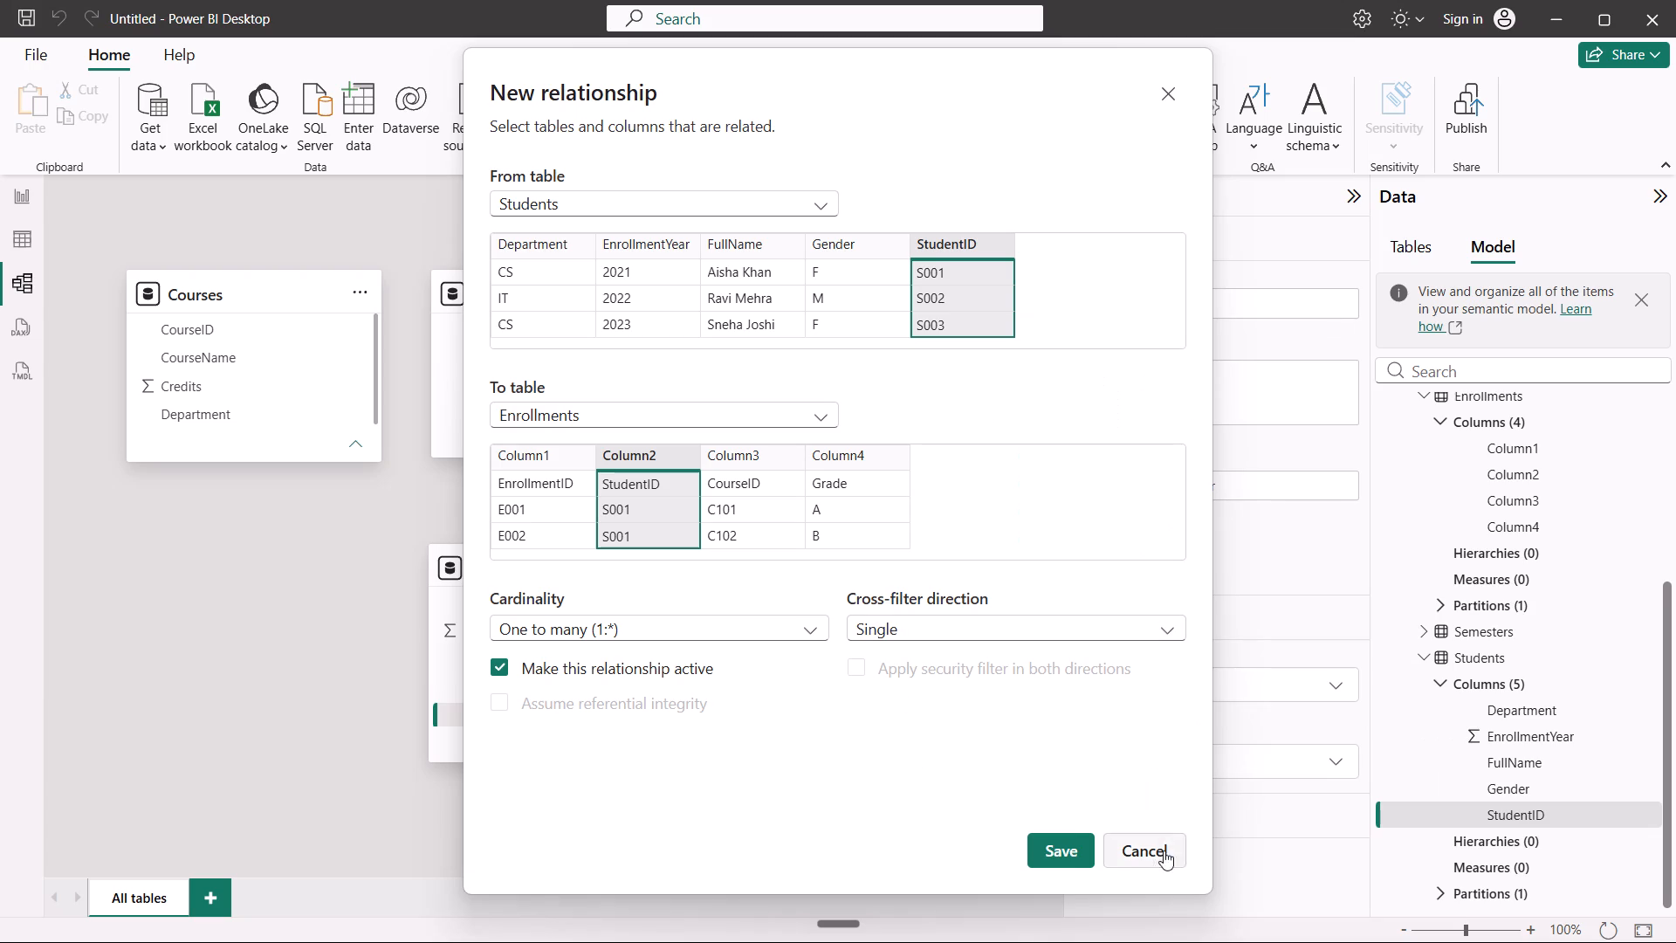
click(1076, 850)
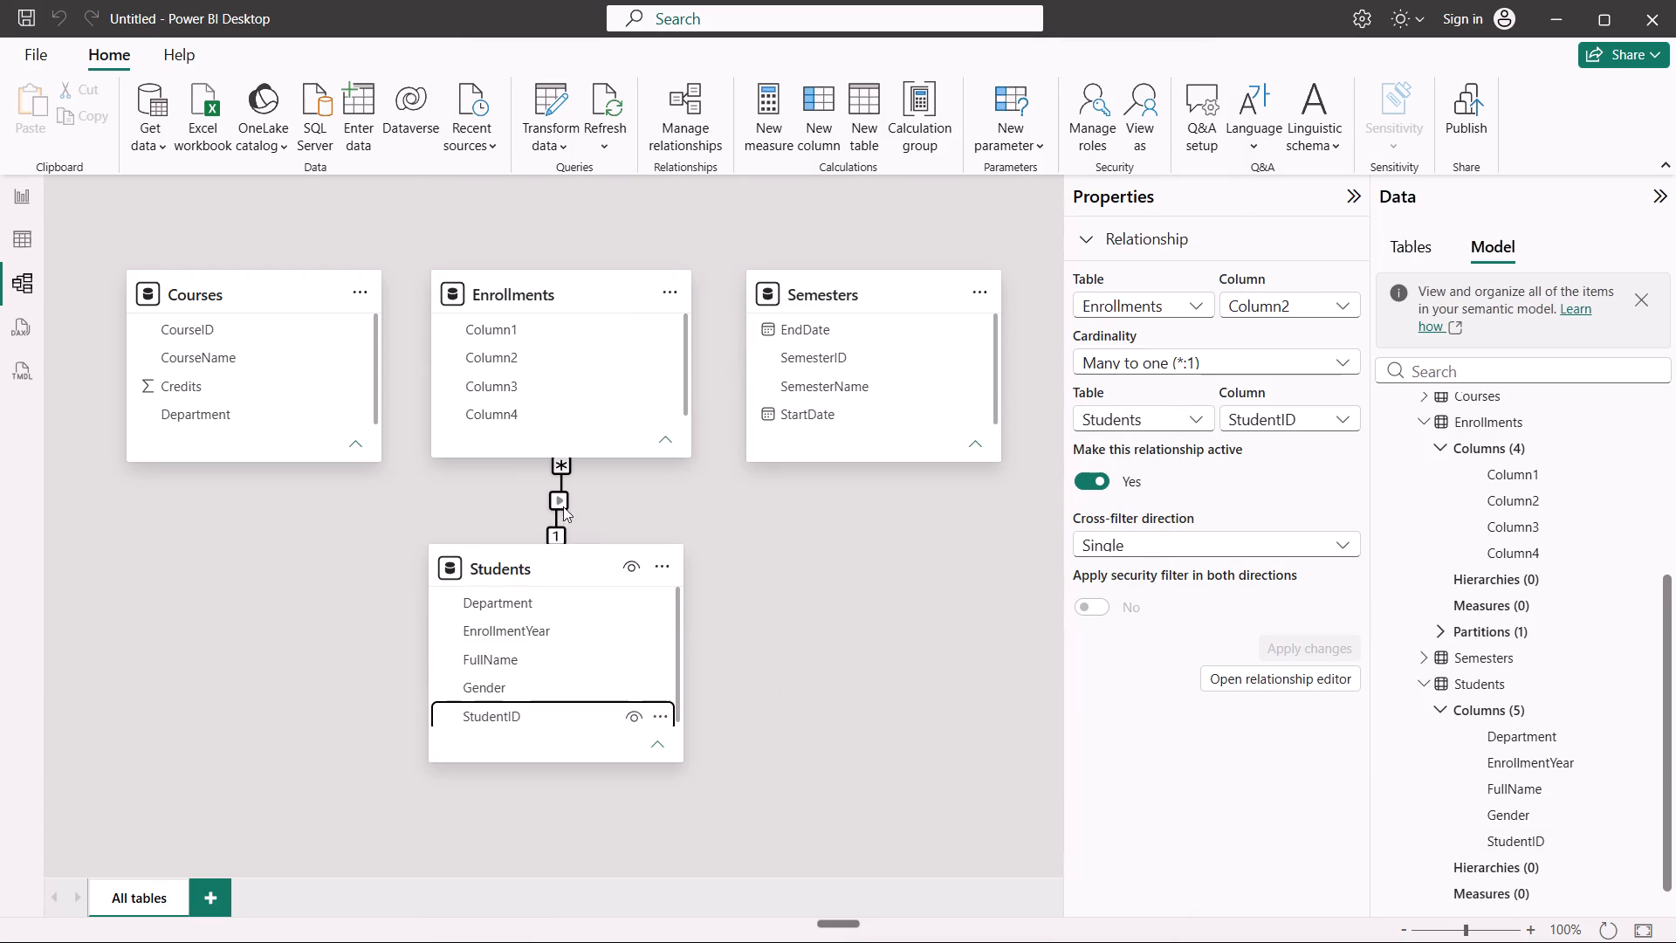
Move the Students table card slightly down in the model diagram and lengthen it to show all five fields.
drag(573, 547, 579, 582)
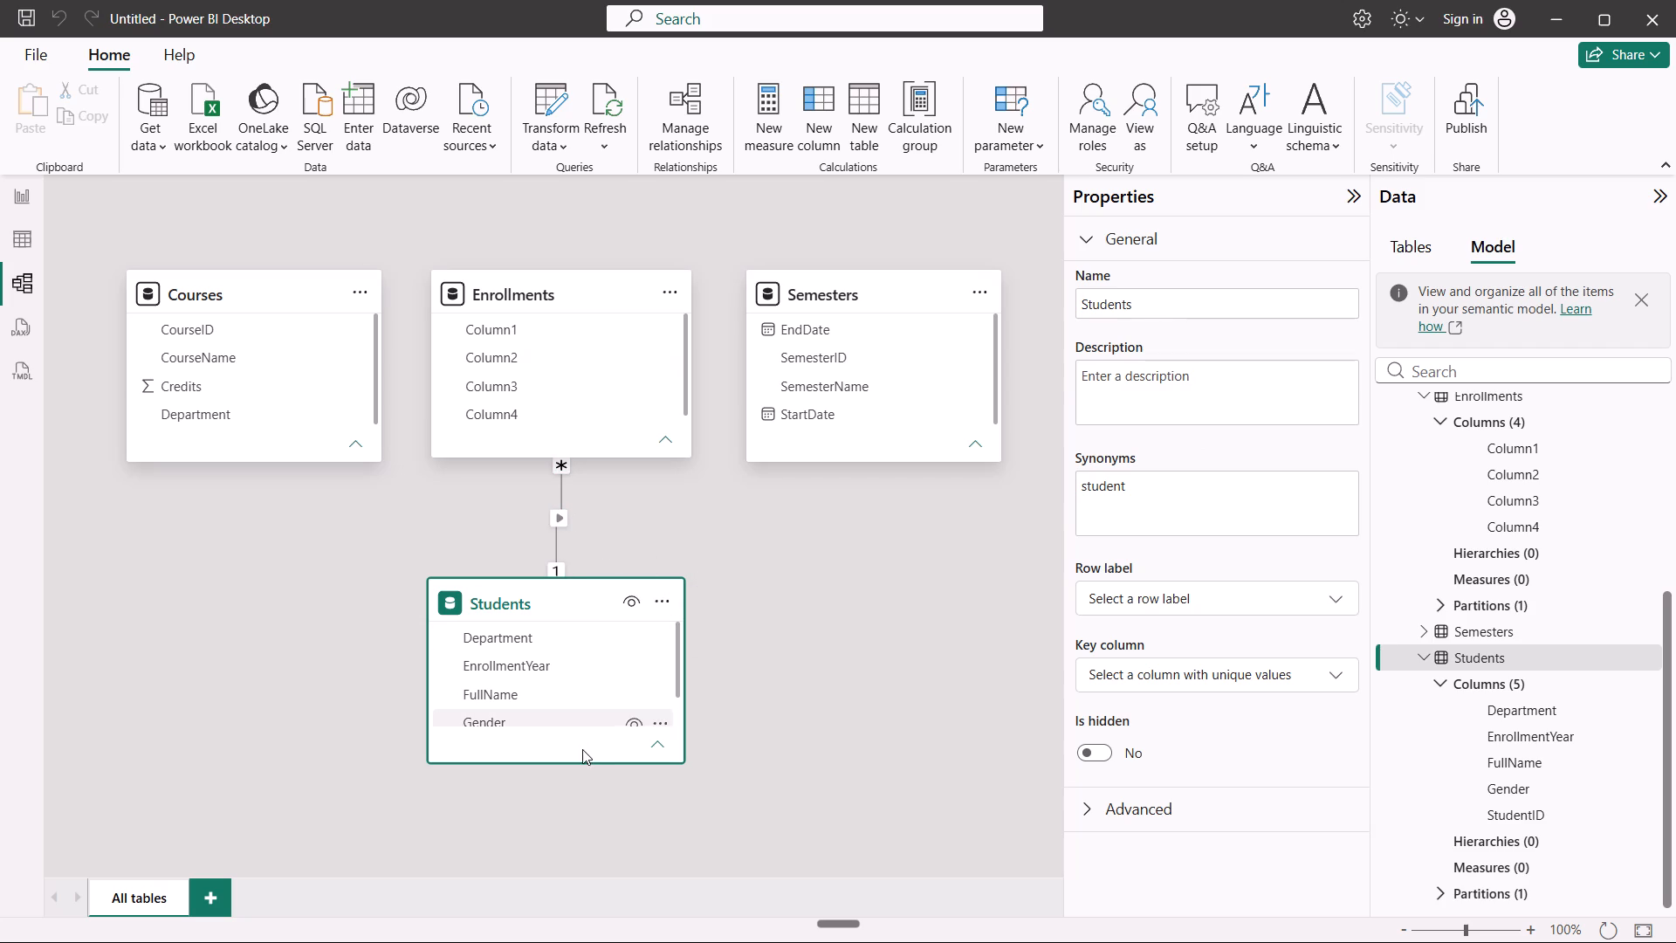
drag(580, 764, 580, 831)
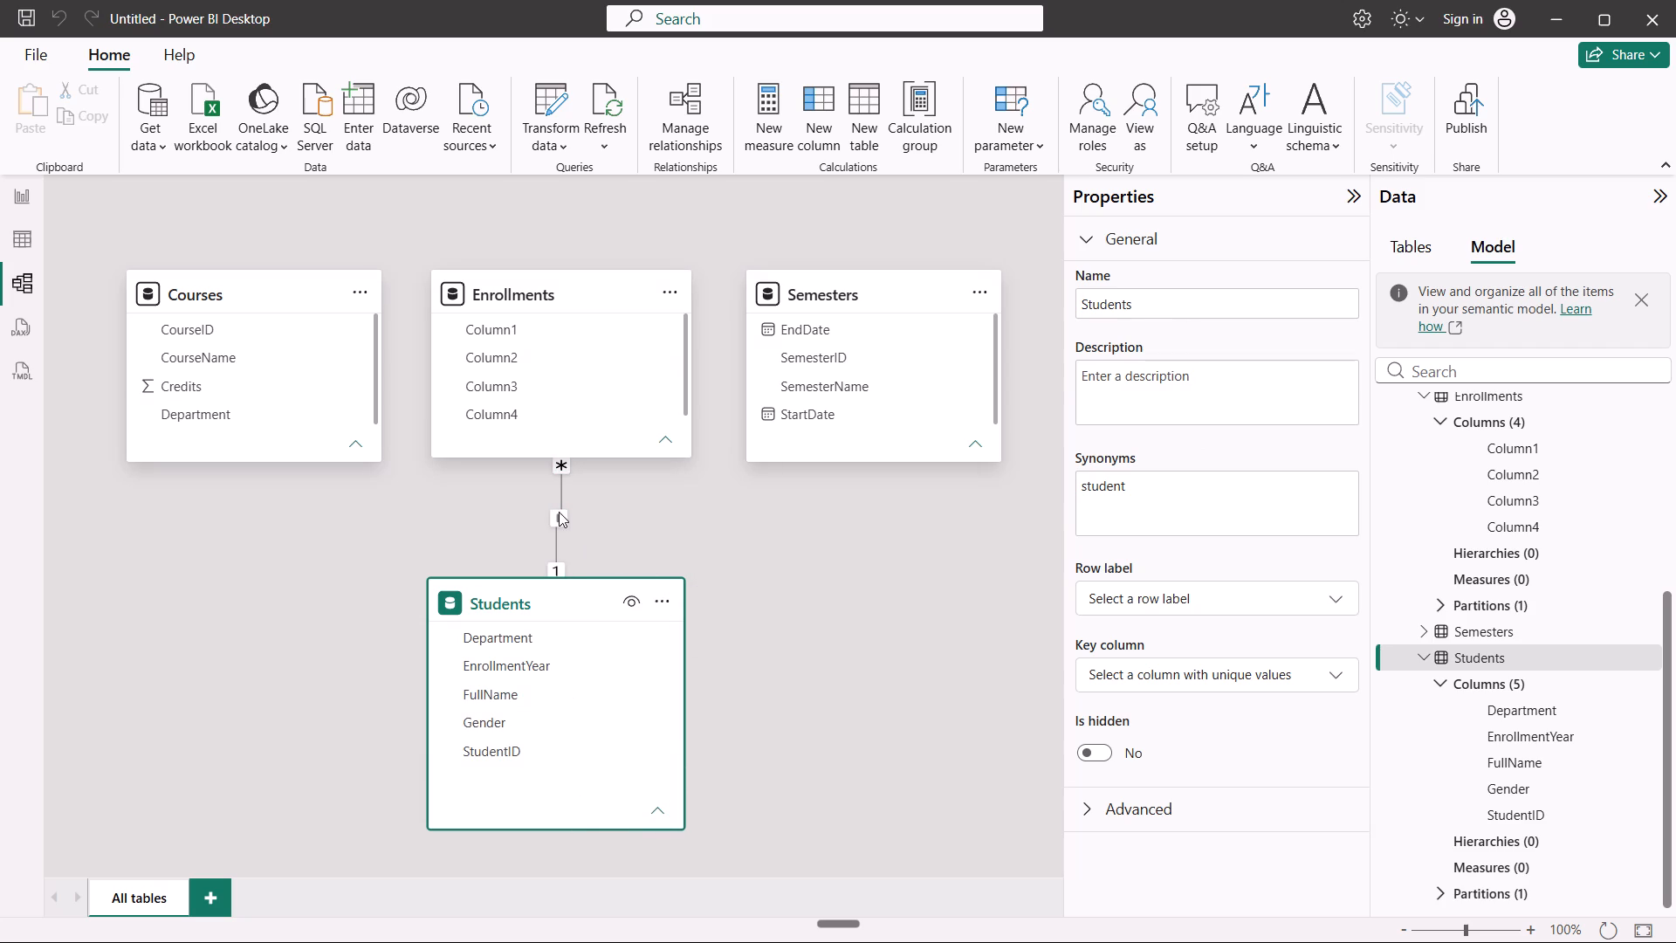
Rearrange the diagram so the Students card sits below Courses and the Enrollments card stands beside Students.
click(716, 535)
drag(597, 297, 594, 327)
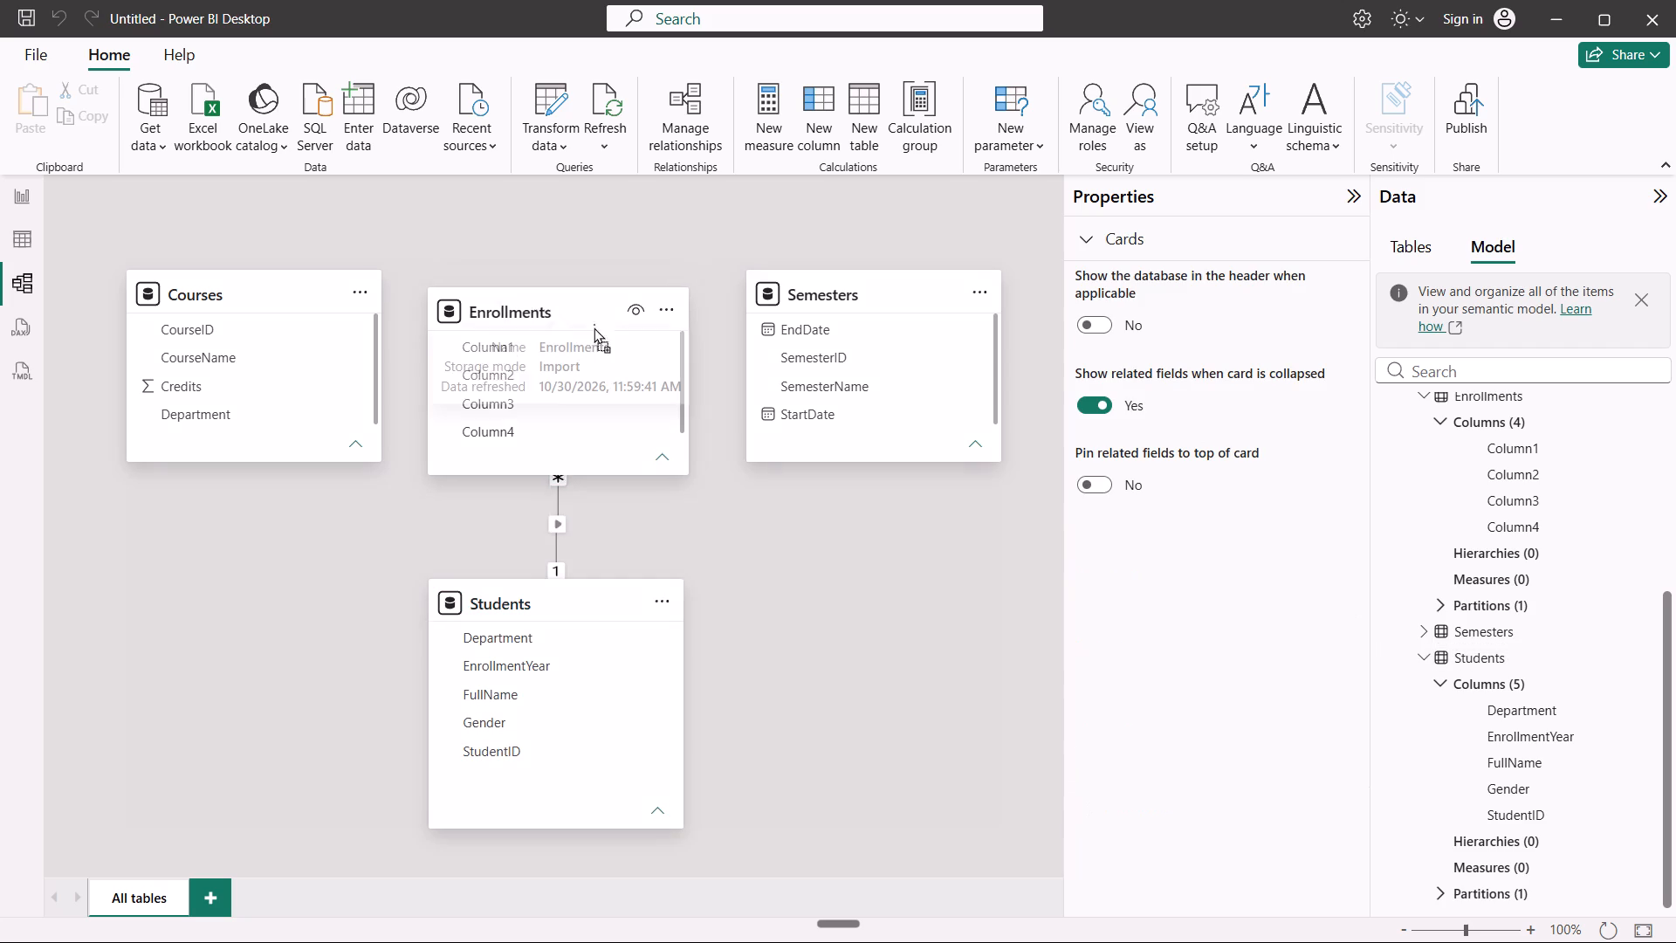
drag(594, 327, 957, 596)
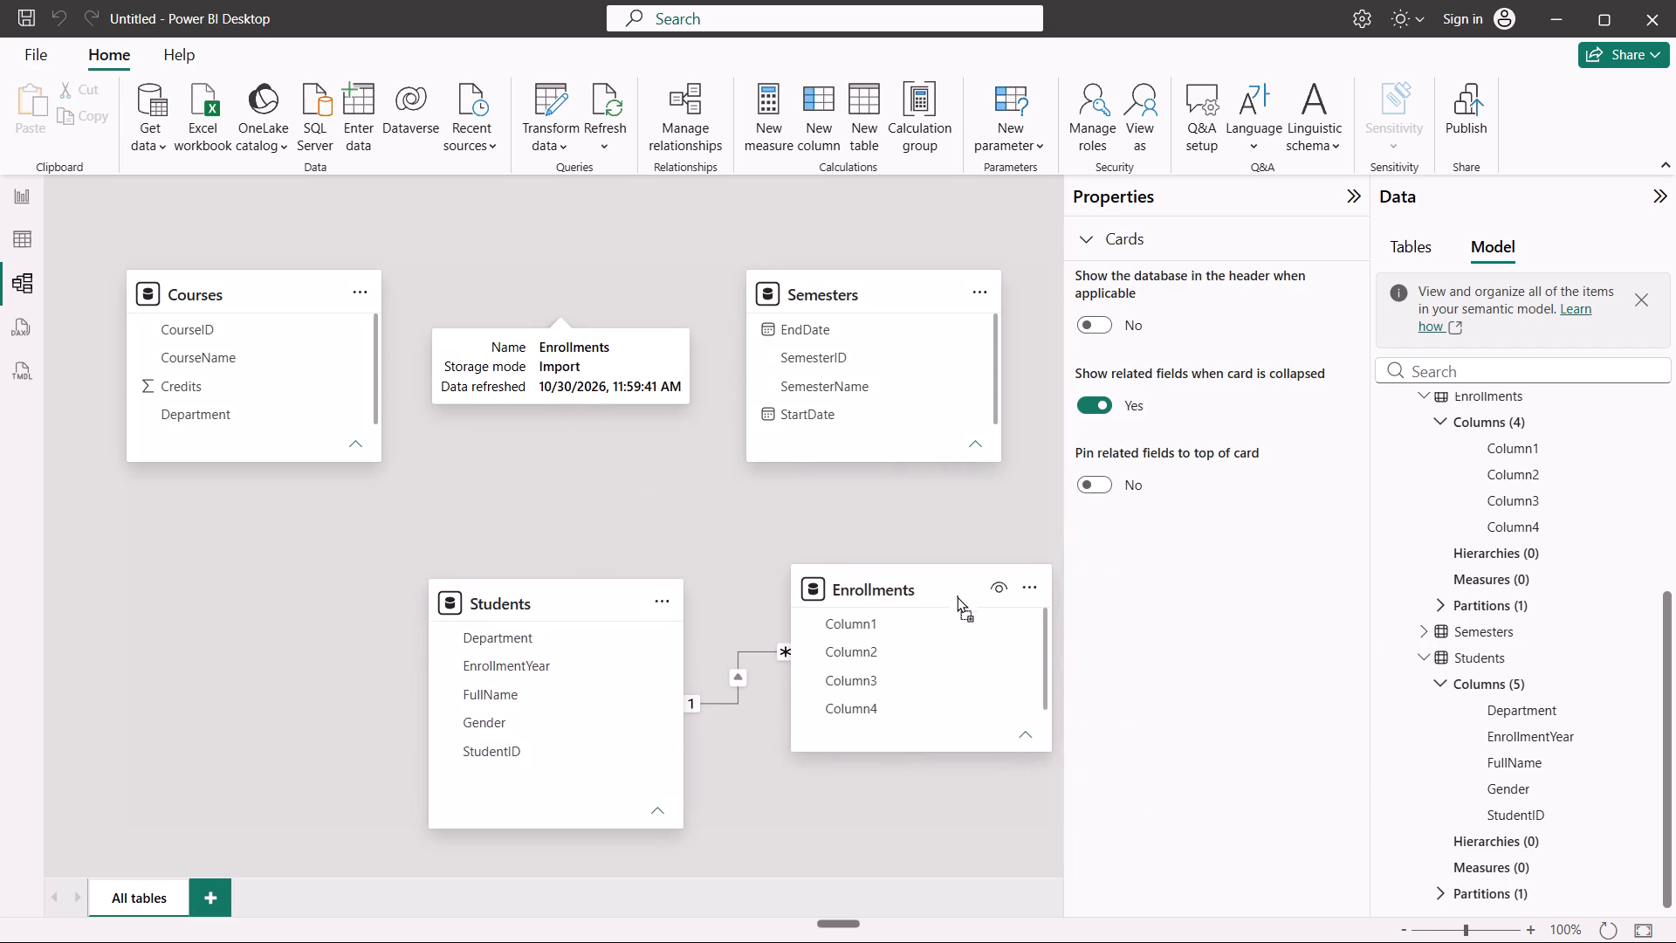
drag(957, 596, 957, 602)
drag(603, 603, 366, 585)
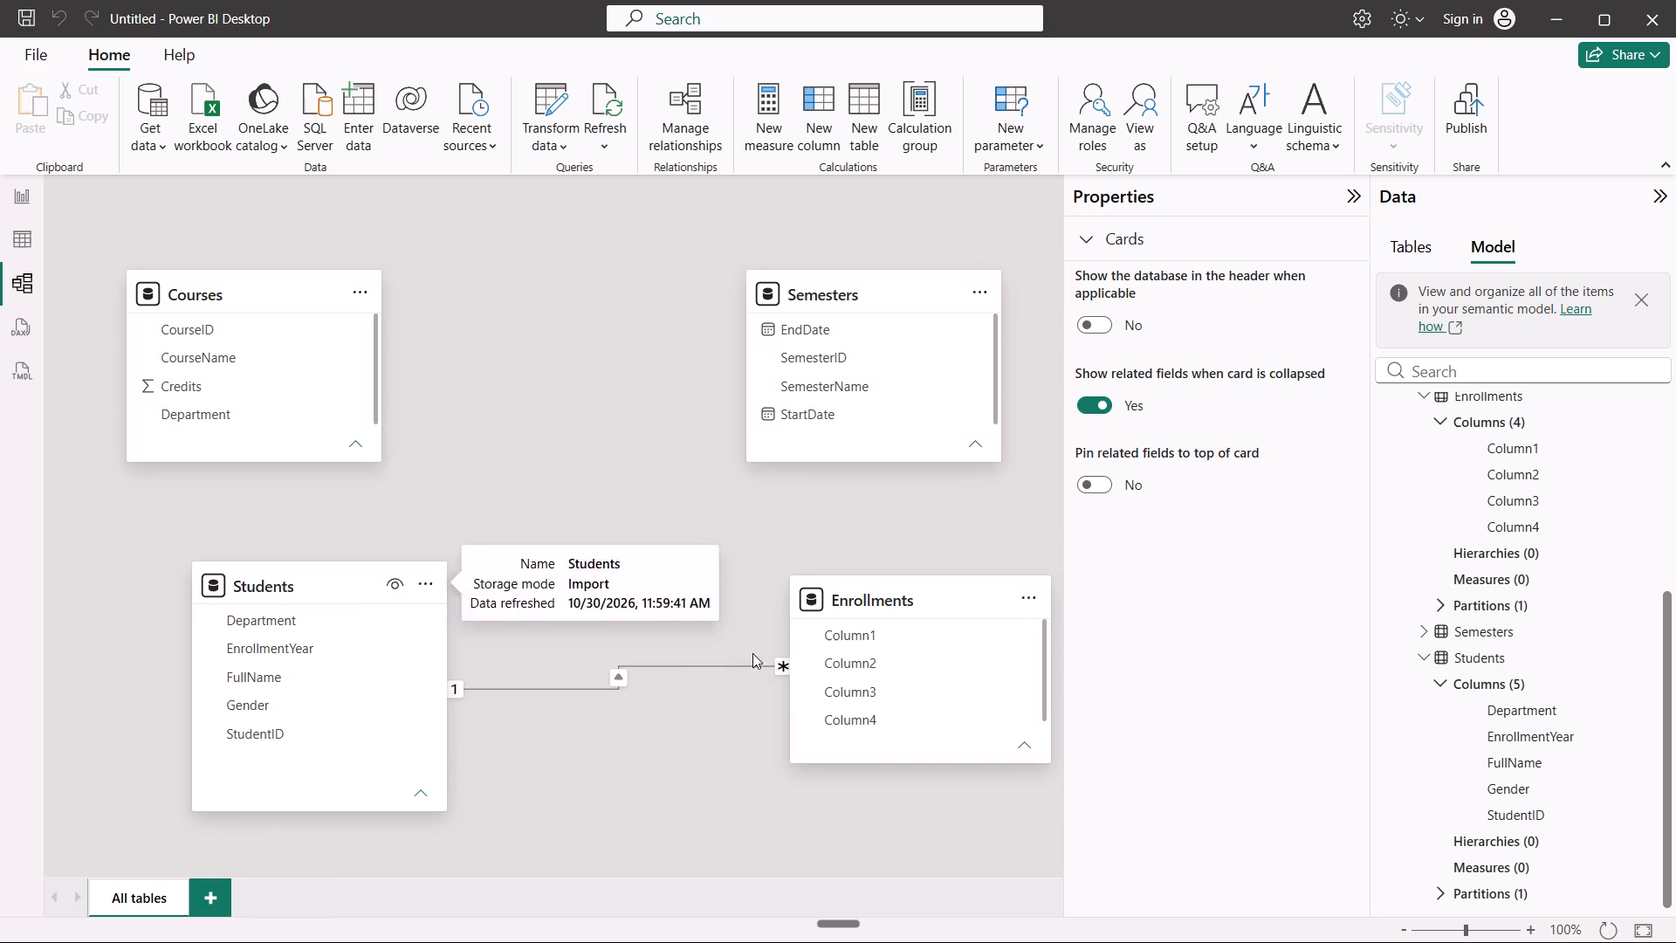
drag(947, 596, 750, 629)
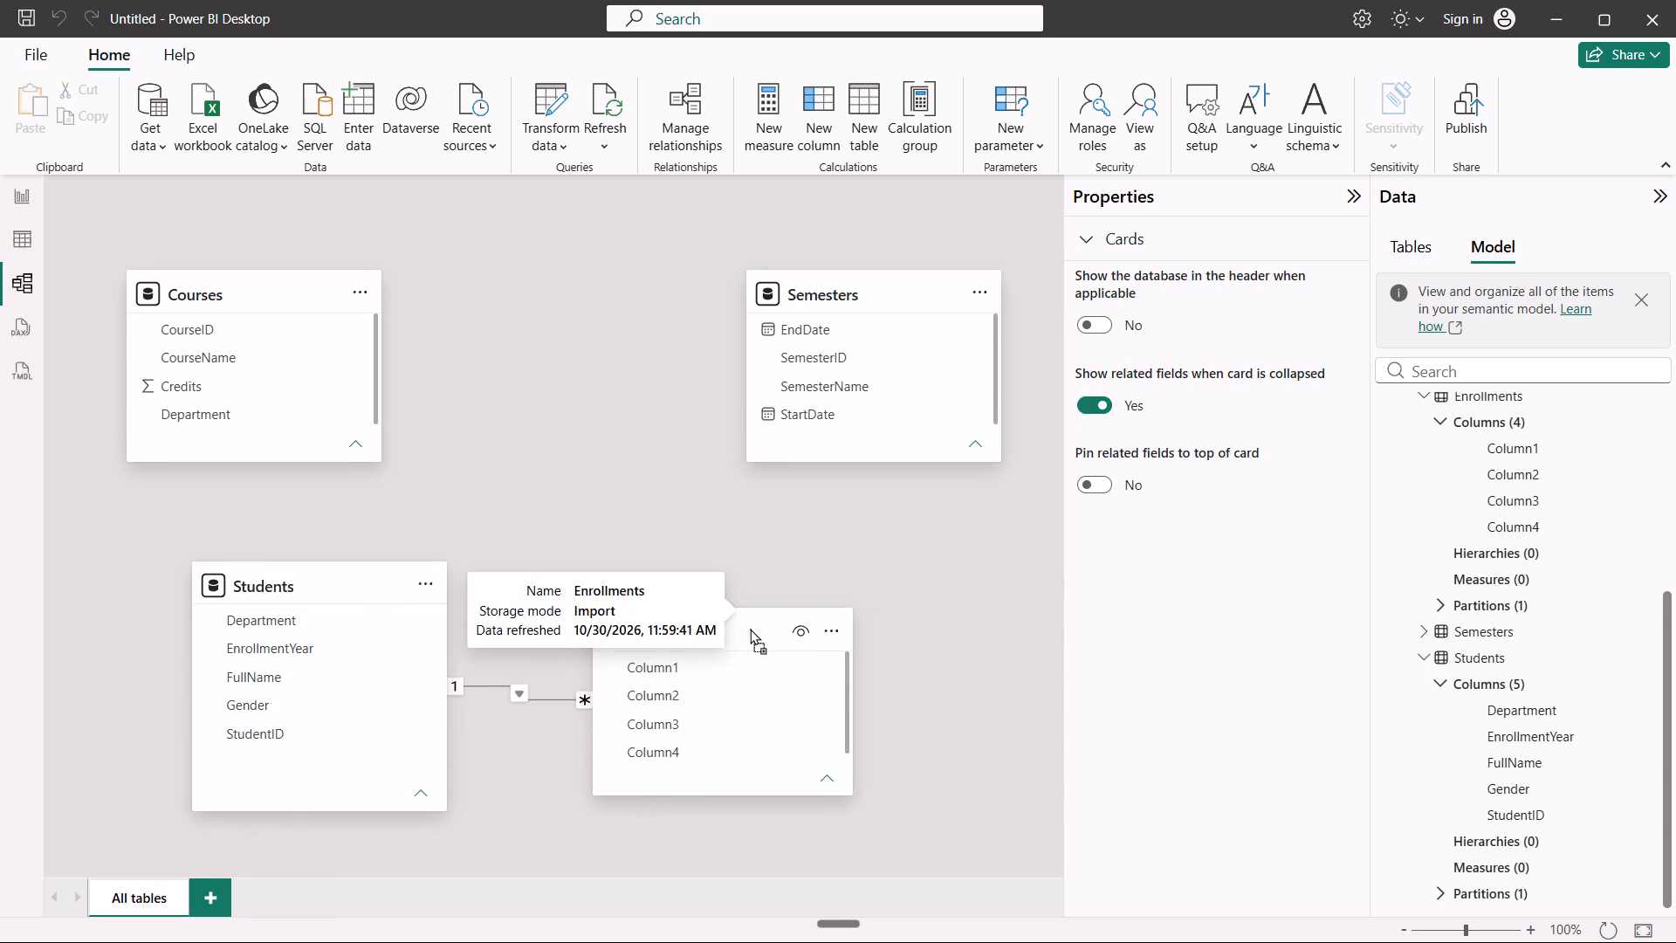
drag(750, 629, 752, 629)
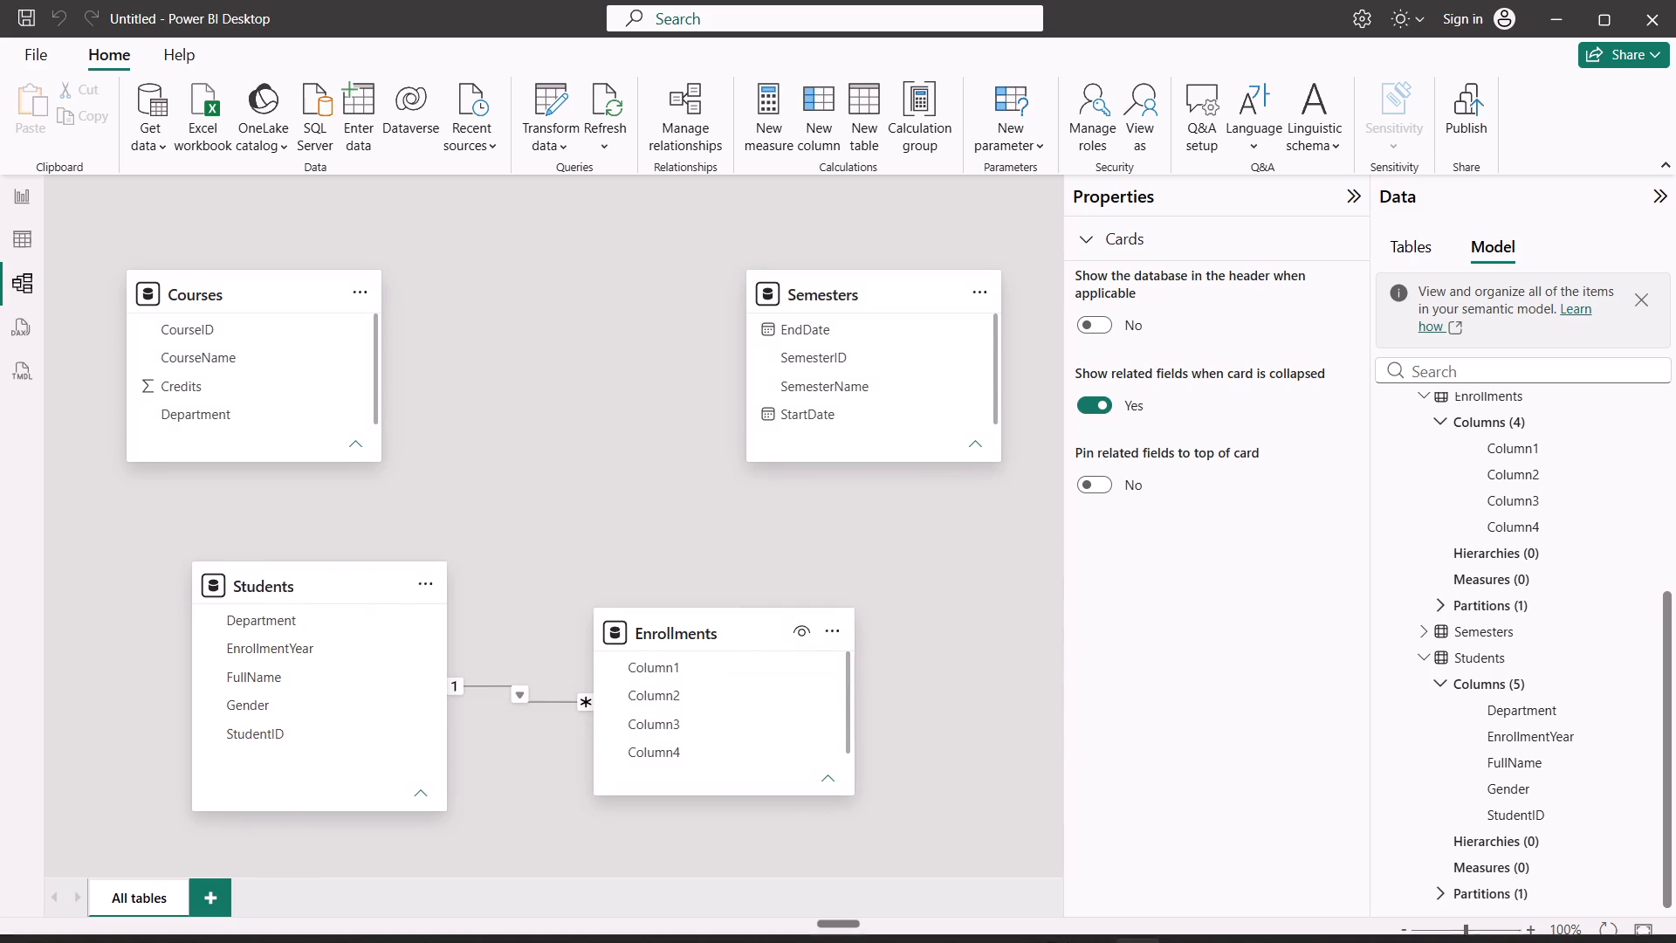
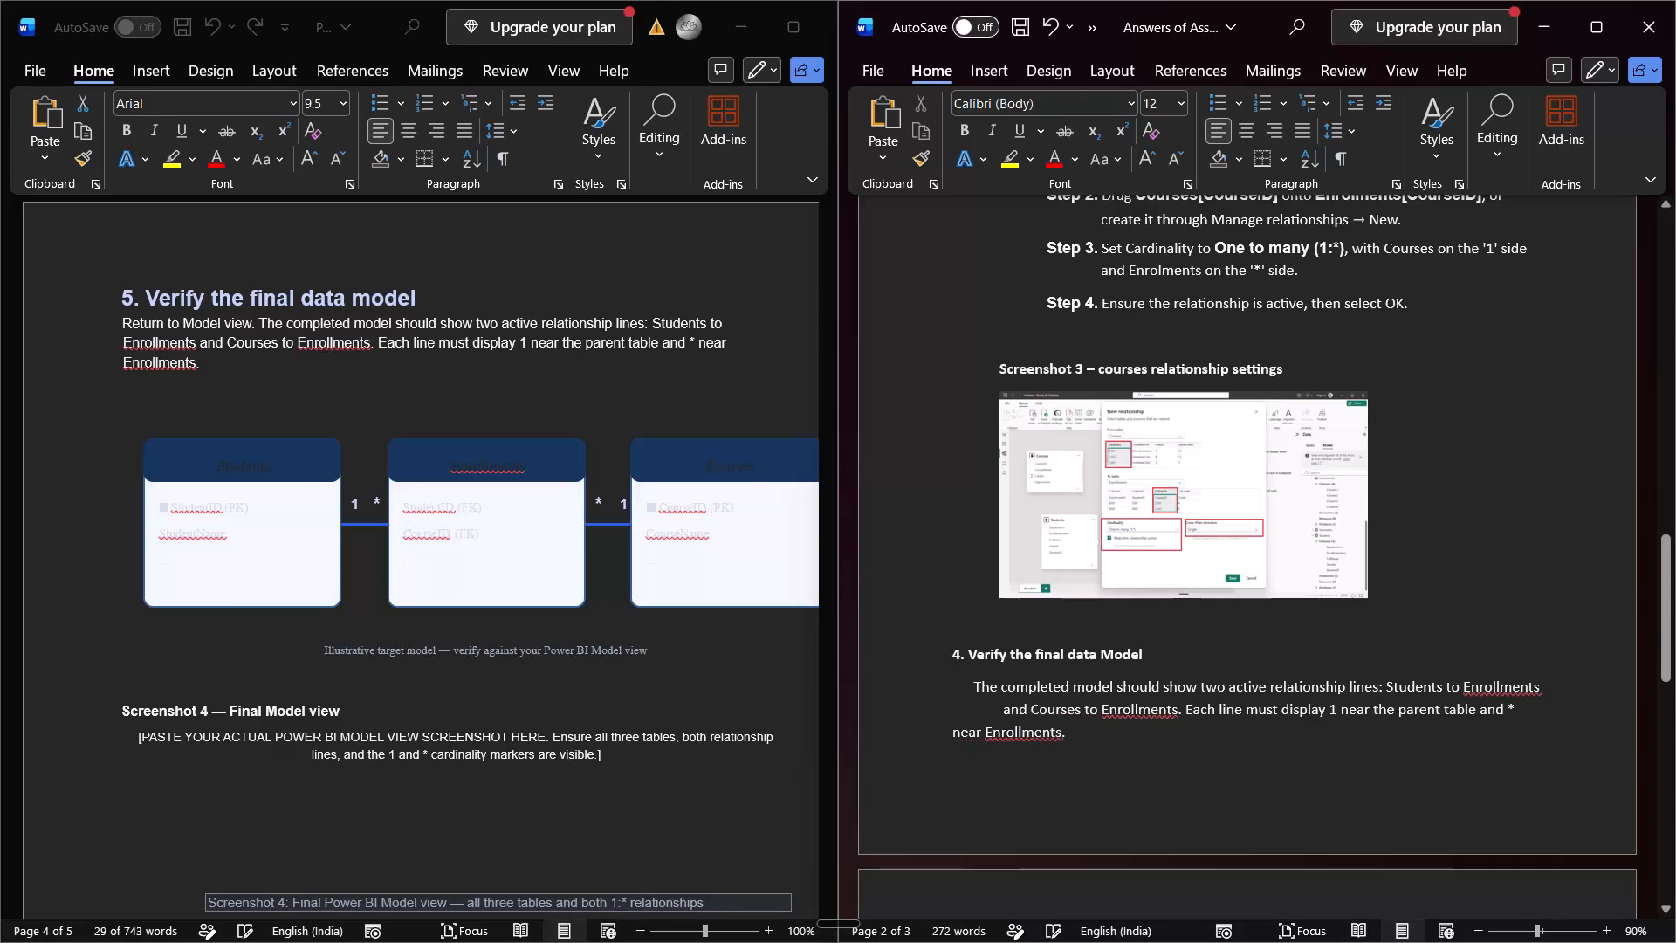
Undo the paragraph pasted under "4. Verify the final data Model" and paste it again after a first-line indent.
click(975, 683)
key(Tab)
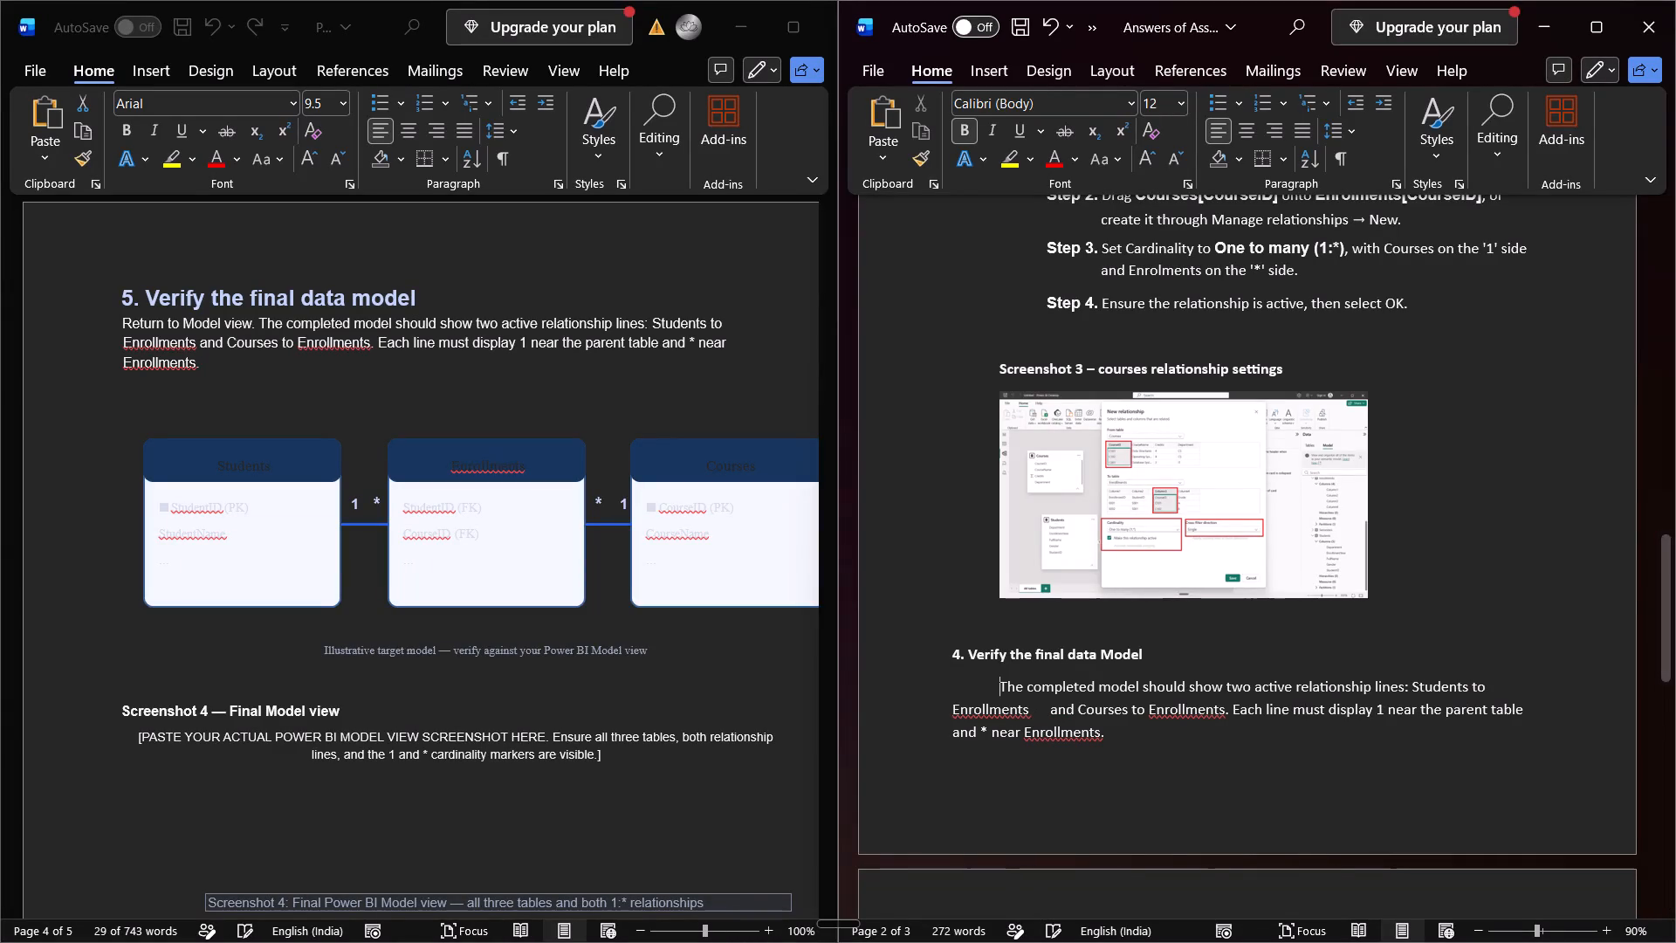
key(ctrl+z)
key(ctrl+z)
key(ctrl+z)
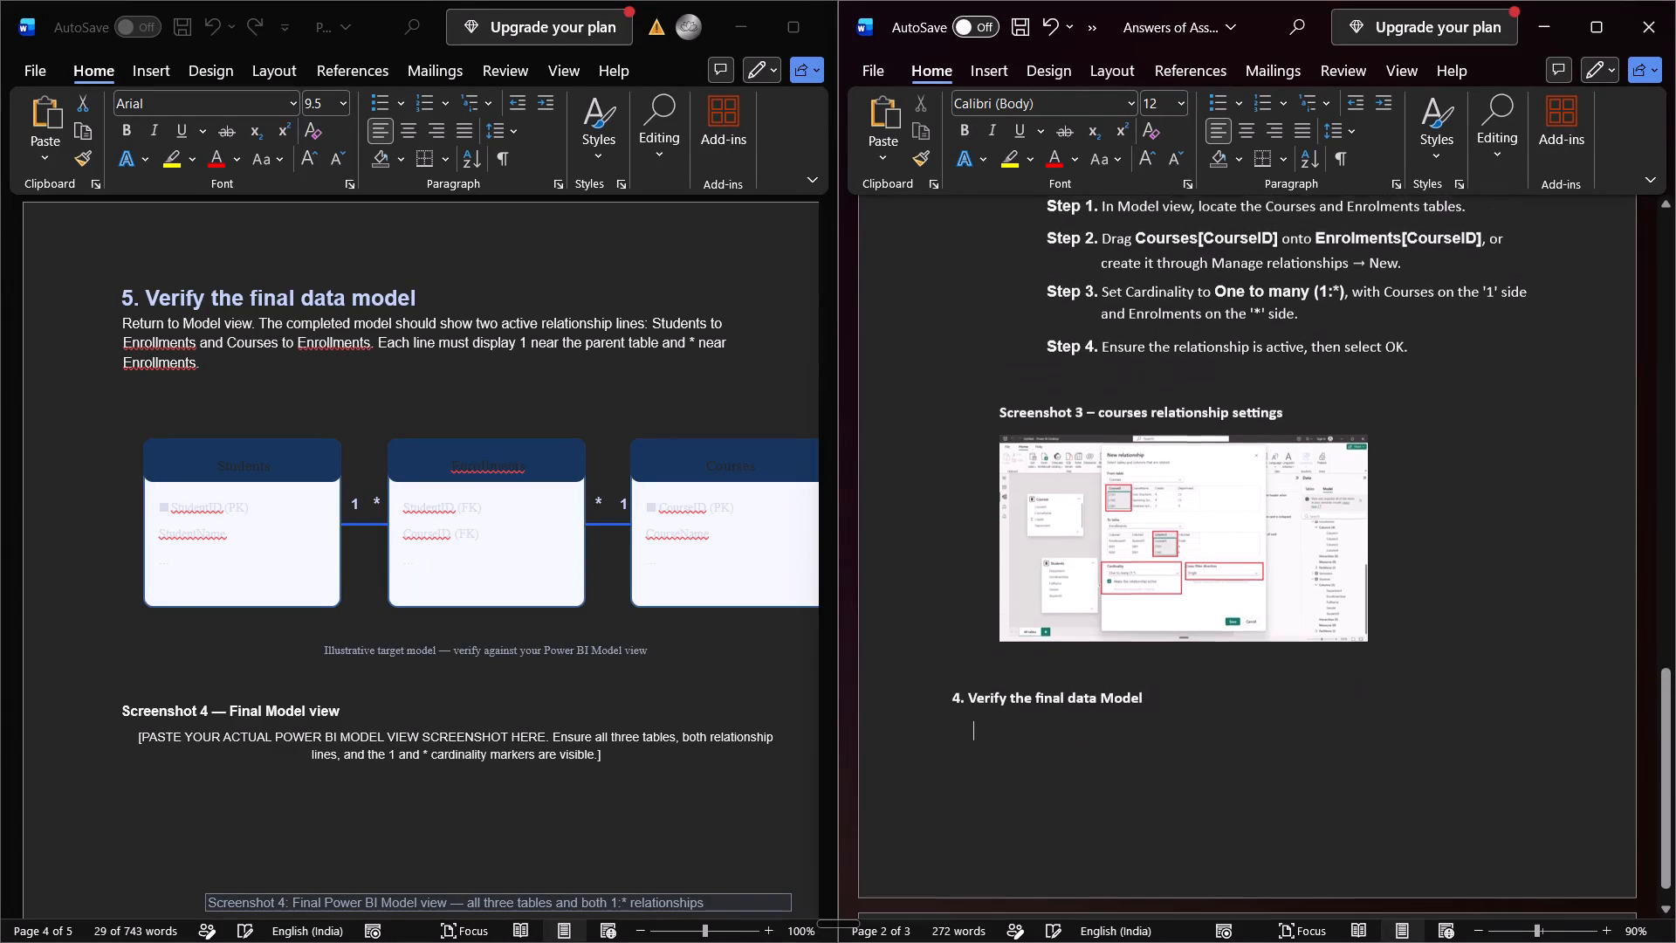
key(Tab)
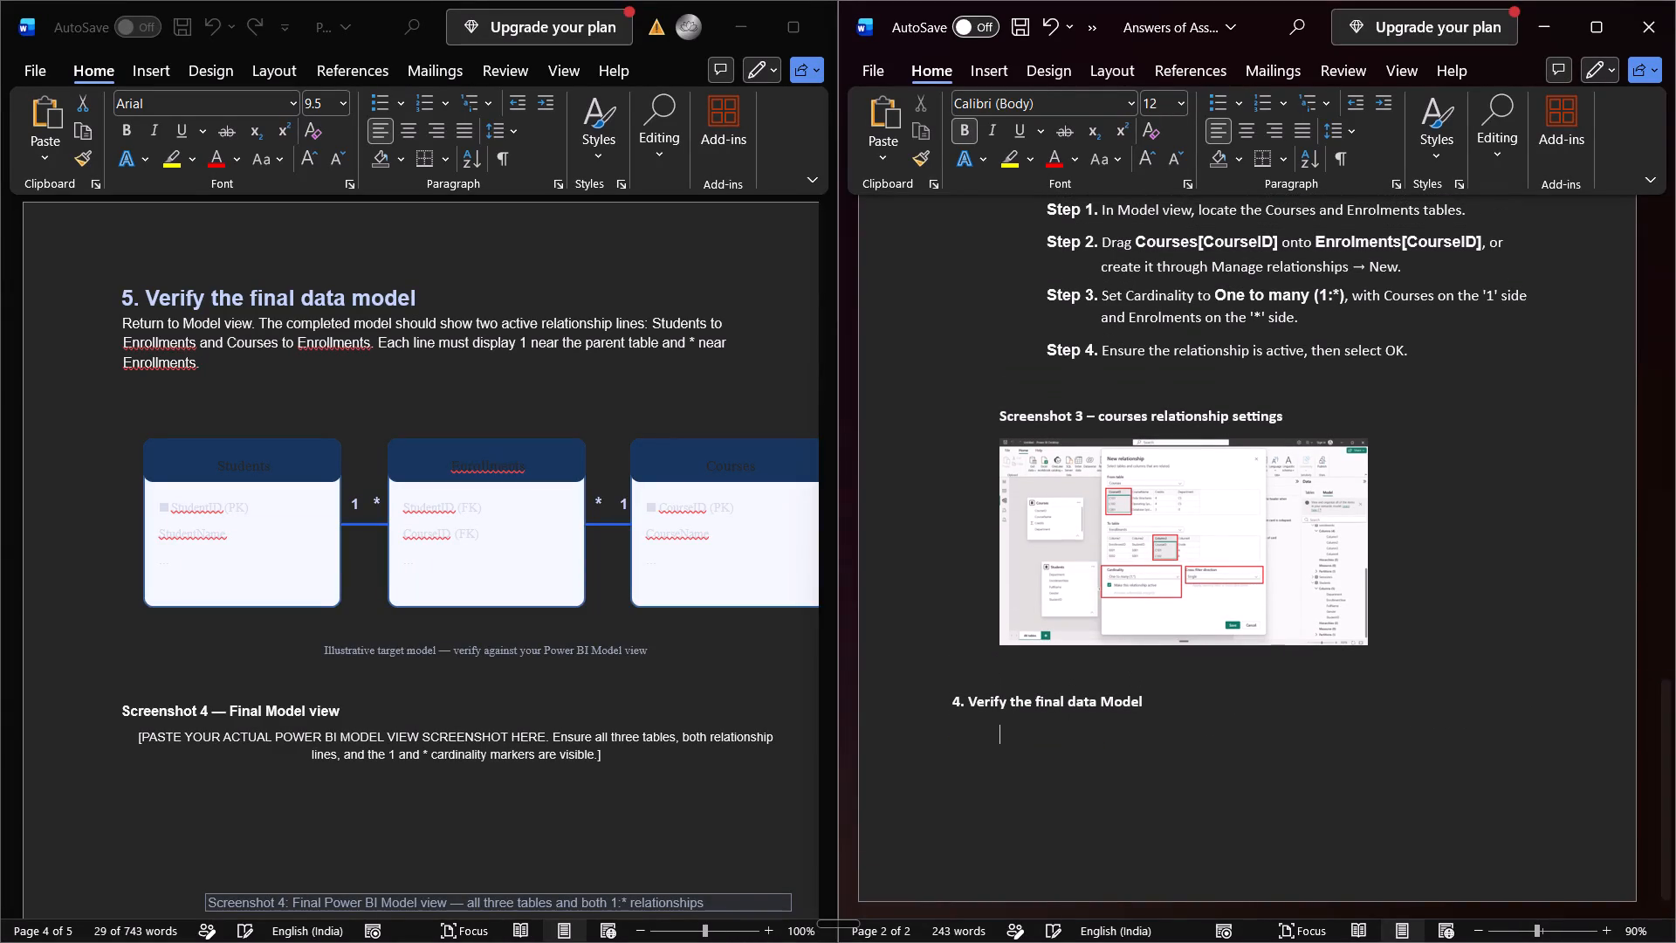
key(ctrl+v)
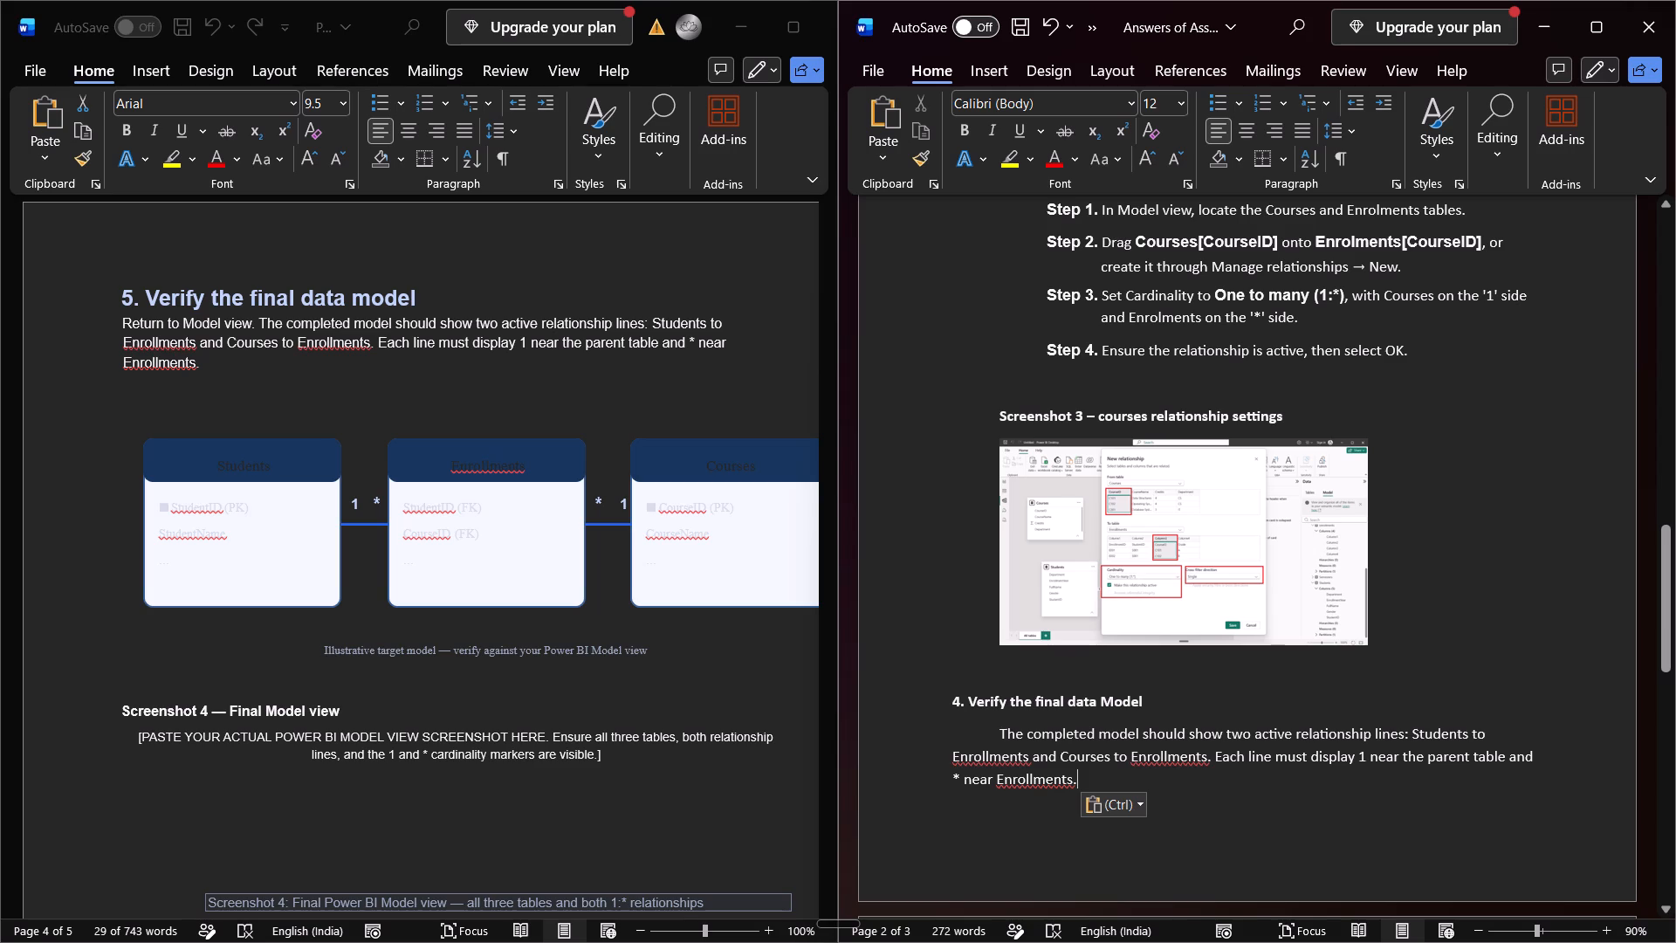
Indent the second and third lines of the pasted paragraph to align with its first line, removing the extra leading spaces.
click(1485, 730)
key(Tab)
key(Tab)
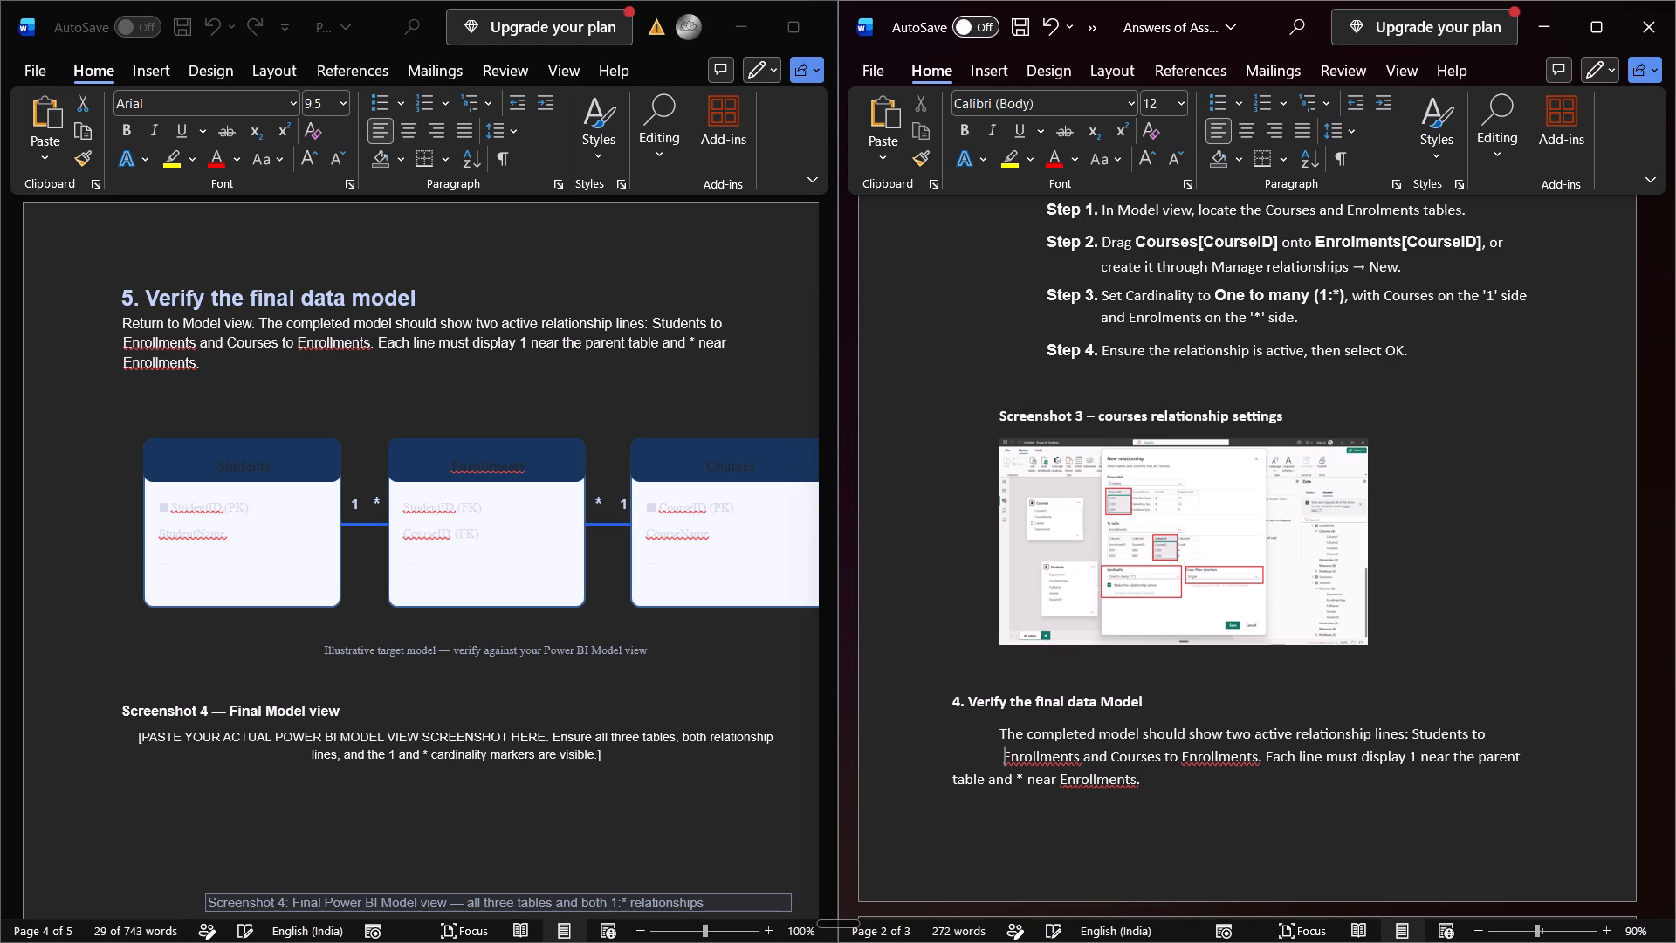
click(1517, 760)
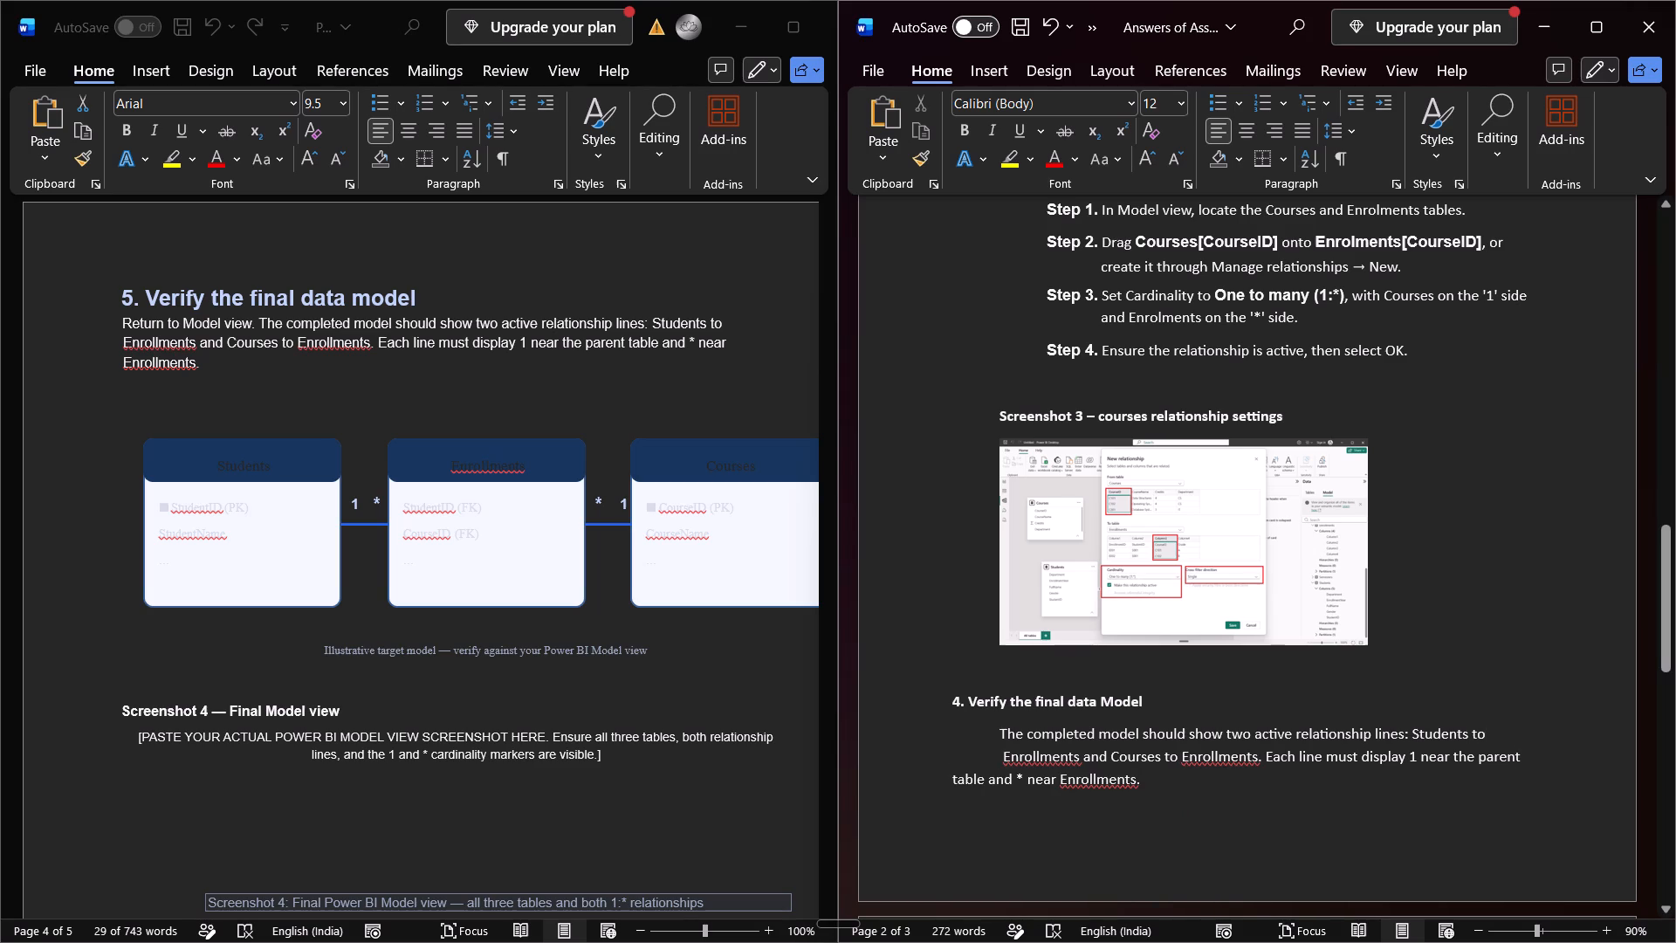
click(1515, 750)
click(1521, 763)
key(Tab)
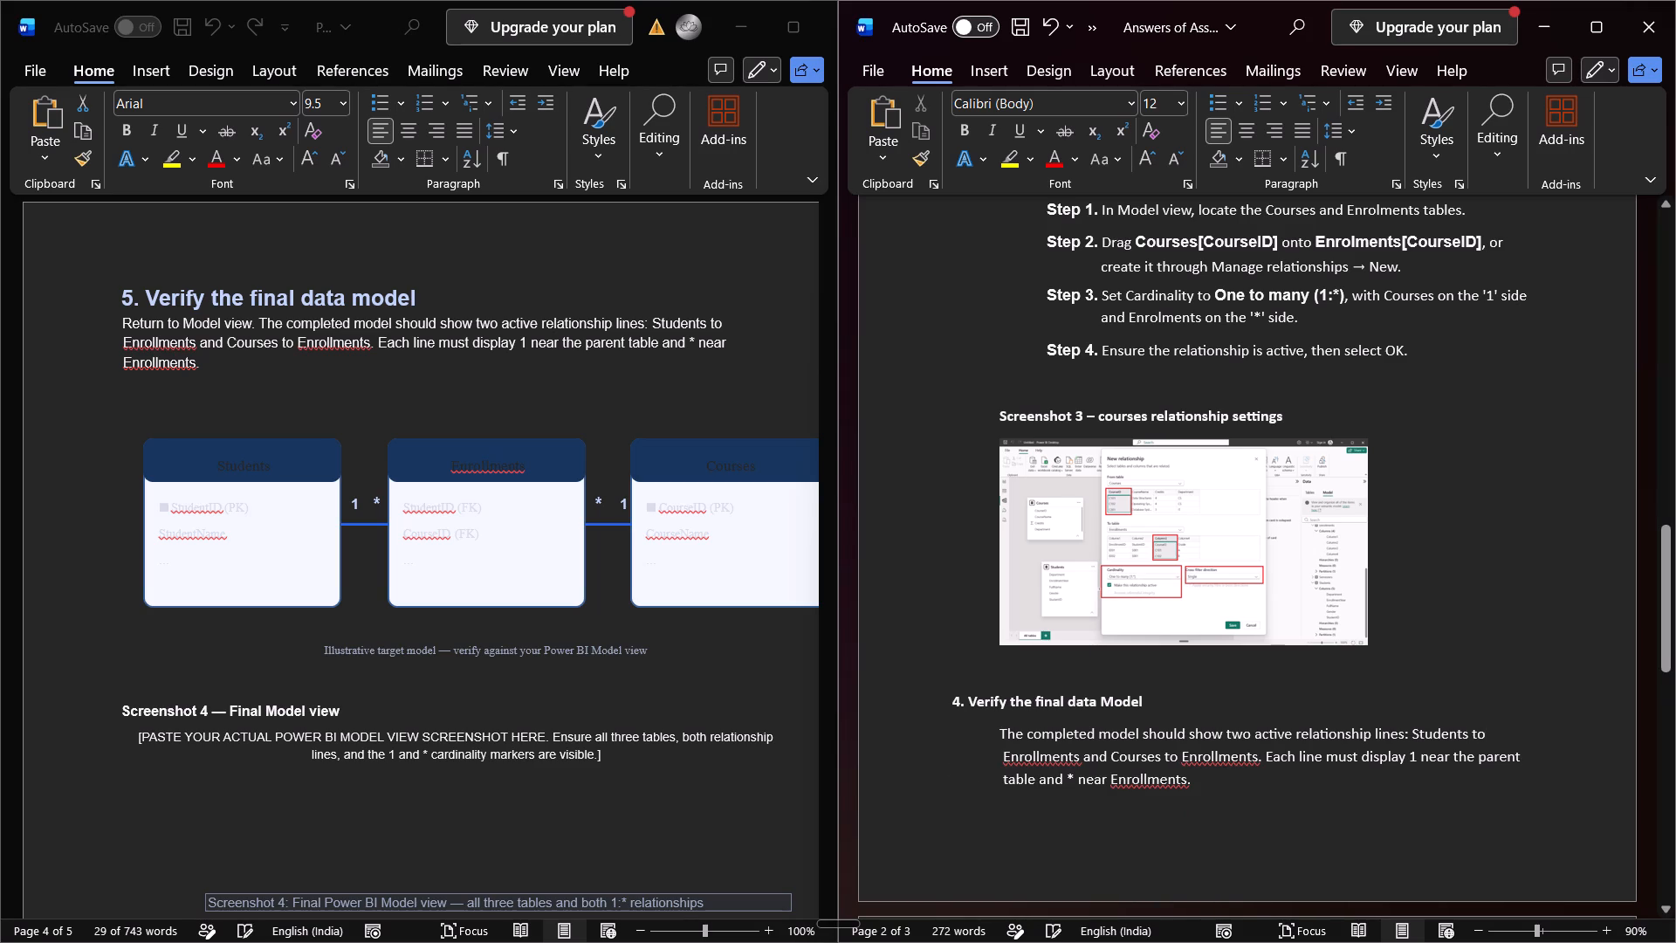
drag(1218, 783, 1003, 736)
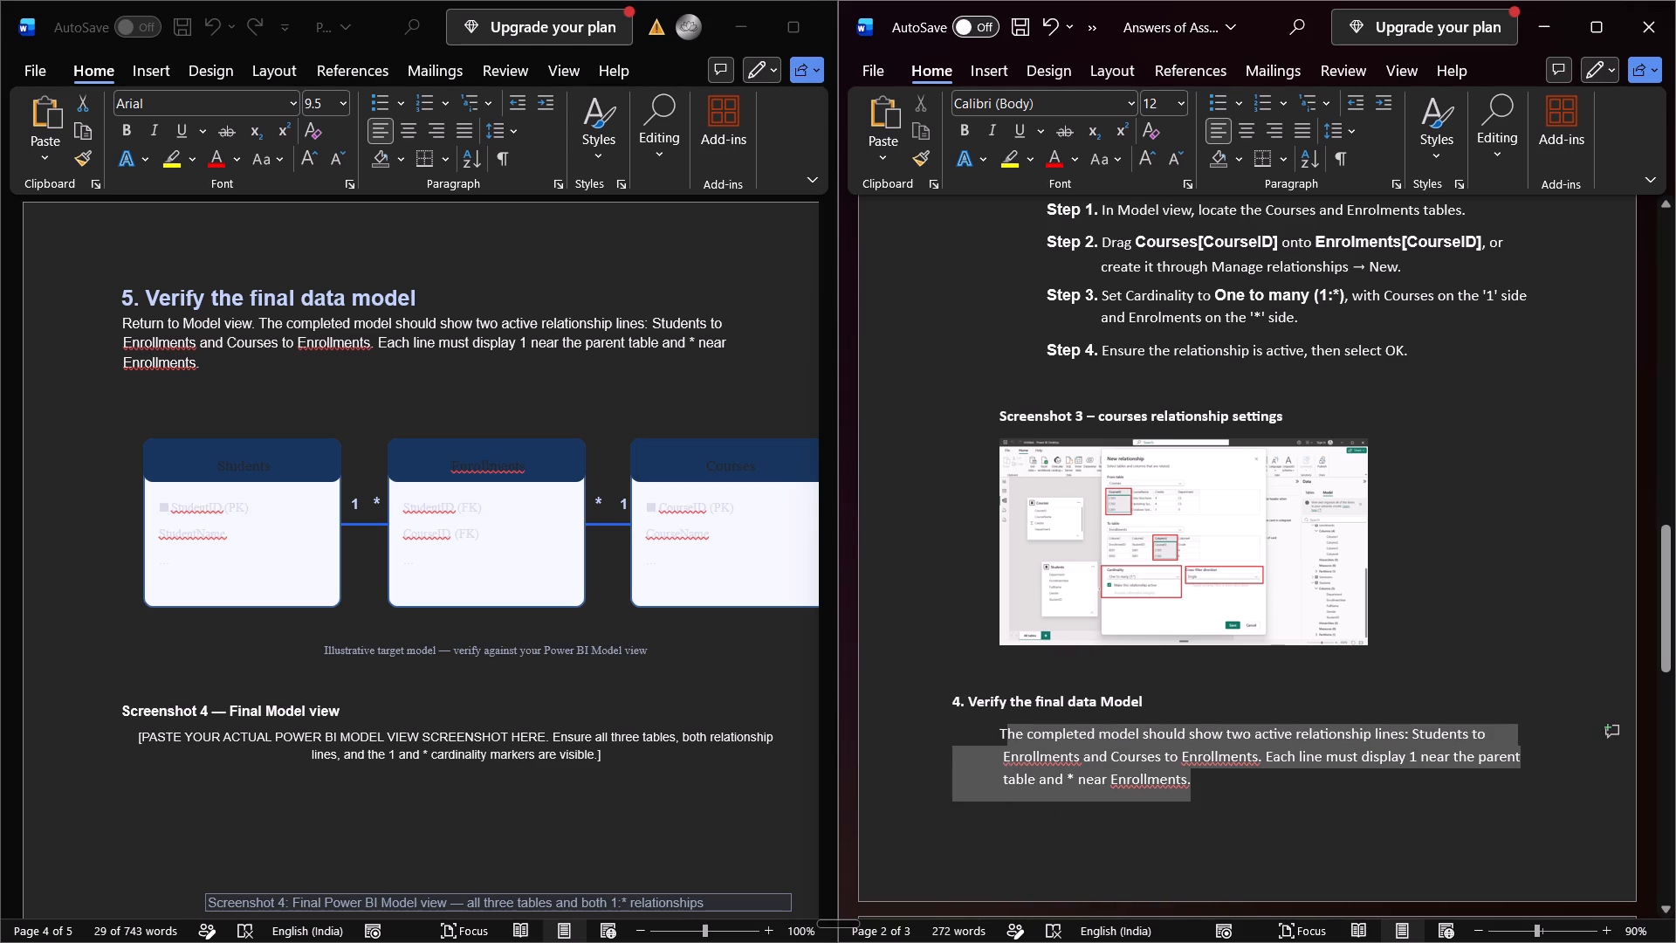
drag(1003, 736, 1000, 735)
click(1000, 735)
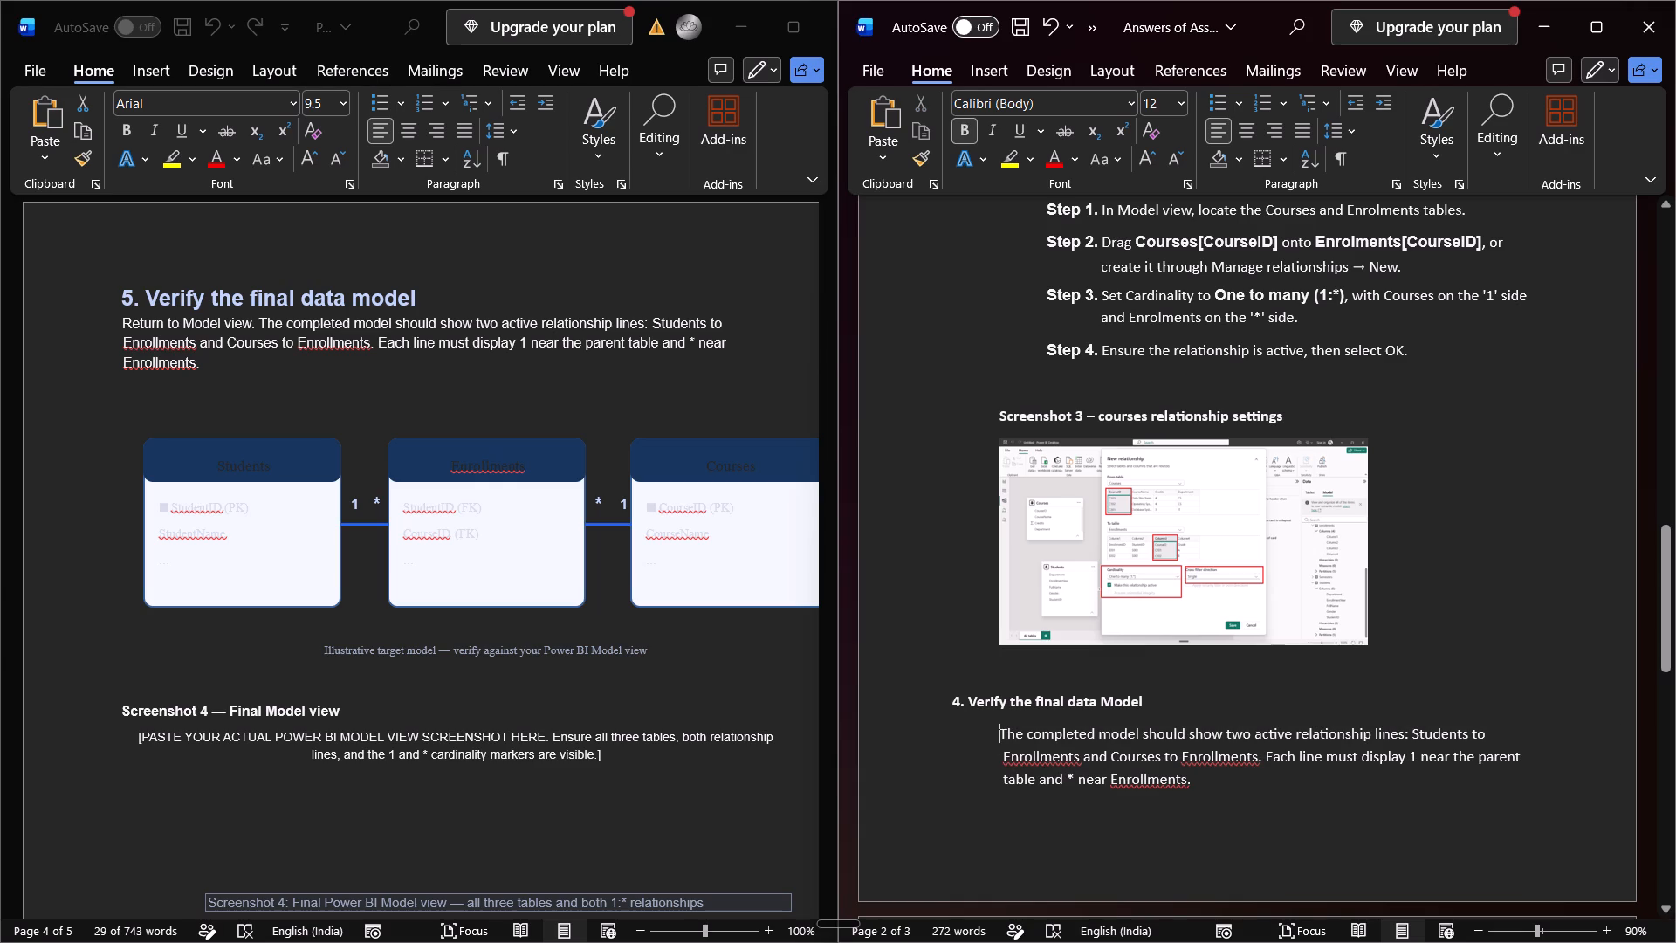
click(1002, 756)
key(BackSpace)
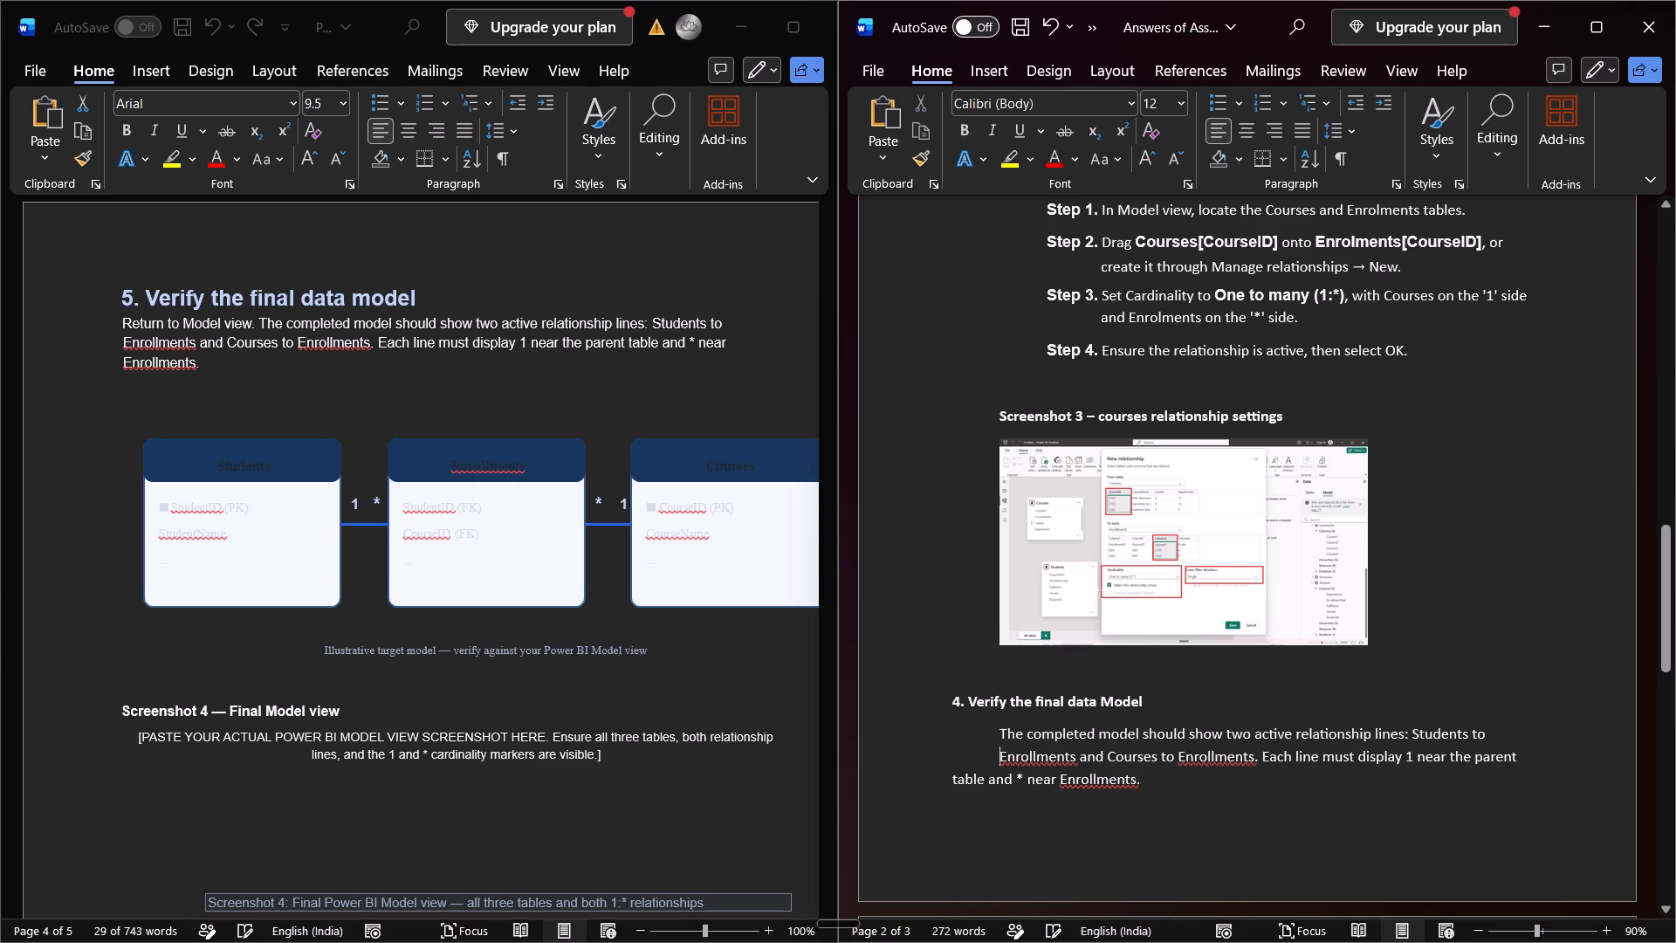
click(1515, 755)
key(Tab)
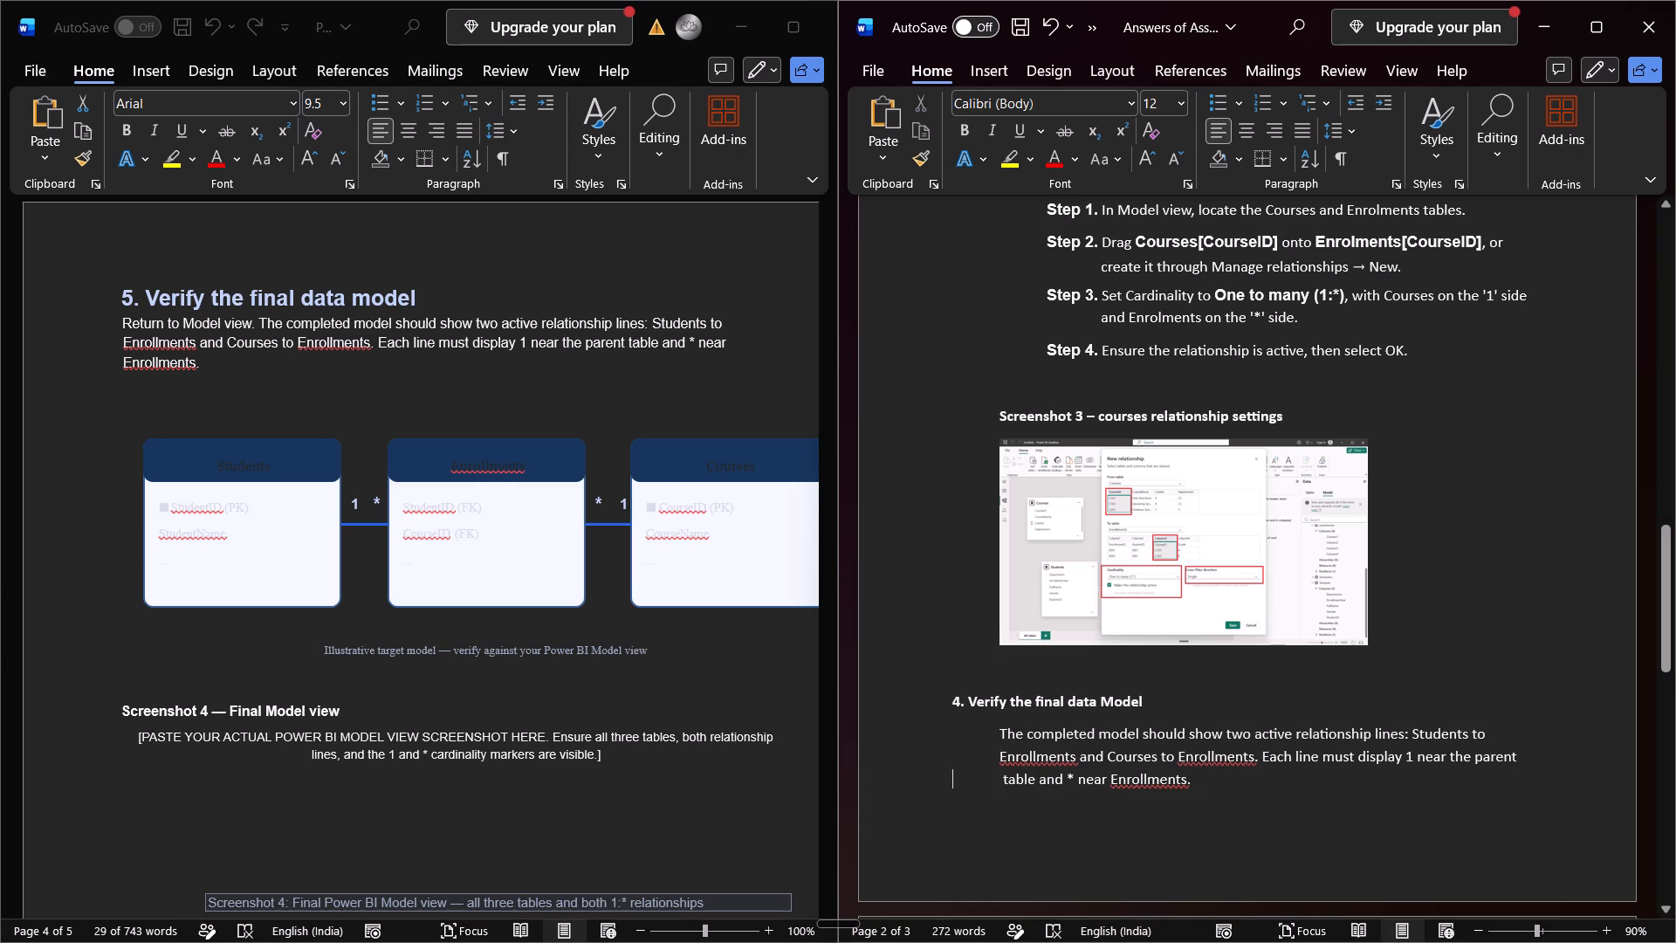
click(1006, 780)
click(1004, 781)
key(BackSpace)
Correct all three occurrences of "Enrollments" in the paragraph to "Enrolments".
click(1142, 769)
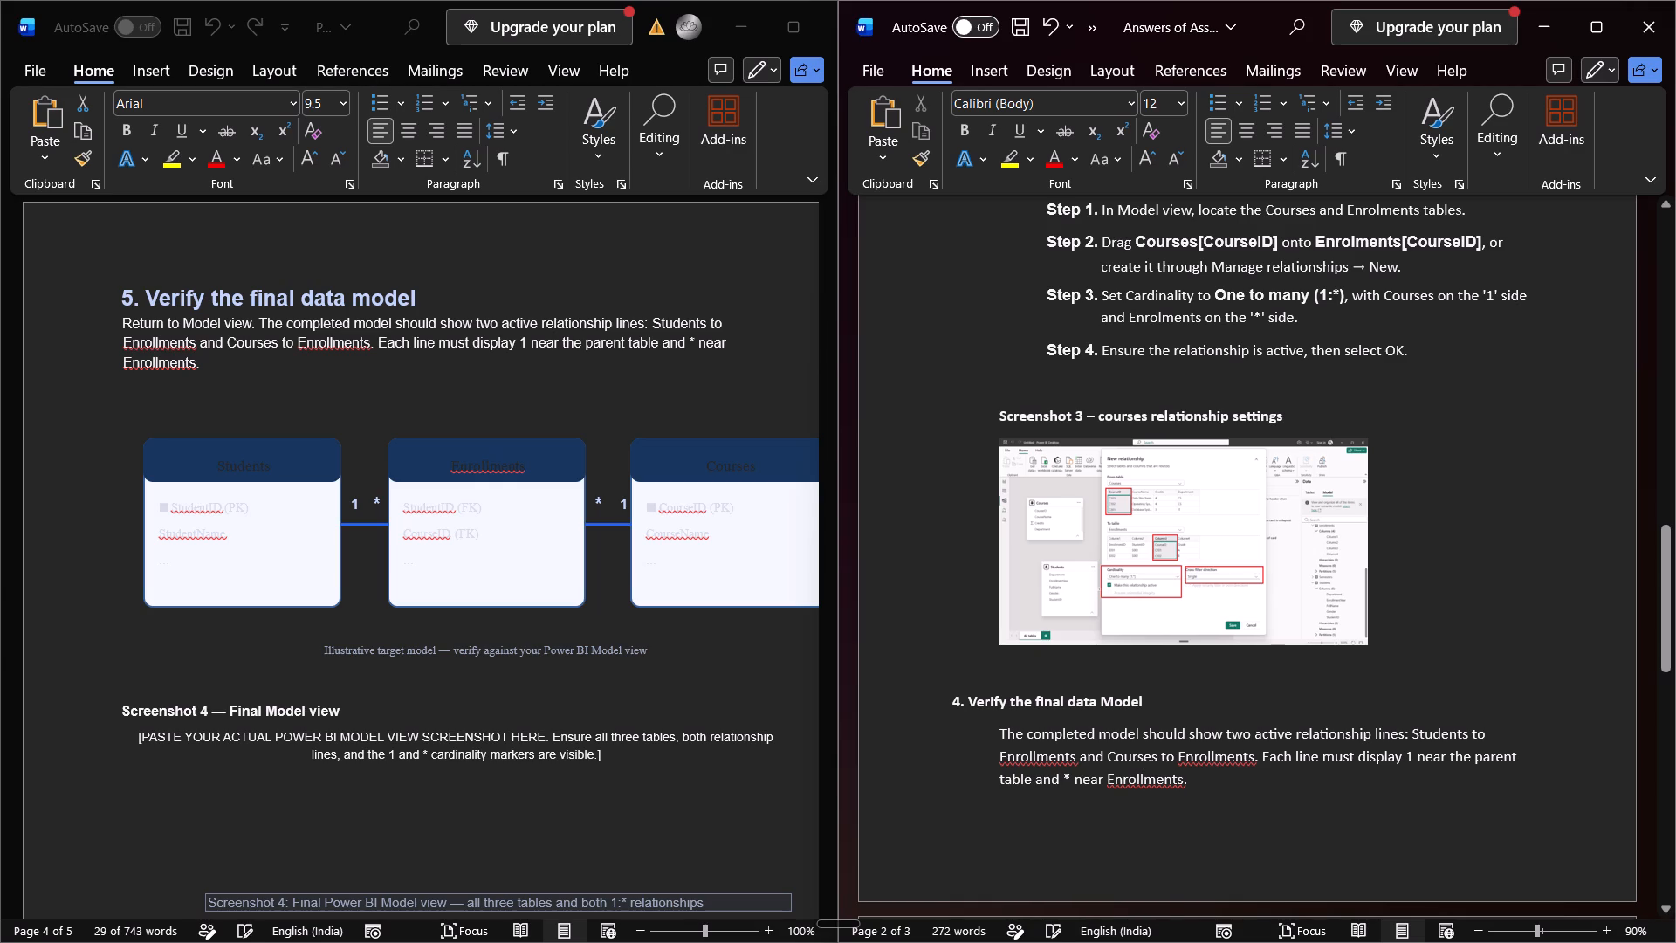
key(BackSpace)
click(1034, 759)
key(BackSpace)
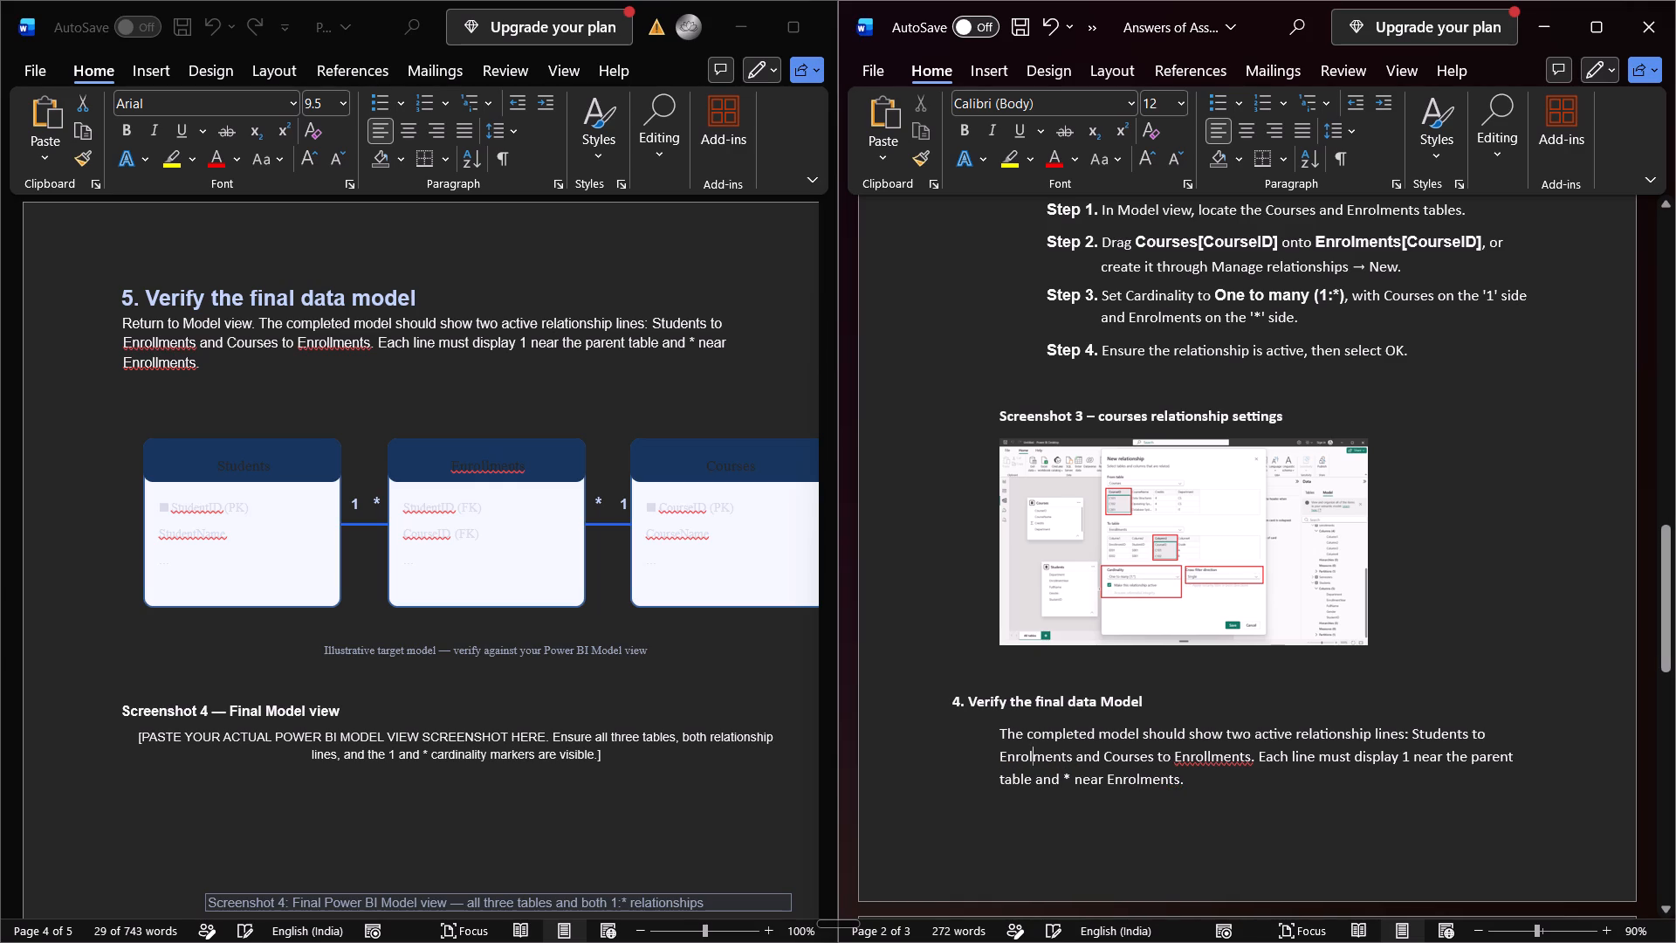
click(1210, 754)
key(BackSpace)
Add the bold caption "Screenshot 4 – Final Model View" below the paragraph, followed by a blank line.
click(1219, 788)
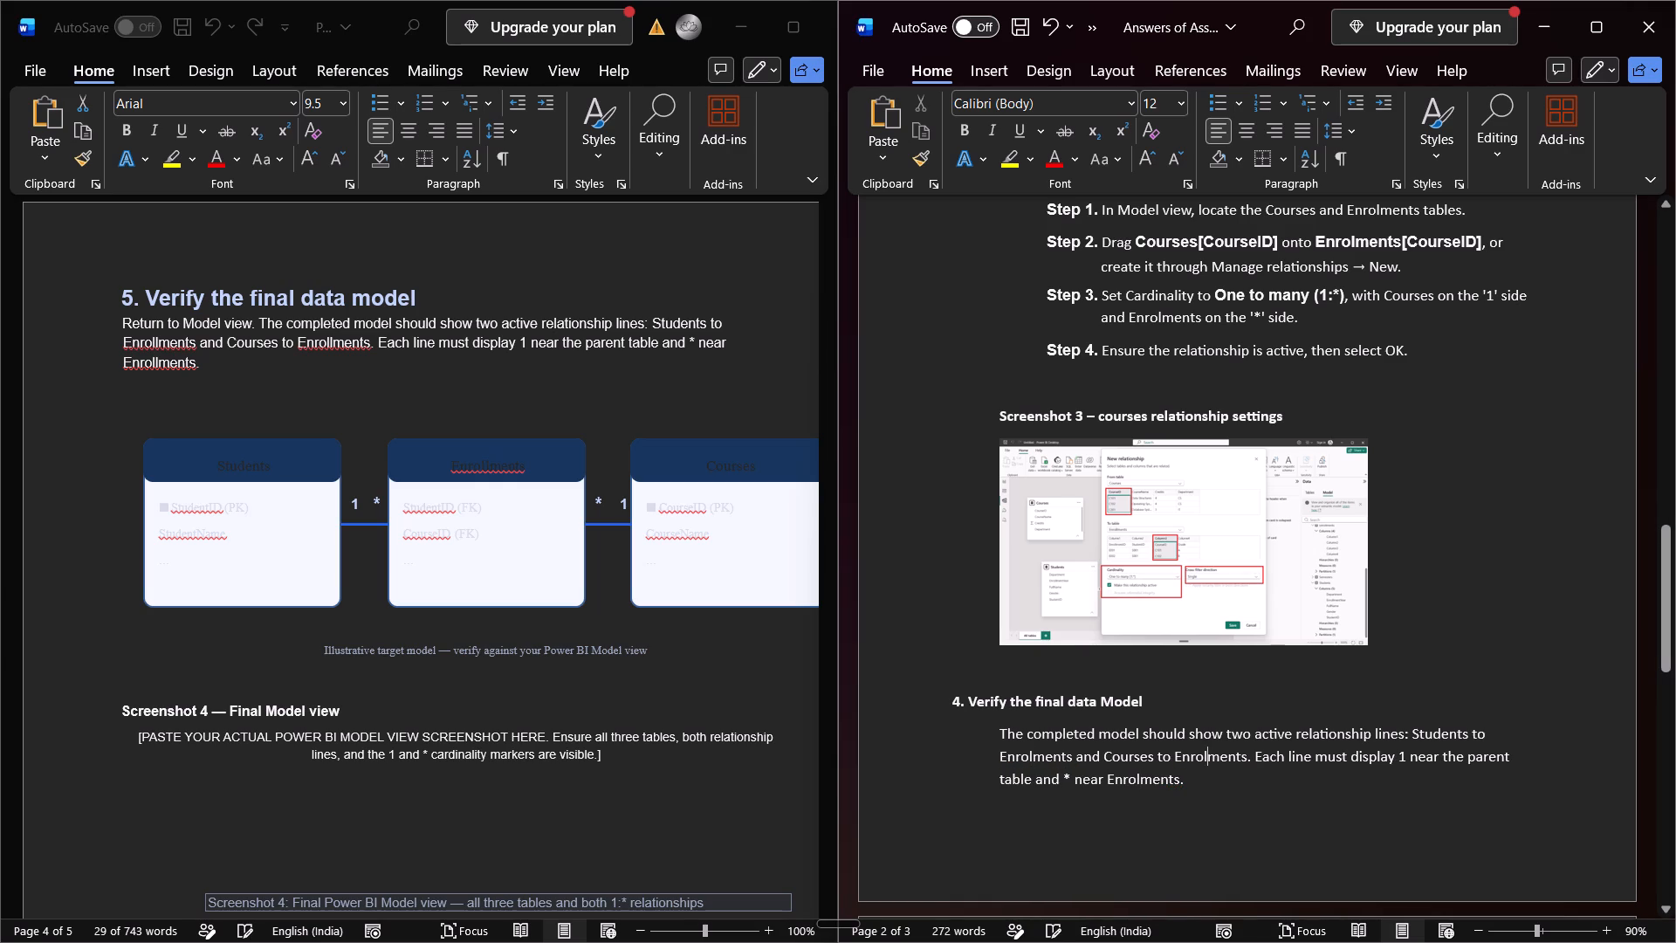
scroll(1202, 793, down, 2)
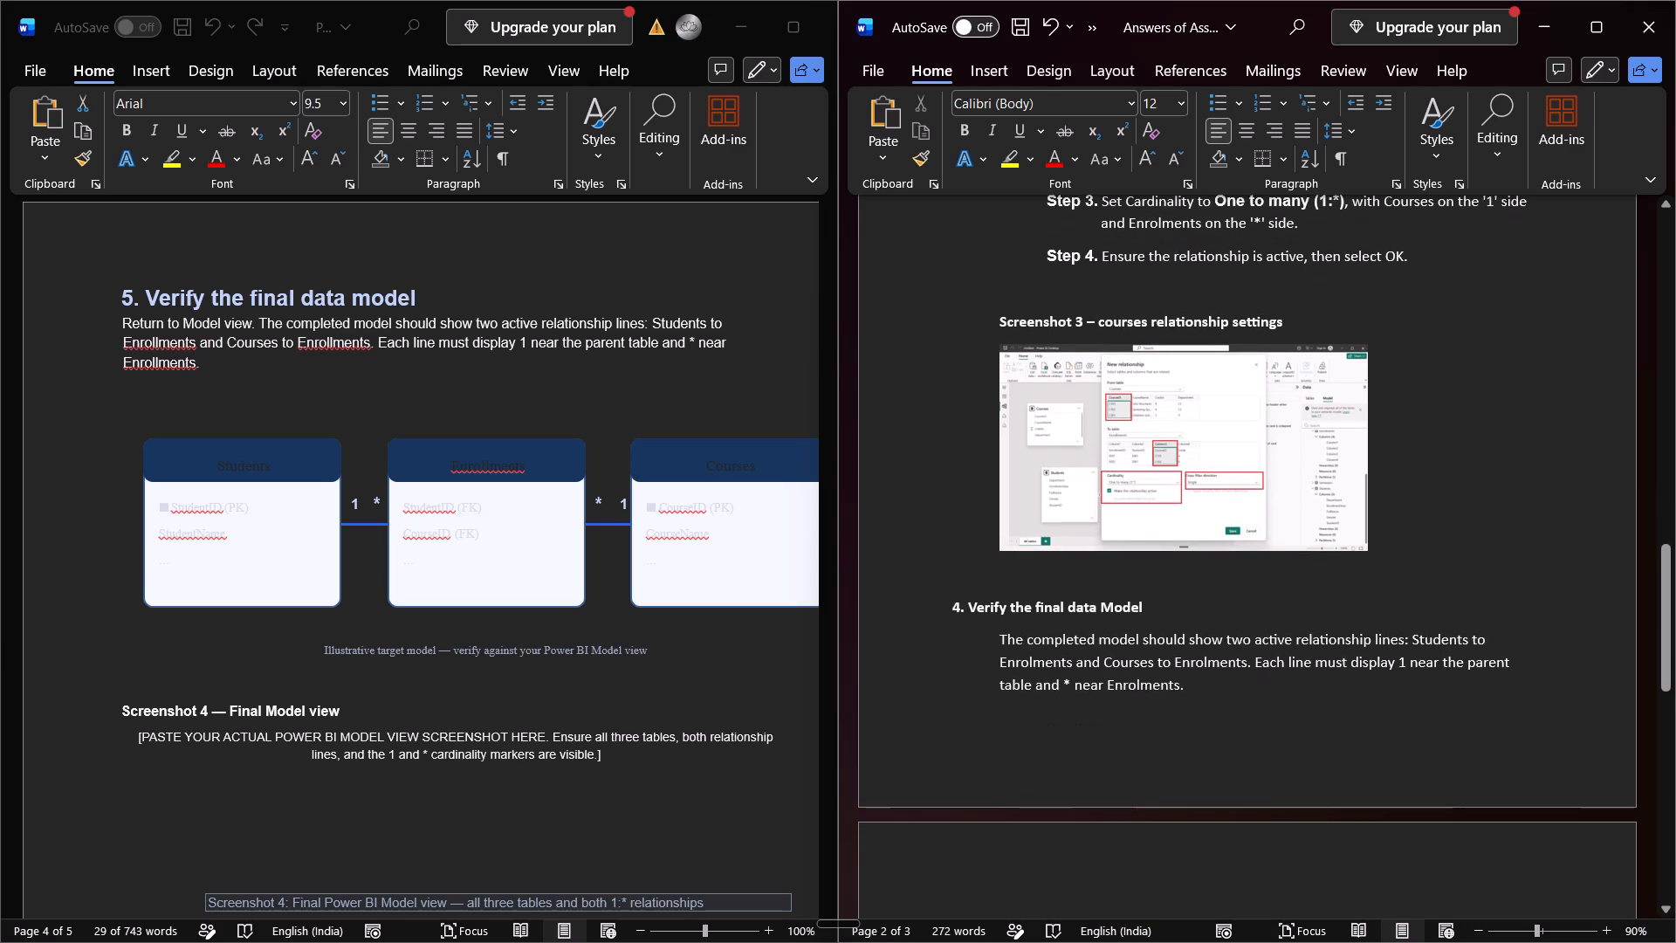
key(Return)
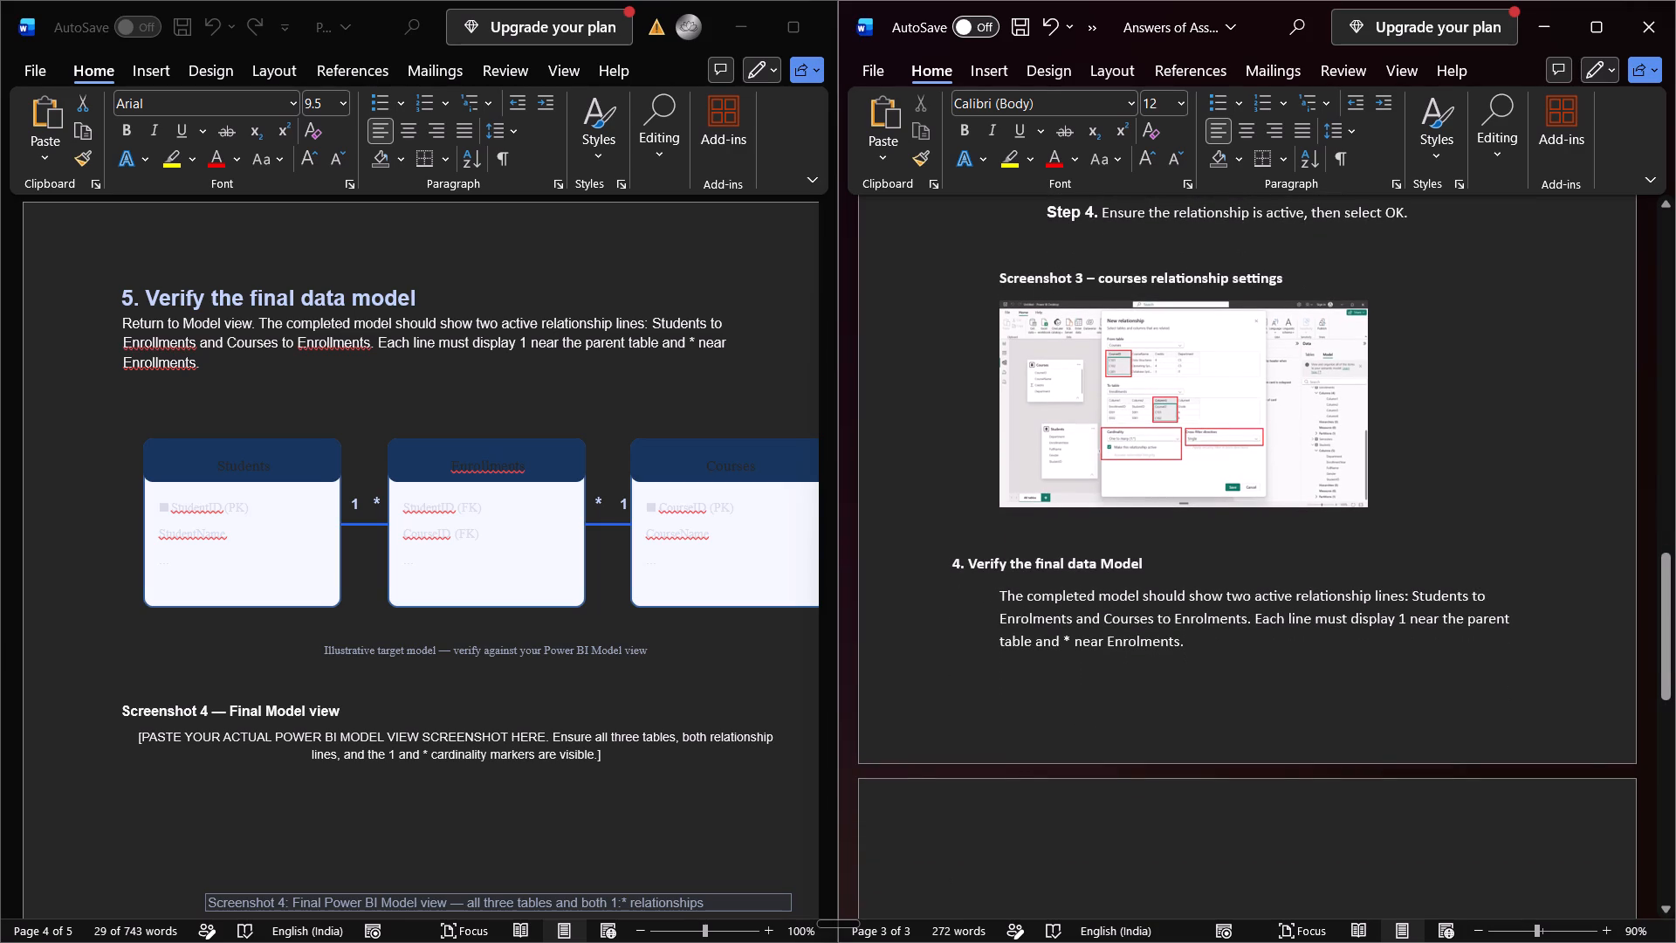
text(Scr)
key(BackSpace)
key(BackSpace)
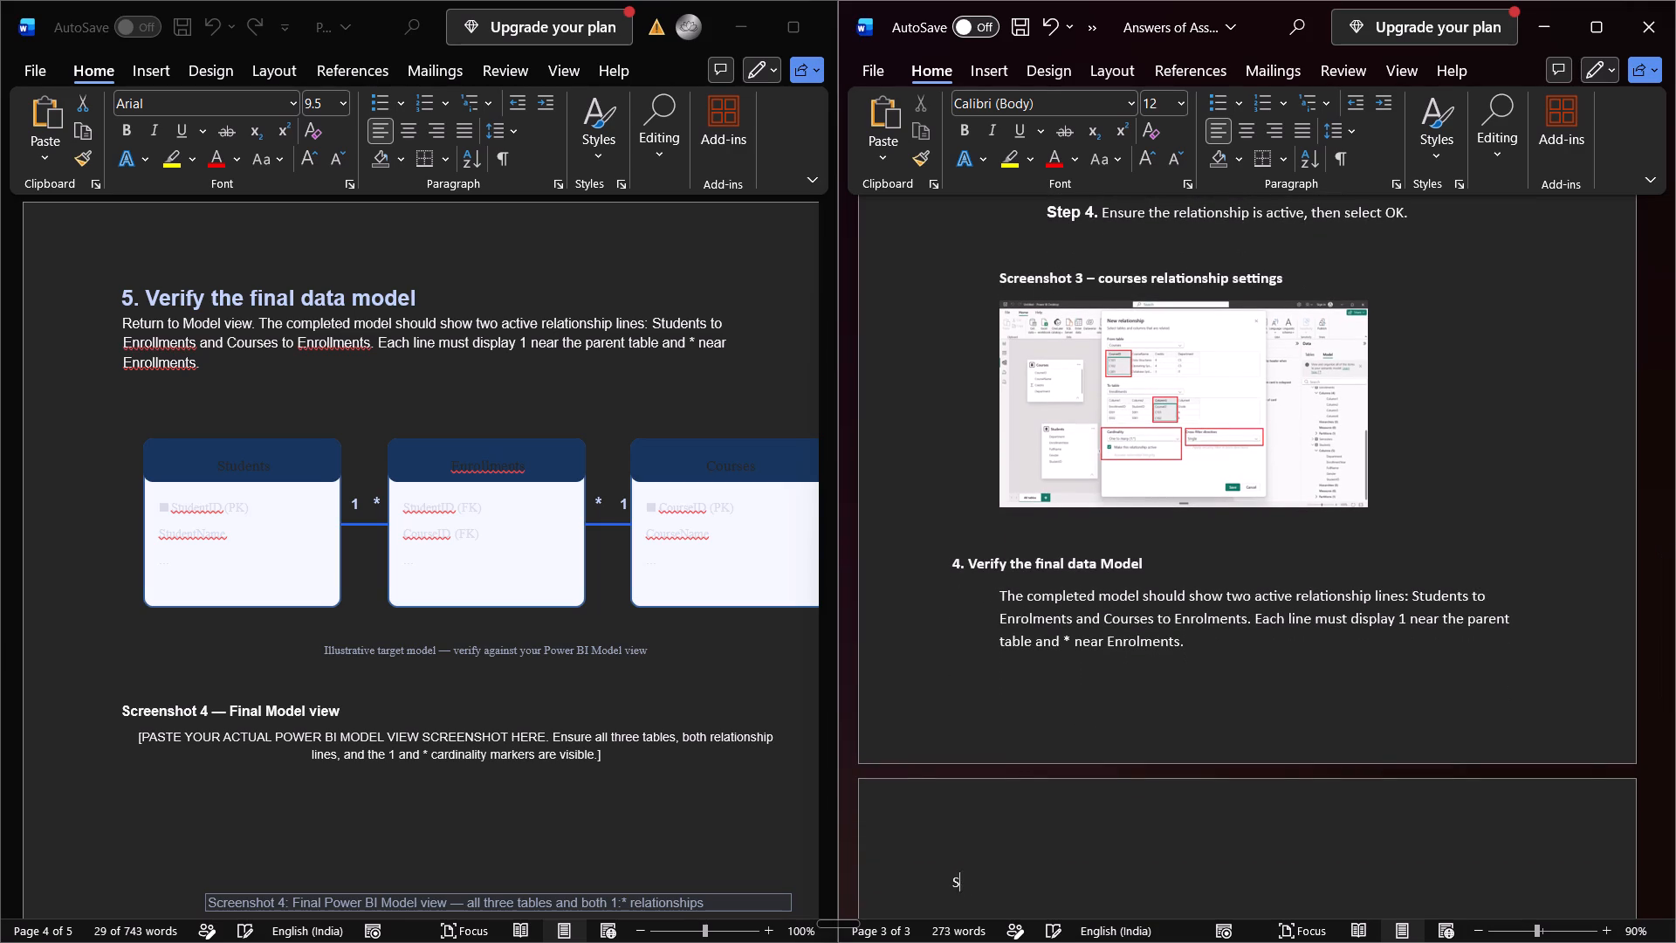
key(BackSpace)
key(ctrl+b)
text(Screen)
key(space)
text(Sho)
key(BackSpace)
key(BackSpace)
key(BackSpace)
key(BackSpace)
text(shot)
key(space)
text(4)
key(space)
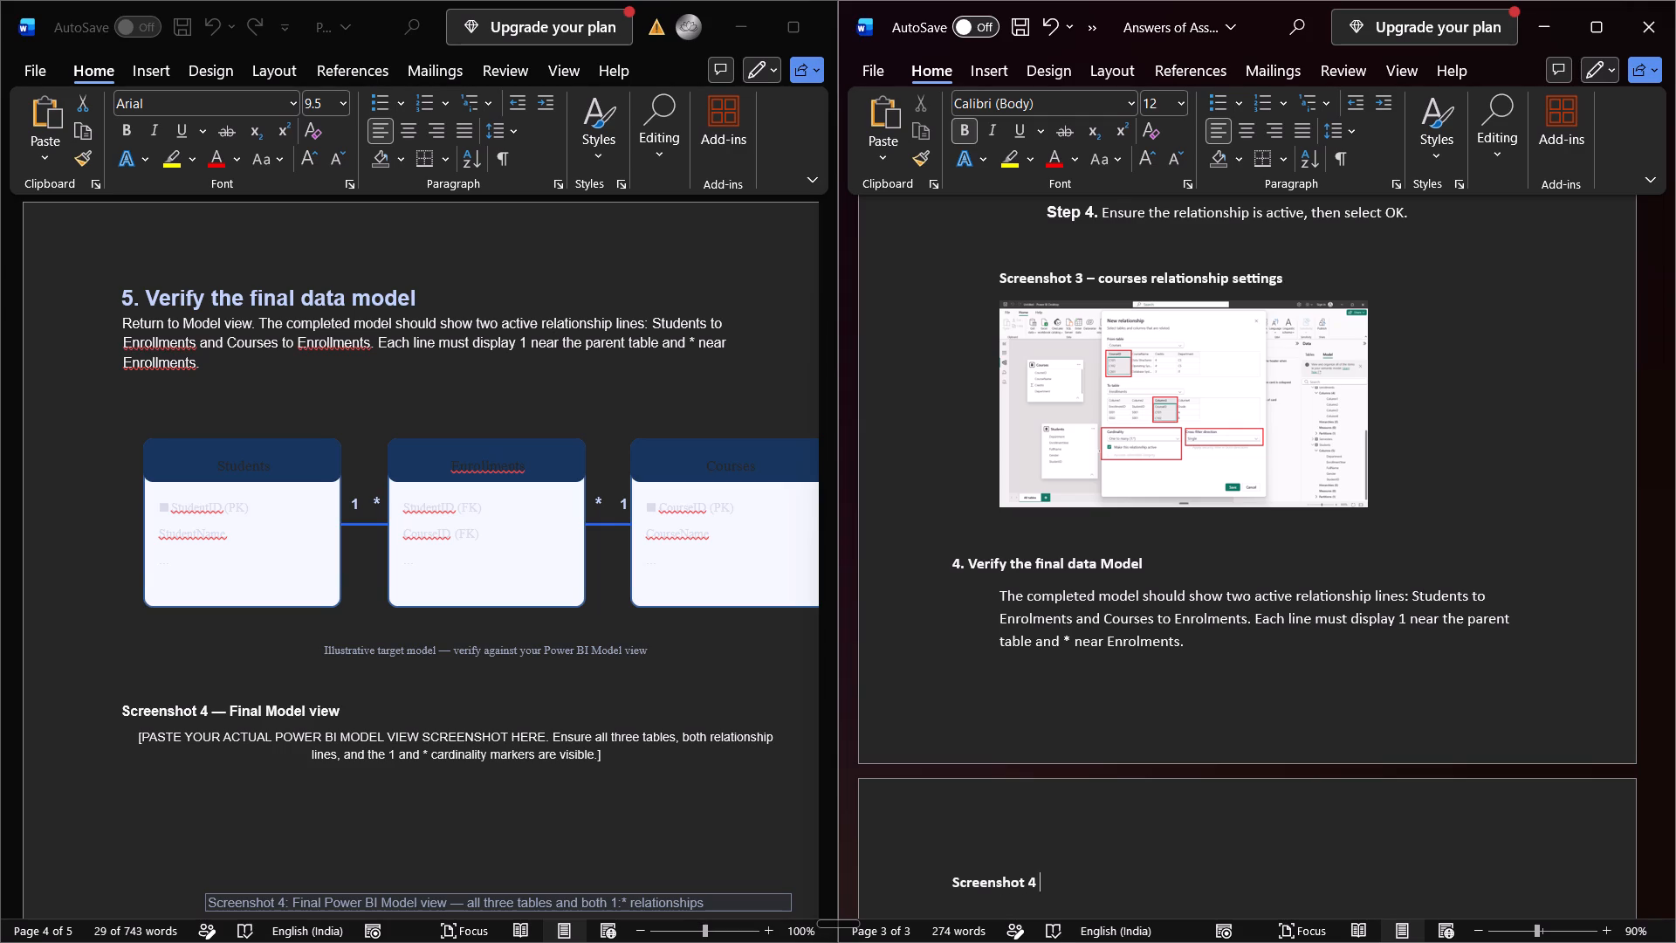
text(:)
key(space)
key(BackSpace)
key(BackSpace)
text(-- Final)
key(space)
text(Model View)
key(space)
key(BackSpace)
key(Return)
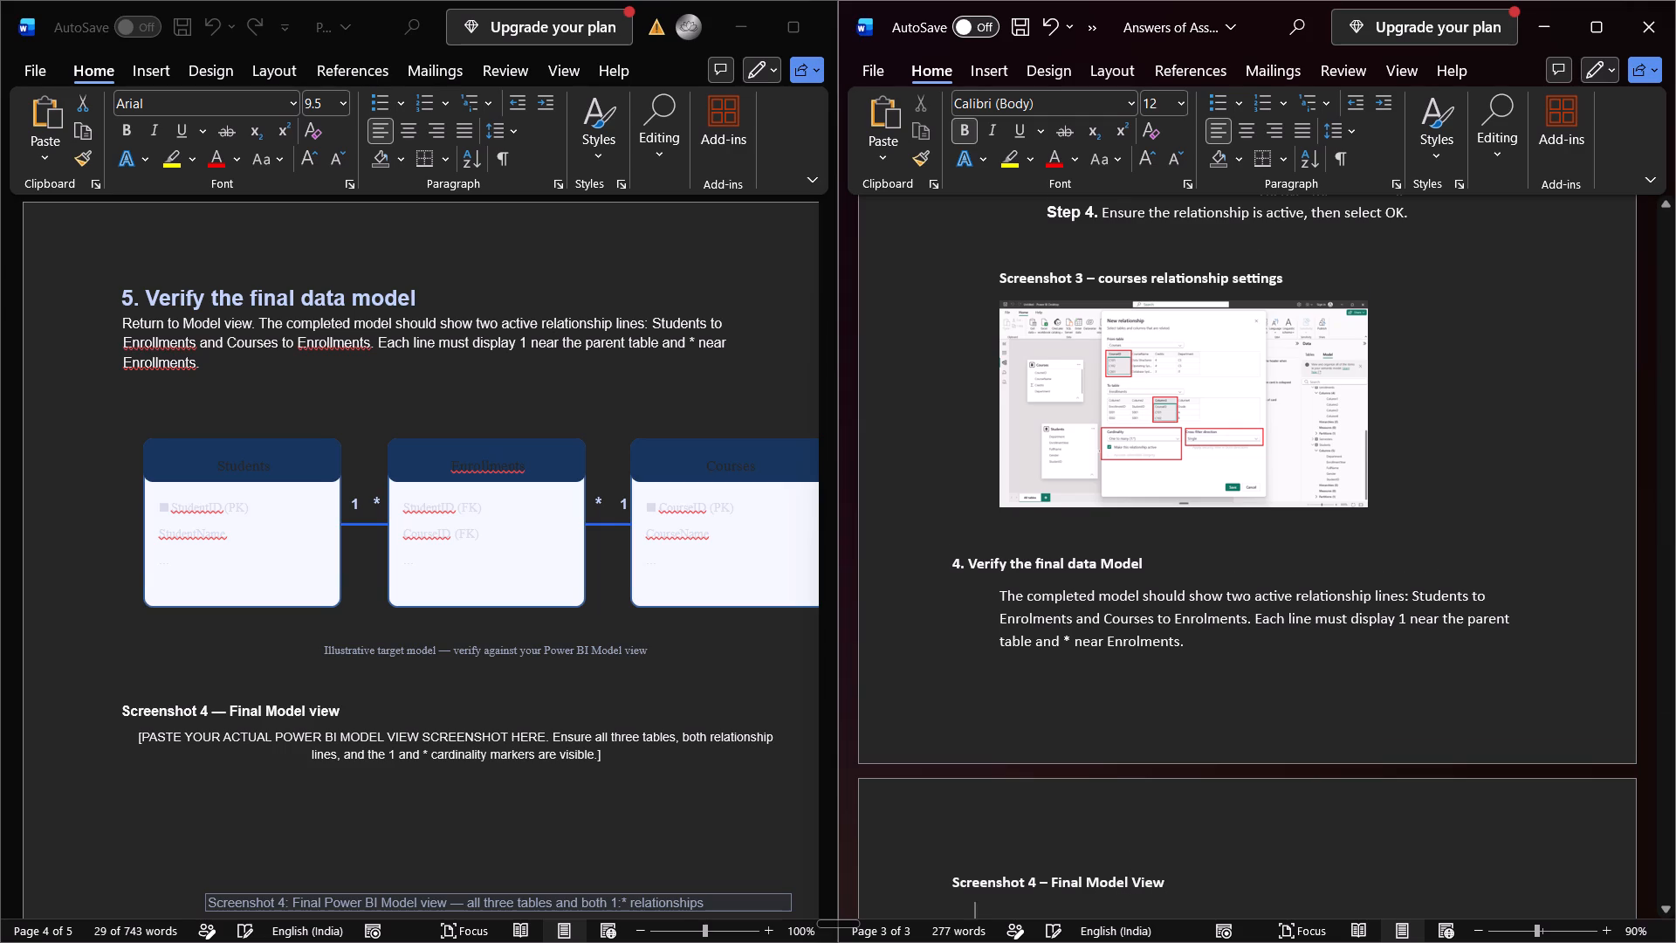
key(Tab)
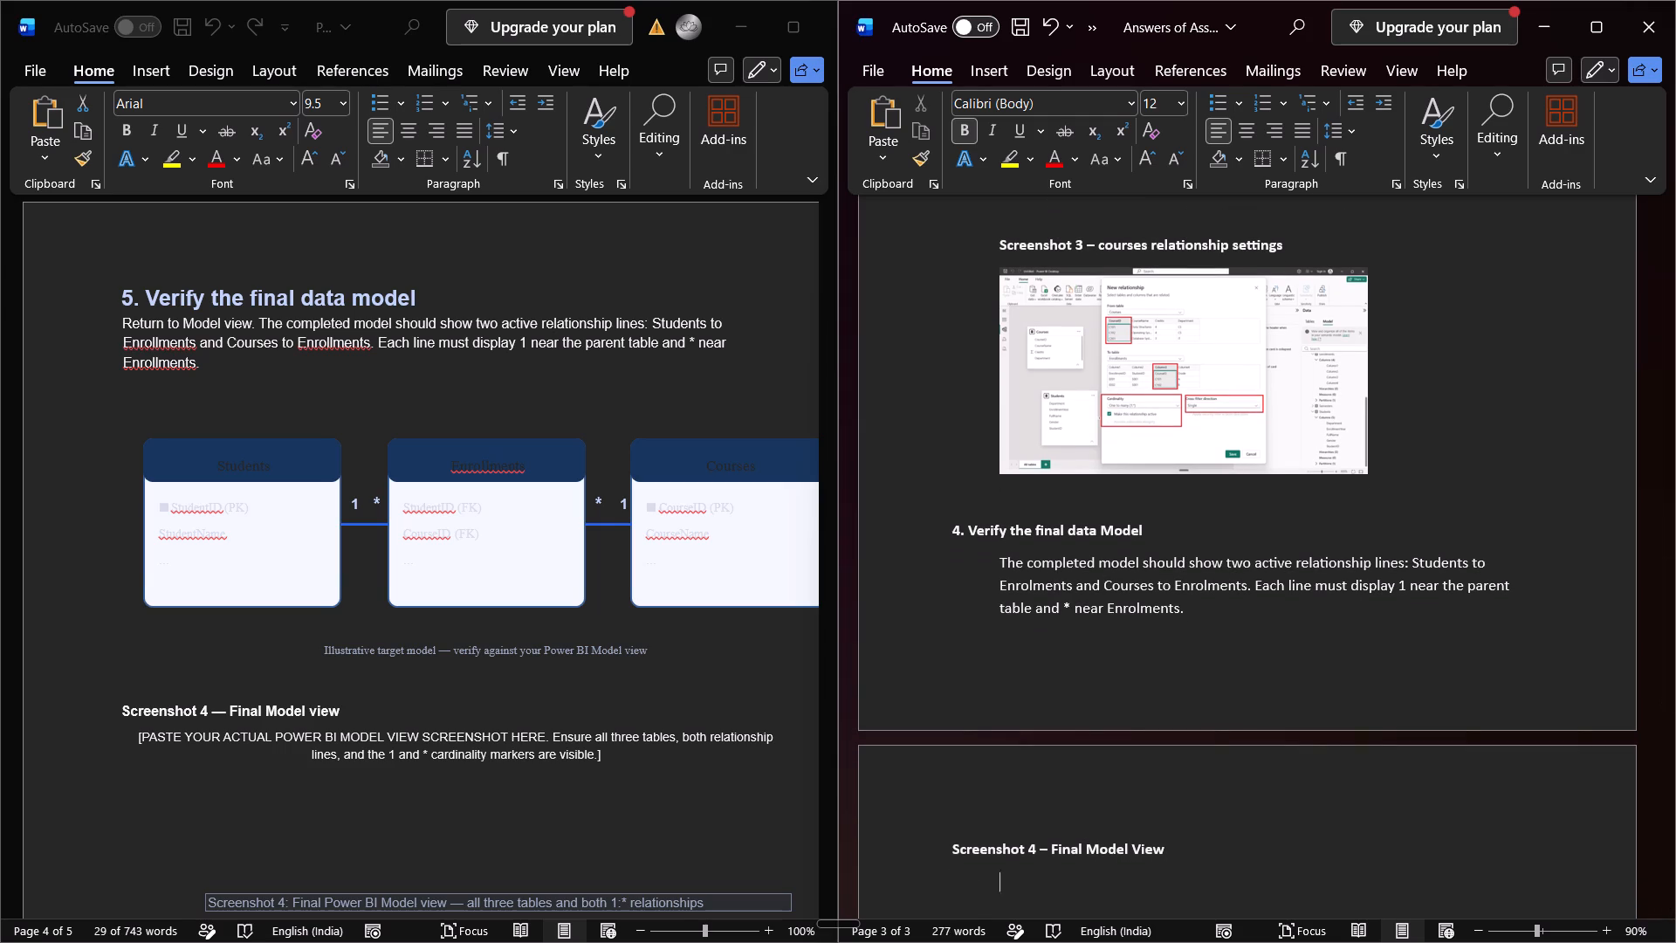
key(BackSpace)
Switch to Power BI Desktop and arrange the Students, Enrollments and Courses cards in one row, with Enrollments in the middle.
key(alt+Tab)
key(alt+Tab)
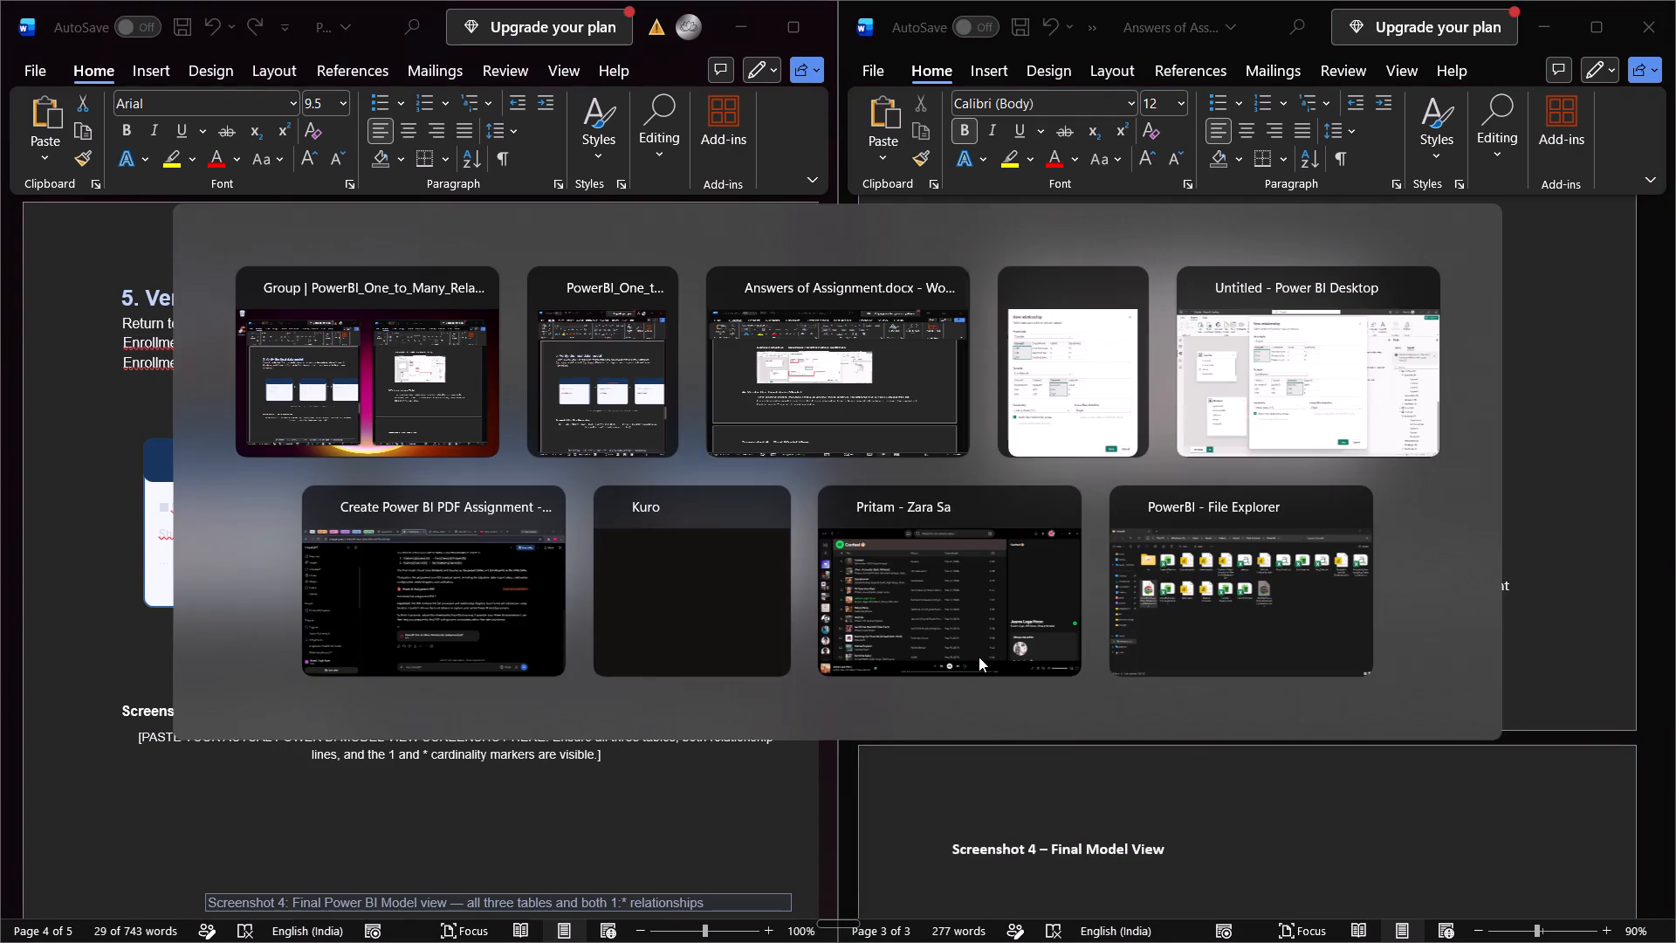
key(alt+Tab)
key(alt+Tab)
key(alt+Tab)
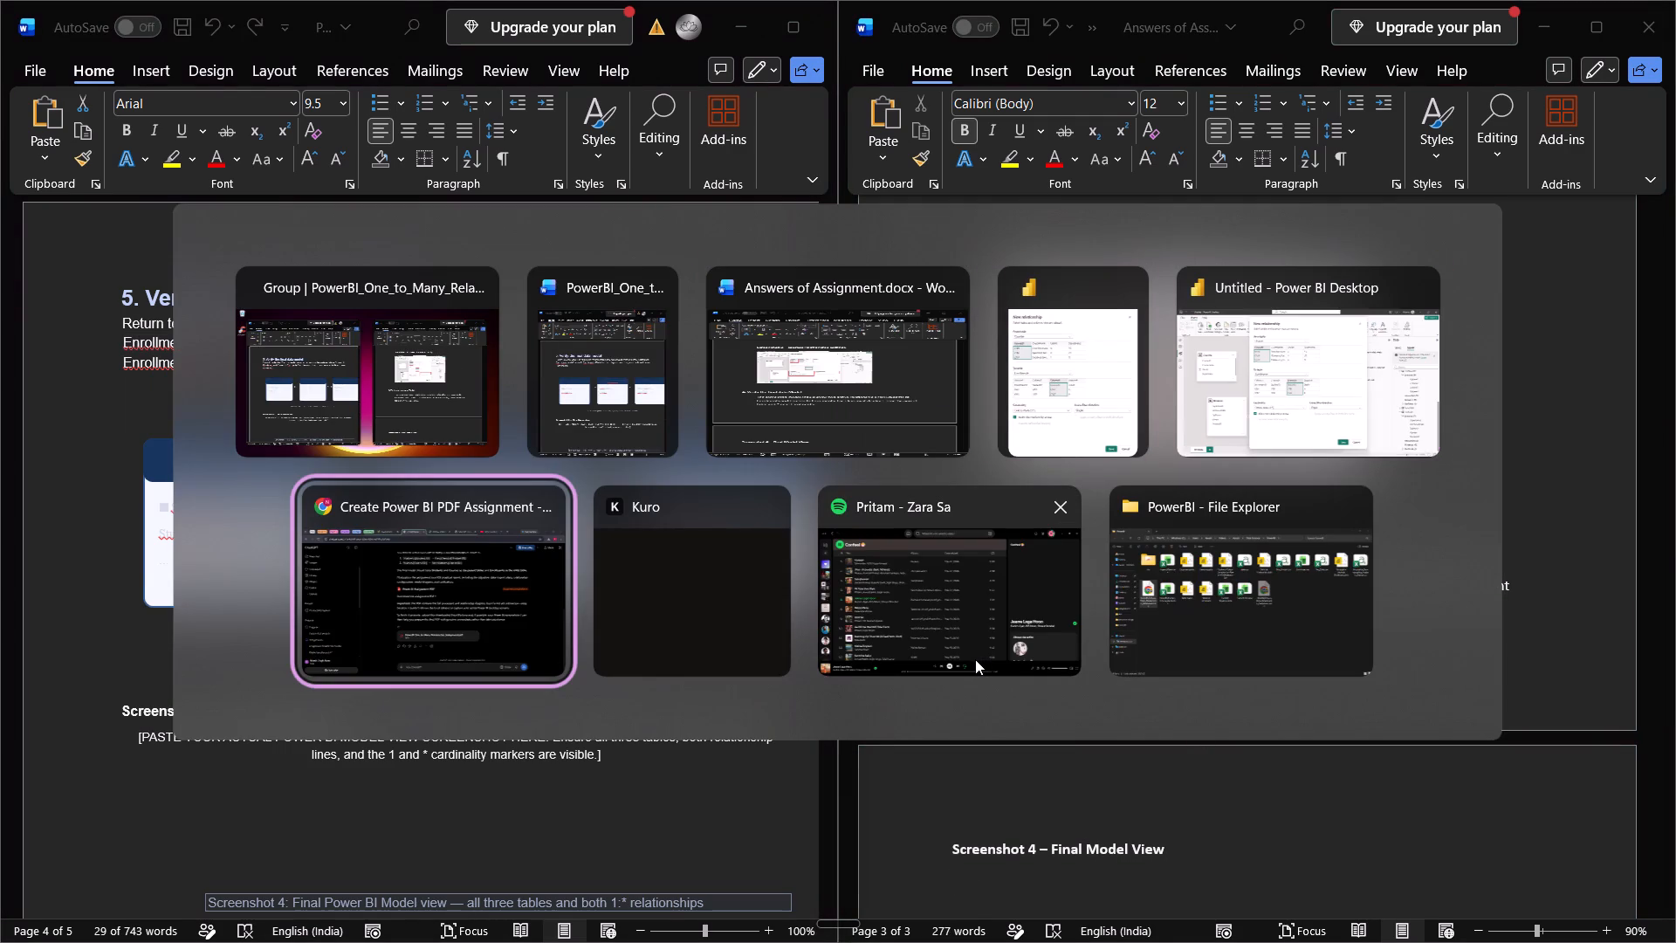
key(alt+Tab)
key(alt+Tab)
key(alt+Tab)
key(alt+Tab)
key(alt+Tab)
key(alt+Tab)
key(alt+Tab)
key(alt+Tab)
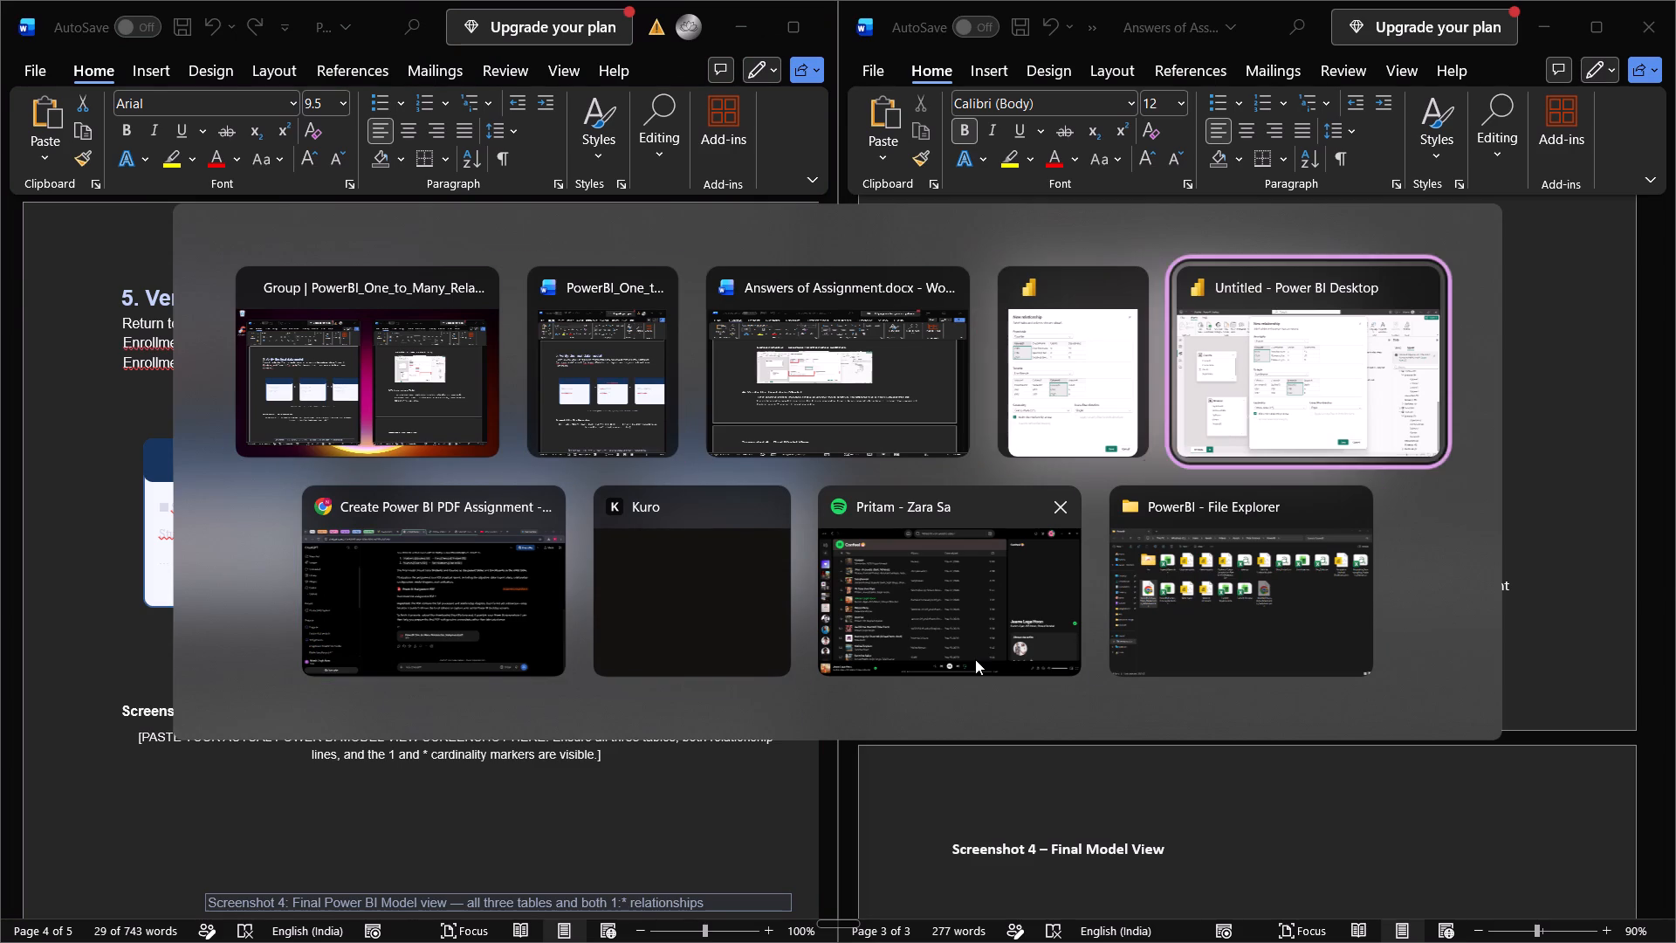
click(1042, 849)
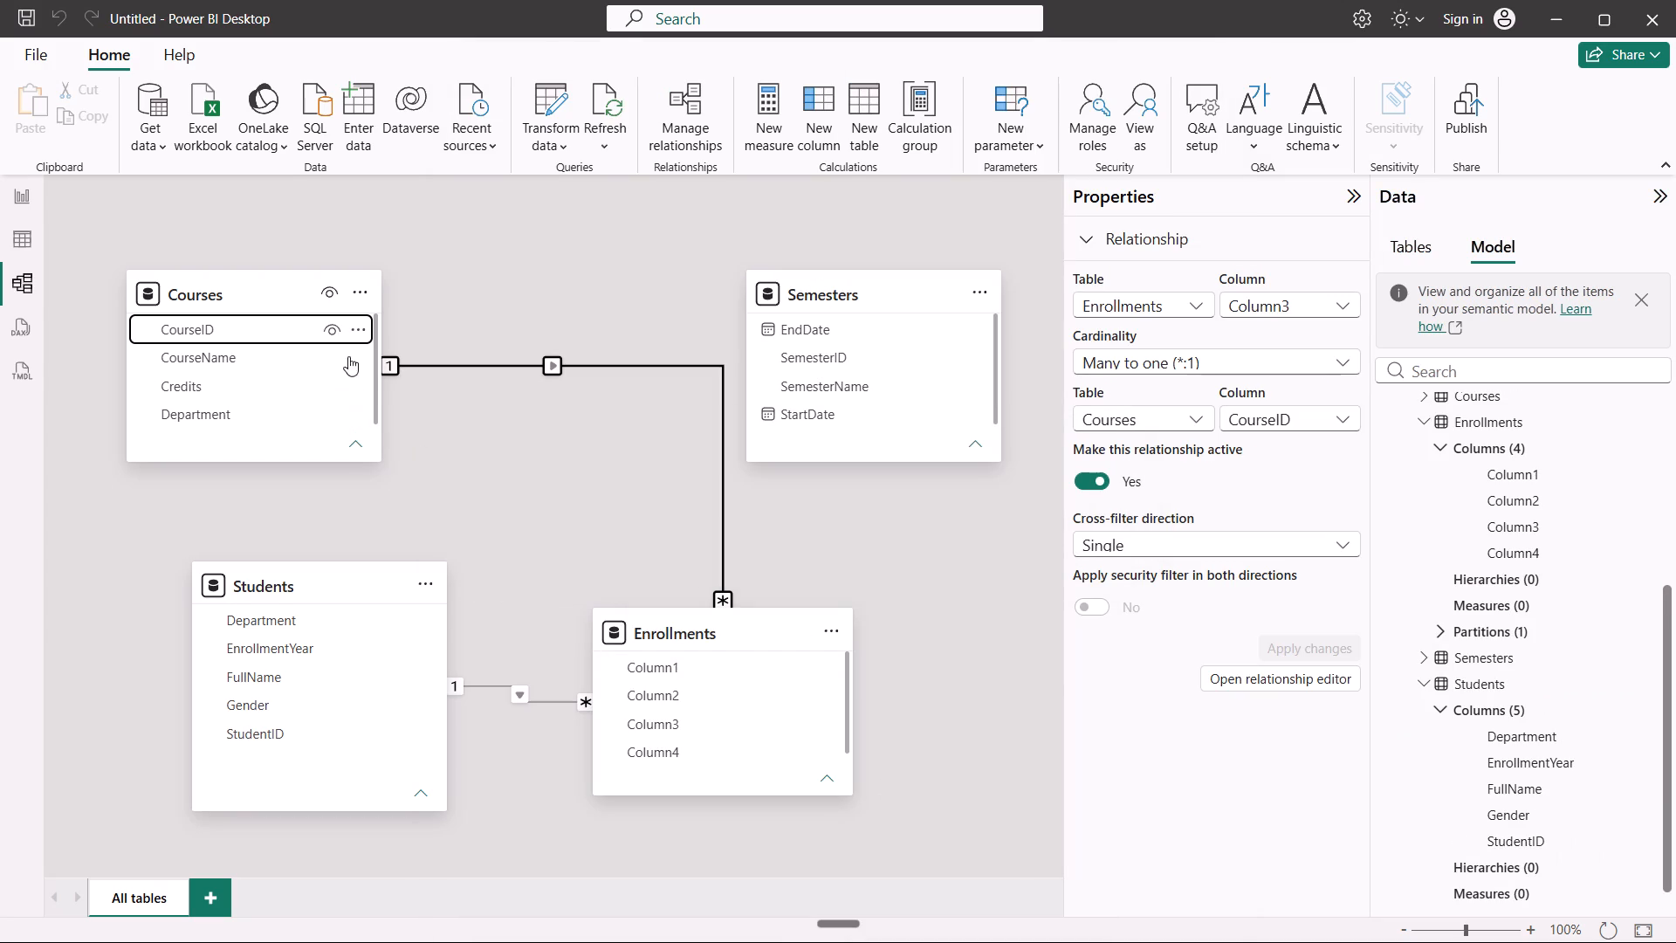
drag(286, 295, 1023, 596)
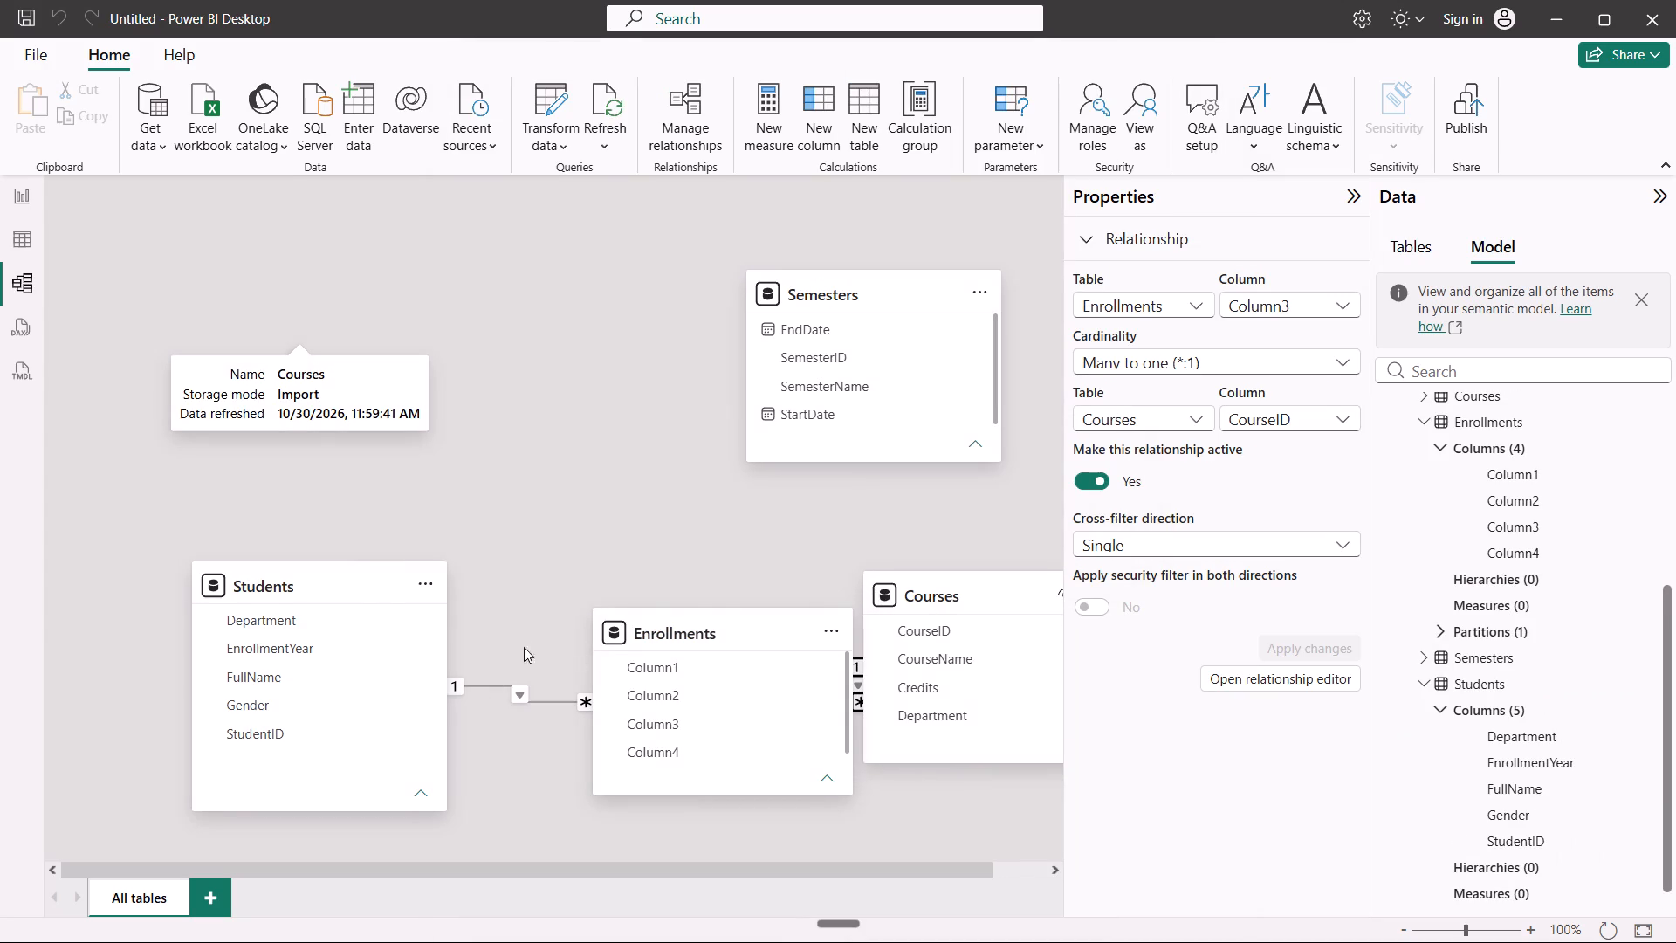
drag(366, 590, 203, 563)
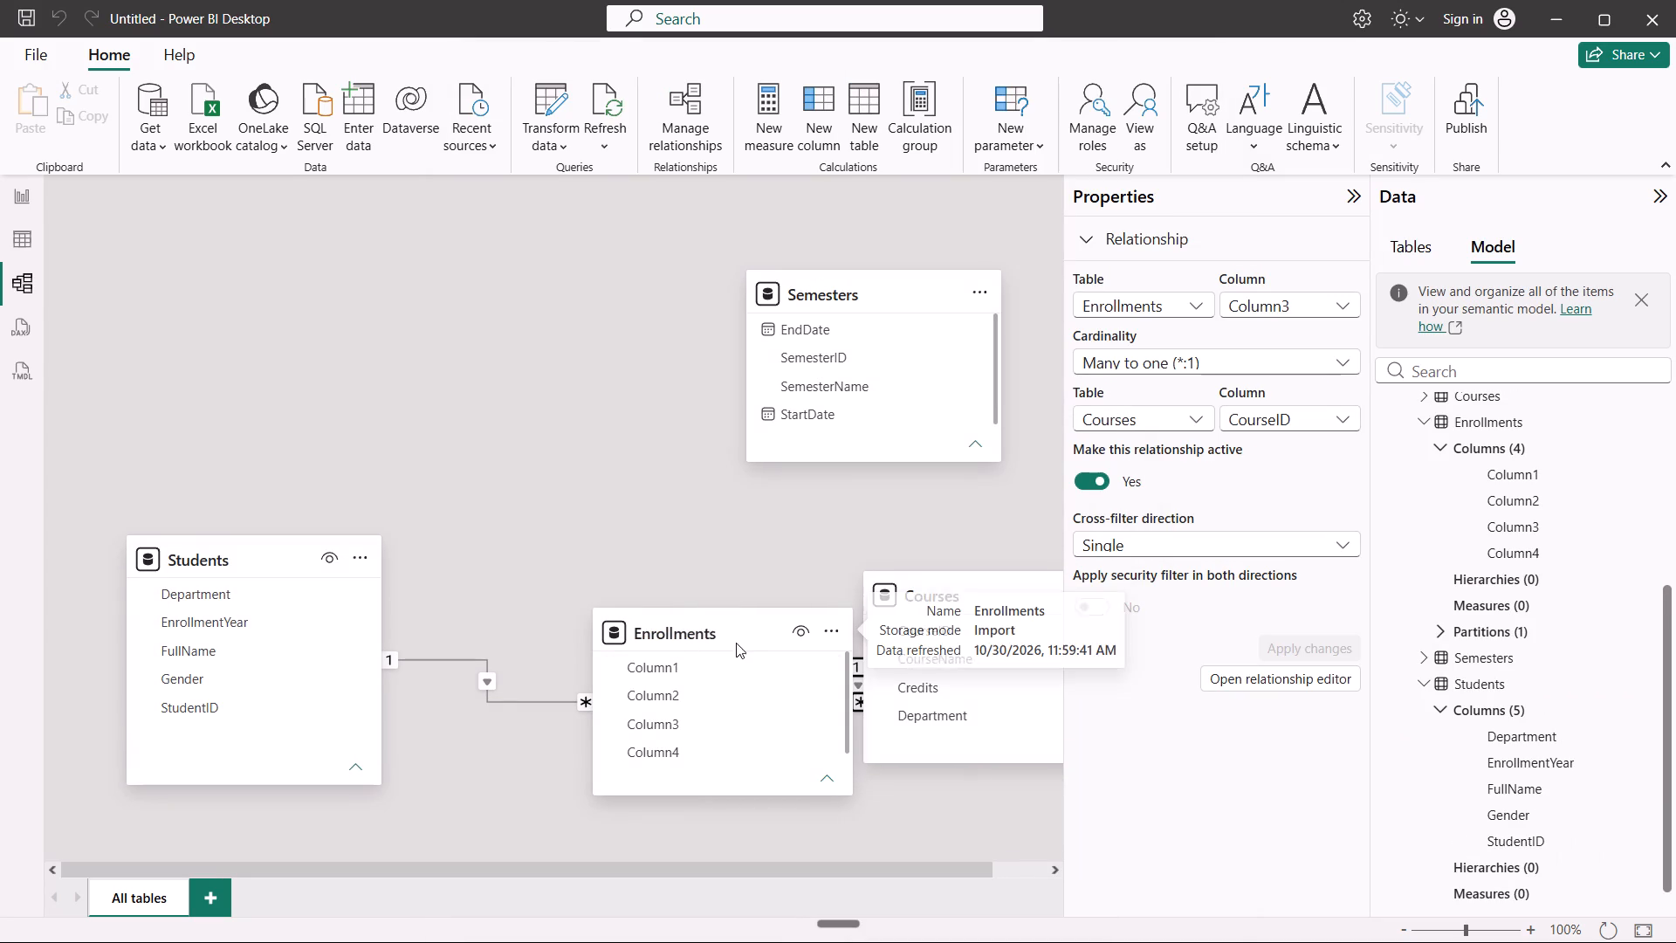
drag(743, 640, 615, 590)
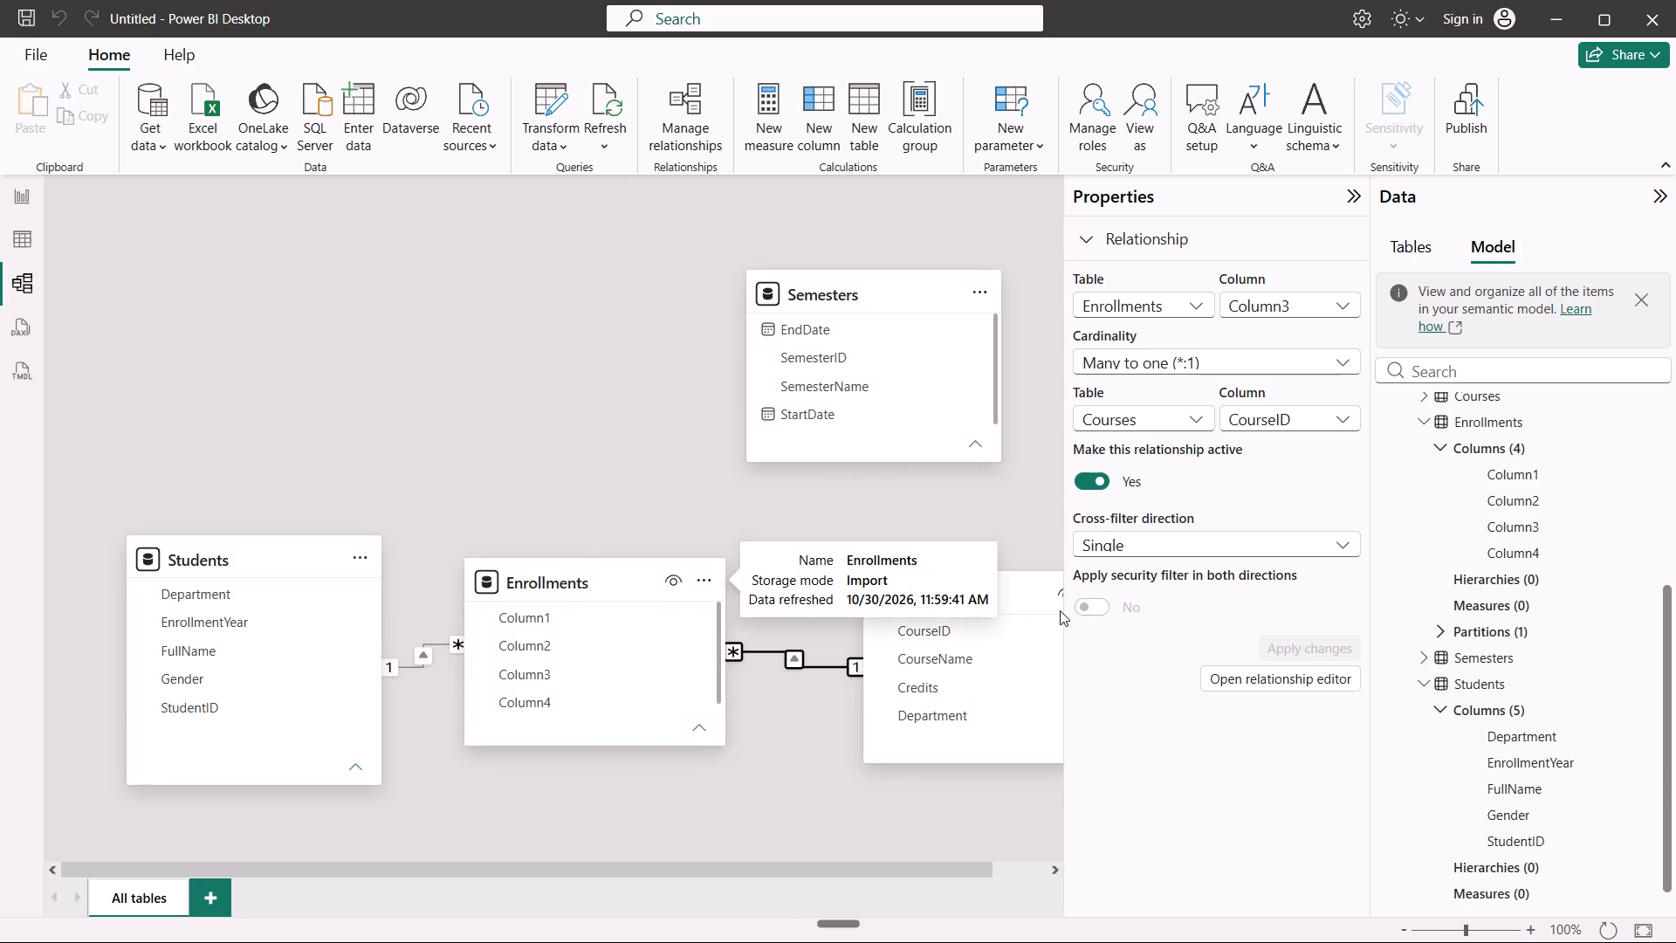
drag(1040, 600, 960, 599)
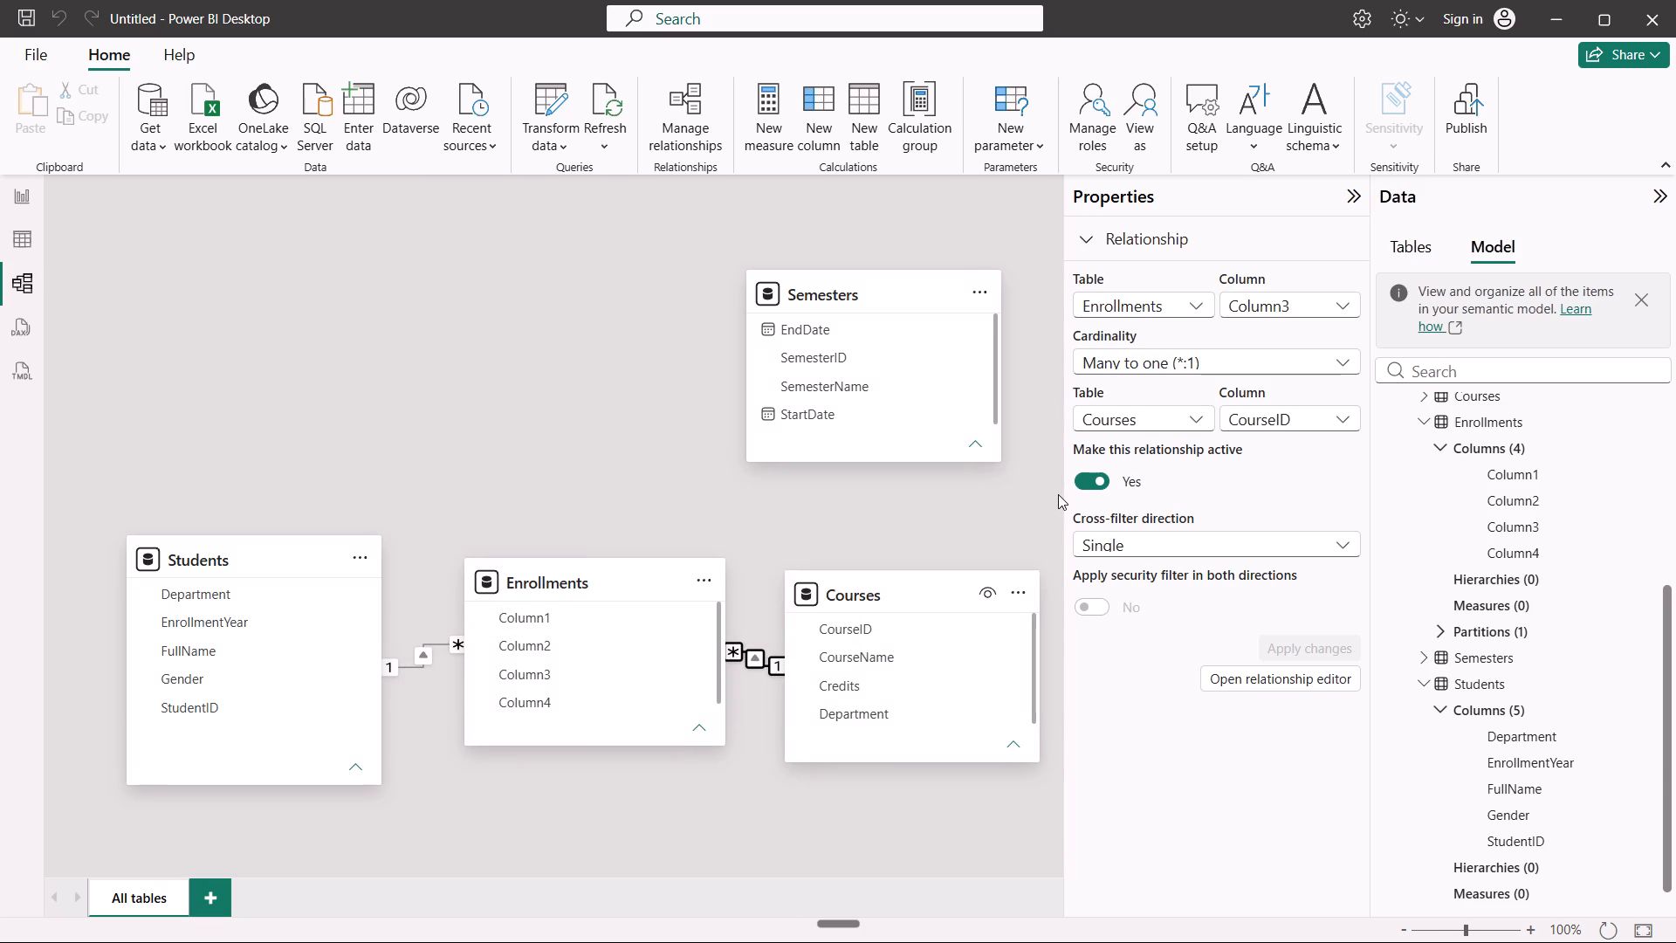
Narrow the Properties pane to give the model diagram more width.
drag(1065, 486, 1331, 489)
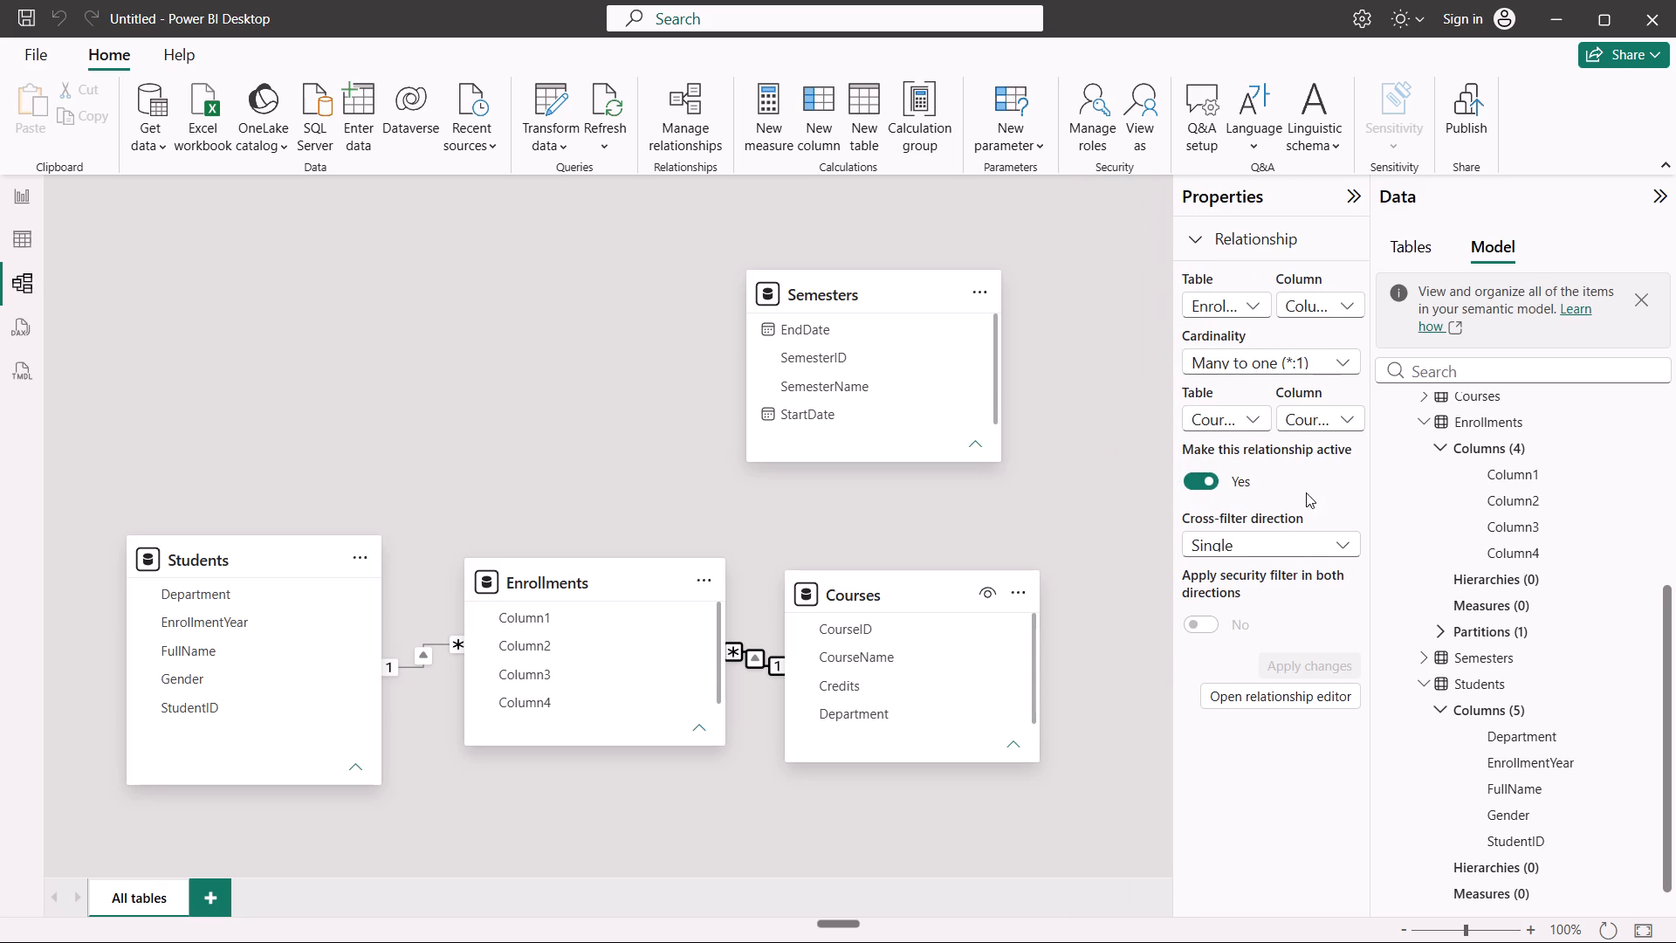
Spread the Students, Enrollments and Courses cards farther apart so the relationship lines show, and clear the relationship selection.
drag(930, 597, 1050, 590)
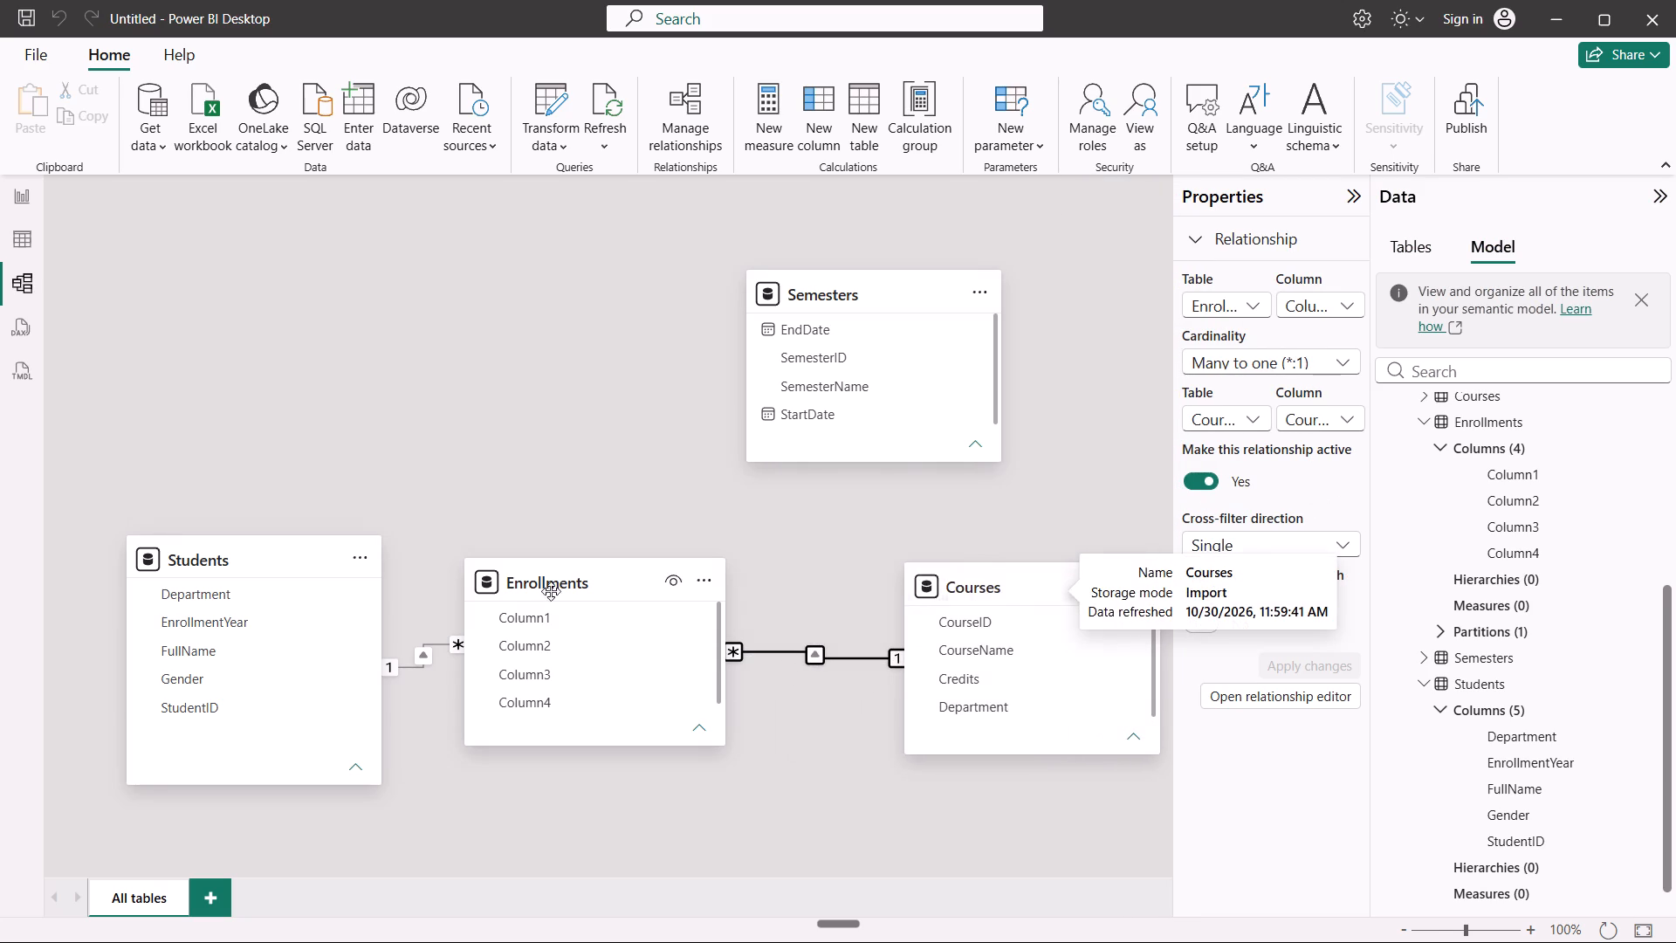
drag(290, 565, 201, 561)
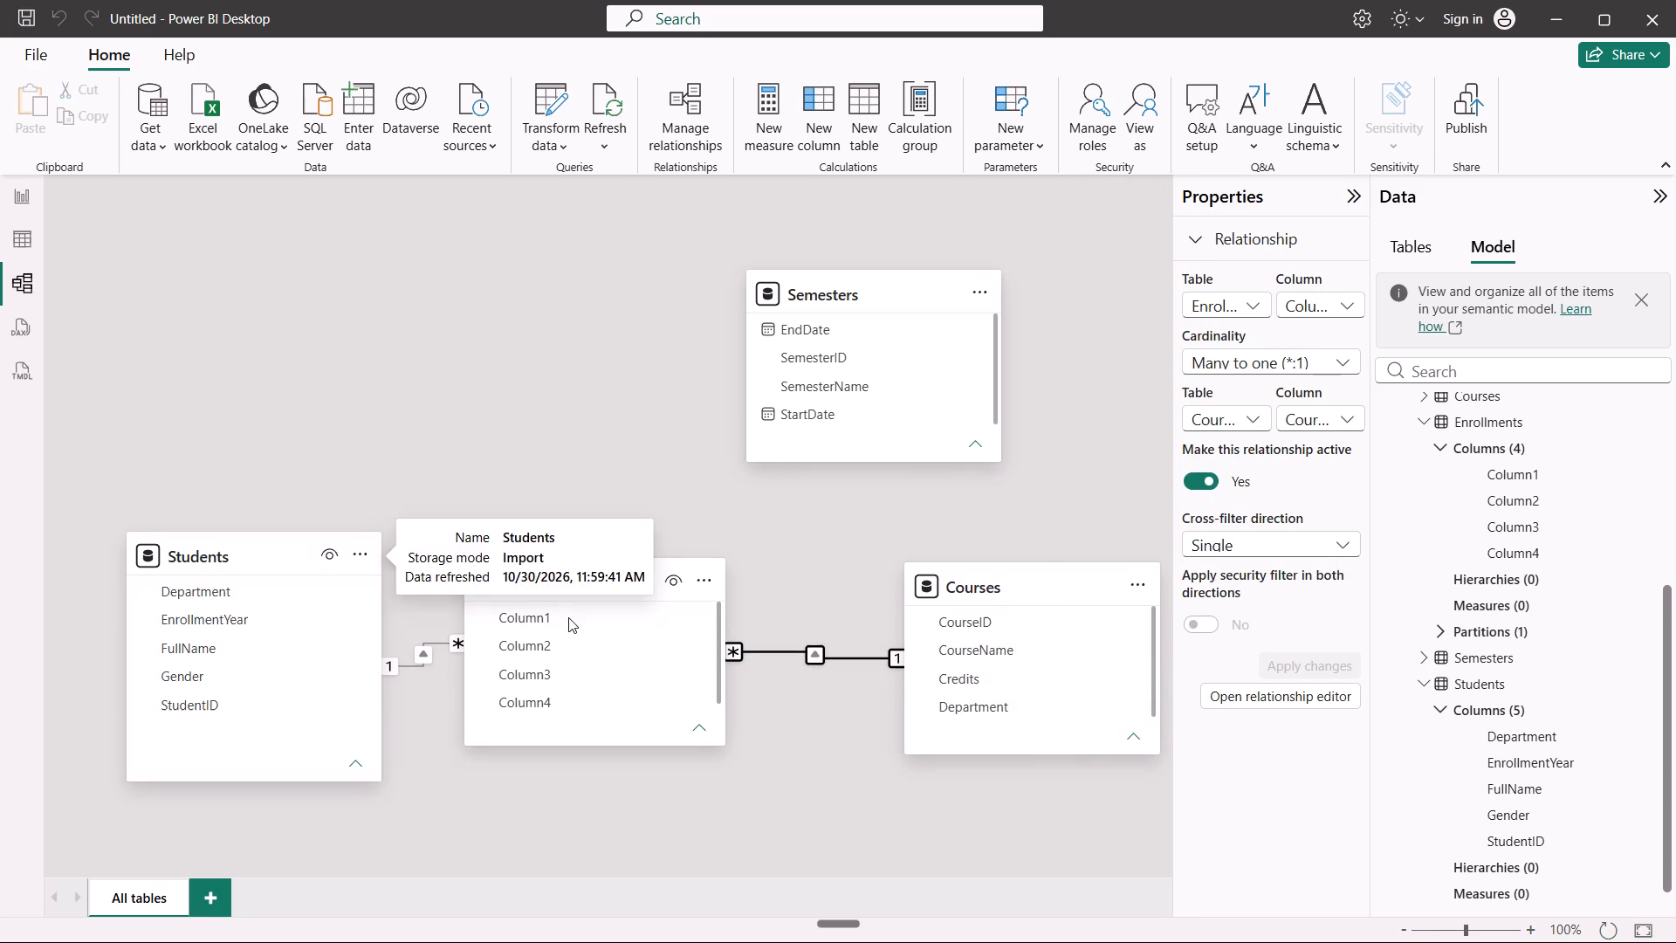
drag(623, 586, 688, 575)
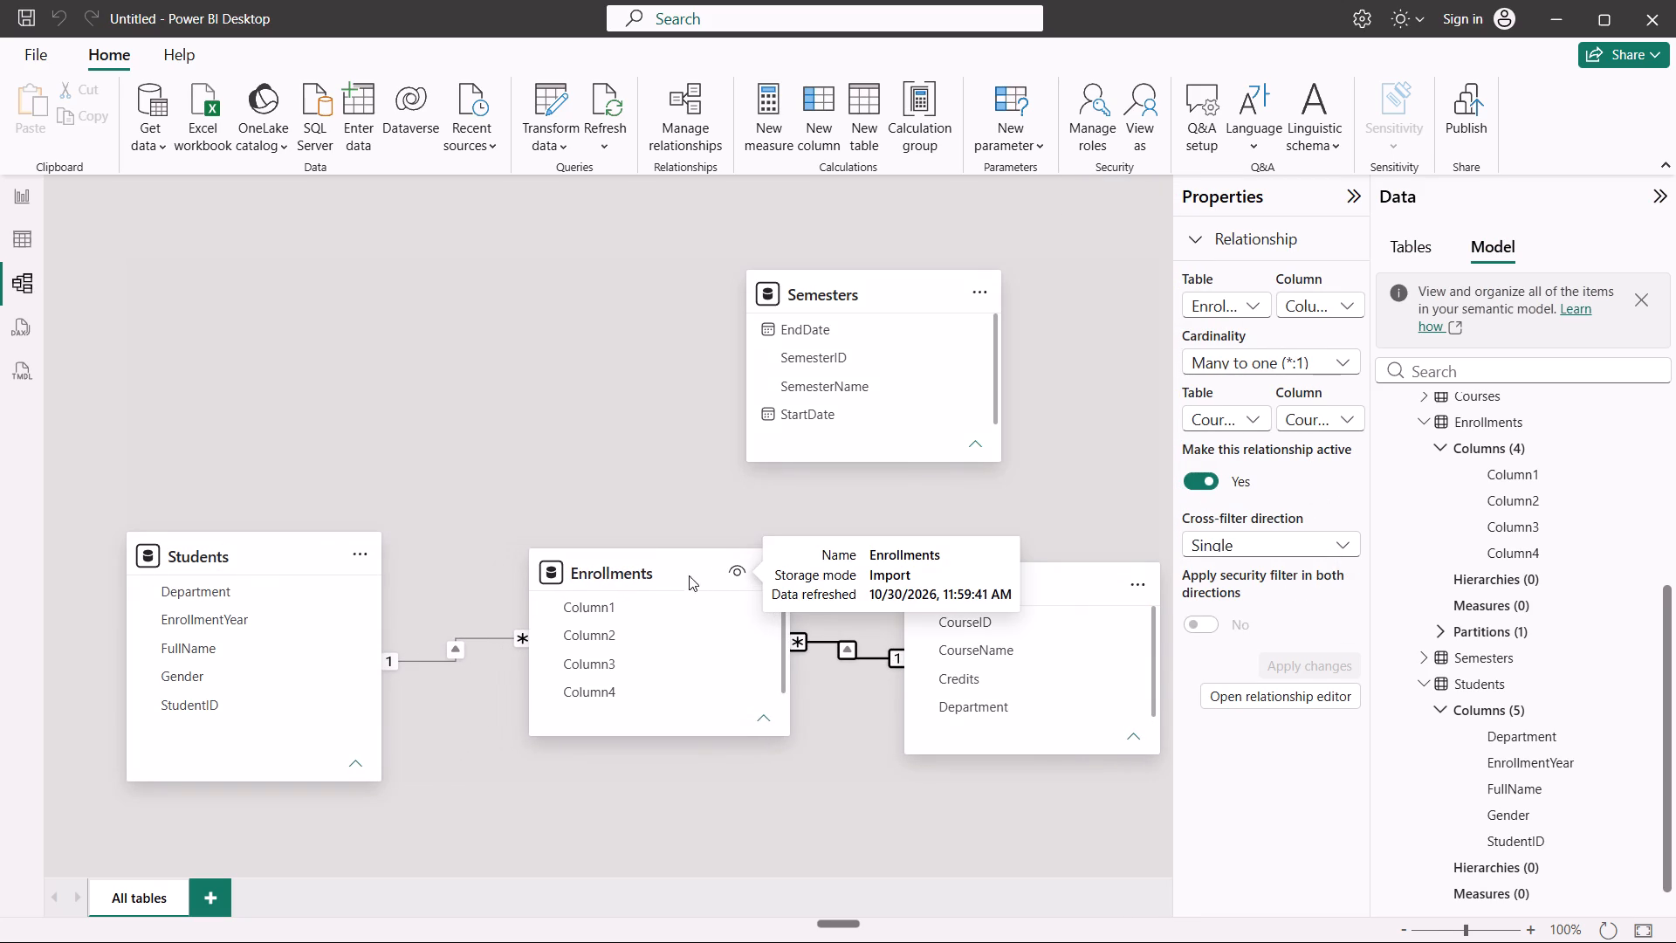
click(653, 434)
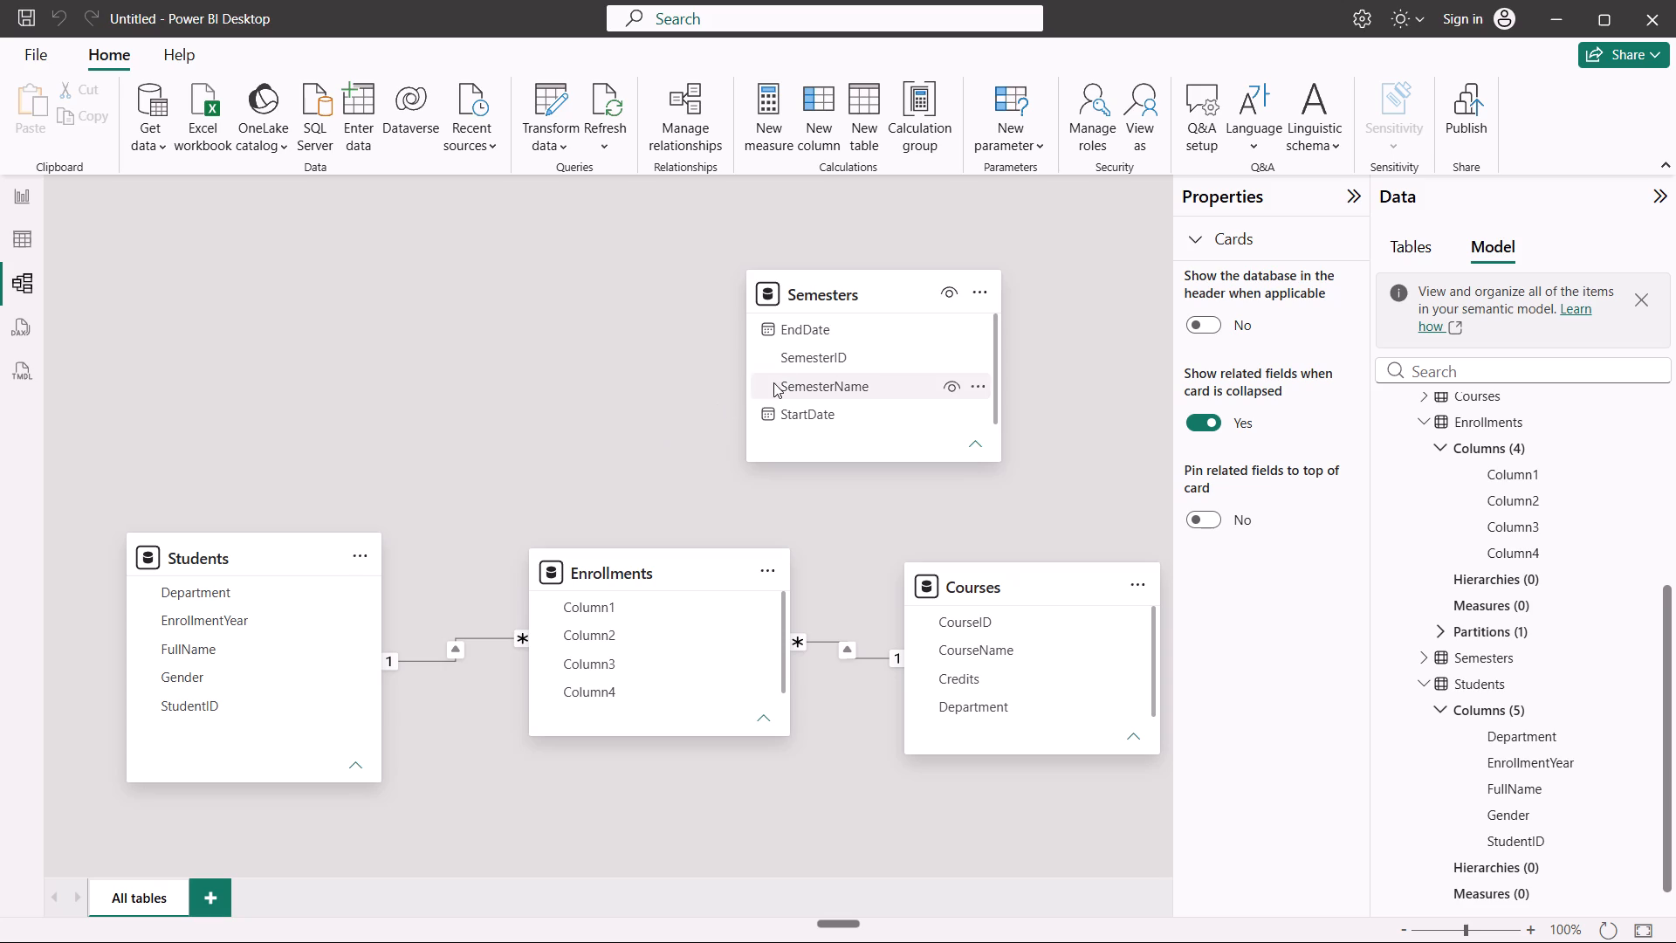
Take a full-screen snip, draw a red rectangle around the Students, Enrollments and Courses tables, and copy it.
key(Print)
drag(0, 0, 1675, 942)
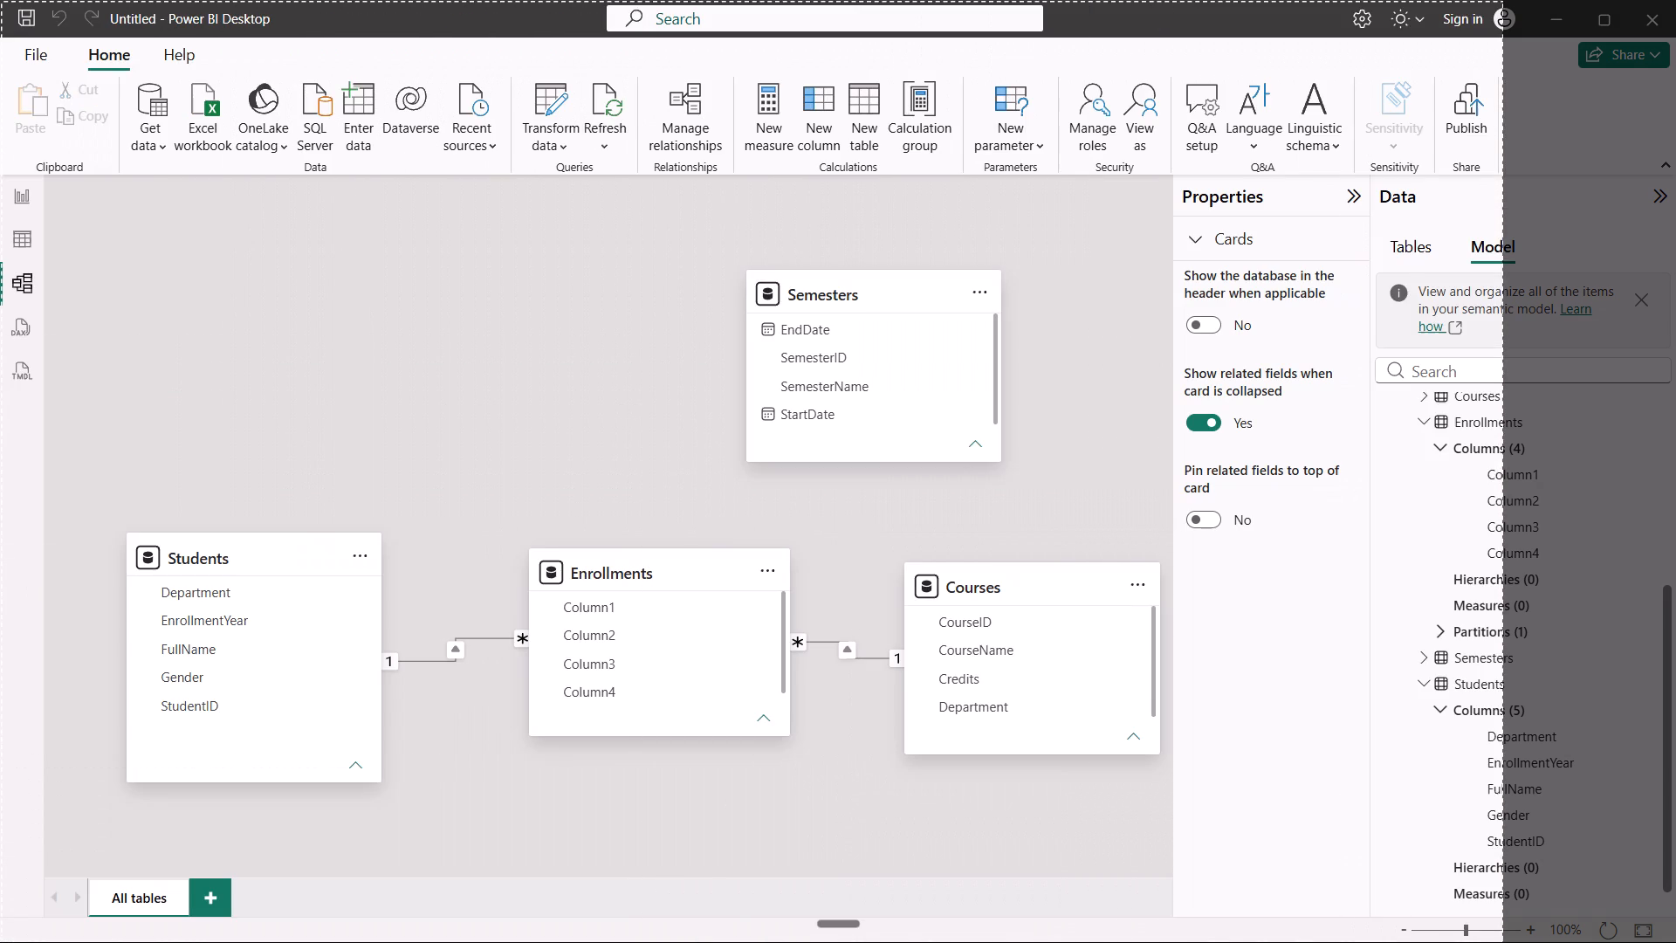
click(937, 880)
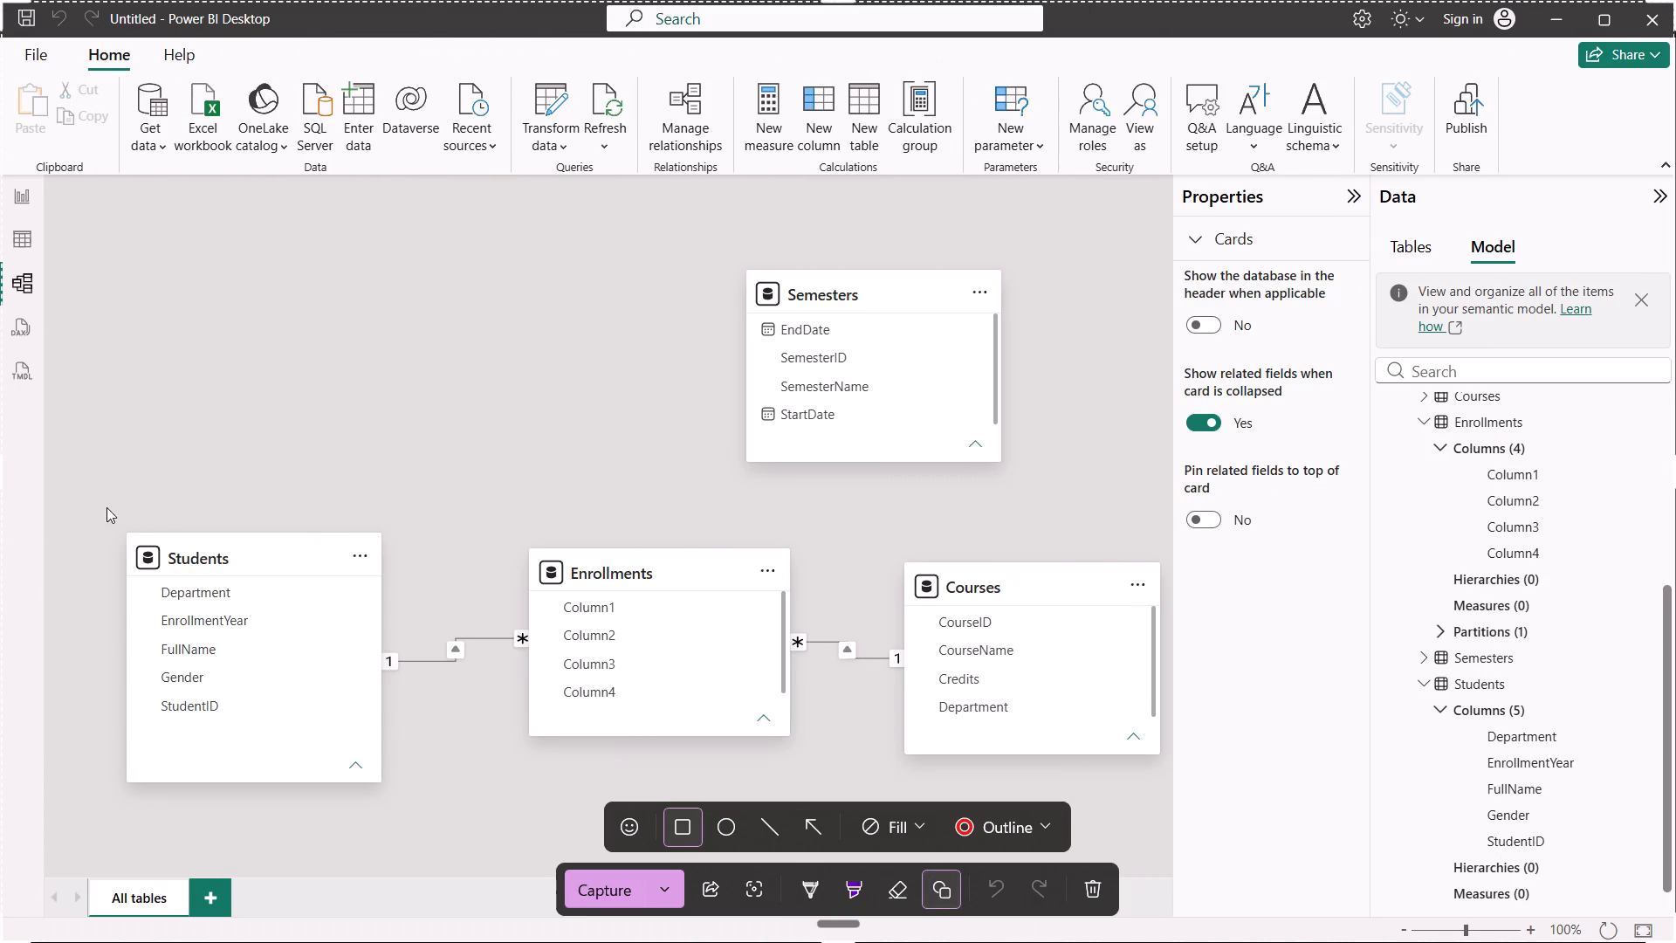
drag(94, 510, 1156, 824)
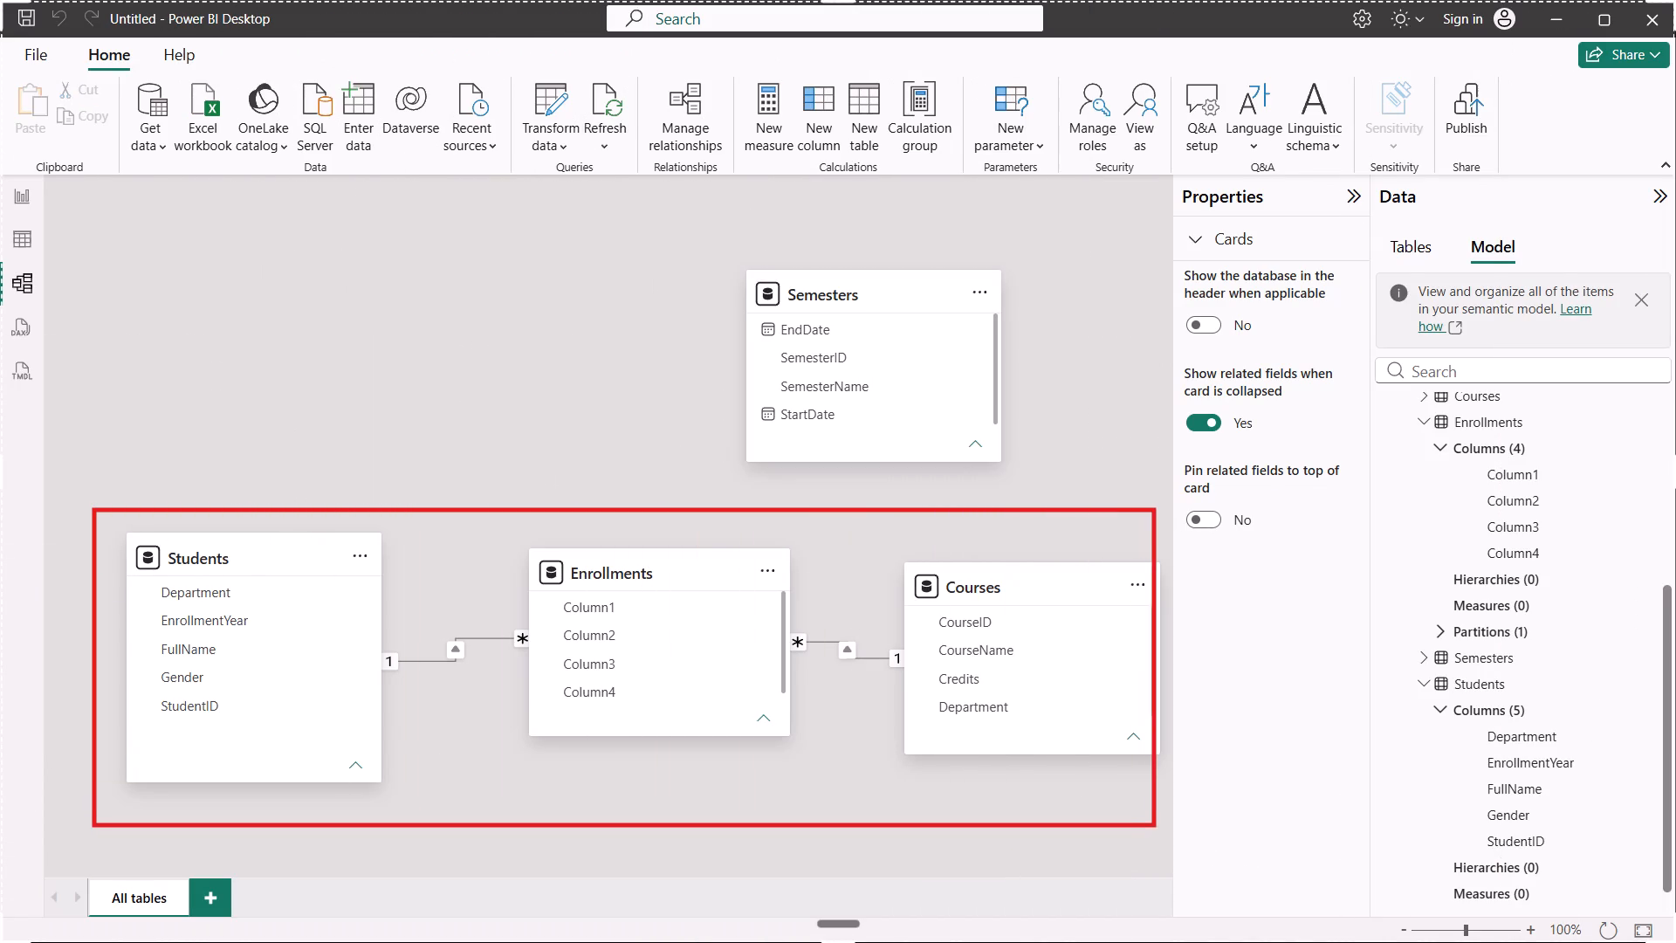
drag(1156, 824, 1175, 817)
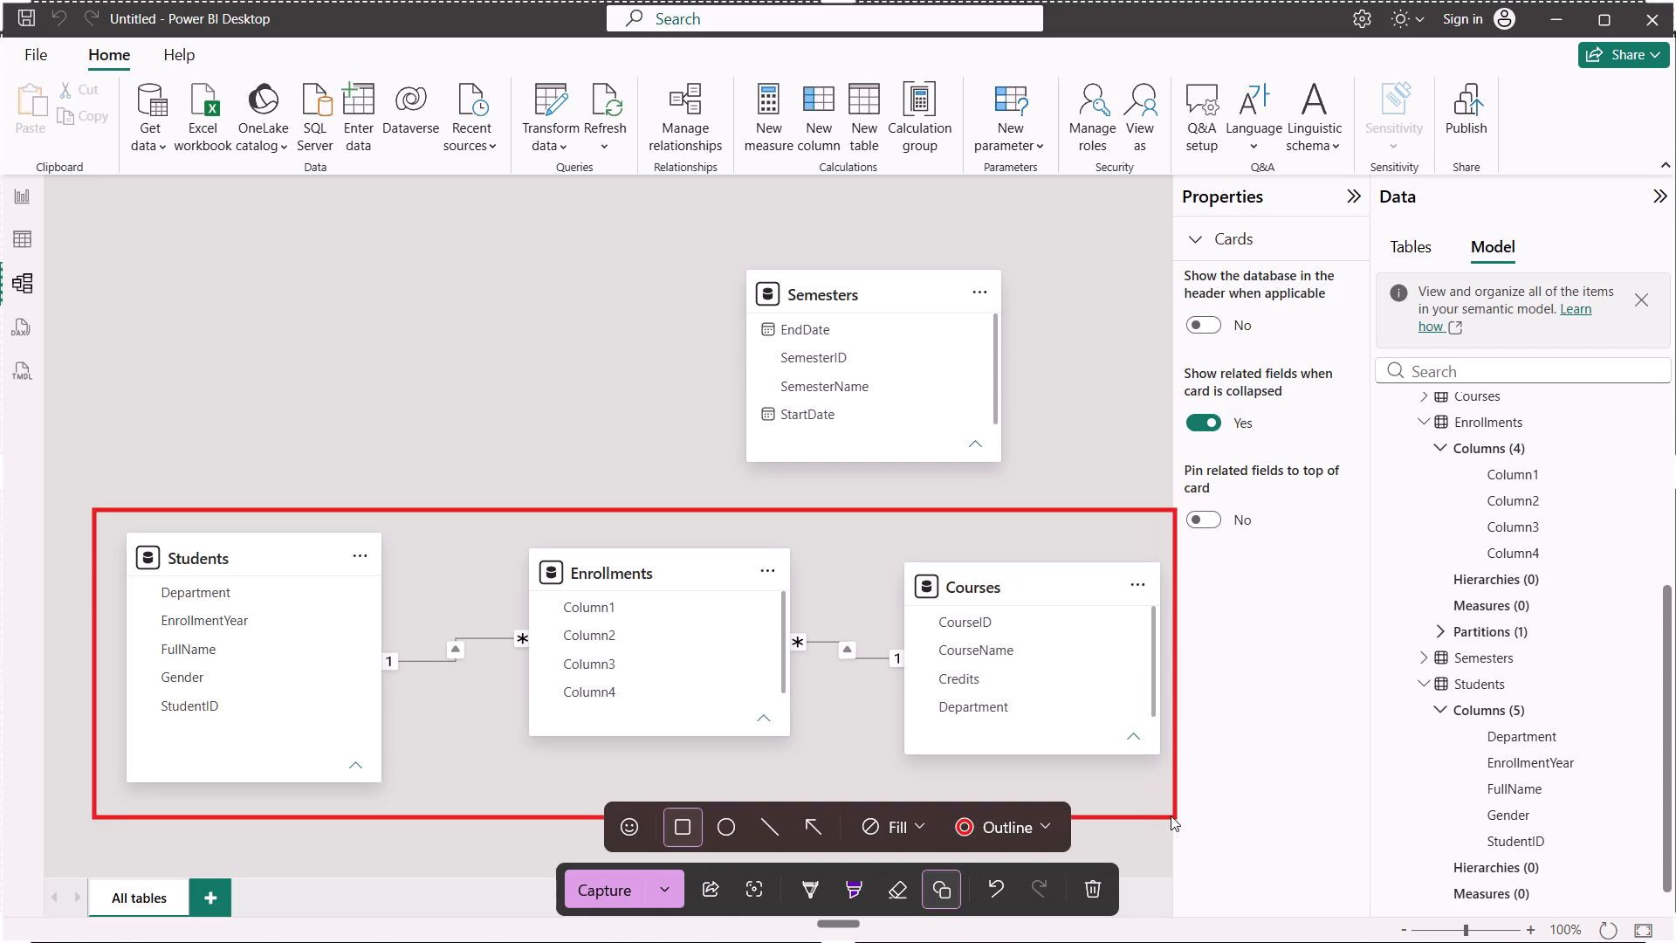
key(ctrl+c)
Switch to the Word answers document, paste the snip under the "Screenshot 4 – Final Model View" caption, and shrink it slightly.
key(alt+Tab)
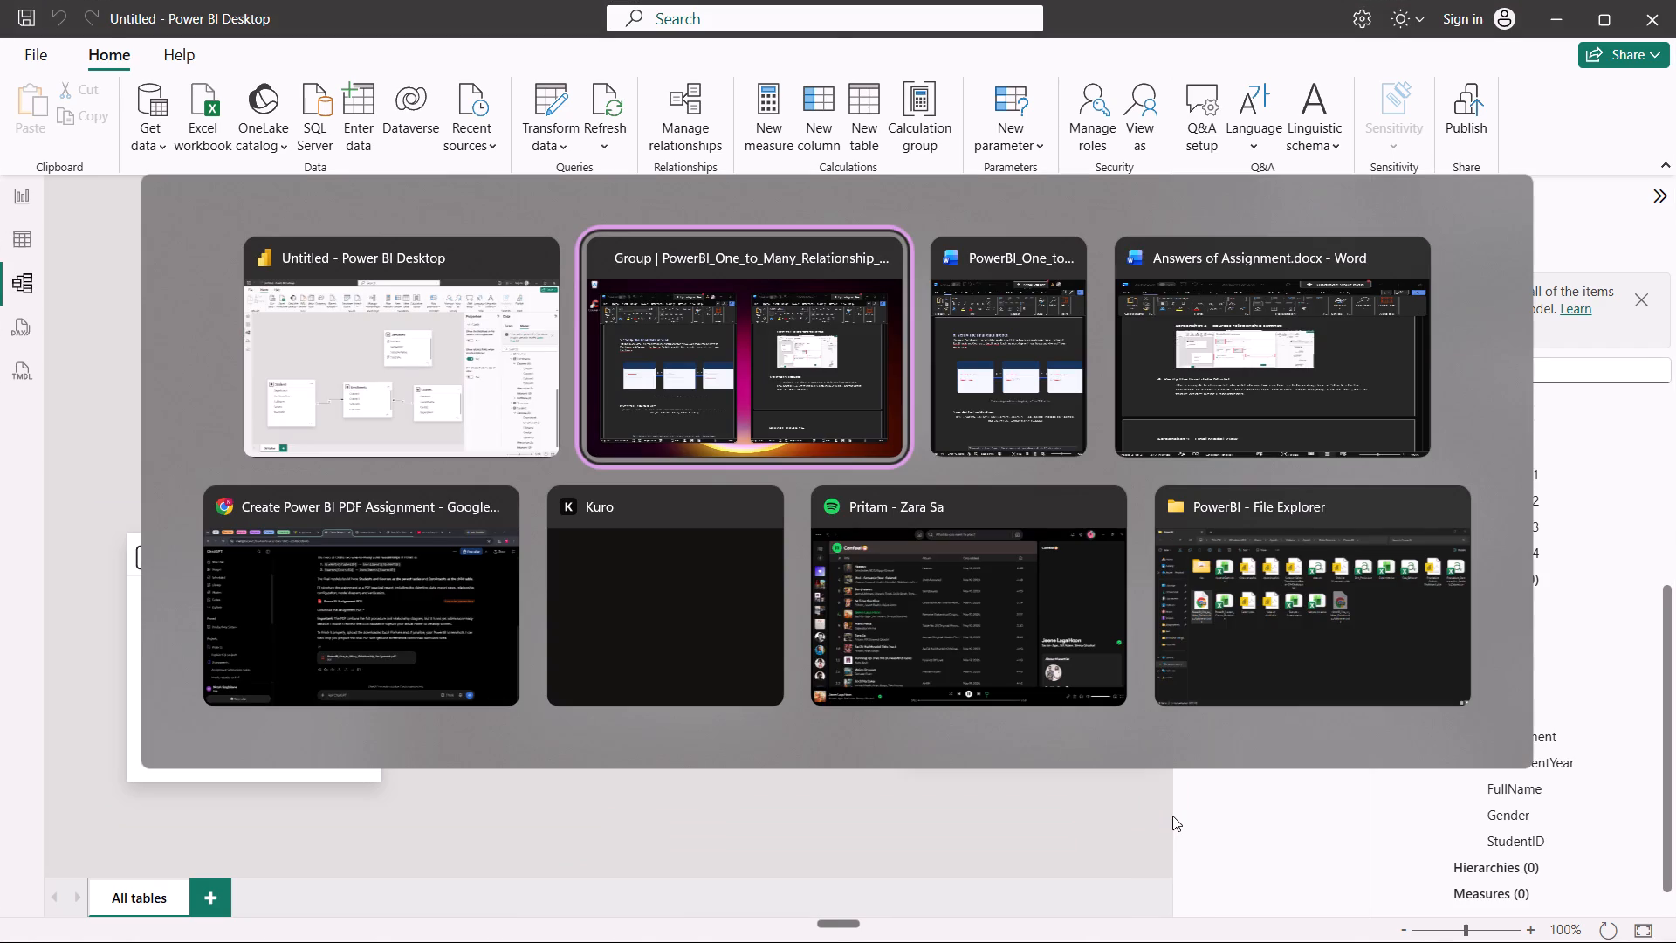
click(1150, 885)
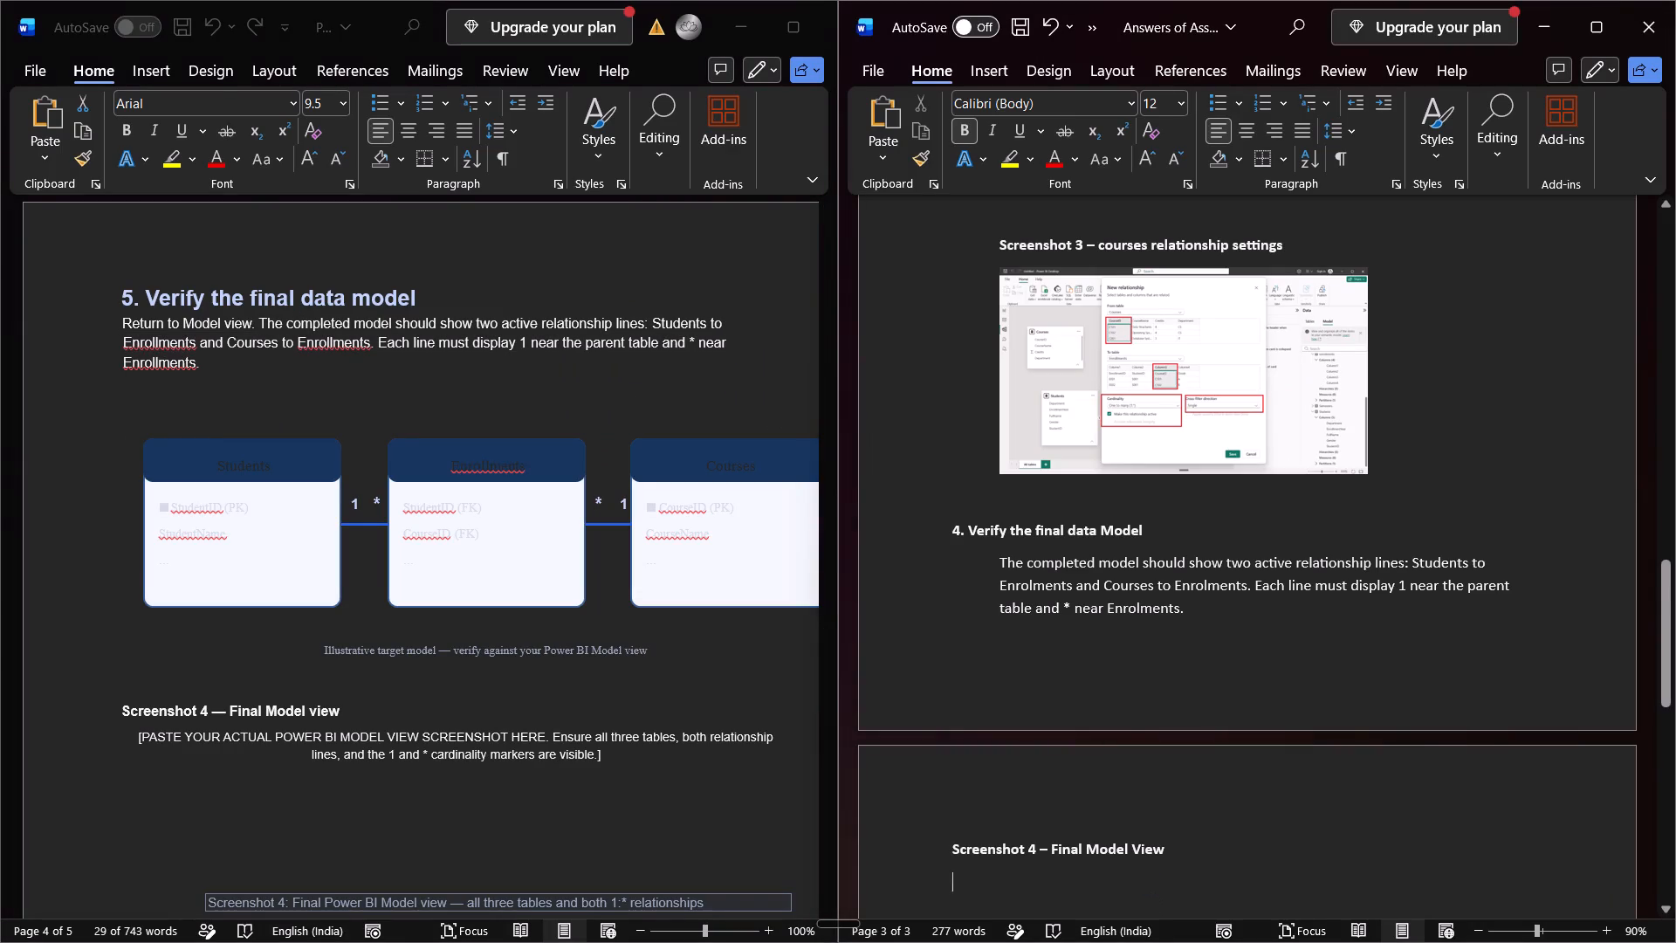
key(ctrl+v)
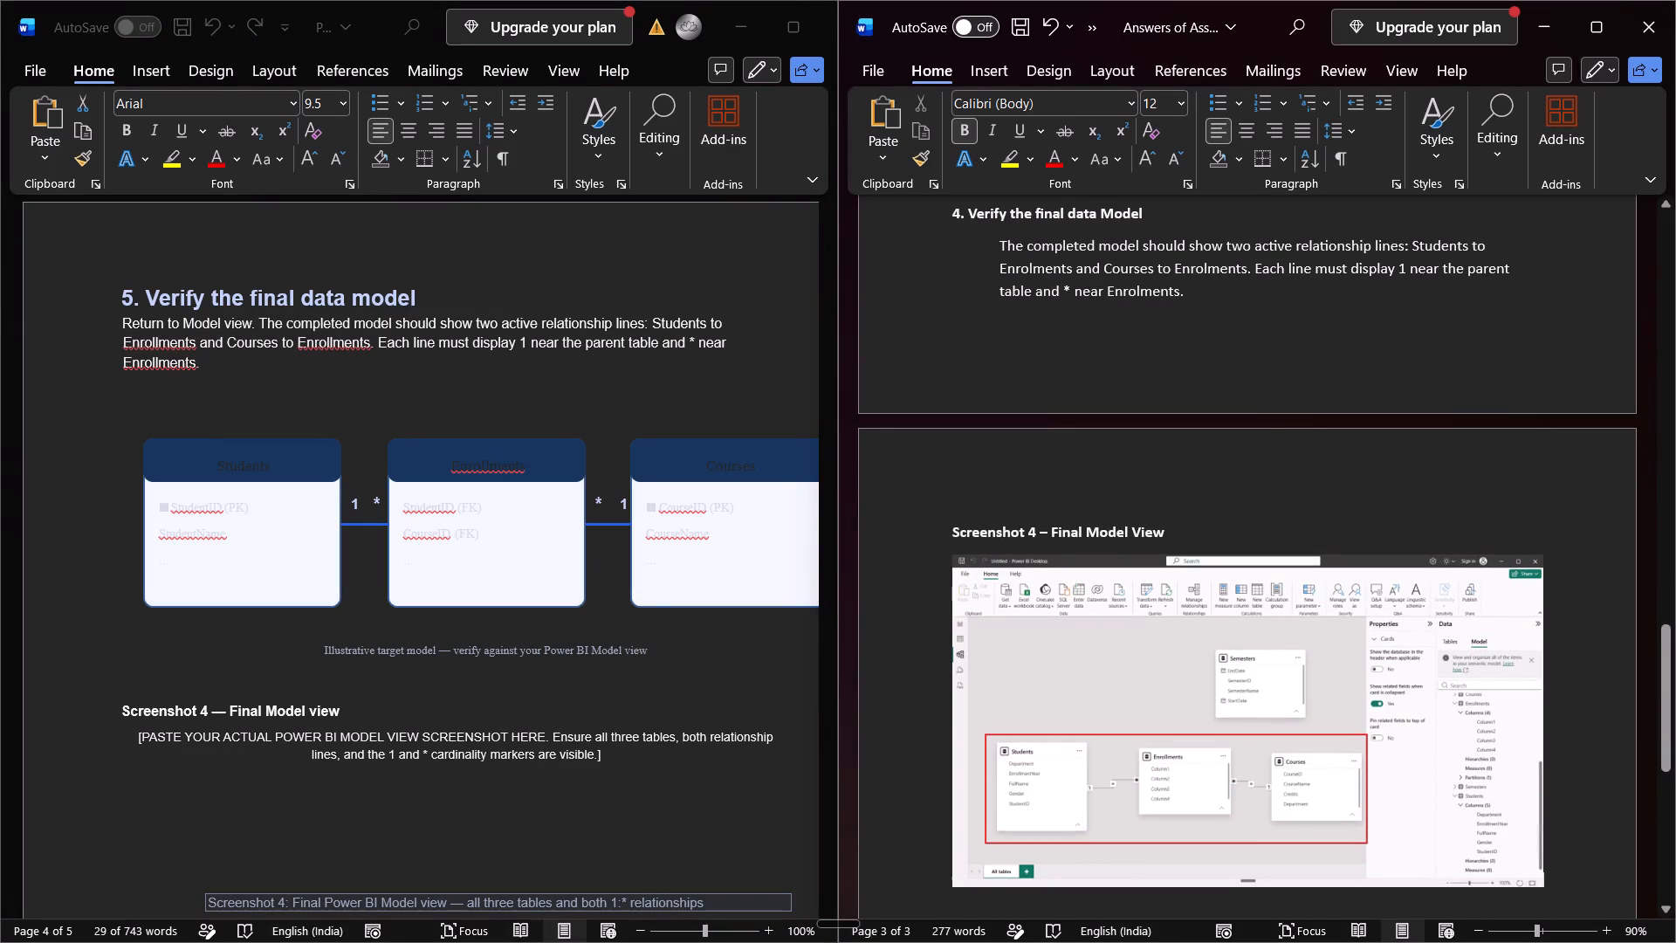
click(1542, 885)
drag(1537, 885, 1454, 835)
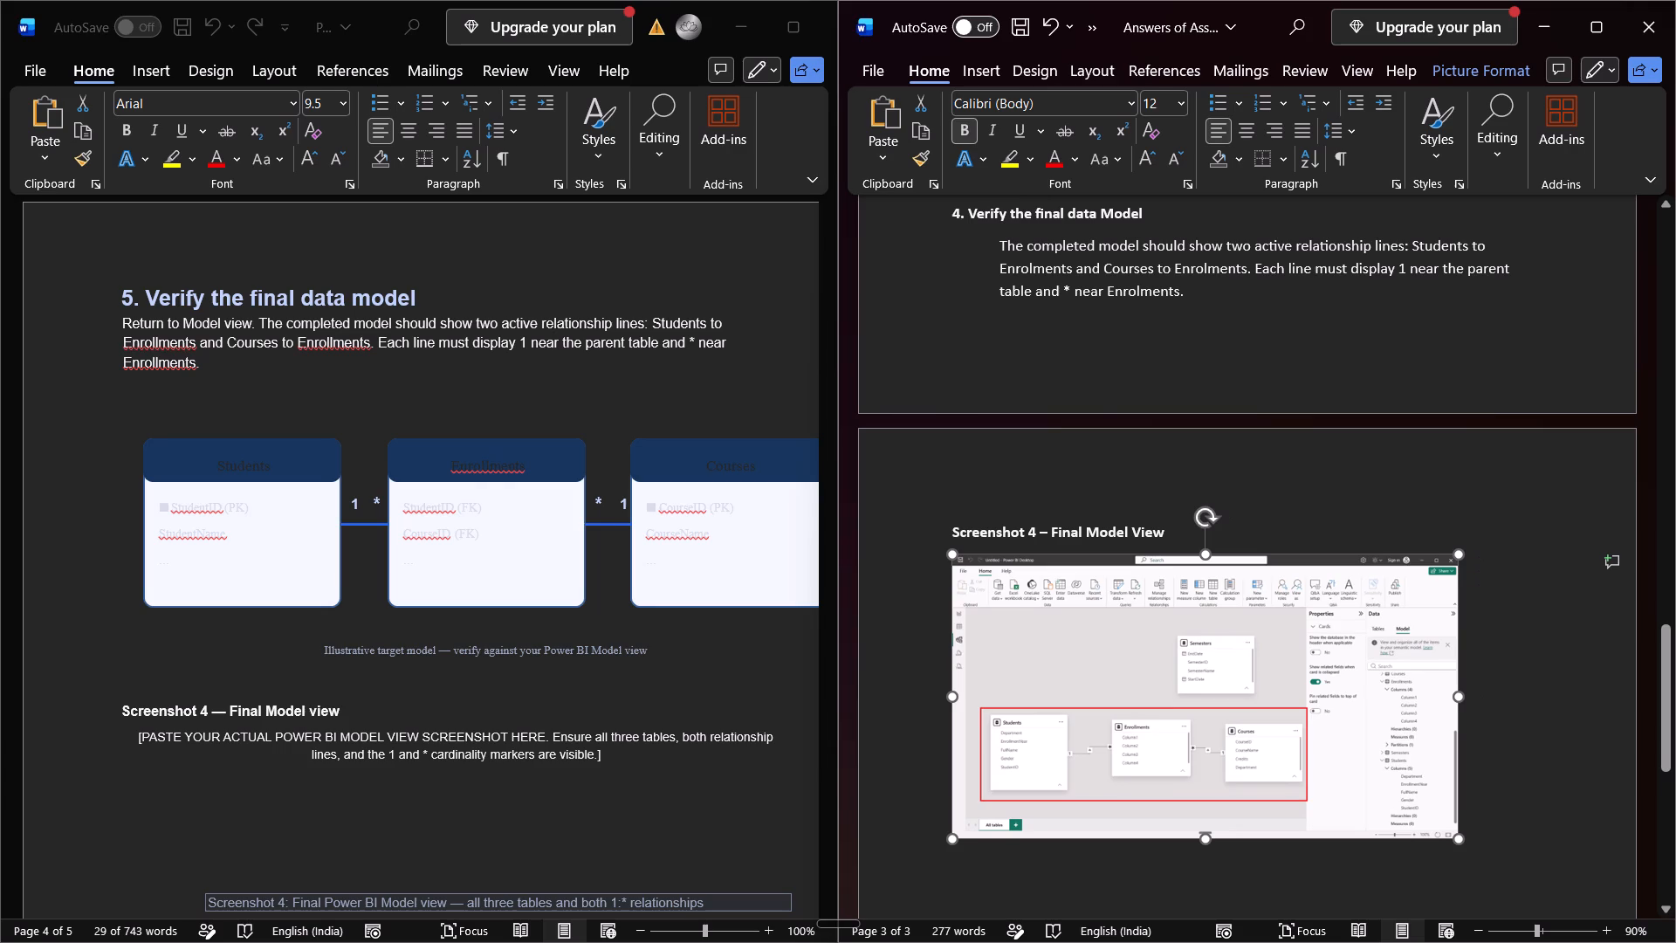
drag(1454, 835, 1446, 824)
Close the reference assignment document and maximise the Answers of Assignment document.
click(797, 18)
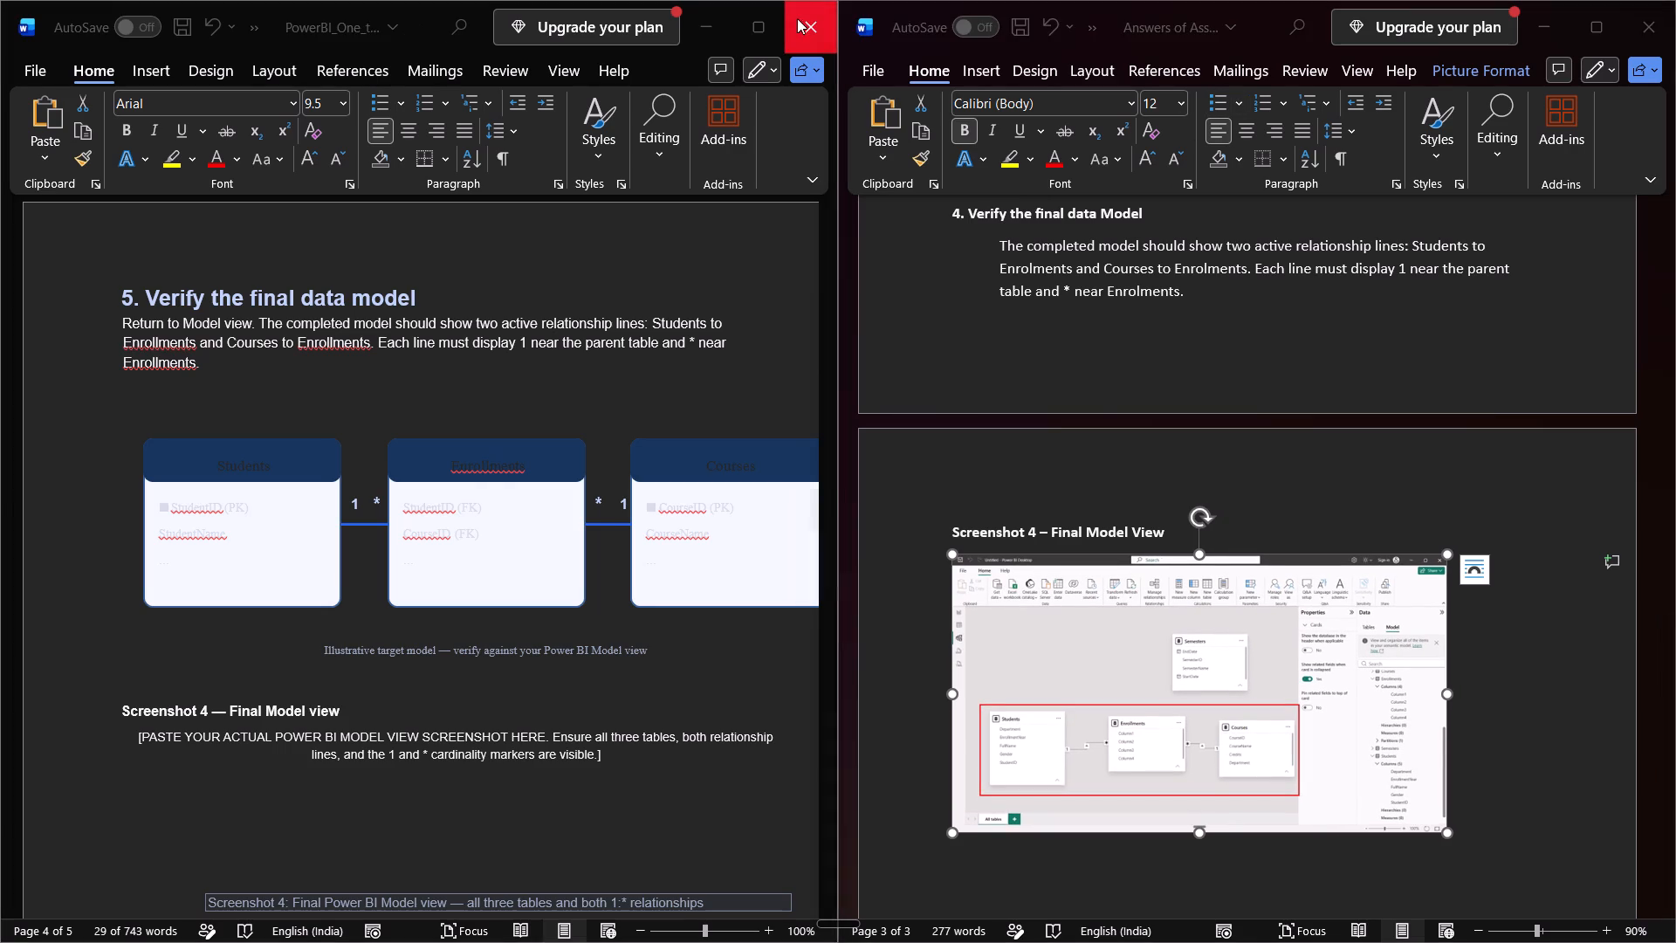
click(512, 641)
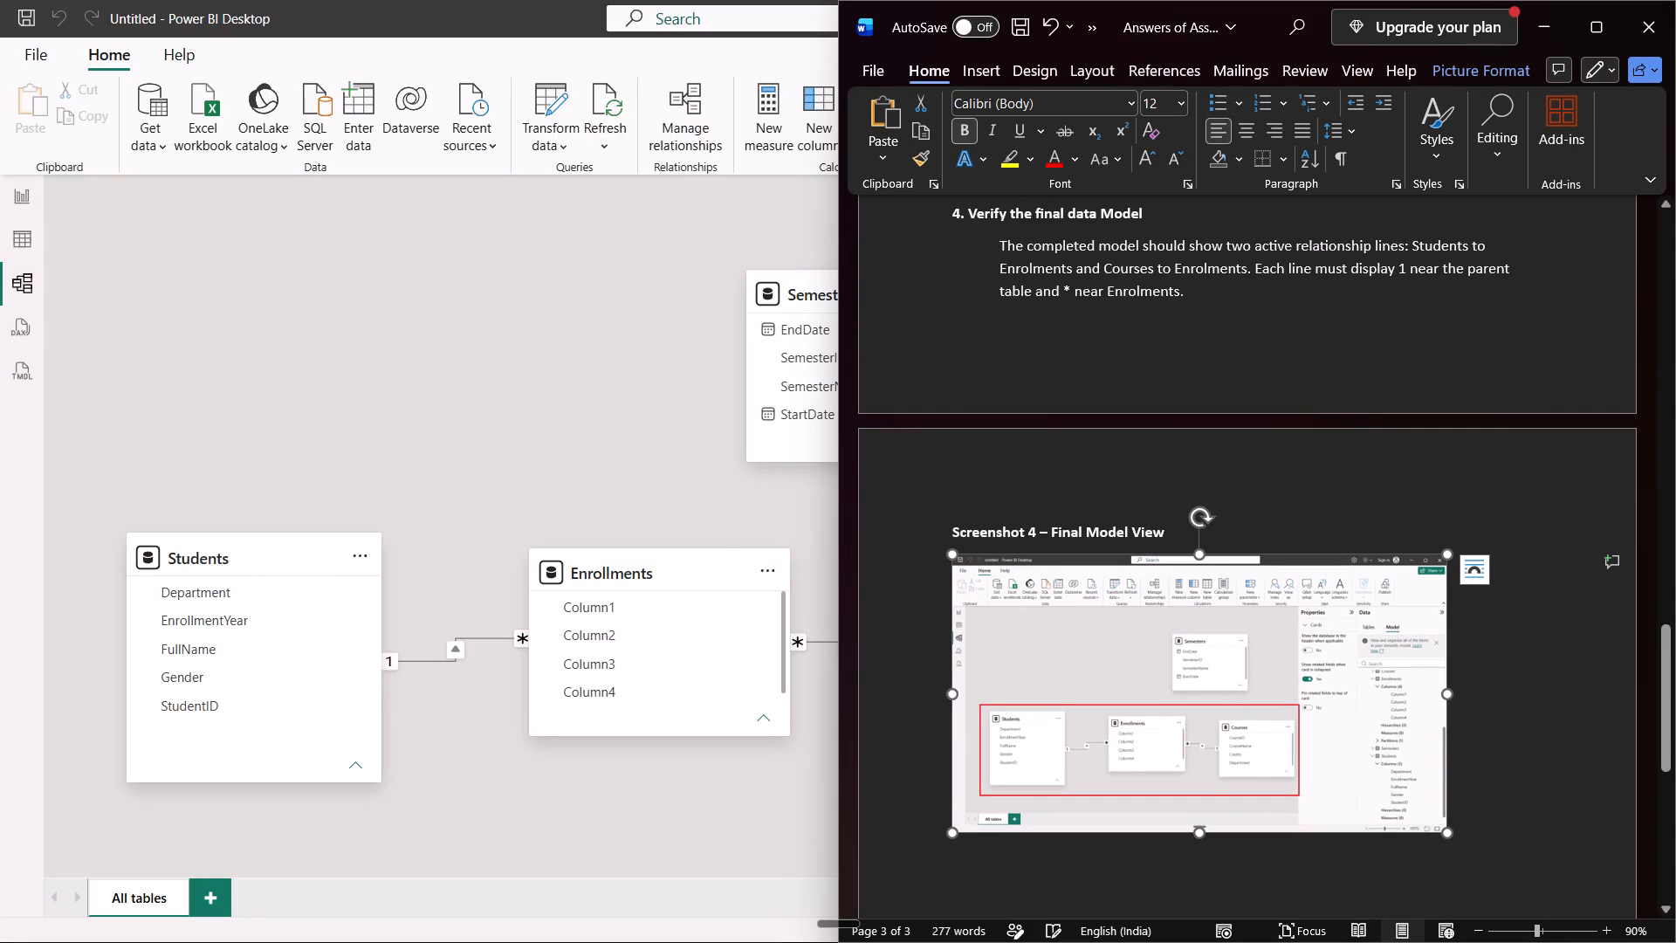
click(1586, 29)
Save the answers document and export it as a PDF named AS9 in the Ass folder.
scroll(711, 610, up, 20)
scroll(711, 610, up, 6)
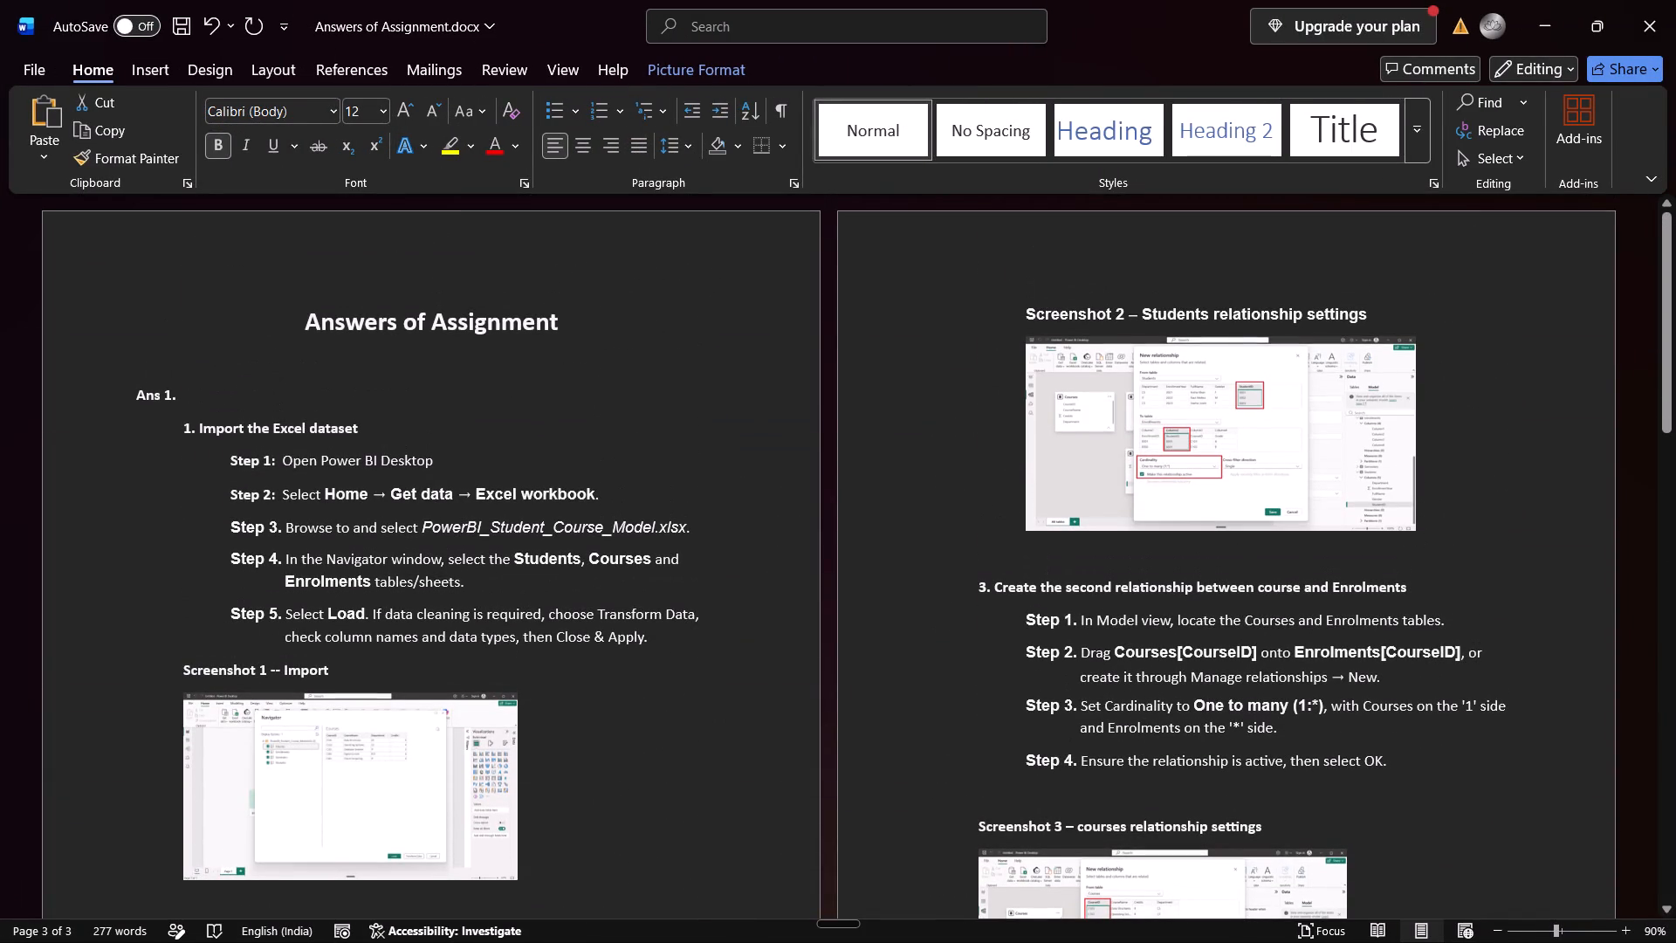
key(ctrl+s)
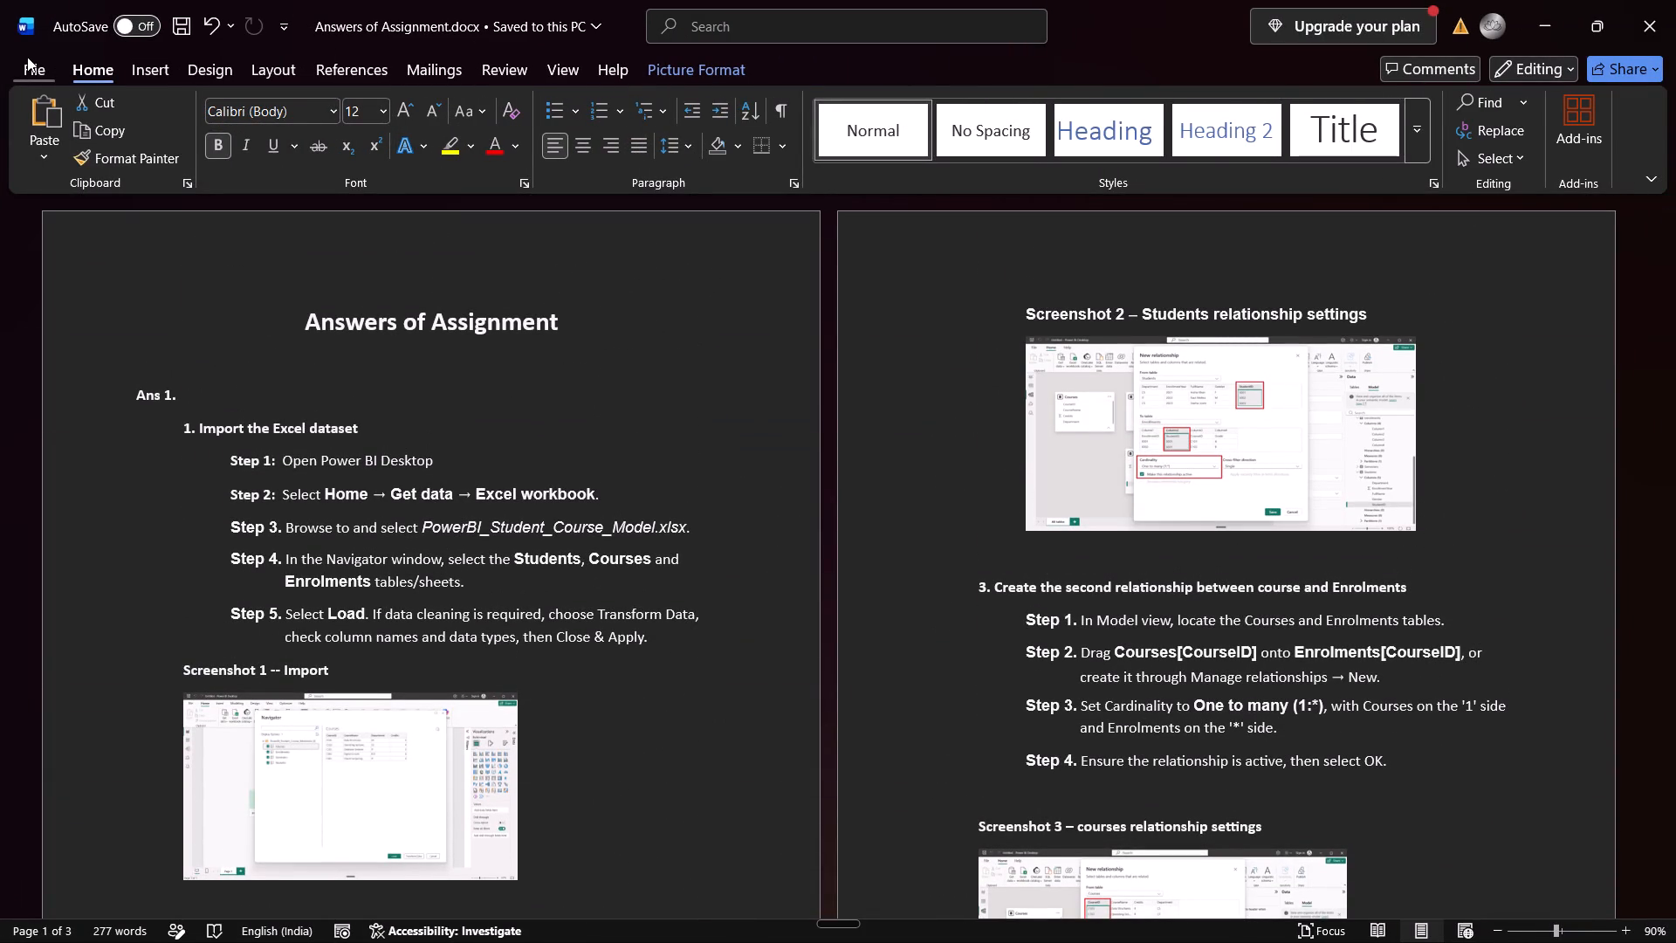
click(27, 57)
click(59, 488)
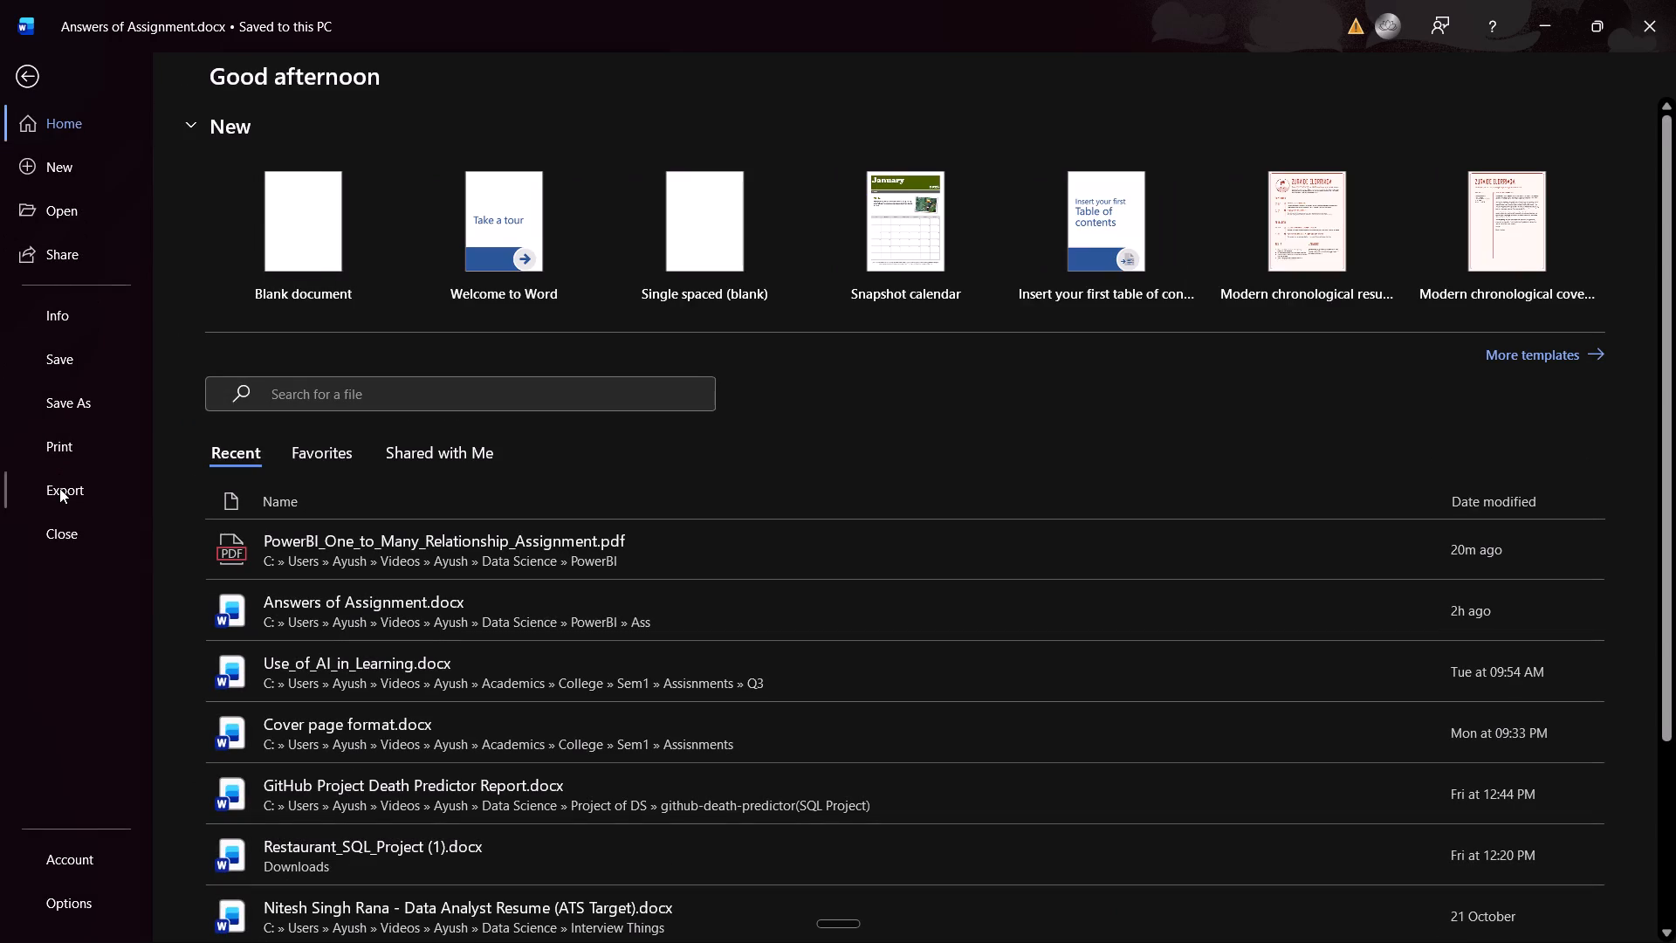
click(577, 299)
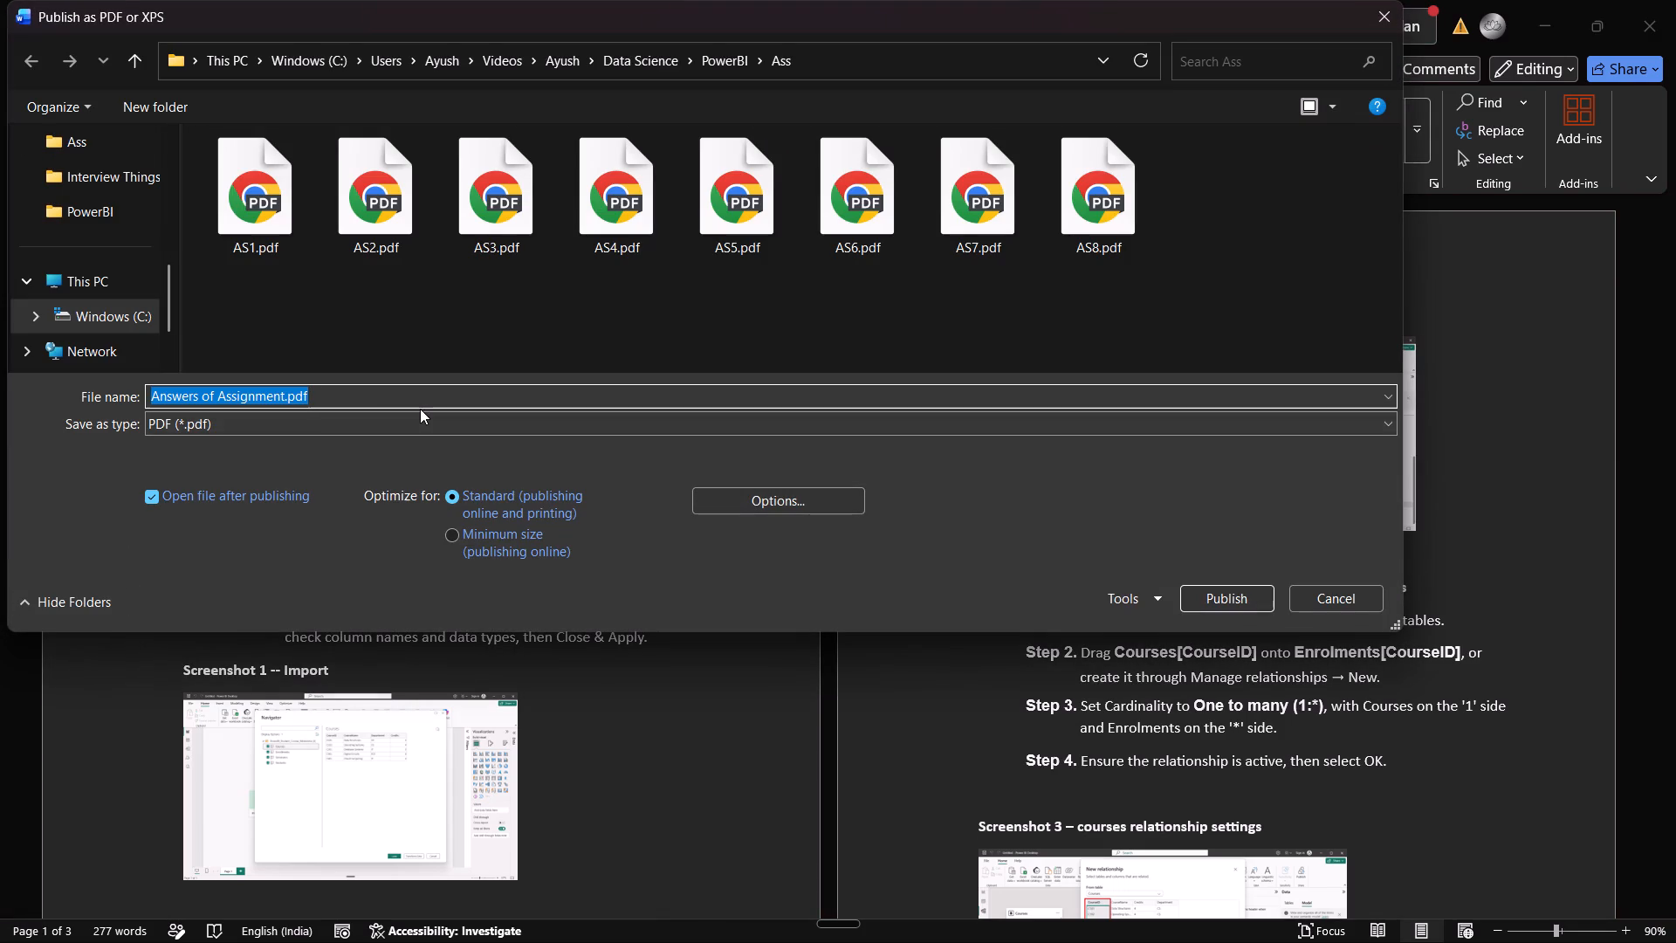
key(shift+s)
key(BackSpace)
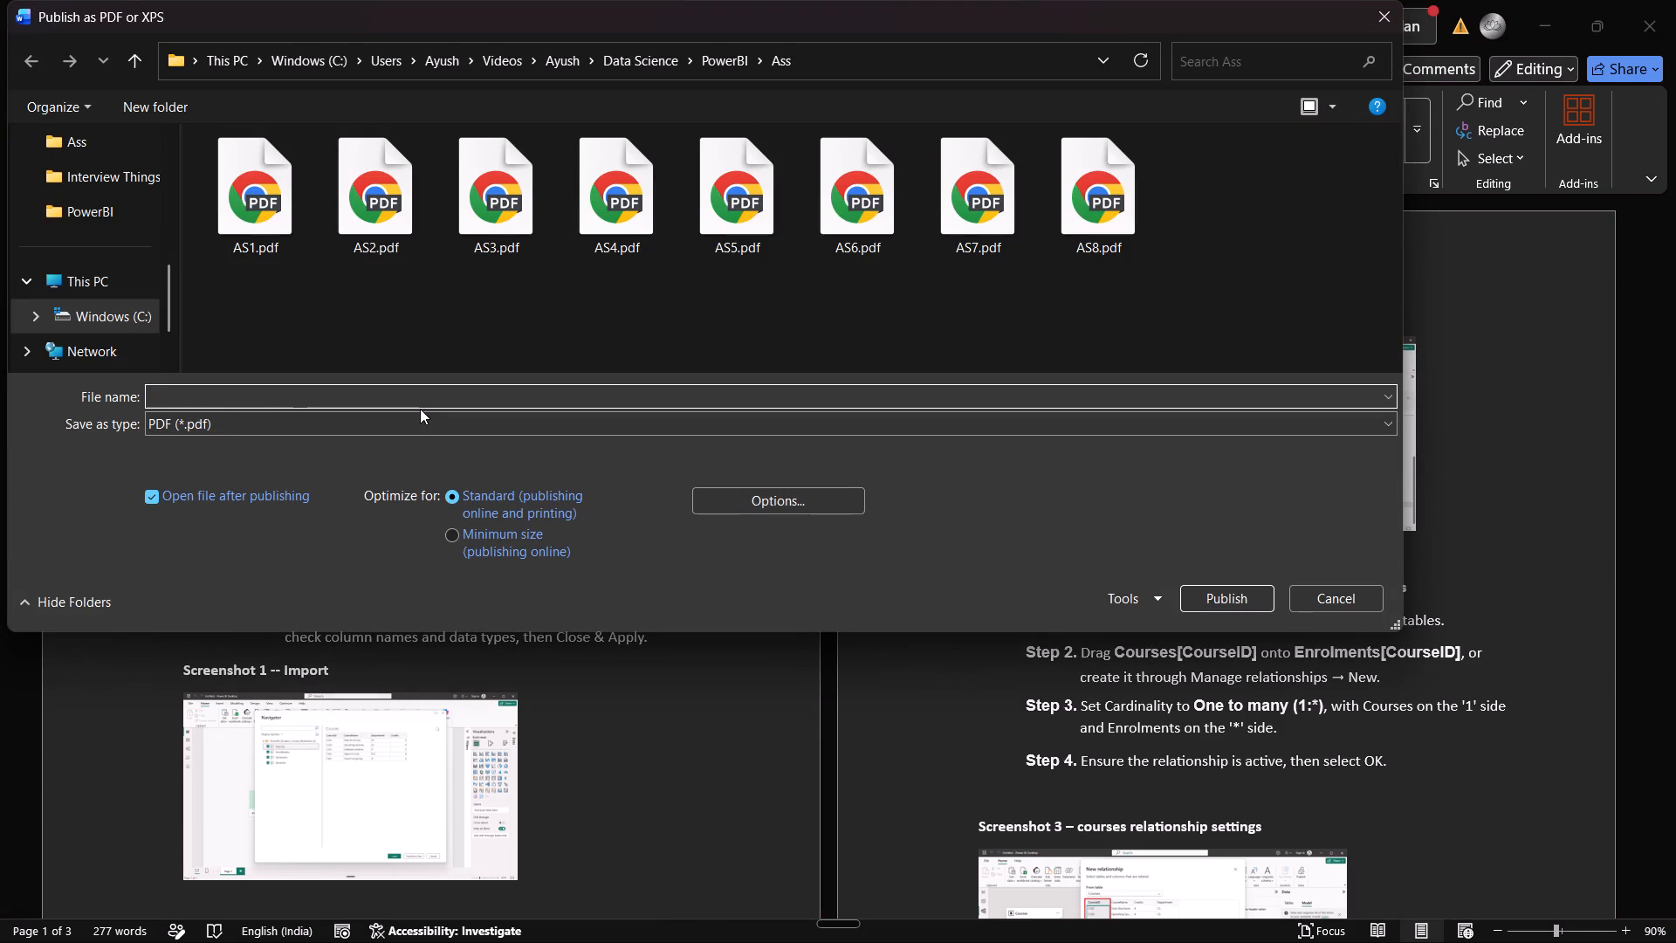
text(AS)
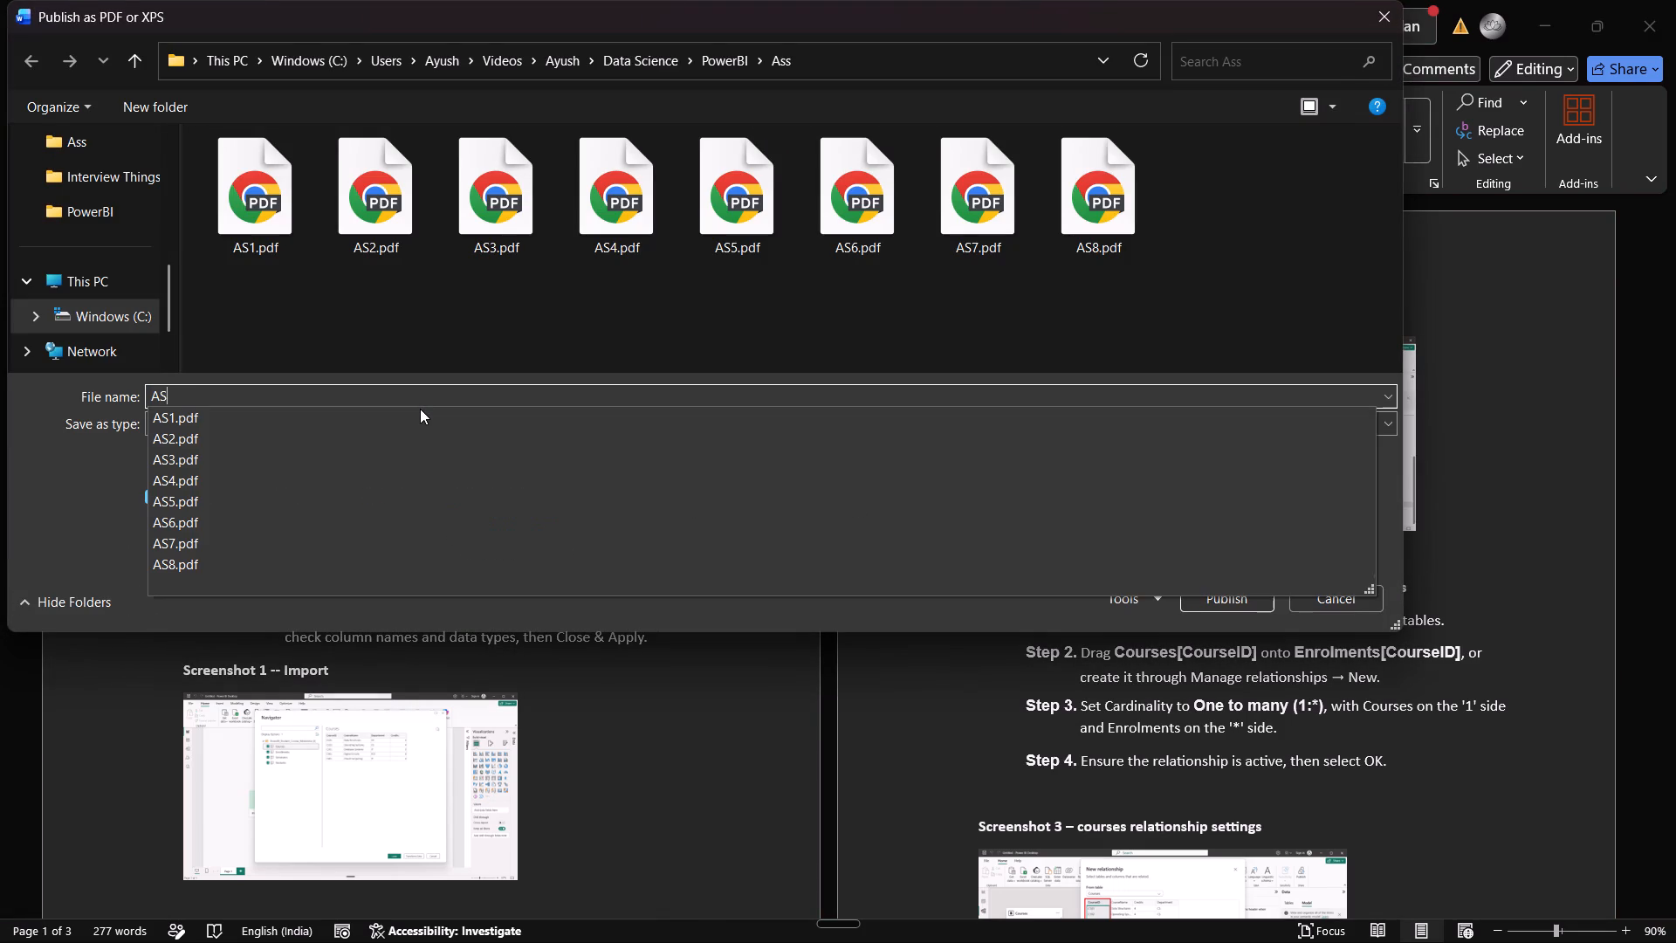
key(9)
key(Return)
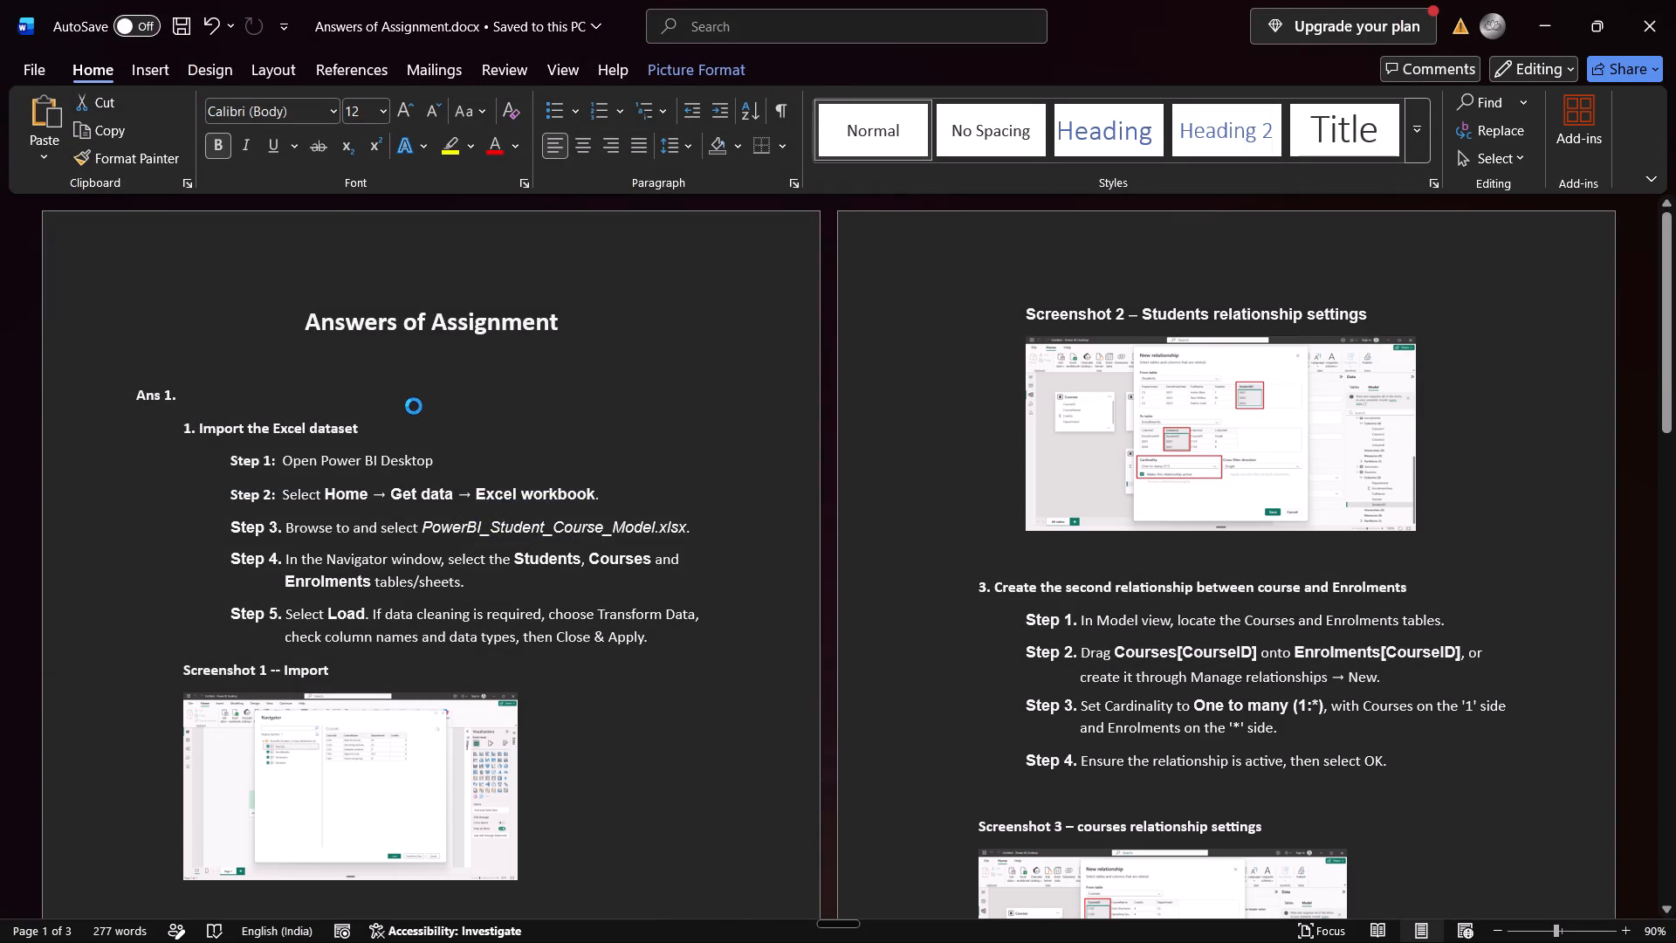
scroll(708, 529, down, 5)
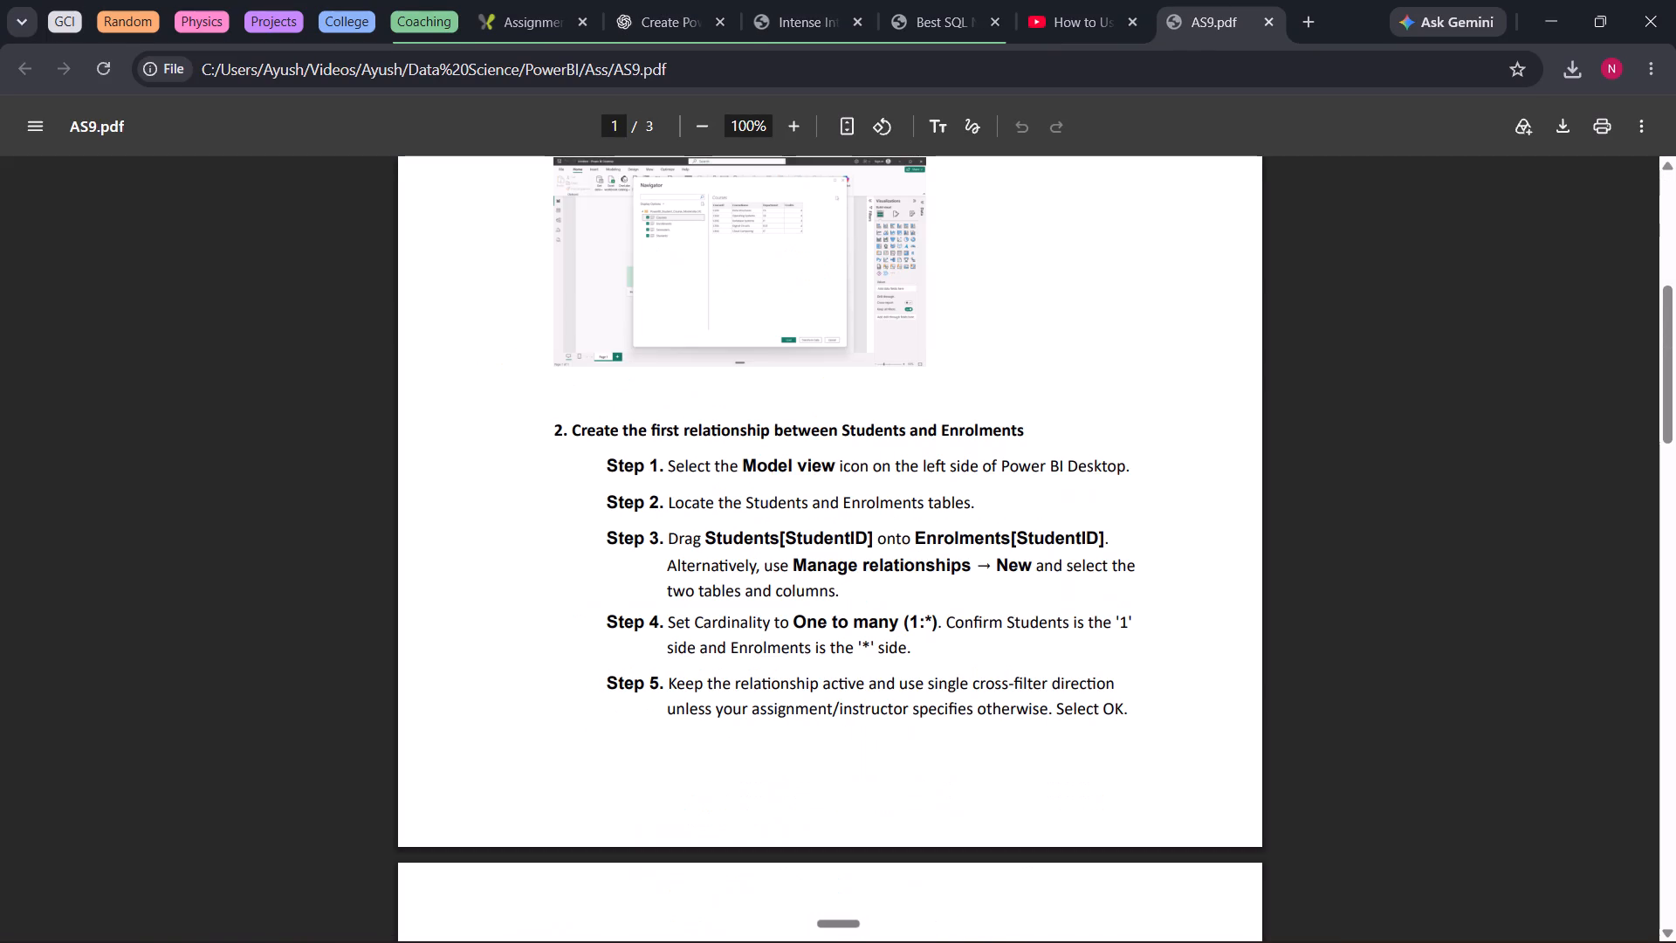
ctrl+scroll(749, 333, up, 3)
scroll(710, 416, up, 5)
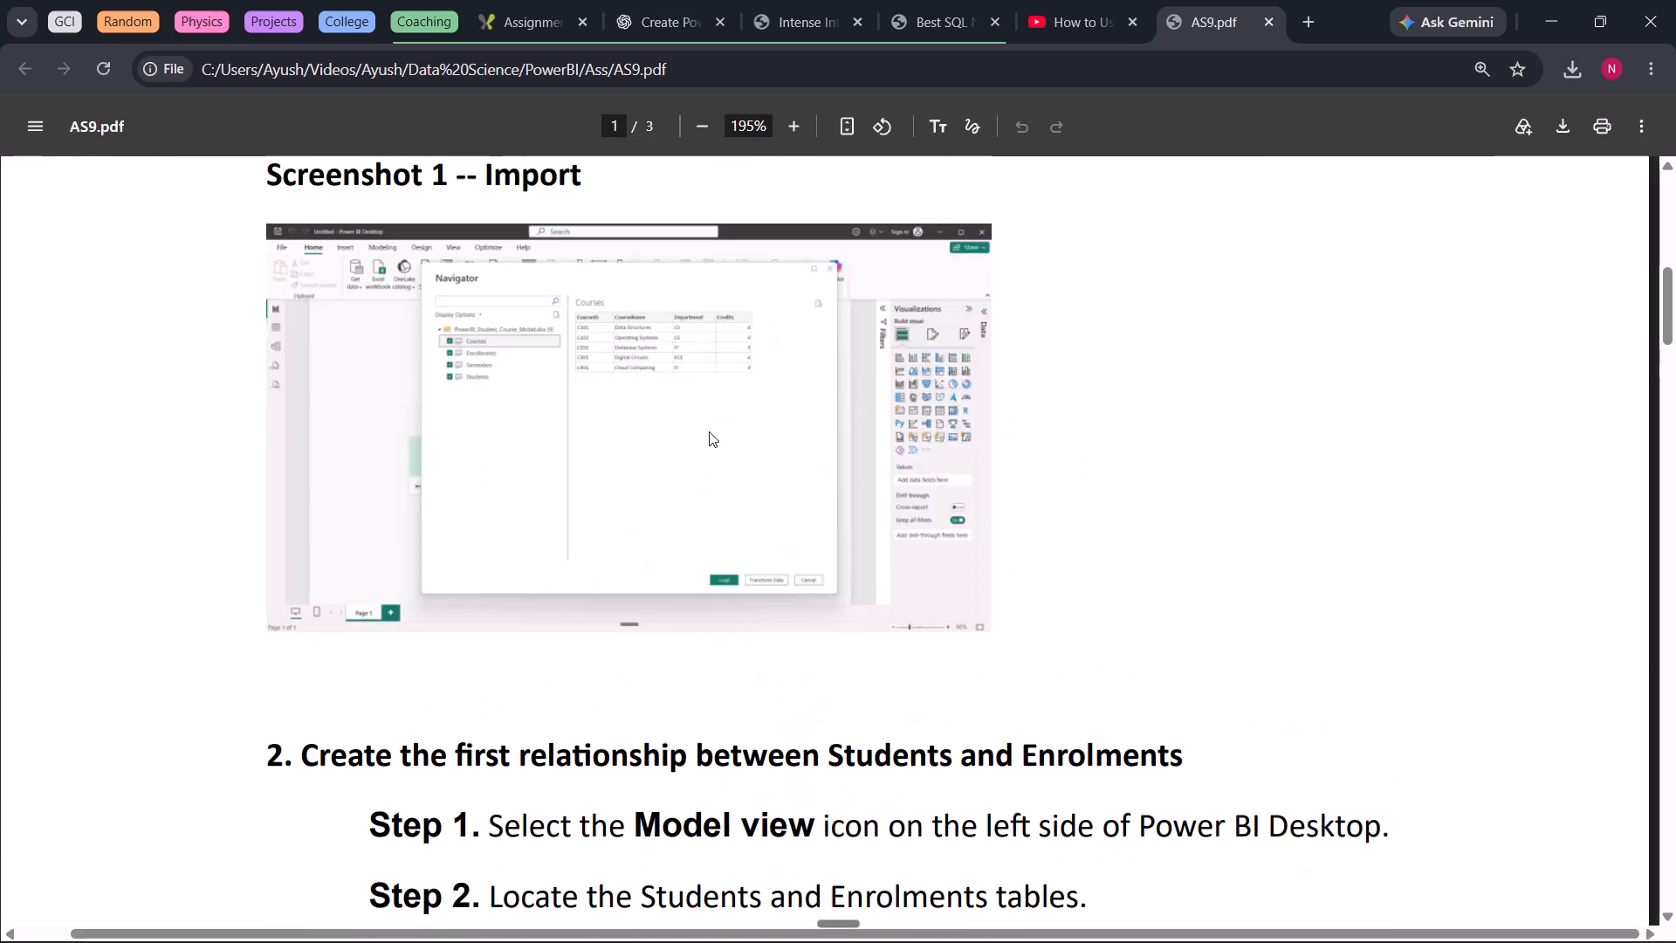
scroll(709, 431, up, 2)
scroll(708, 559, down, 3)
ctrl+scroll(693, 595, down, 2)
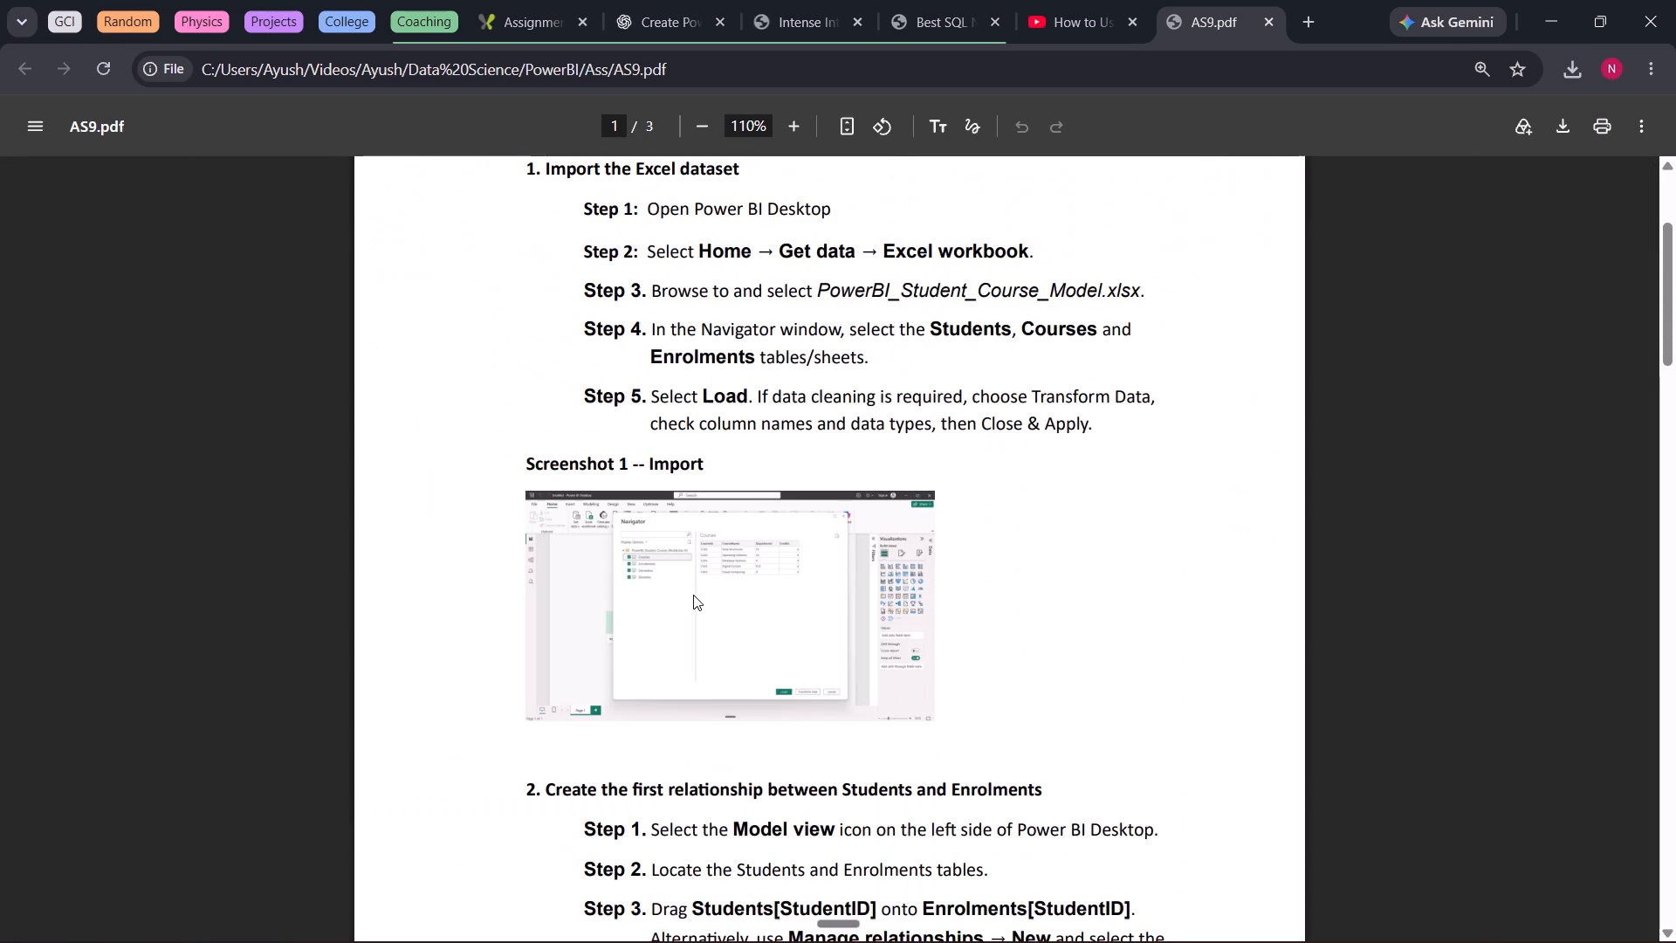
scroll(693, 595, down, 20)
scroll(693, 595, down, 11)
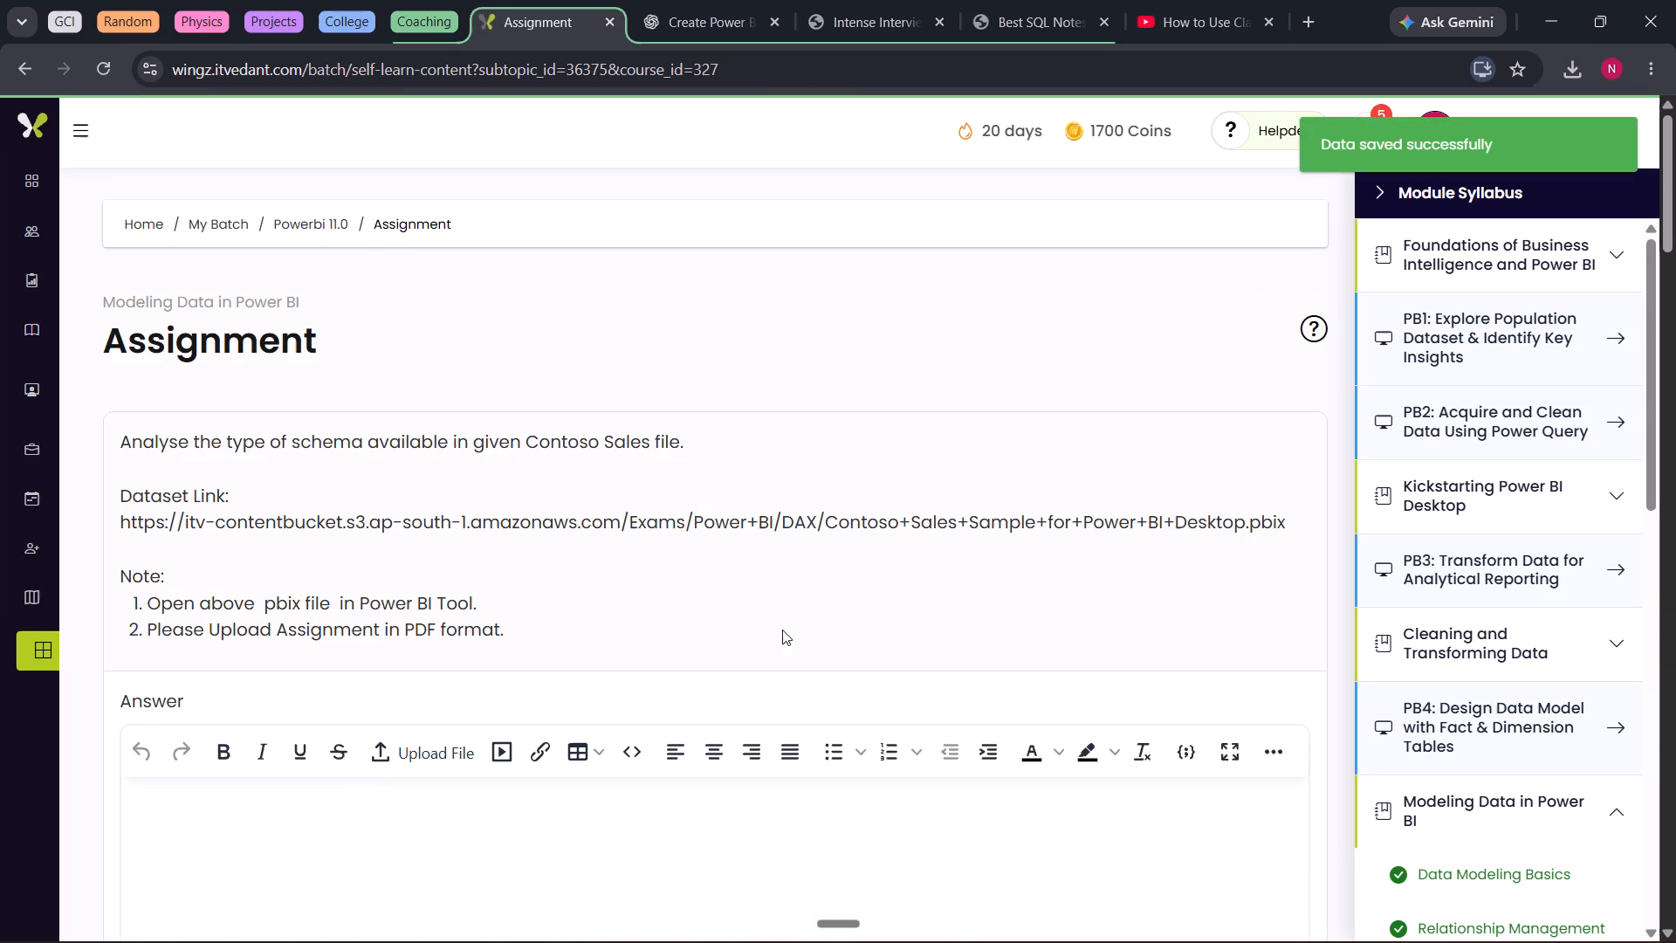
Save the answer of the last One to Many Relationship question again.
scroll(828, 587, down, 12)
scroll(878, 802, down, 6)
scroll(1258, 405, down, 10)
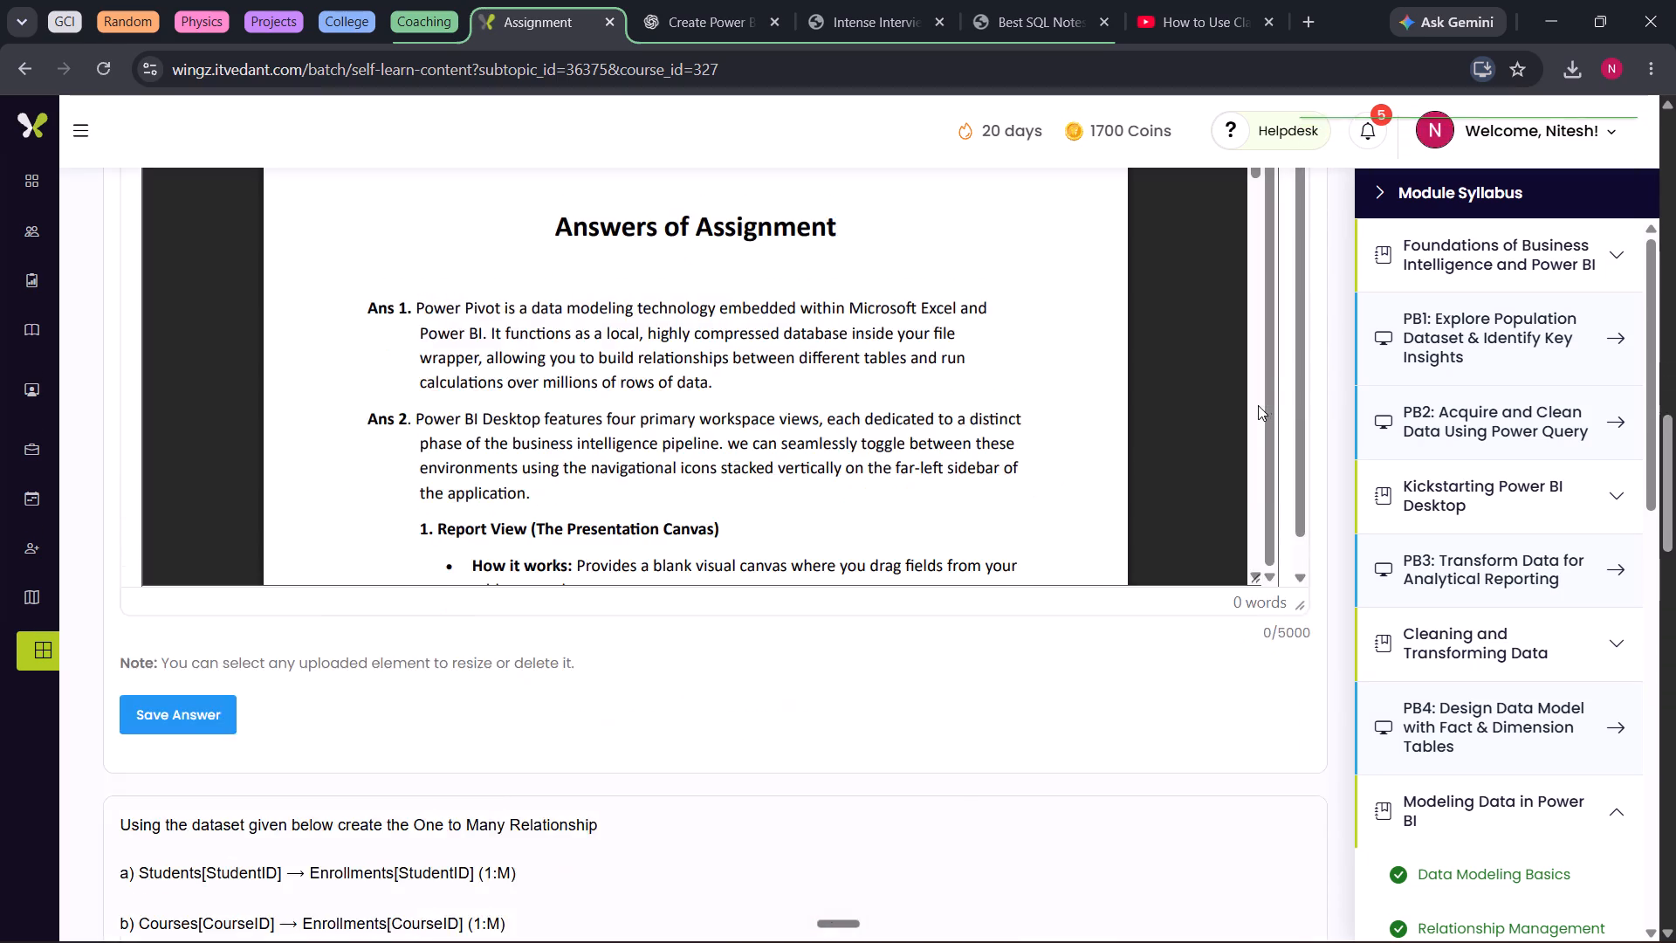
scroll(1258, 405, down, 2)
scroll(1286, 647, down, 11)
scroll(1257, 327, down, 10)
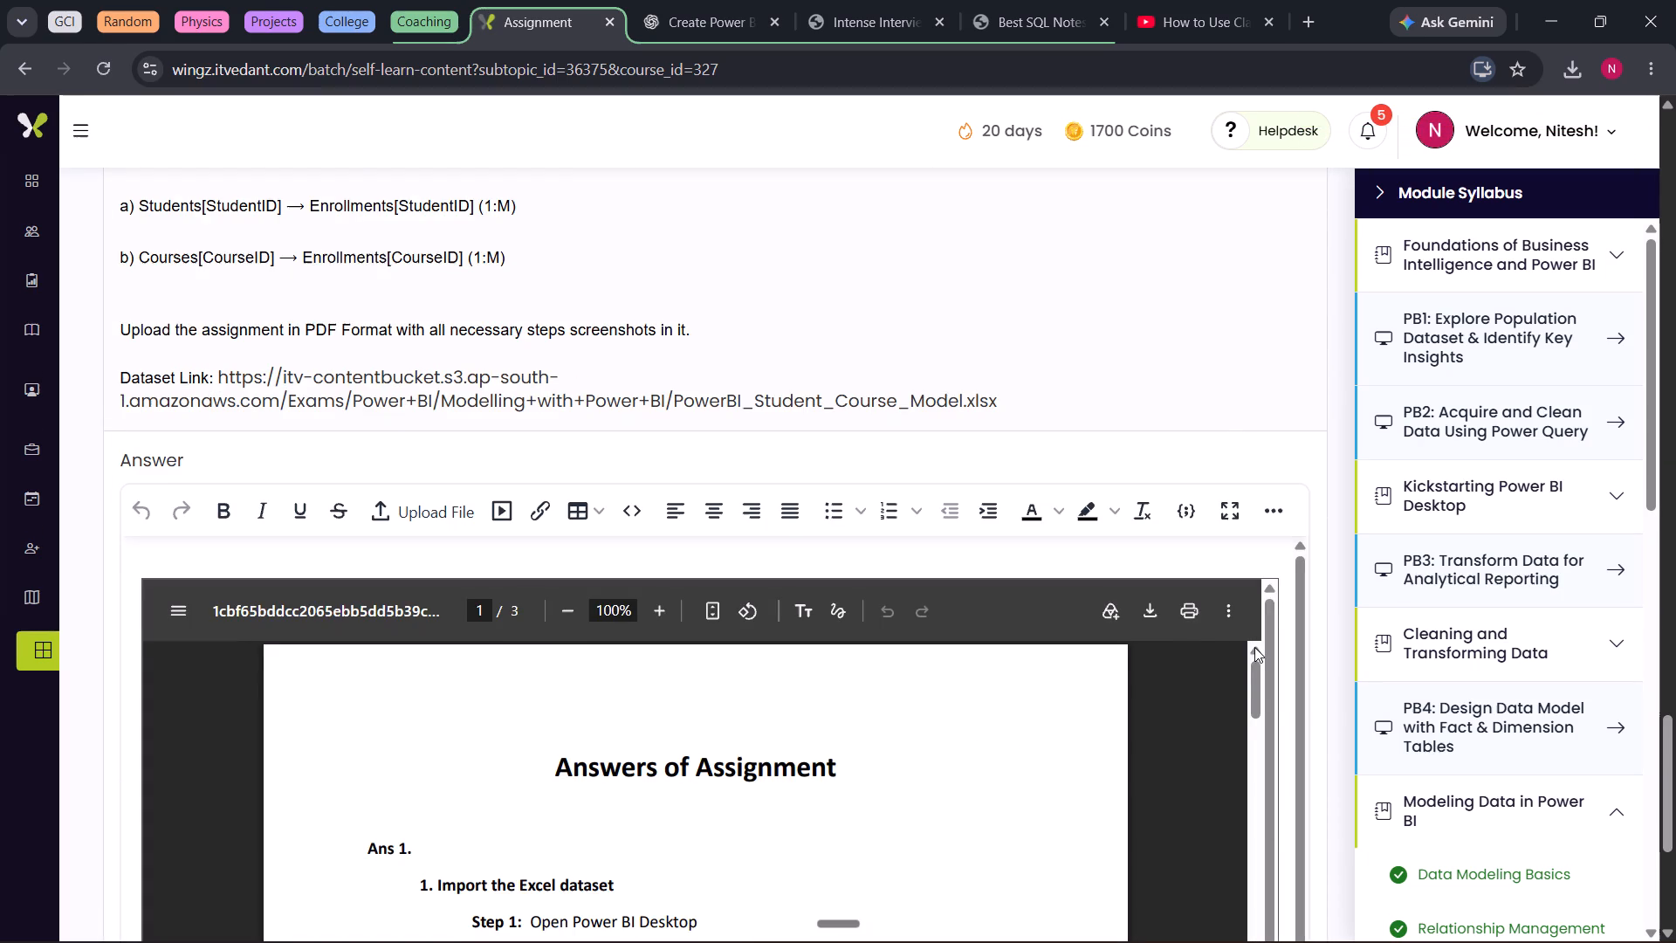
scroll(1254, 647, down, 5)
scroll(1212, 368, down, 12)
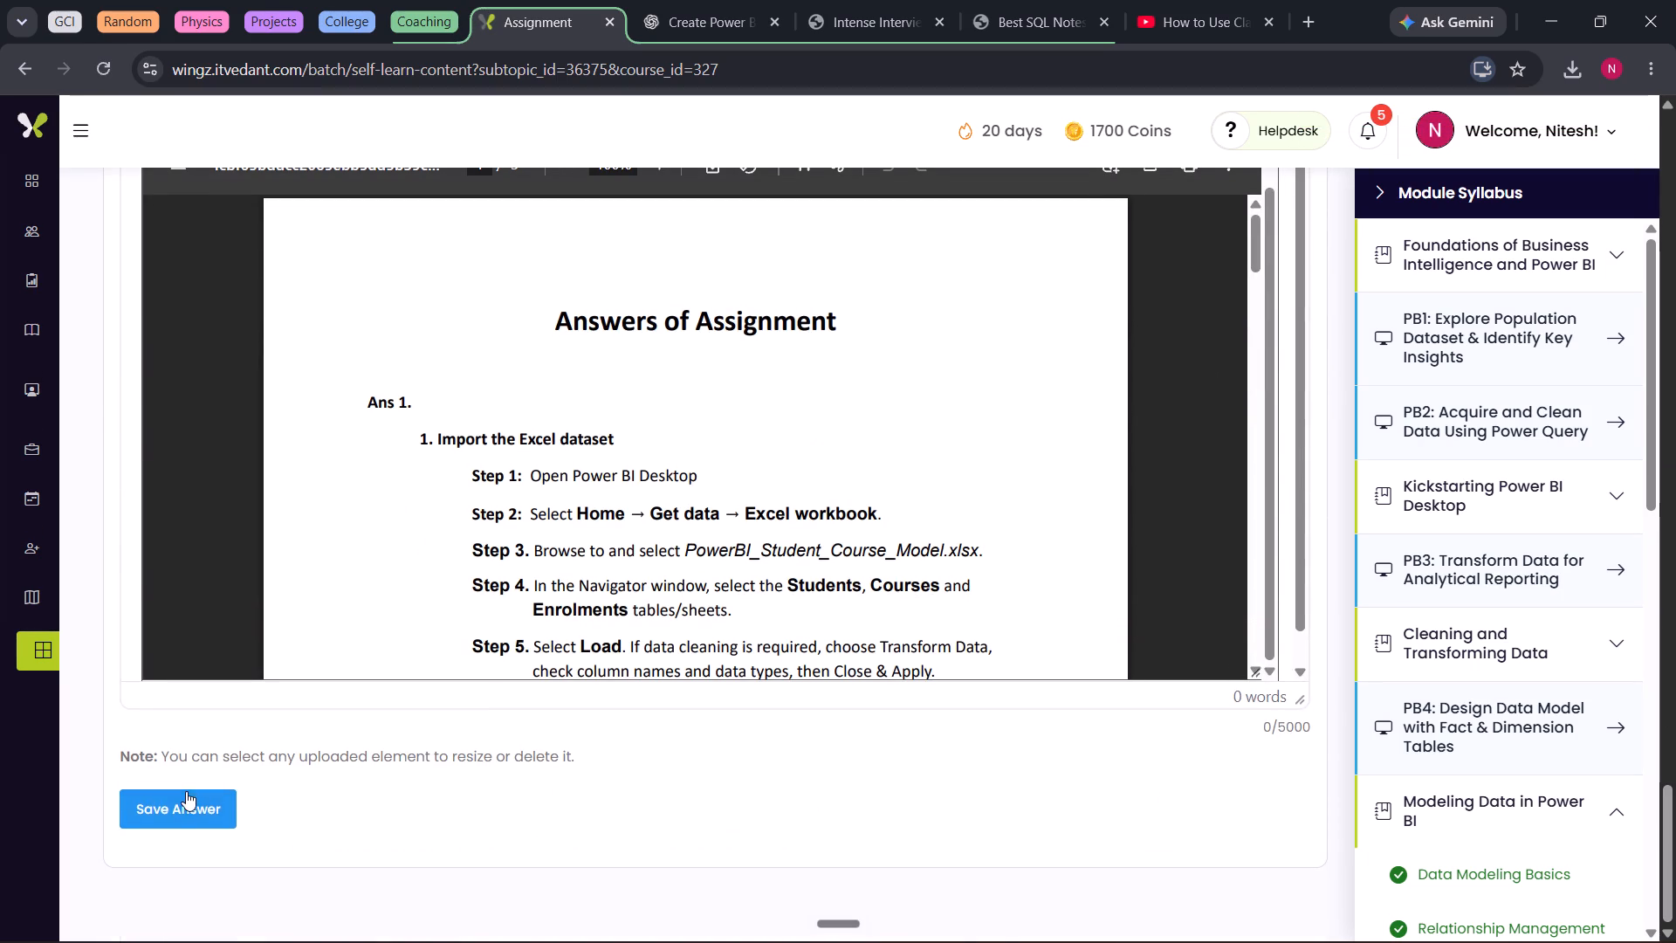
click(186, 791)
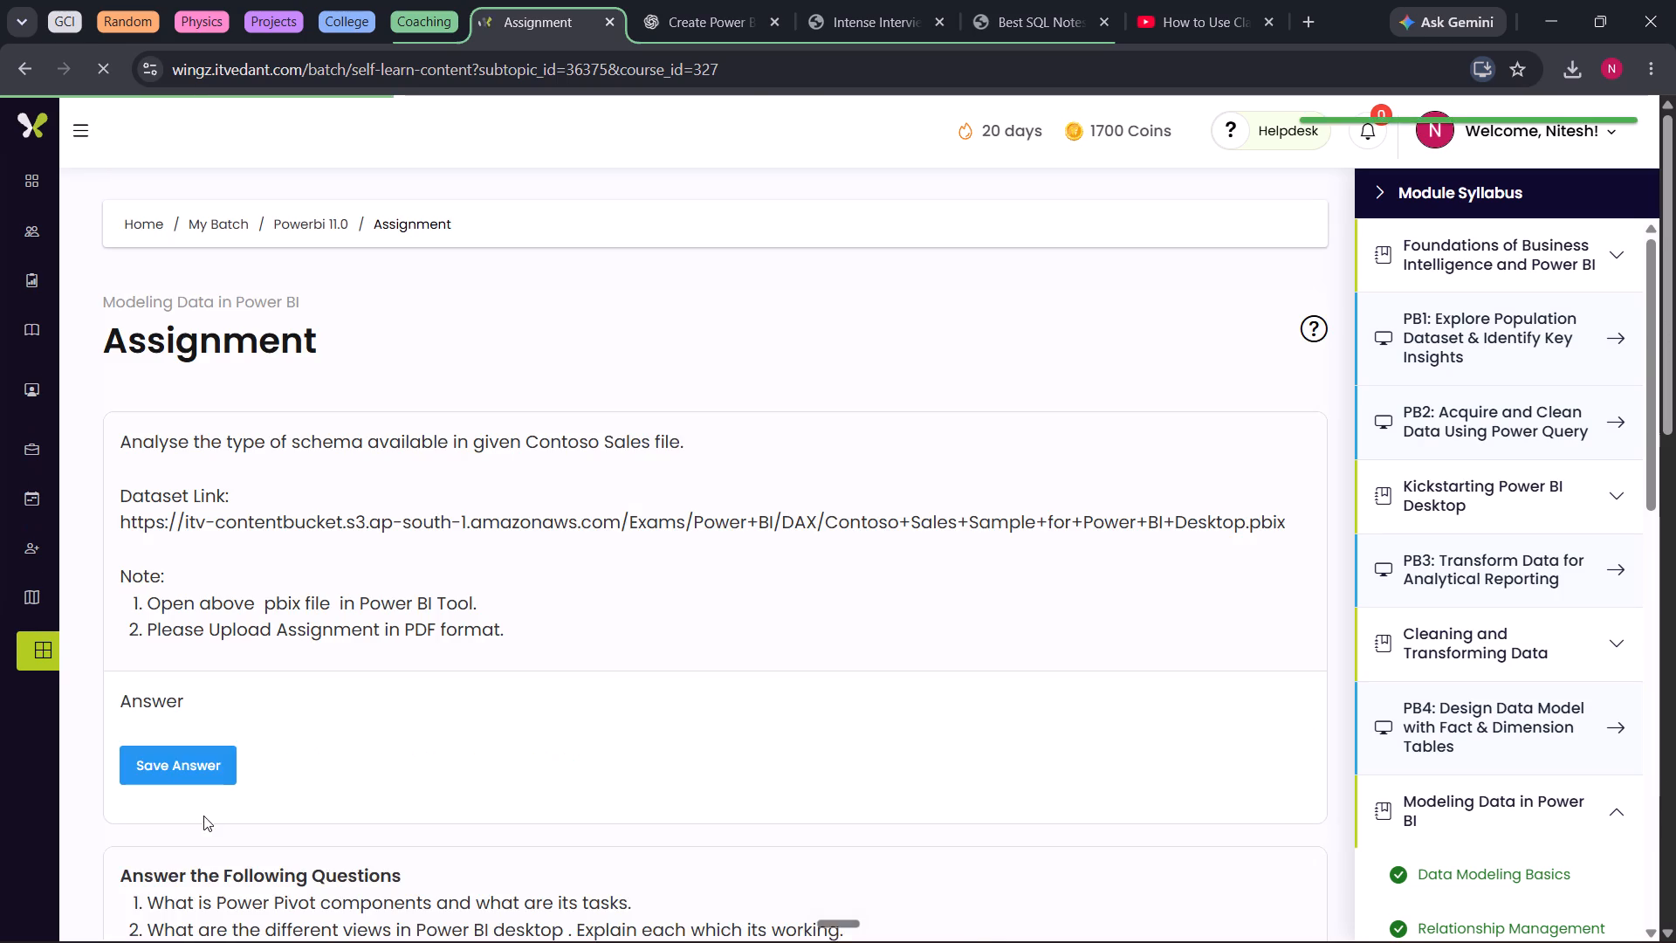
Review the answers across the Assignment page, from the Contoto Sales schema question to the last One to Many Relationship question.
scroll(1182, 450, down, 15)
scroll(1260, 649, down, 7)
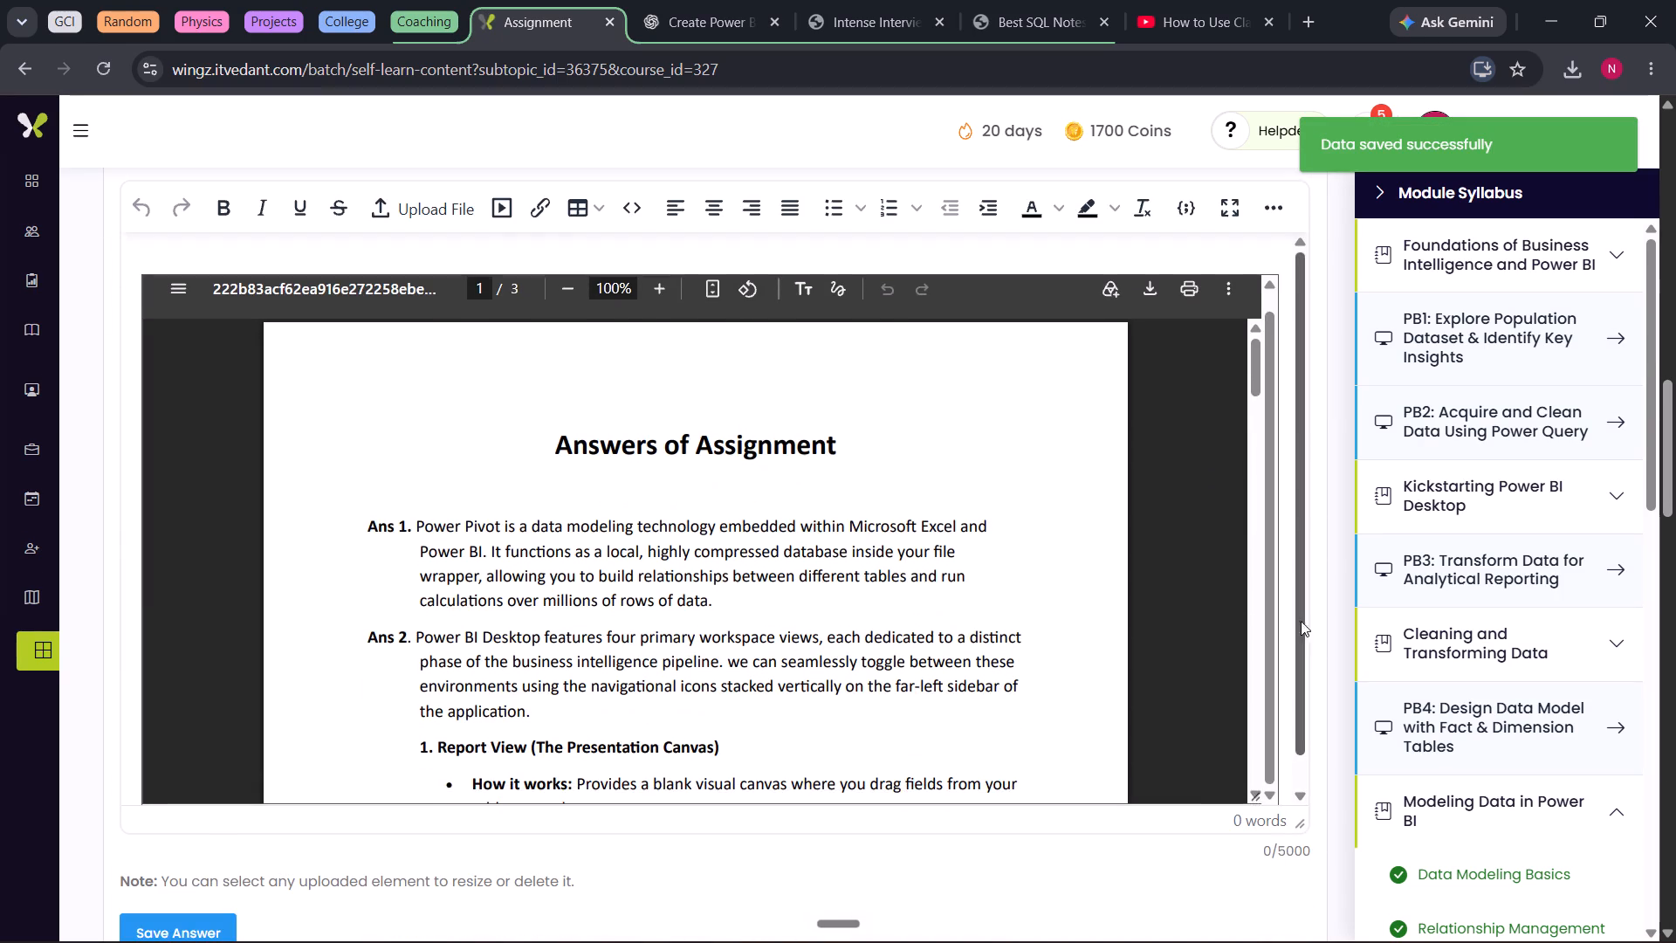
scroll(1307, 606, down, 7)
scroll(1337, 592, down, 20)
scroll(1337, 592, down, 10)
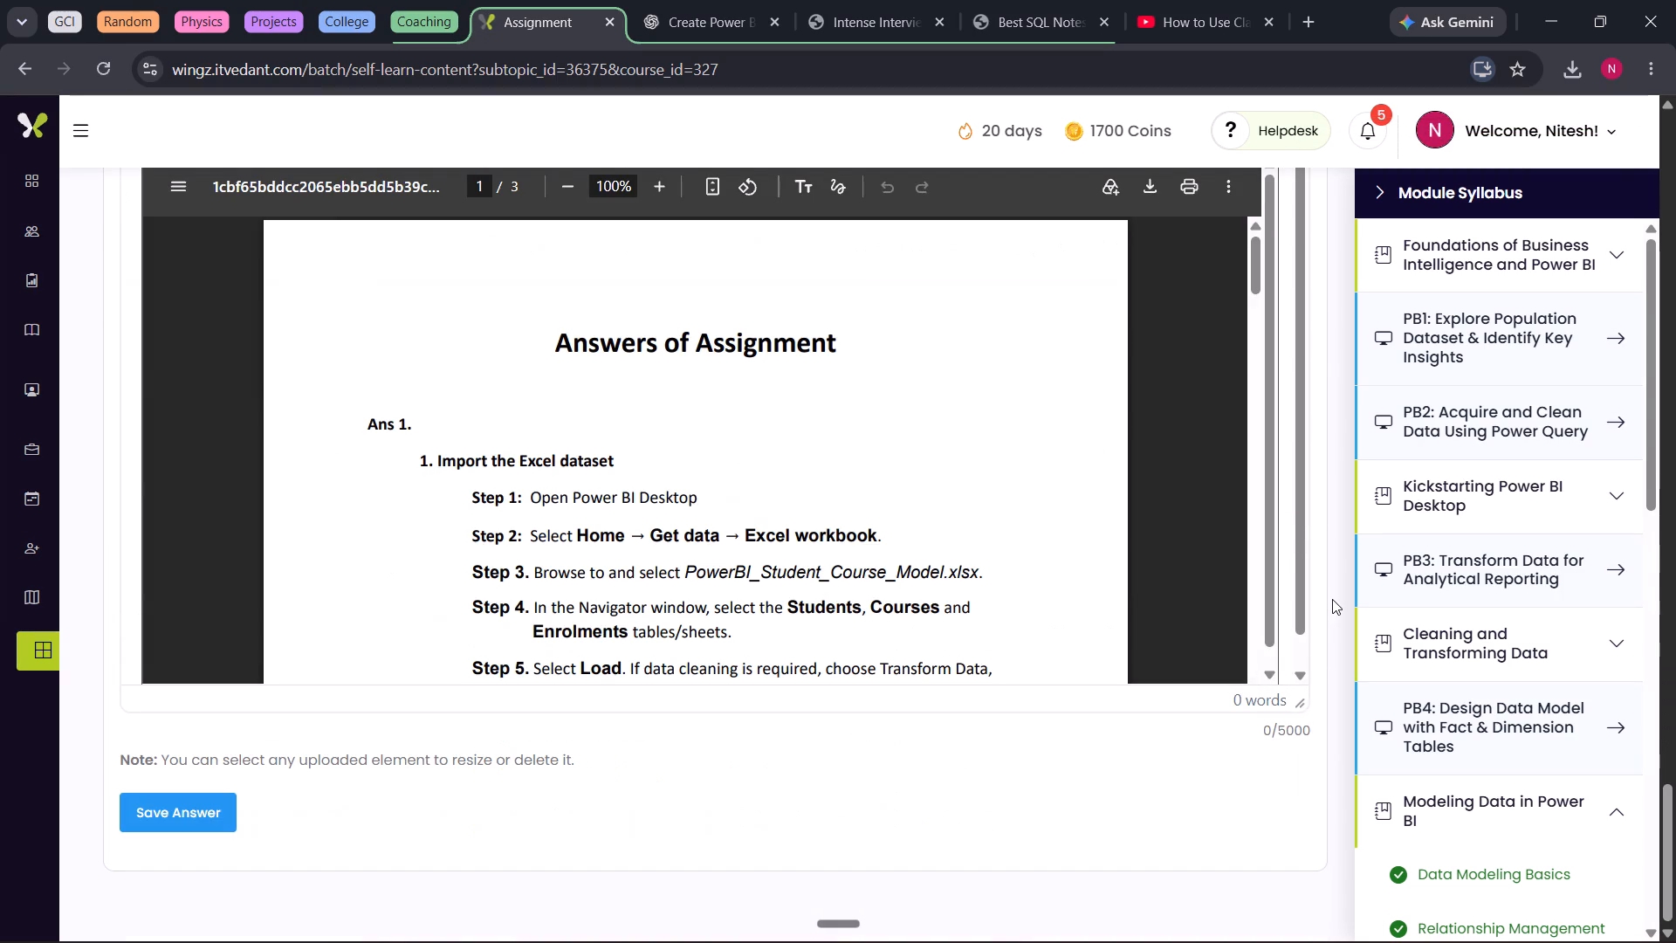
scroll(1332, 599, down, 5)
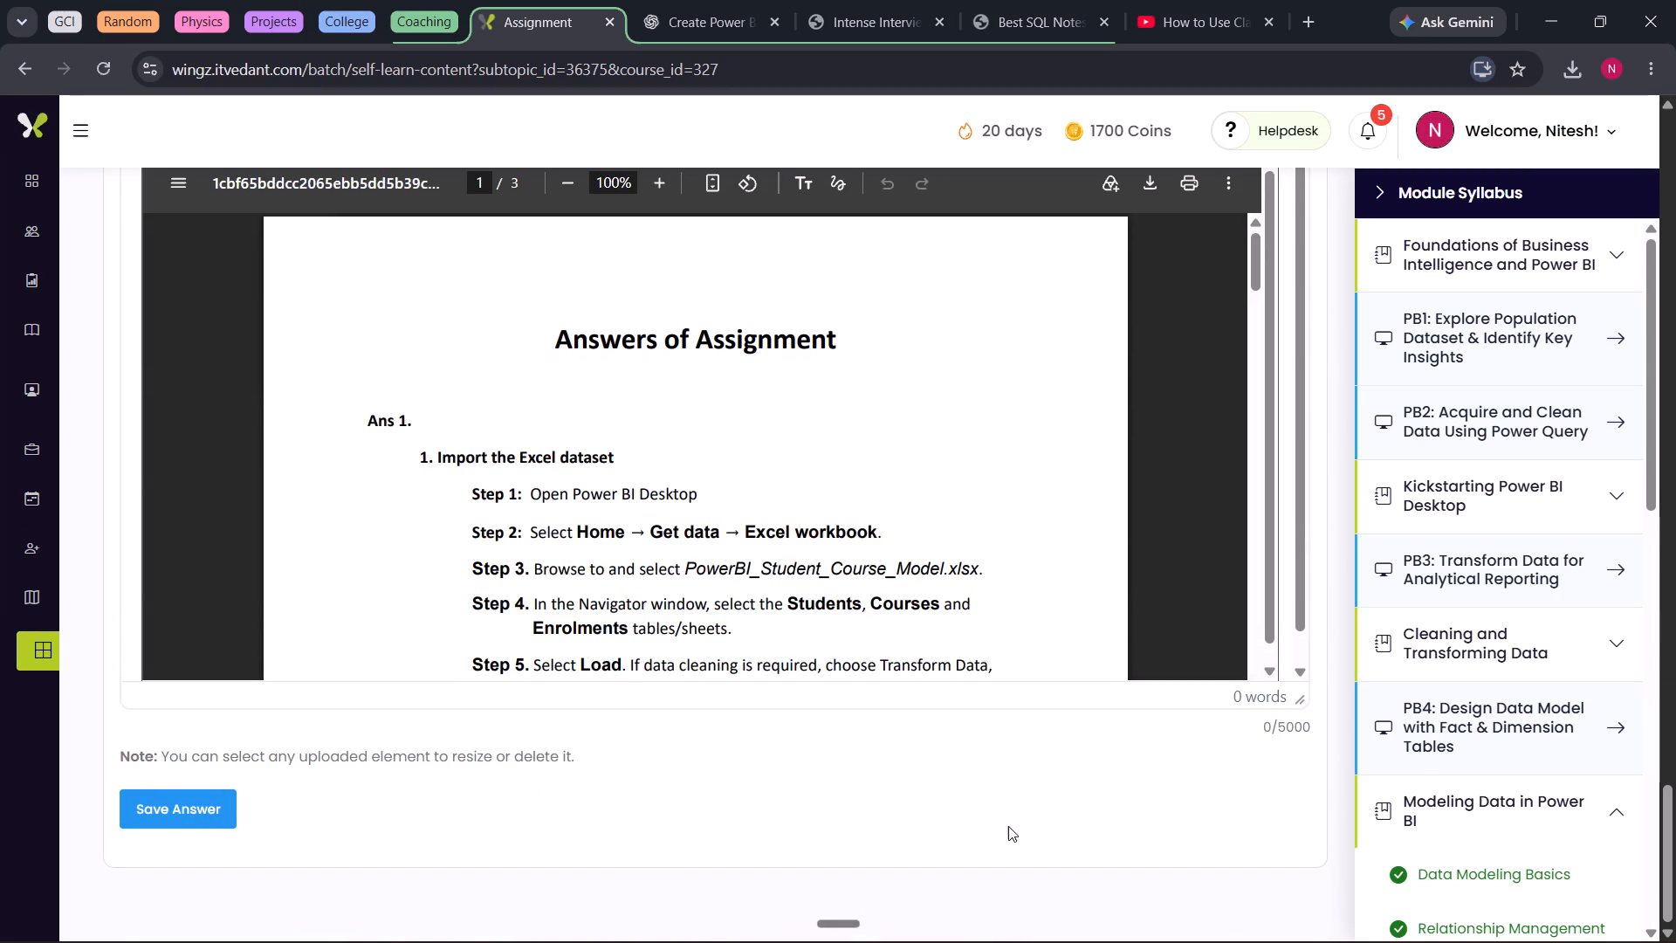
scroll(814, 820, up, 1)
scroll(1343, 448, up, 2)
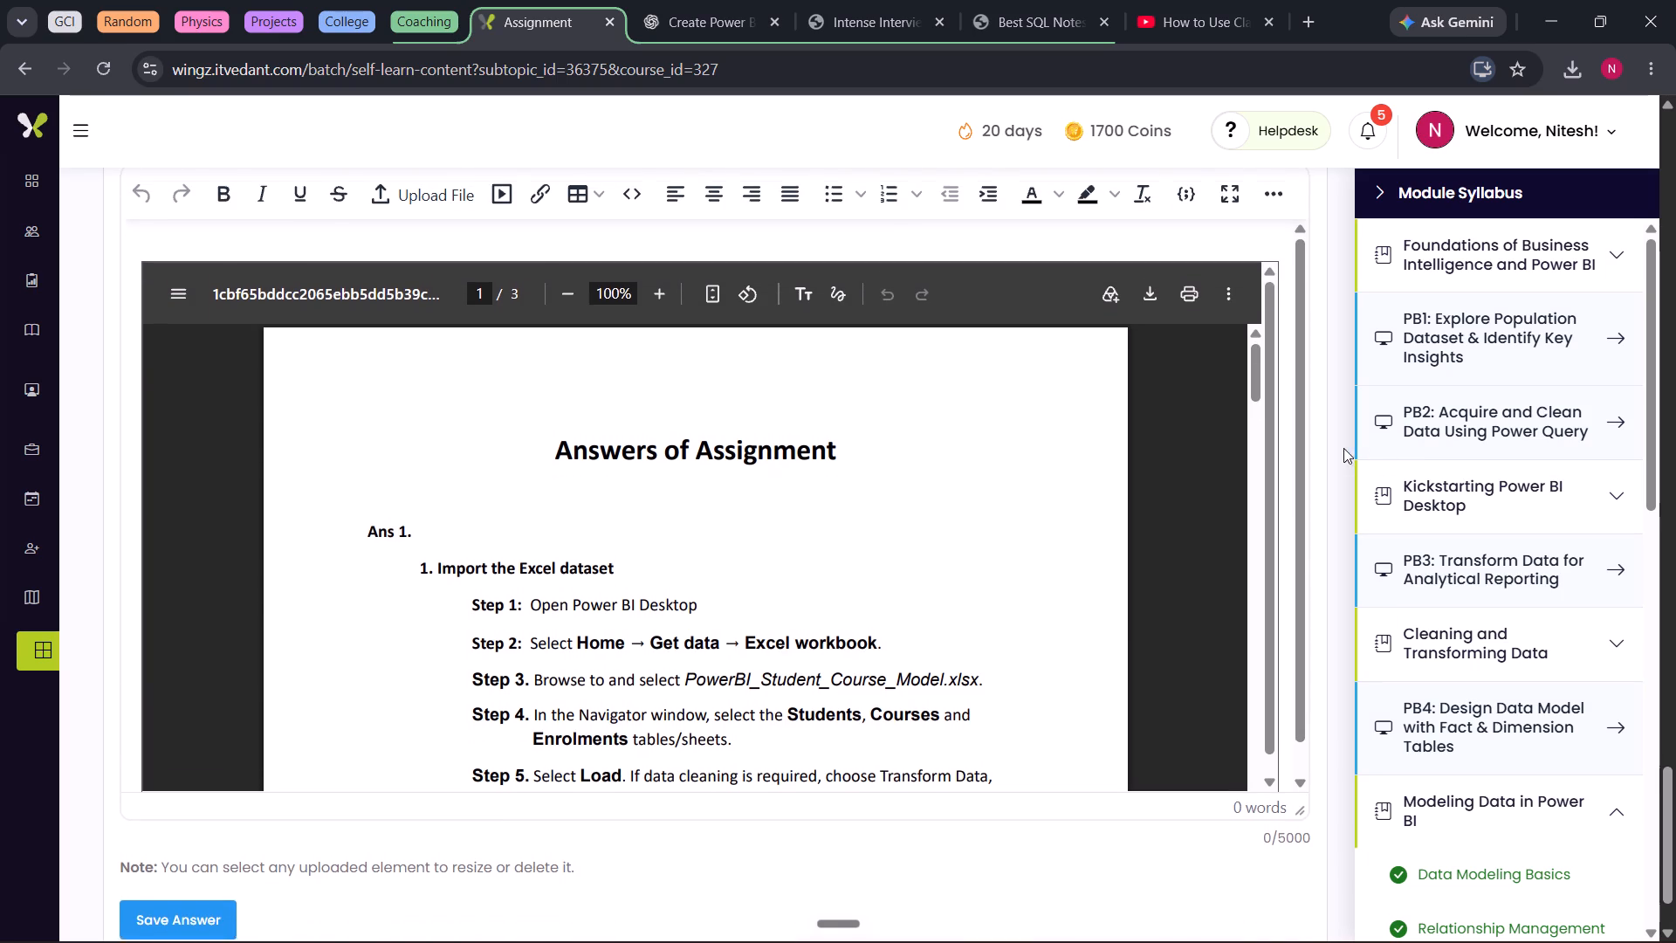
scroll(1343, 448, up, 20)
scroll(1343, 448, up, 15)
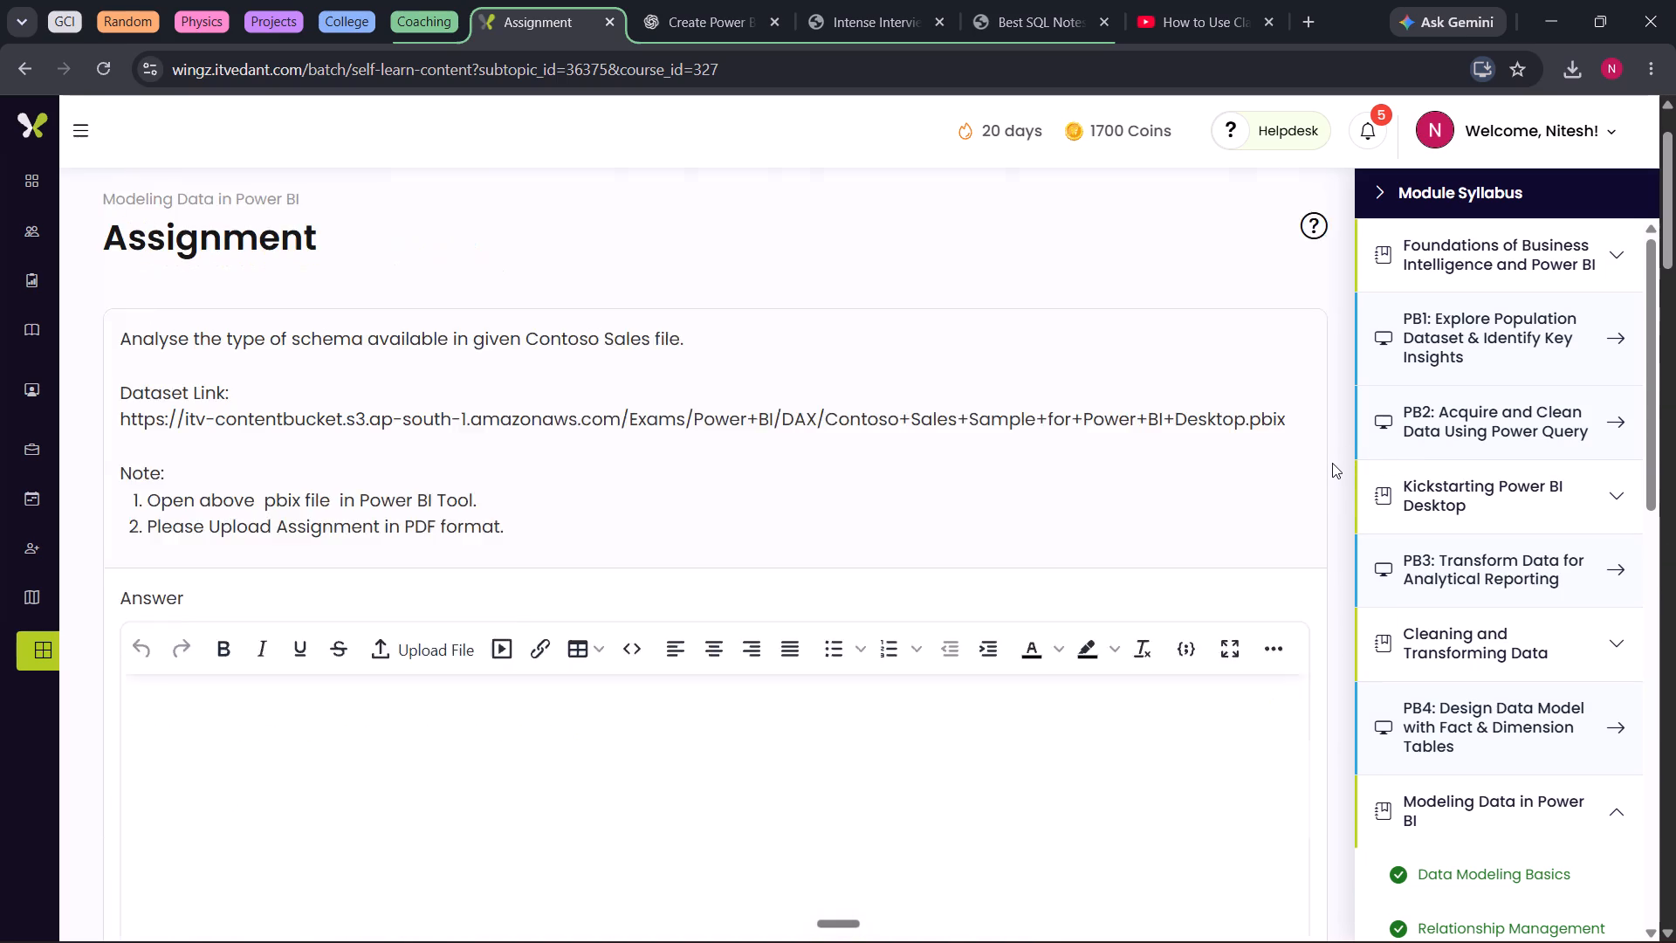
scroll(1332, 463, up, 9)
scroll(1004, 527, down, 4)
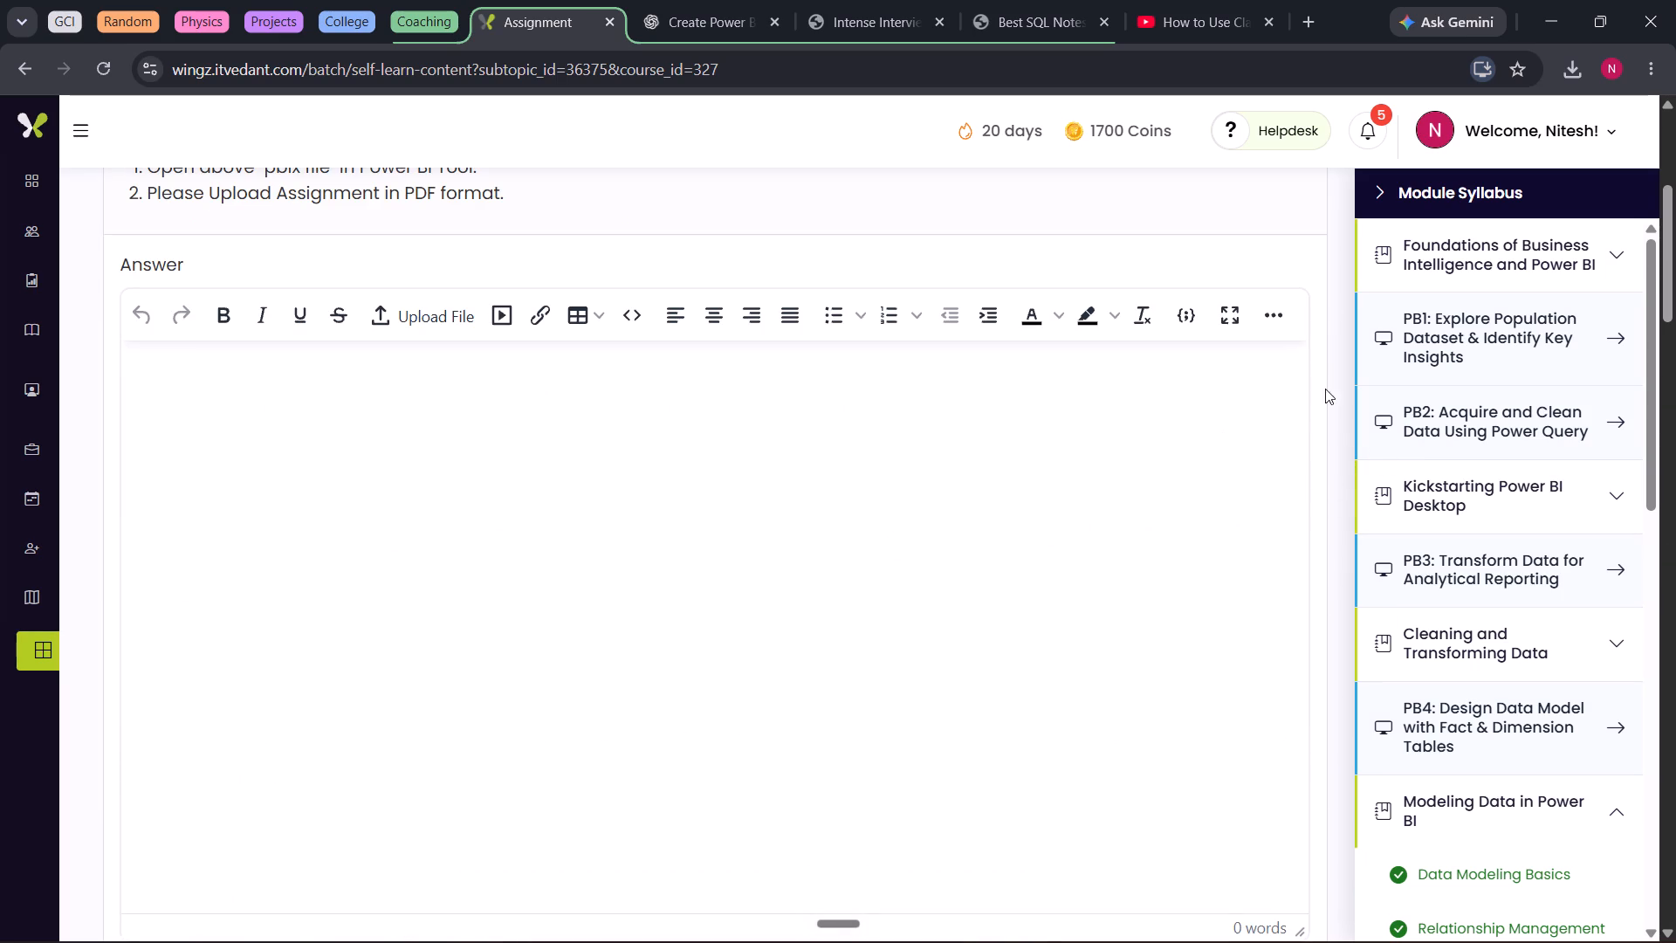
scroll(1344, 376, down, 3)
scroll(1229, 430, up, 3)
scroll(732, 362, up, 3)
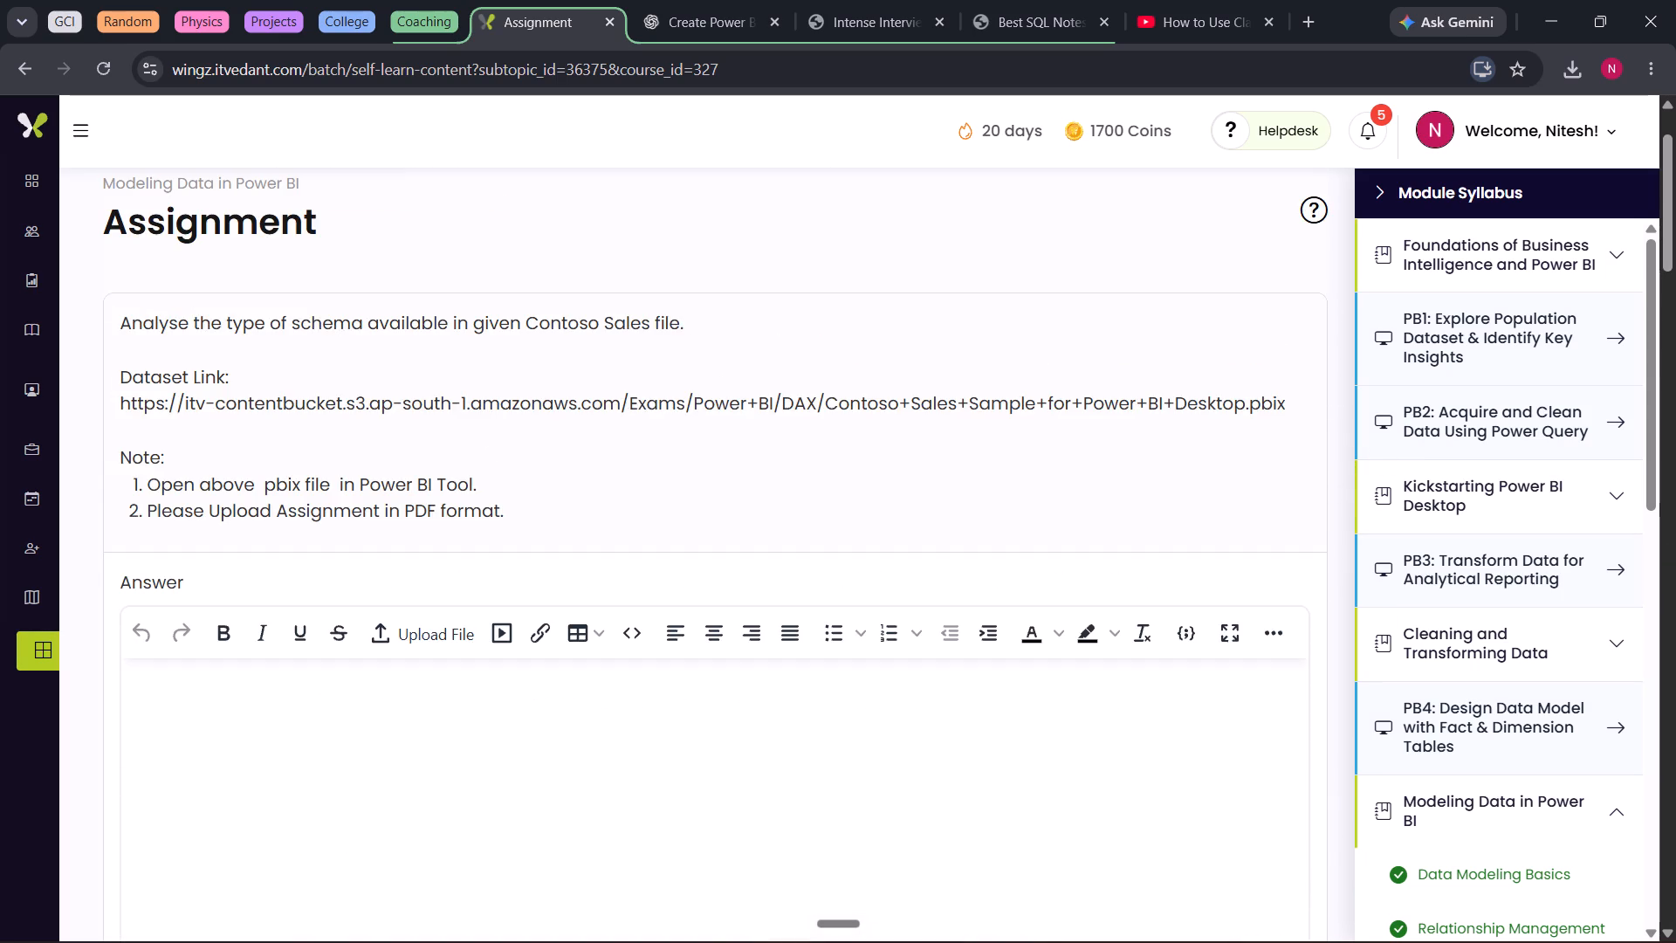
scroll(418, 459, up, 2)
scroll(402, 474, down, 5)
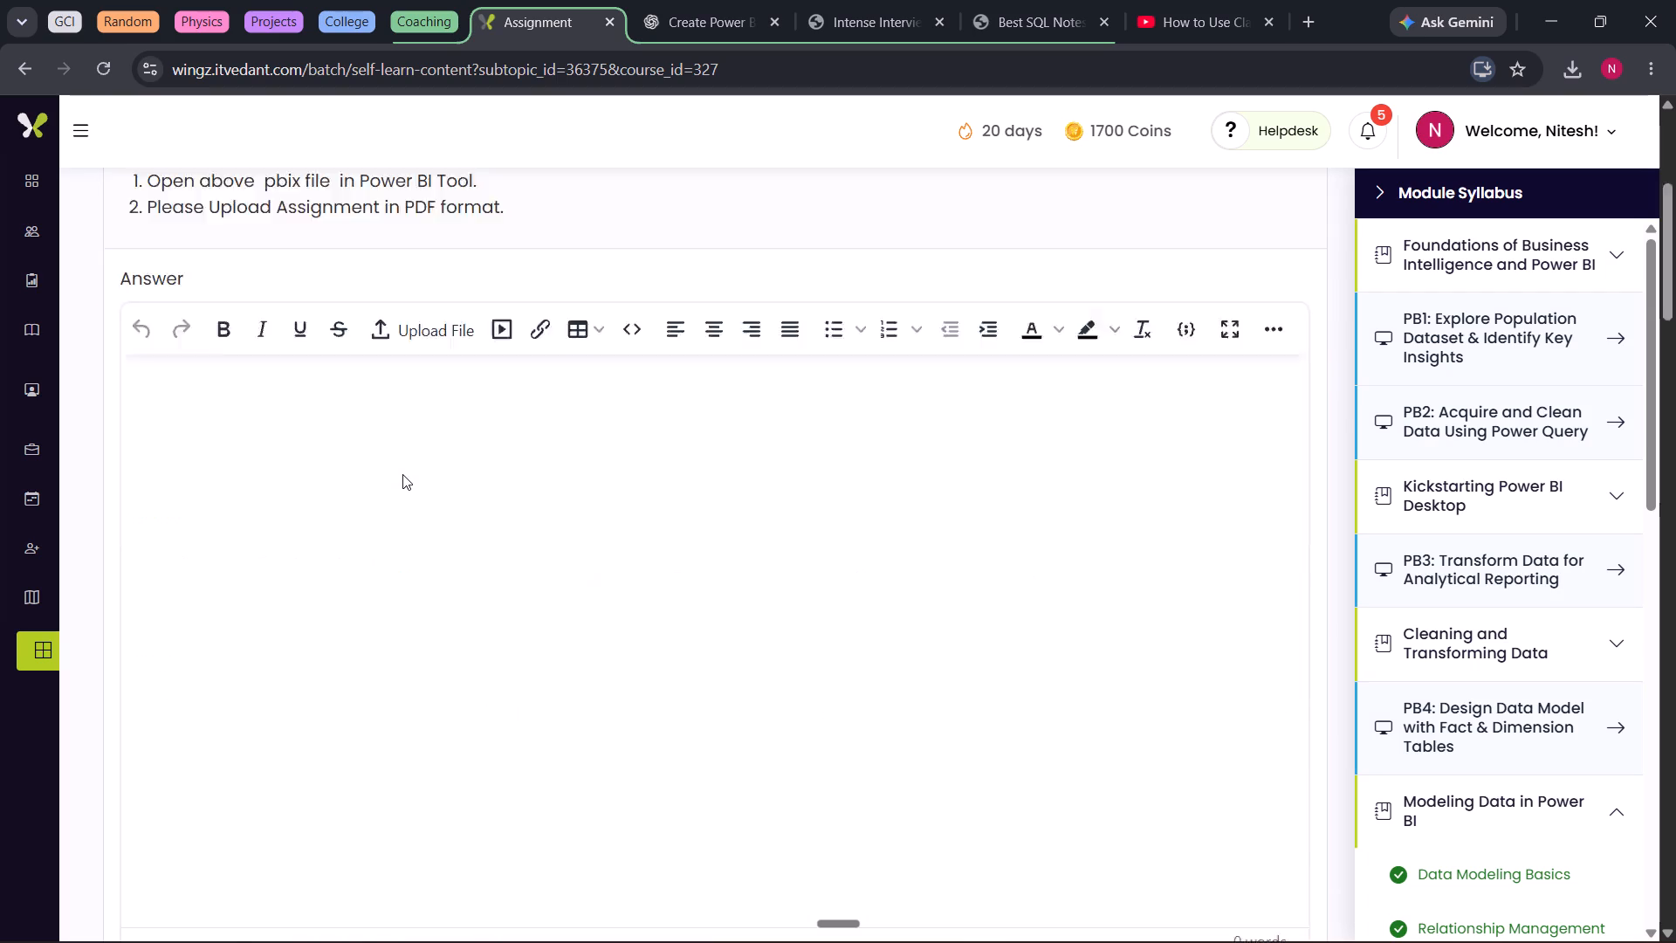
scroll(353, 668, down, 8)
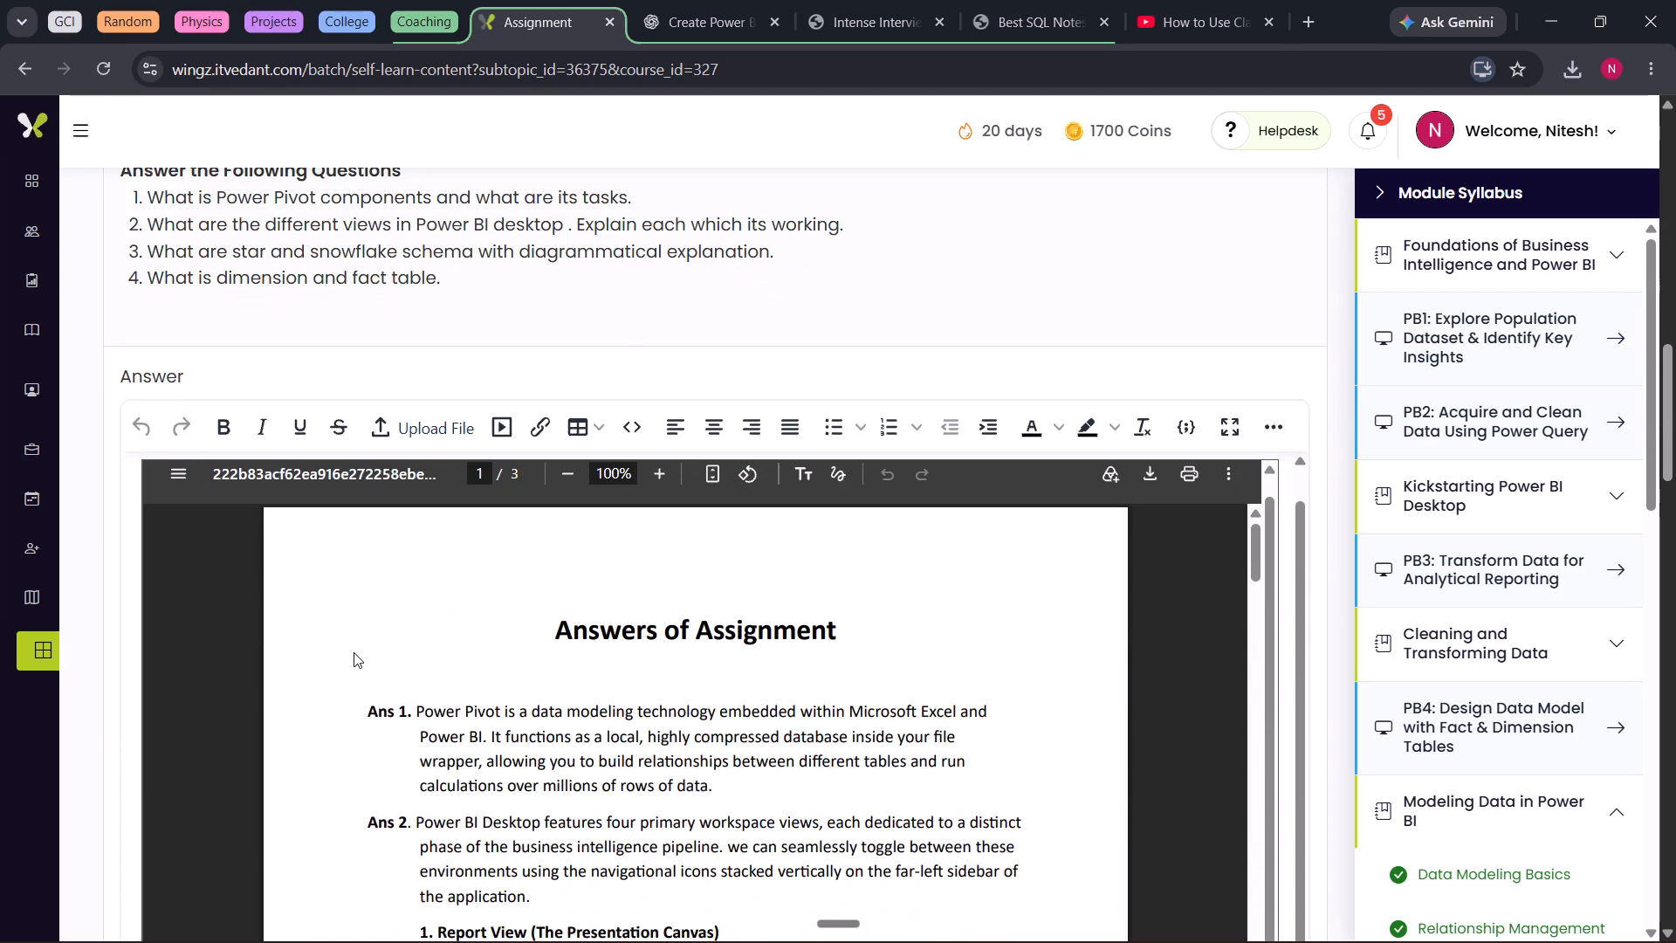
scroll(735, 487, down, 3)
scroll(459, 496, up, 3)
scroll(436, 709, up, 2)
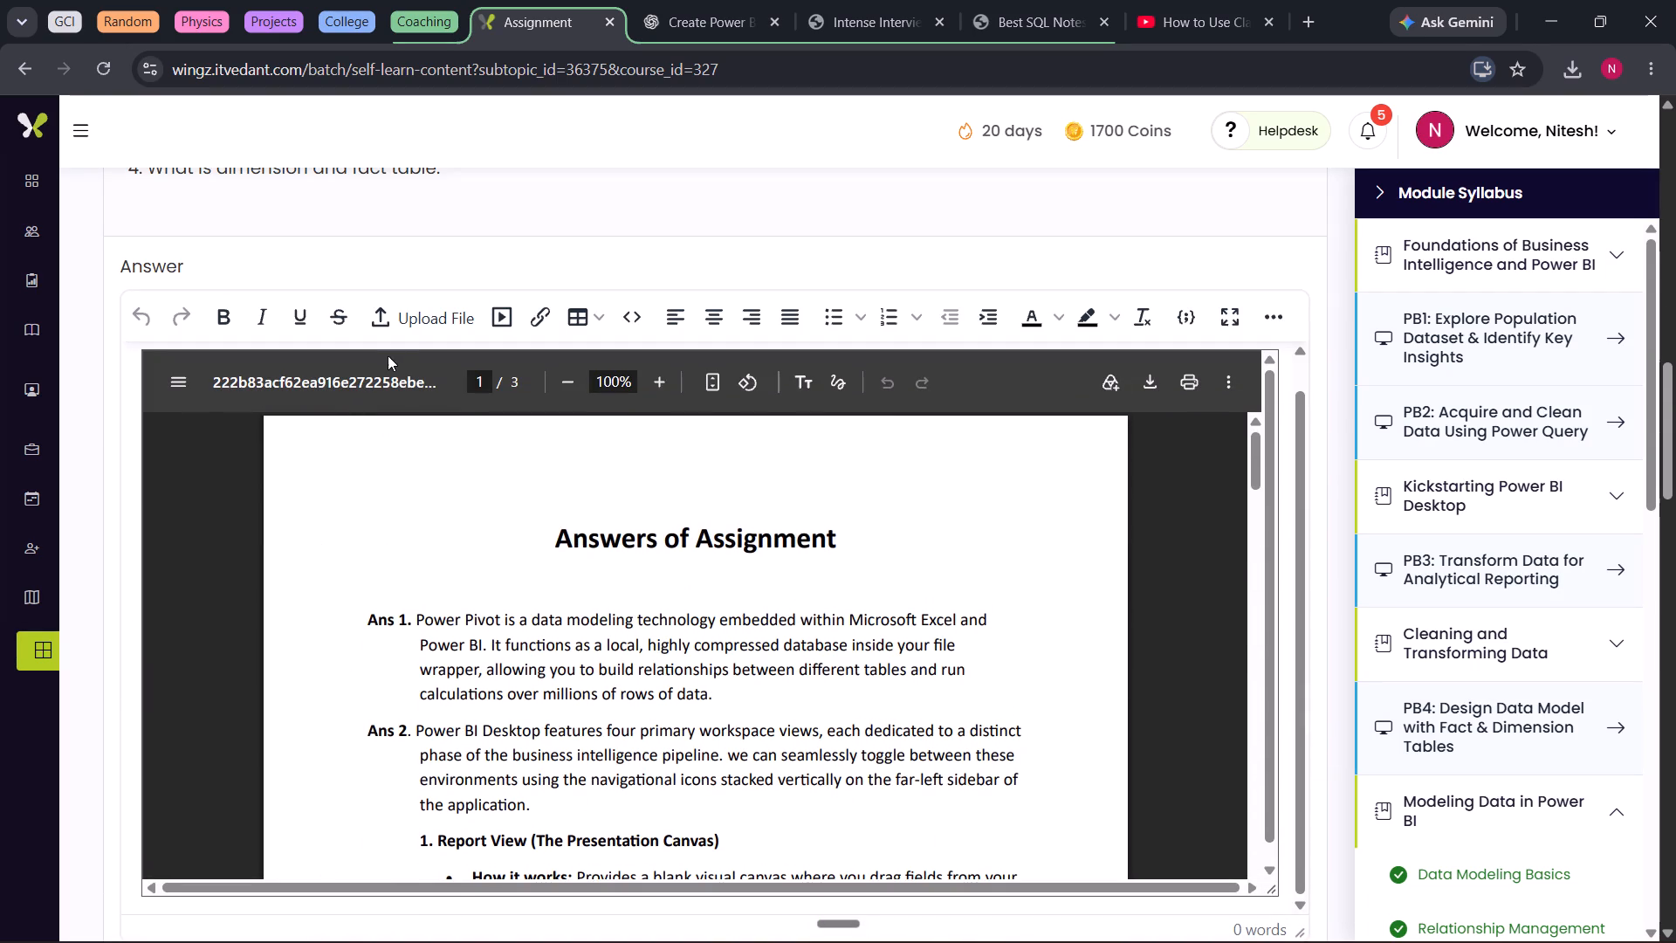
scroll(512, 770, down, 5)
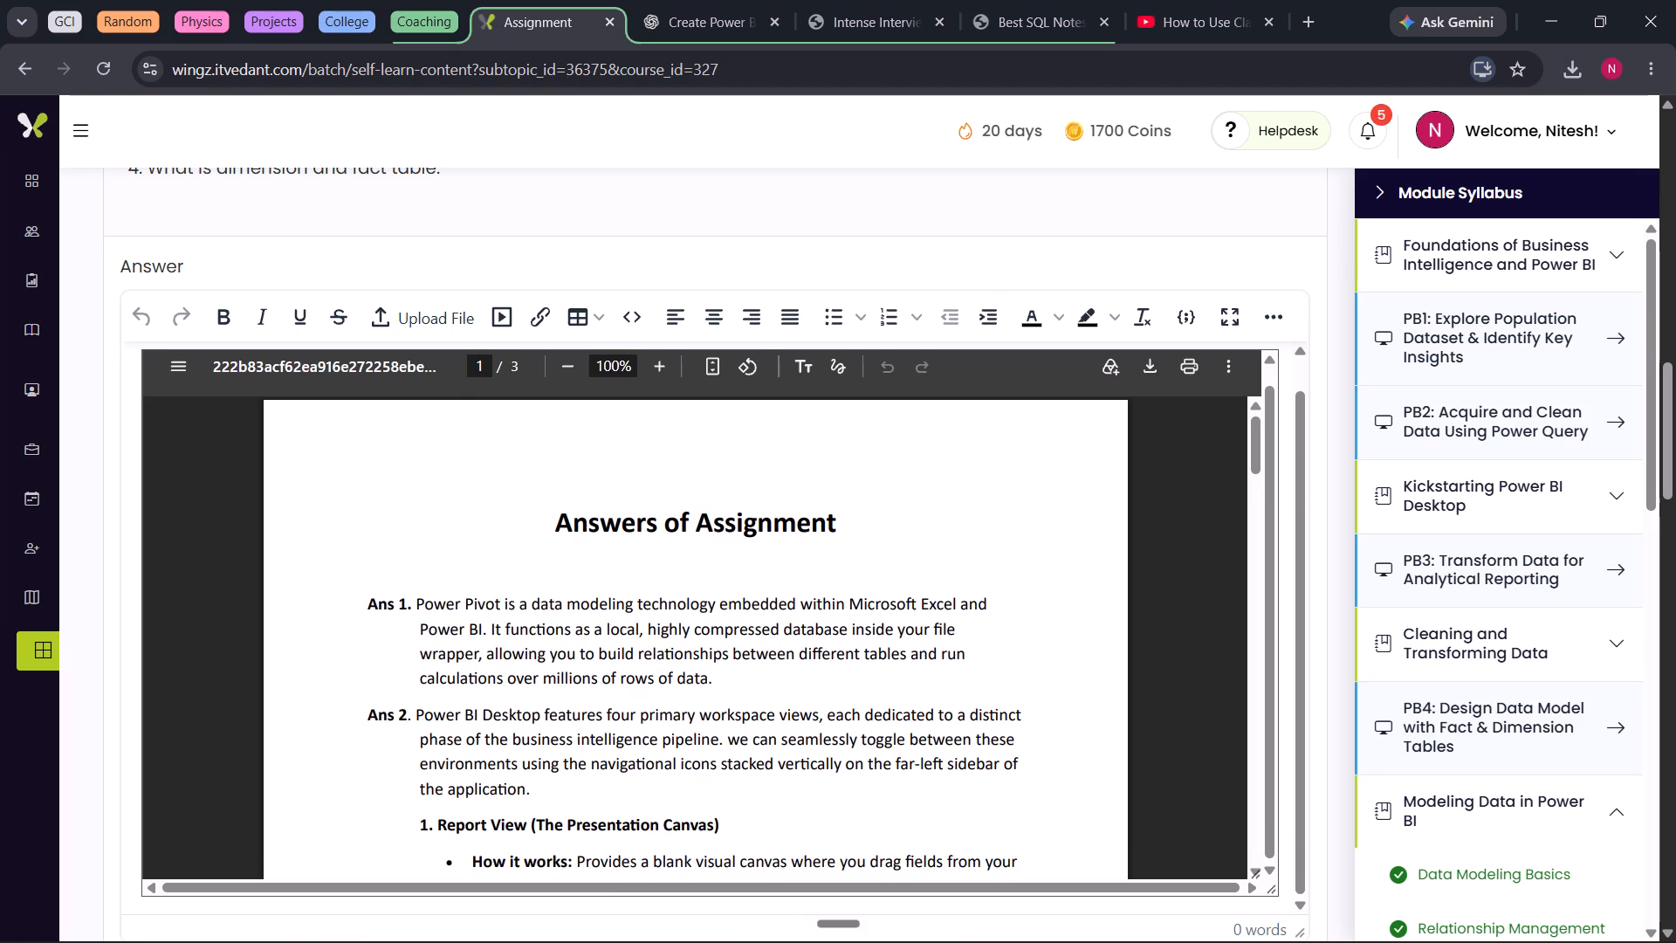
Review the PDFs embedded in the Power Pivot and both One to Many Relationship answers, and check the Contoso Sales schema answer box.
scroll(1168, 272, up, 1)
scroll(1160, 286, down, 3)
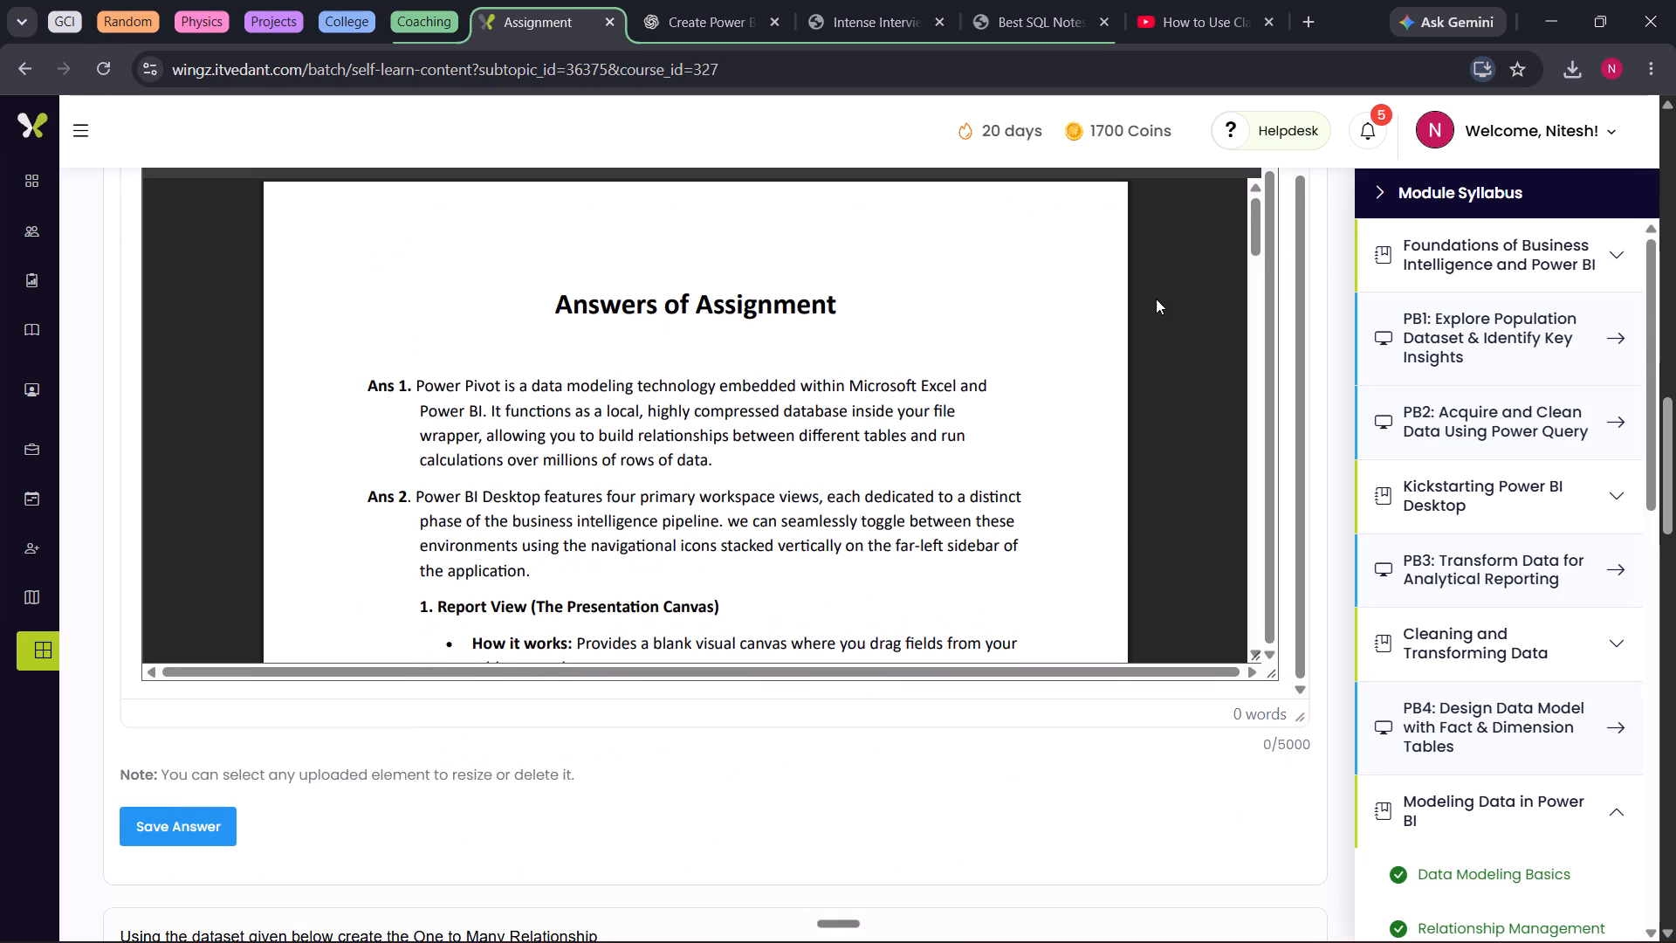
scroll(1304, 644, down, 9)
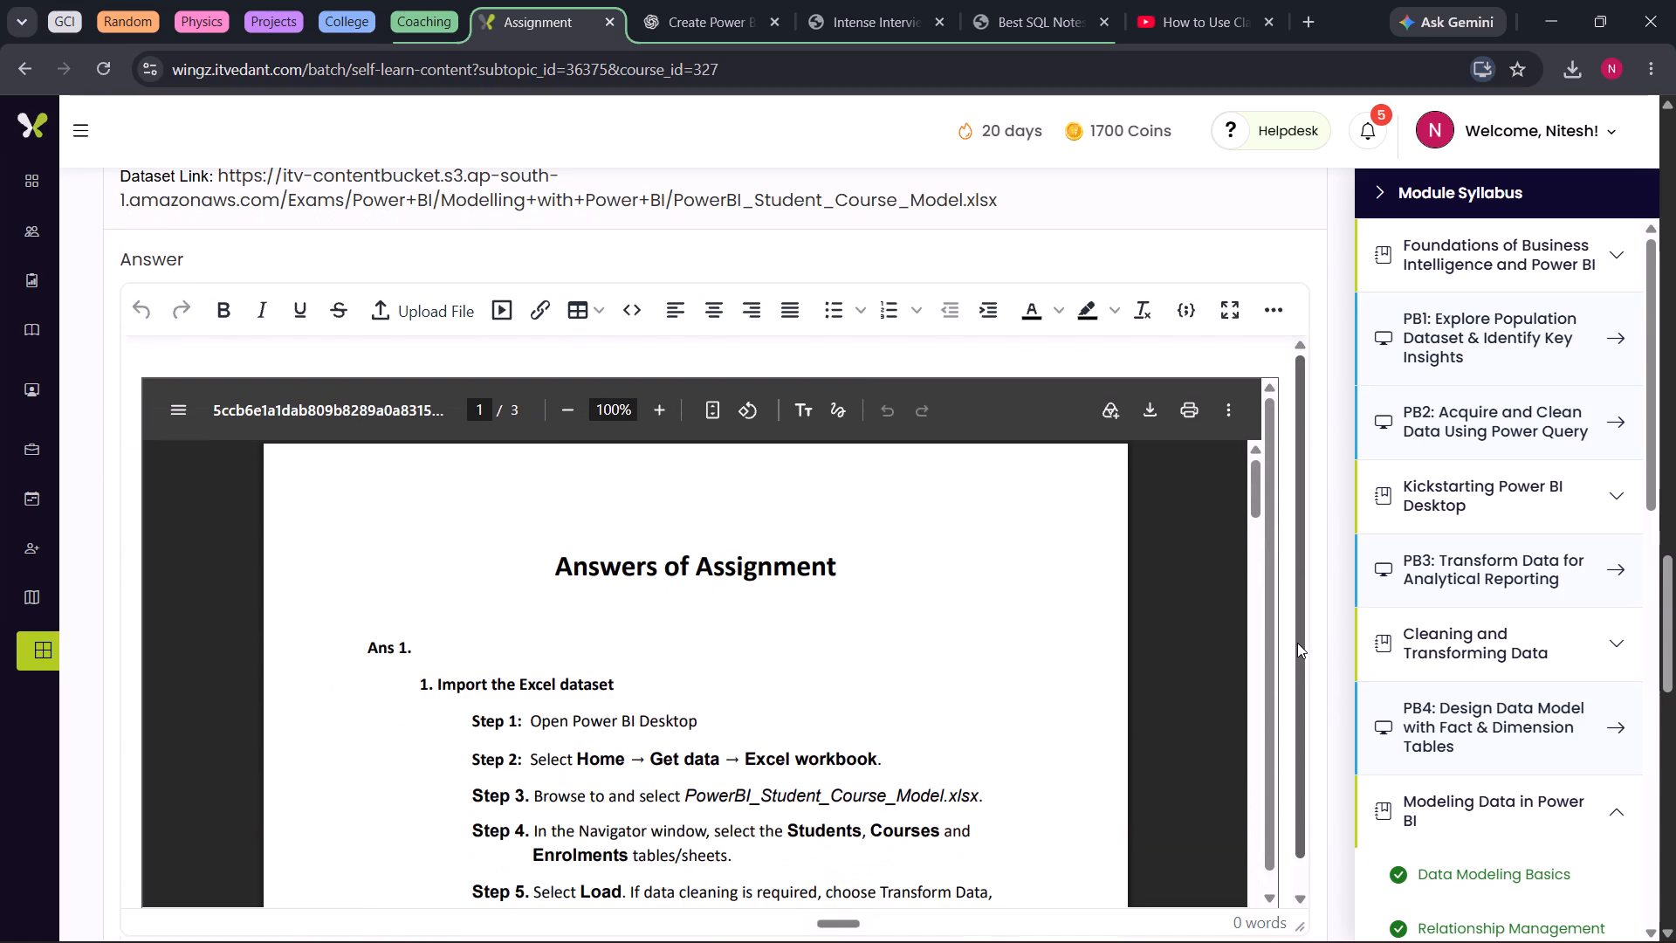
scroll(1288, 610, up, 3)
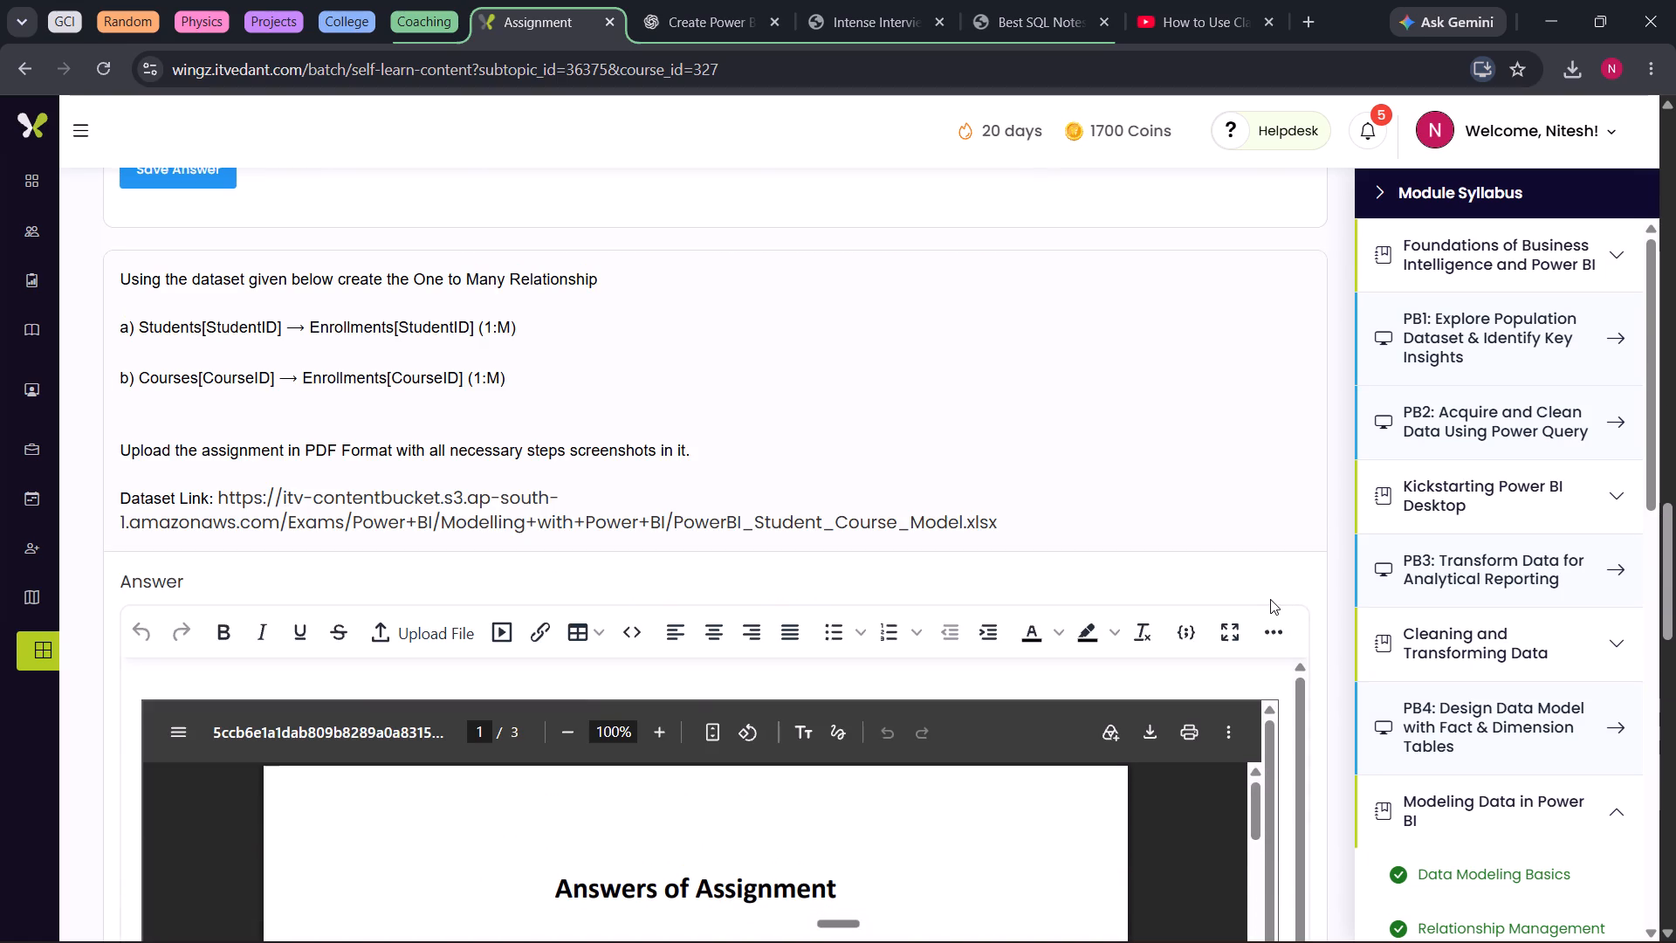
scroll(1270, 598, down, 3)
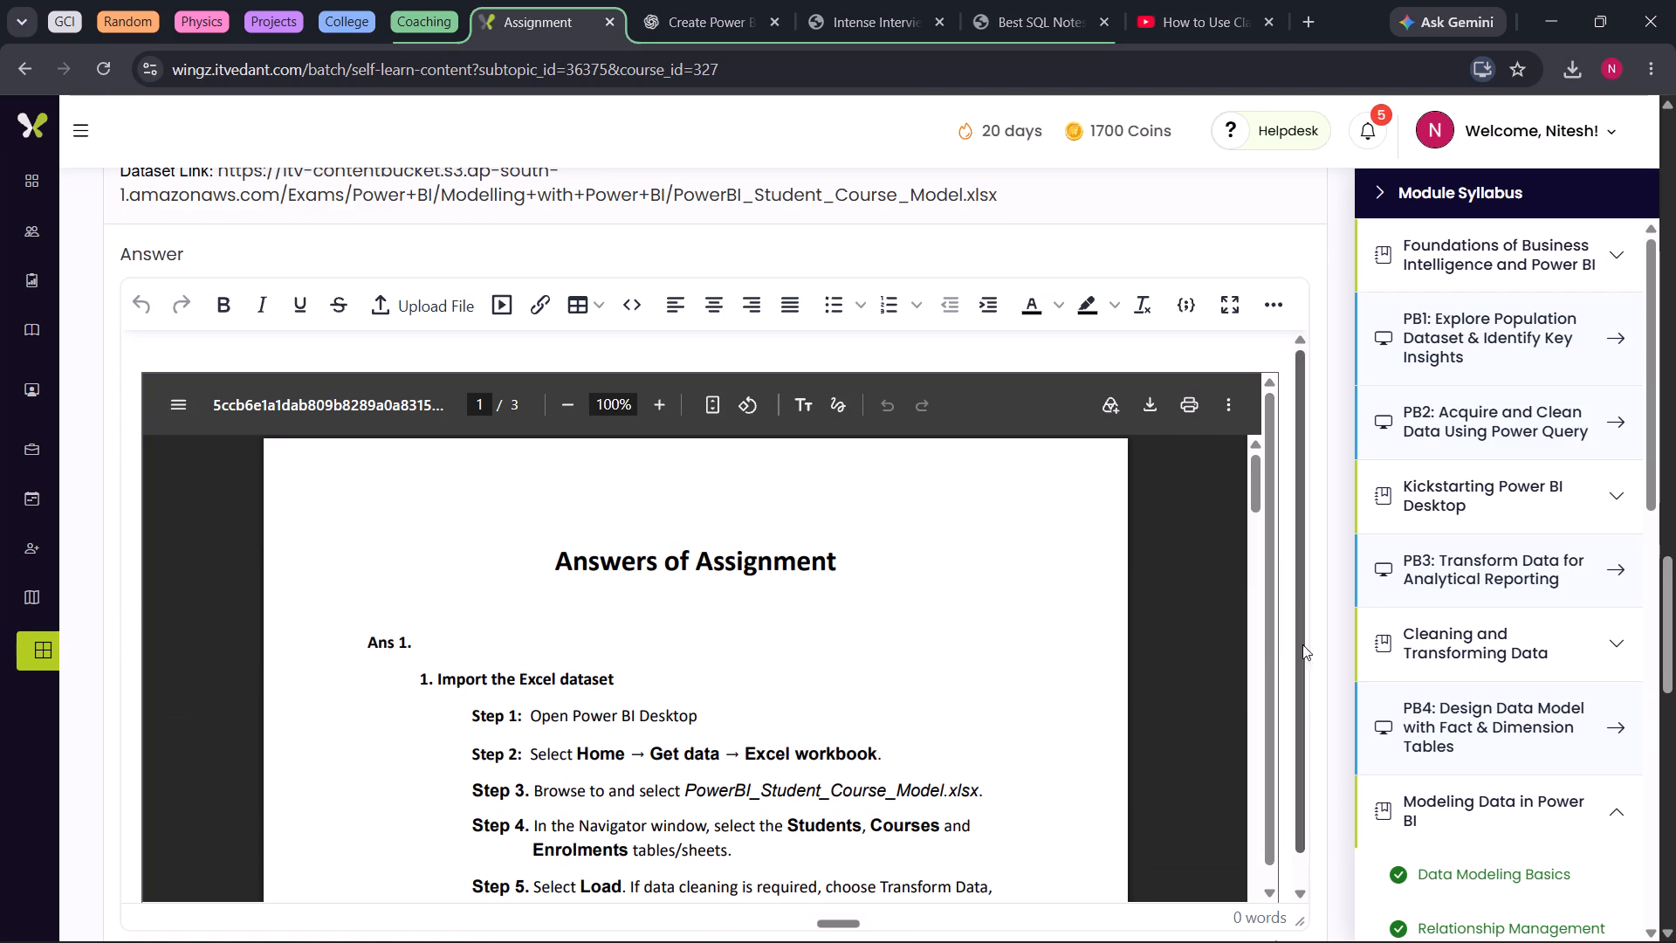
scroll(1339, 623, down, 11)
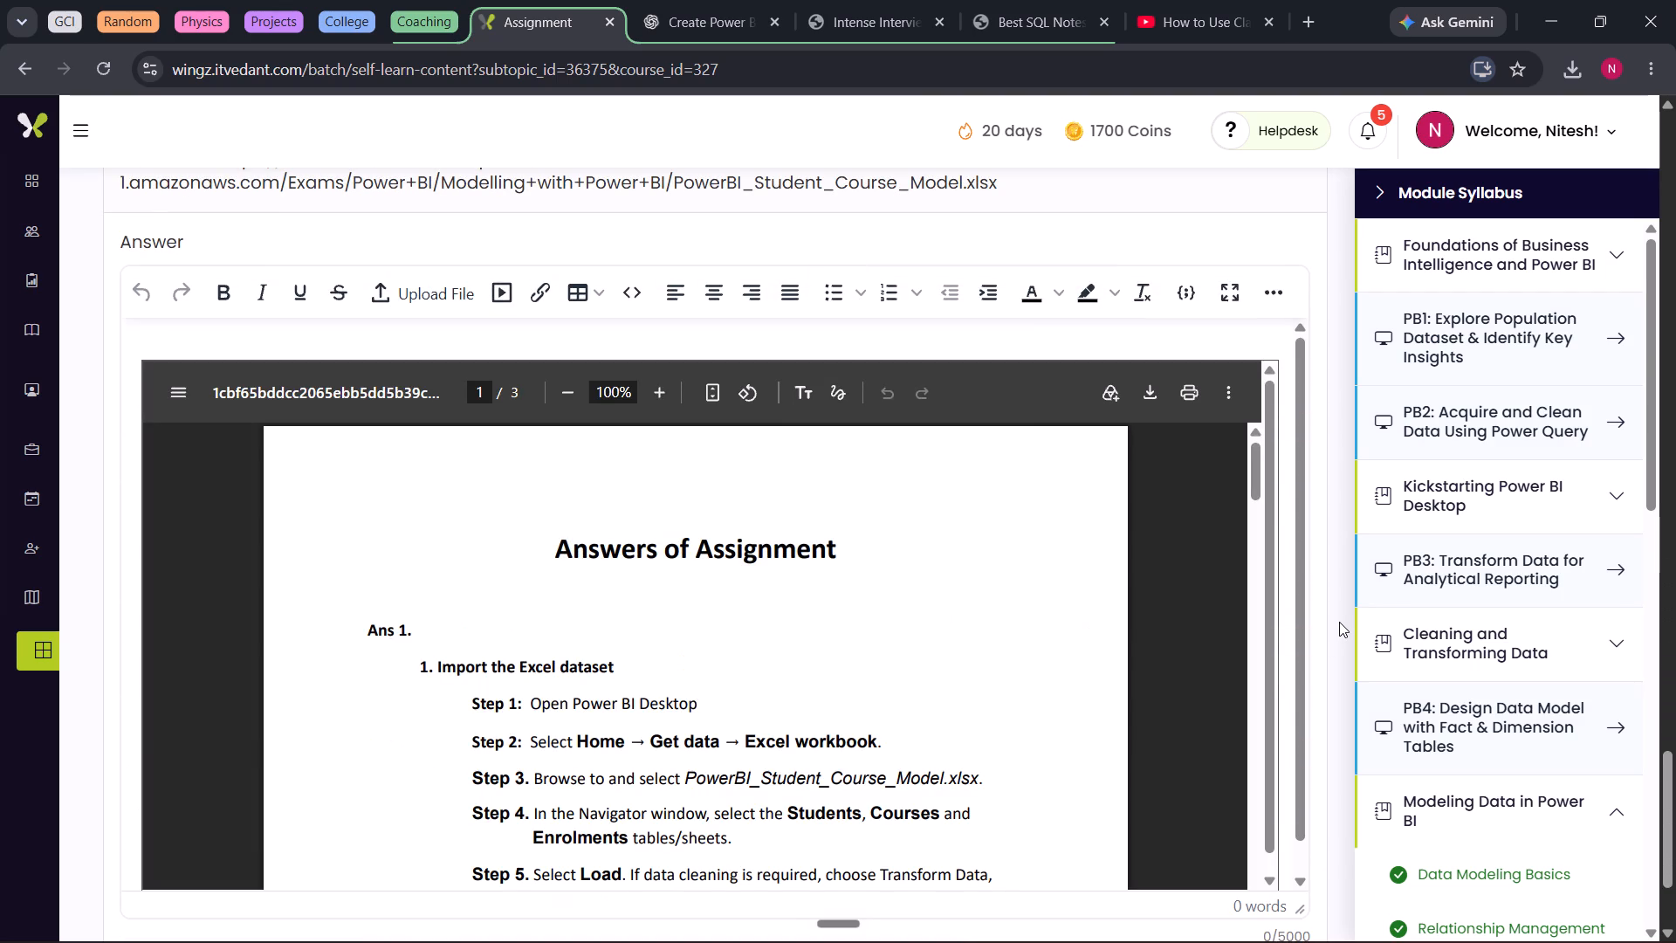
scroll(1067, 723, down, 5)
scroll(821, 694, down, 4)
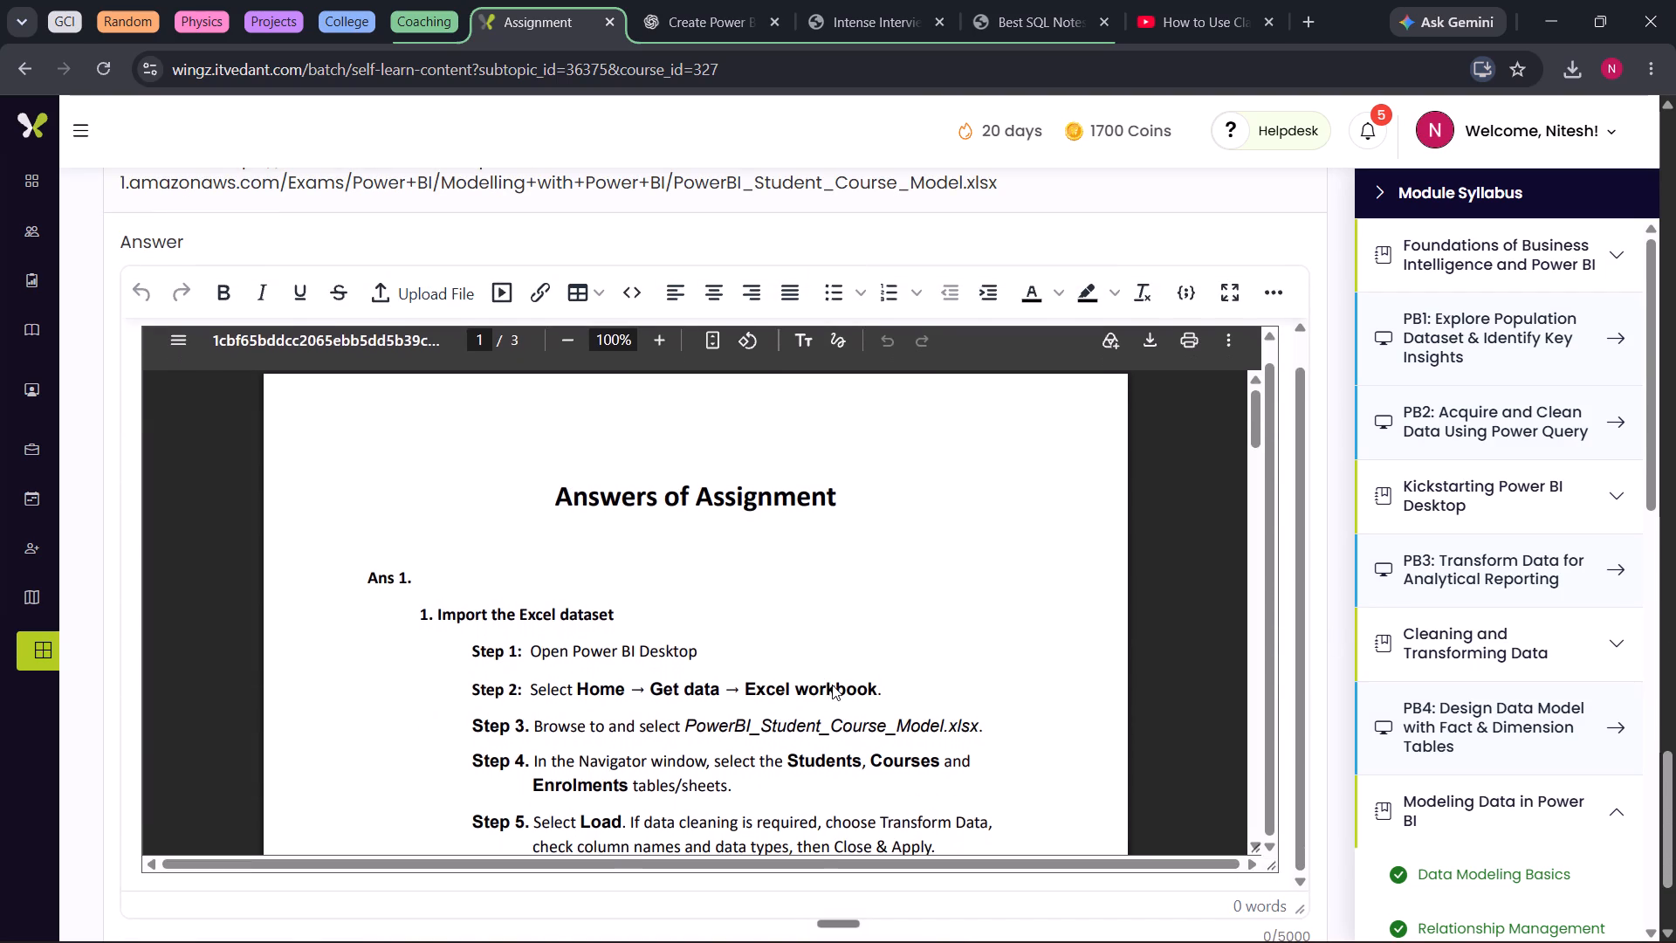
scroll(832, 685, down, 4)
scroll(1216, 396, up, 4)
scroll(1330, 423, up, 5)
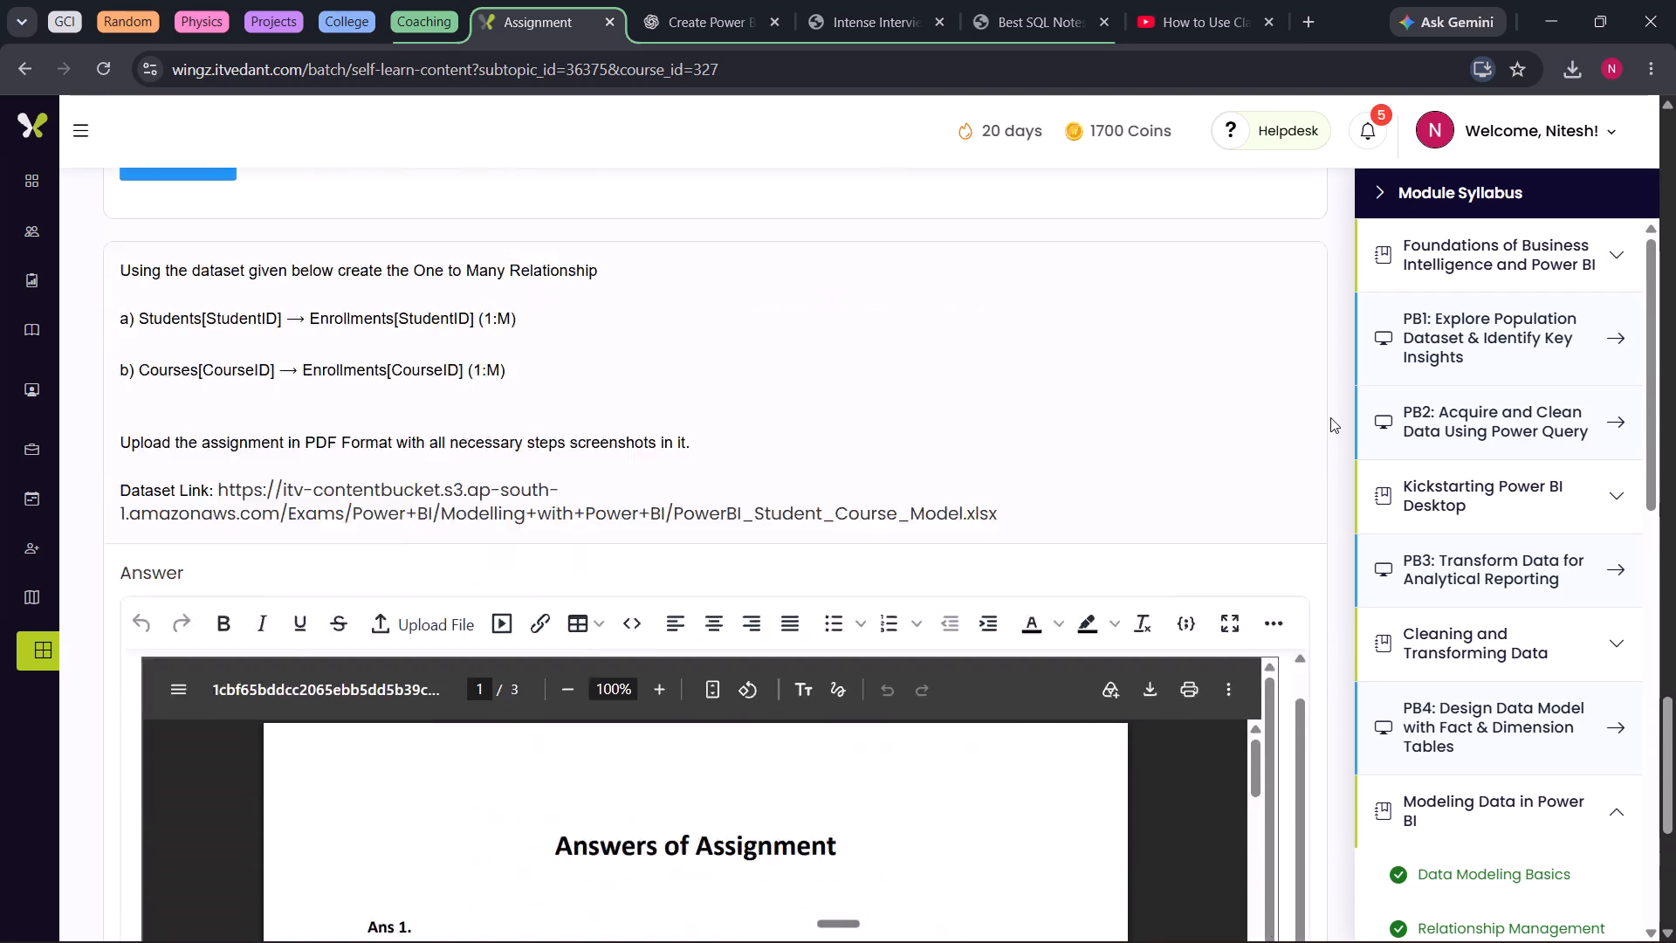
scroll(1330, 417, up, 20)
scroll(1330, 417, up, 1)
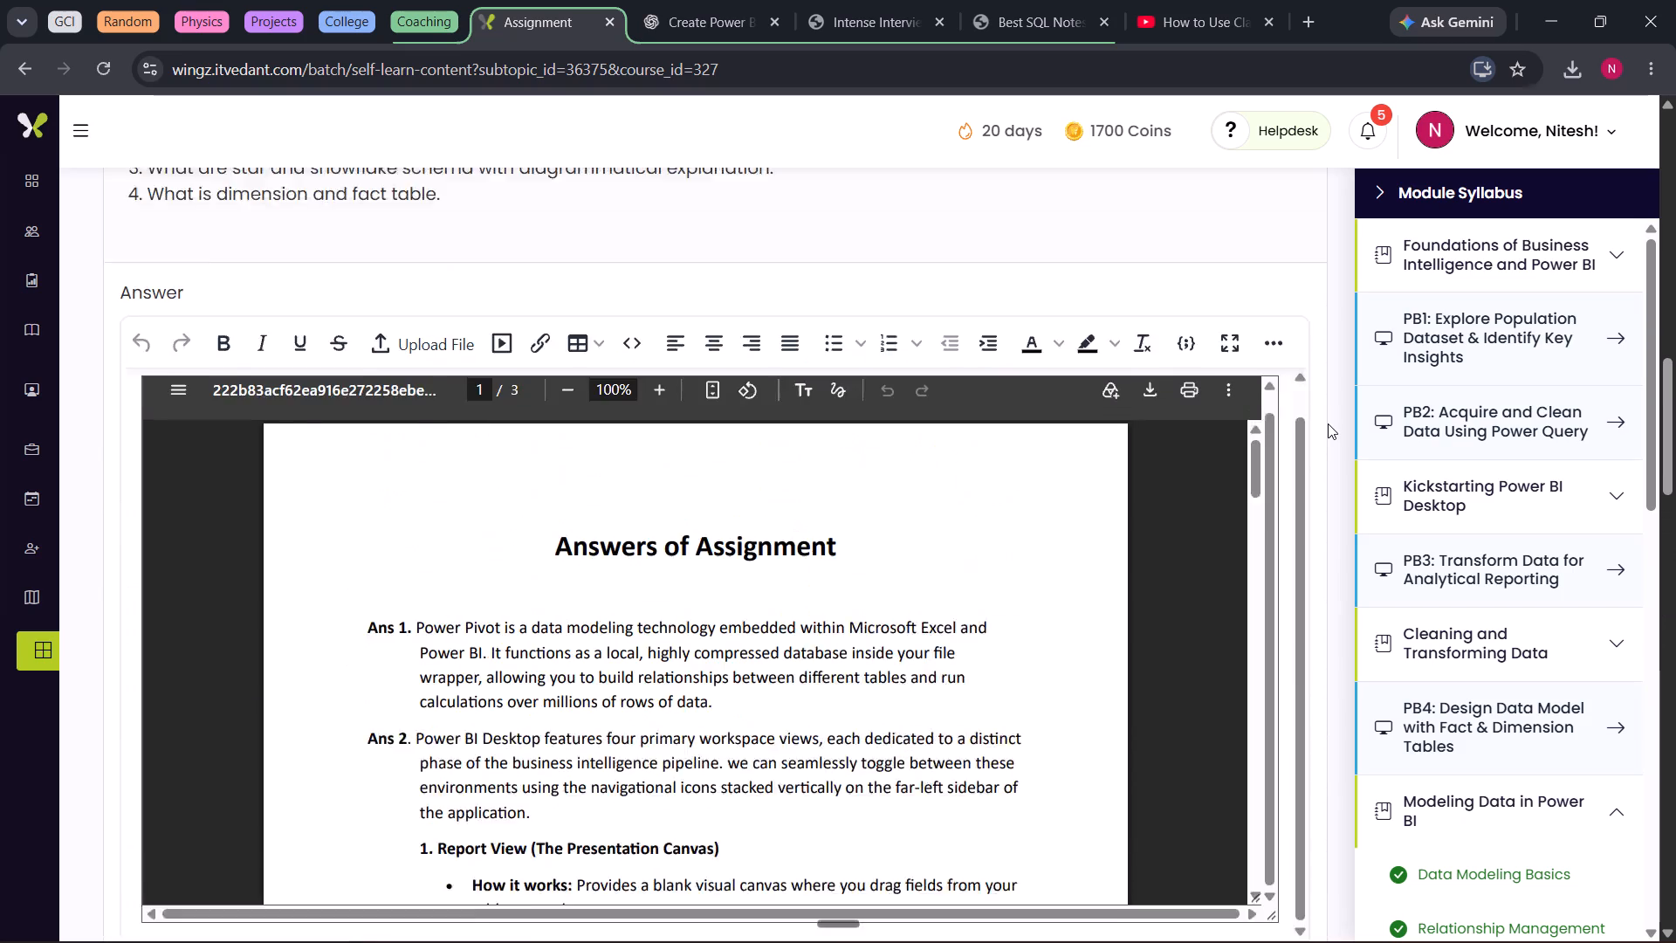
scroll(1328, 423, up, 10)
scroll(1226, 446, up, 1)
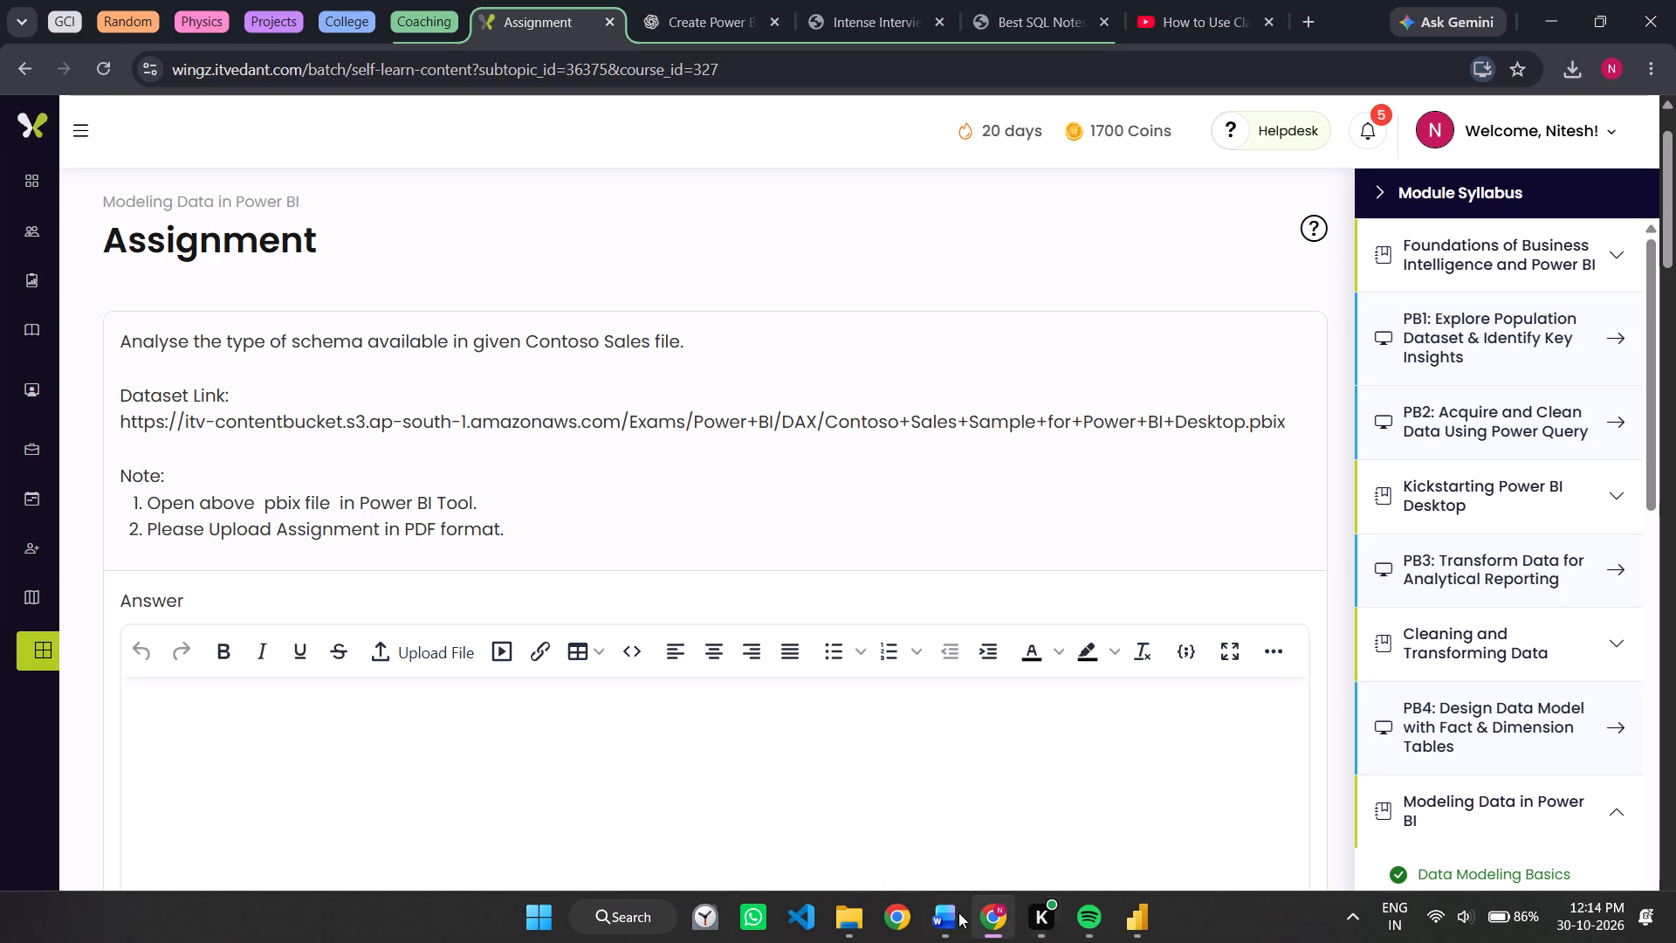
In File Explorer, open AS7.pdf from the PowerBI Ass folder, read through its contents and close it.
click(848, 924)
double_click(217, 216)
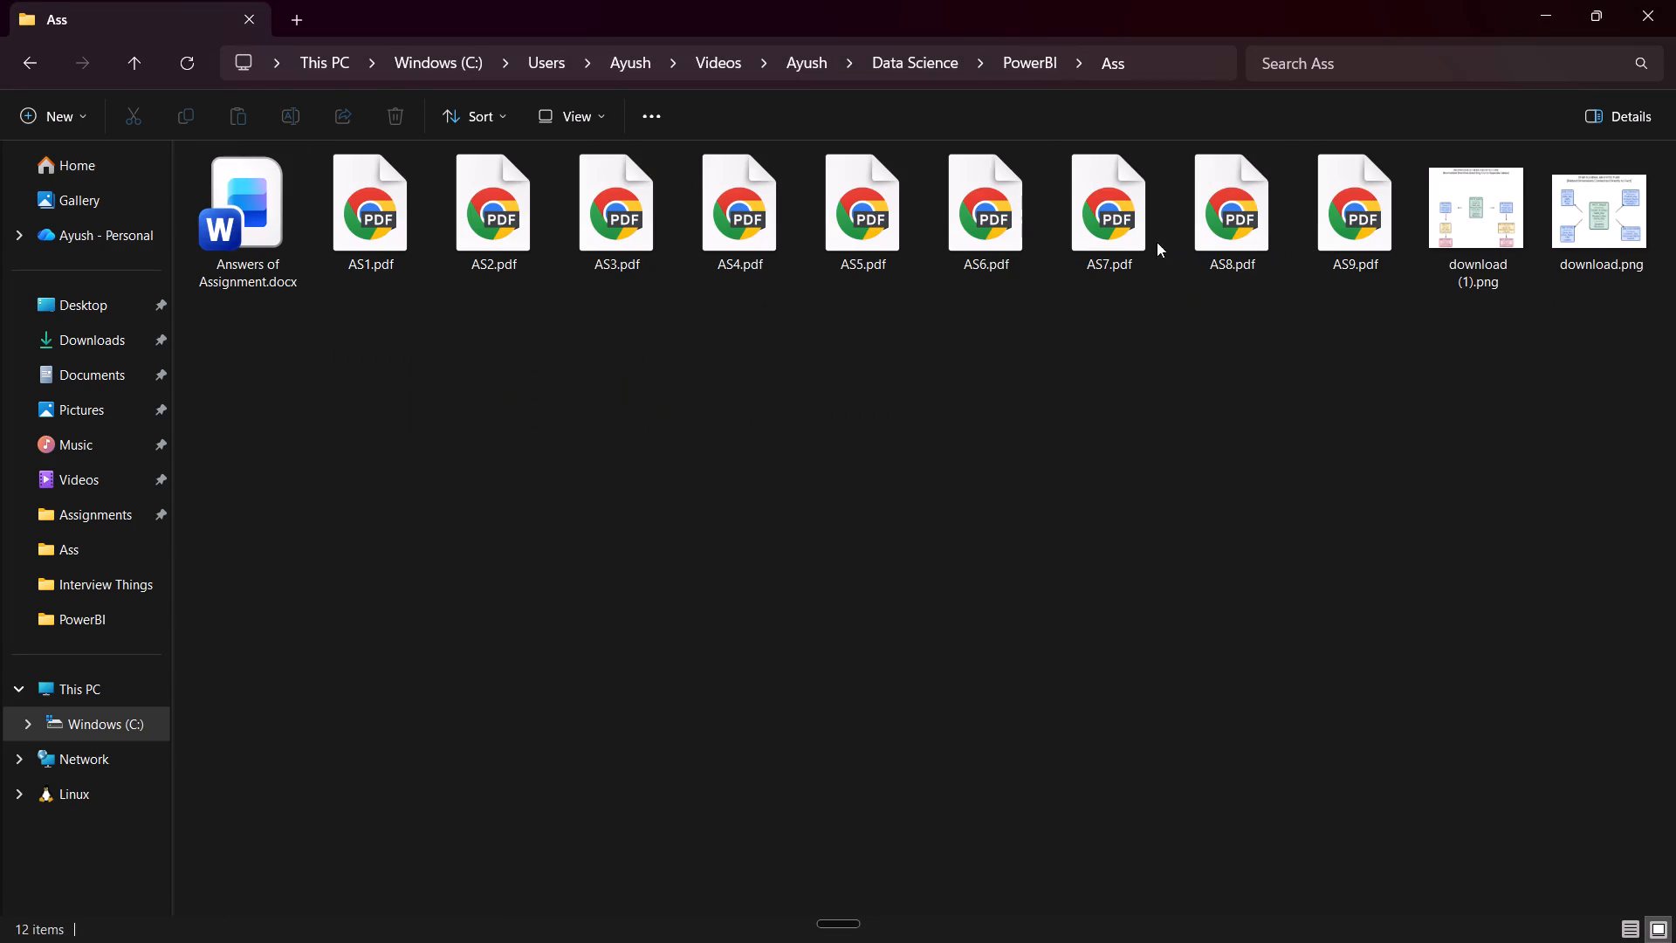
double_click(1122, 236)
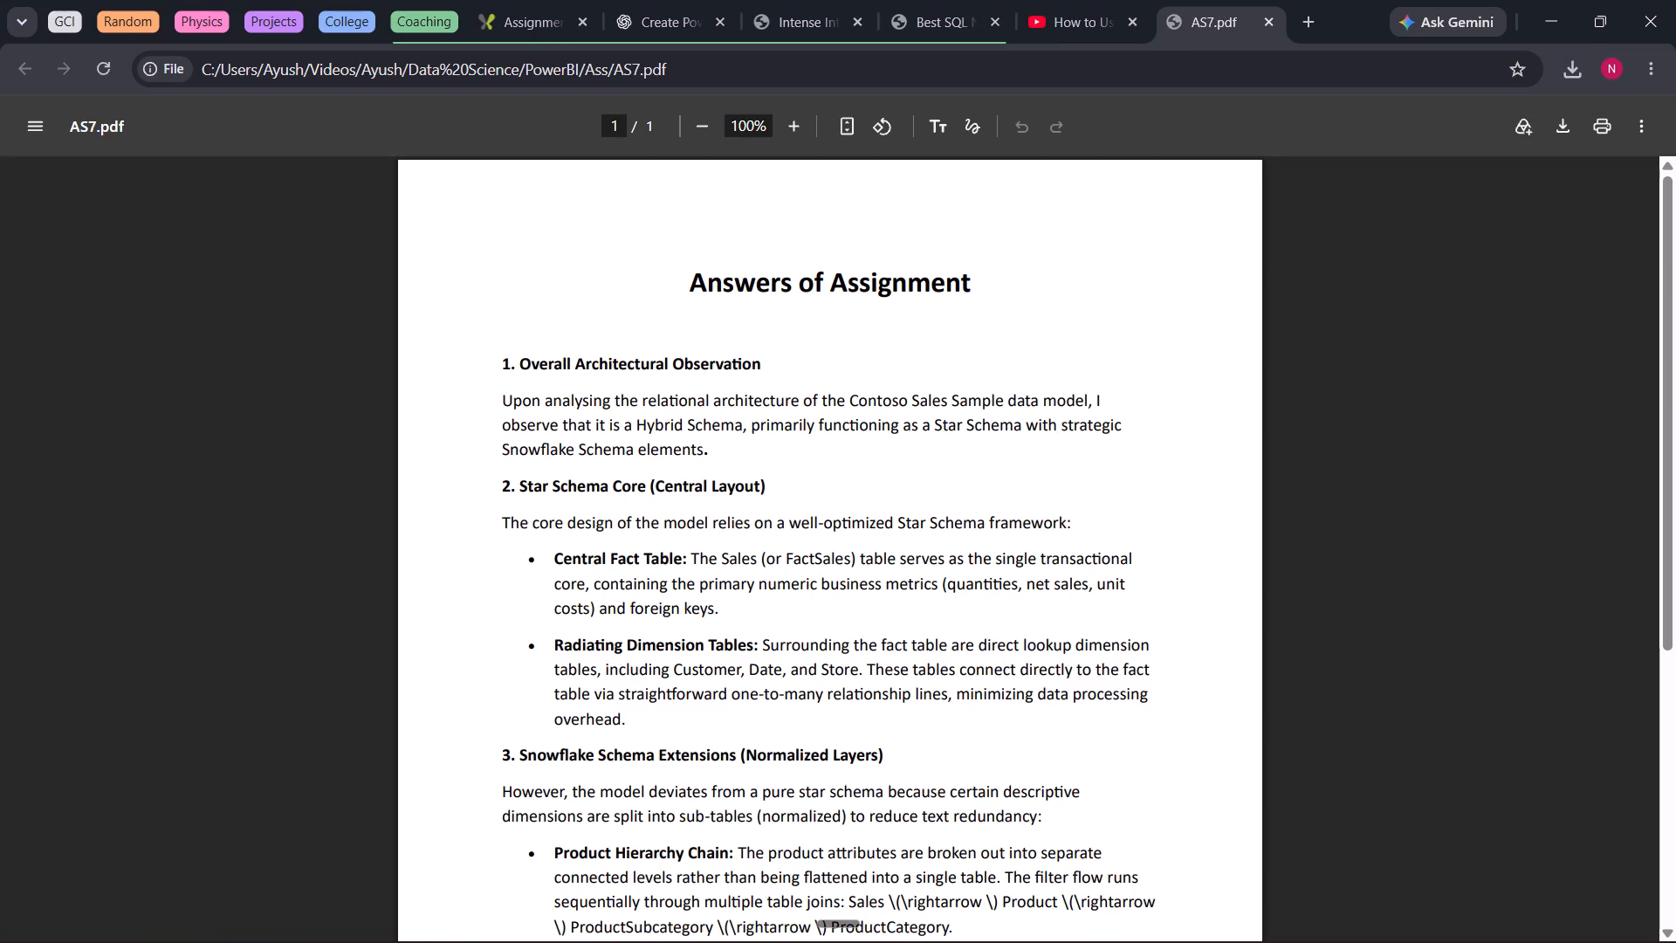
scroll(597, 458, down, 5)
scroll(597, 458, up, 1)
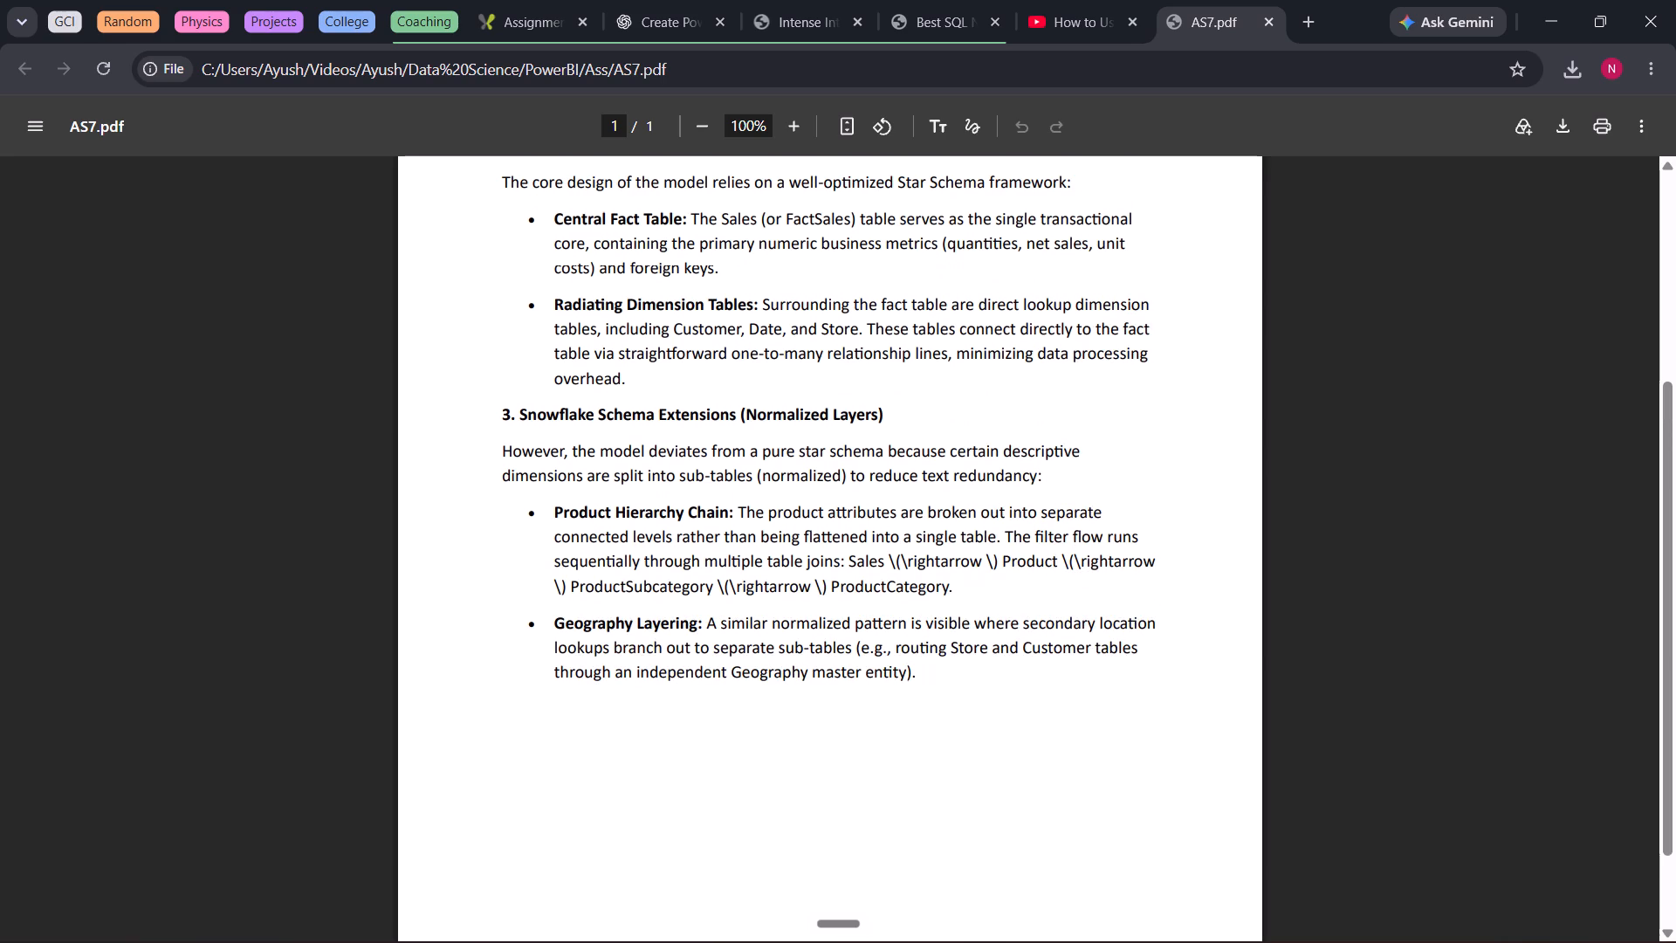
click(1267, 20)
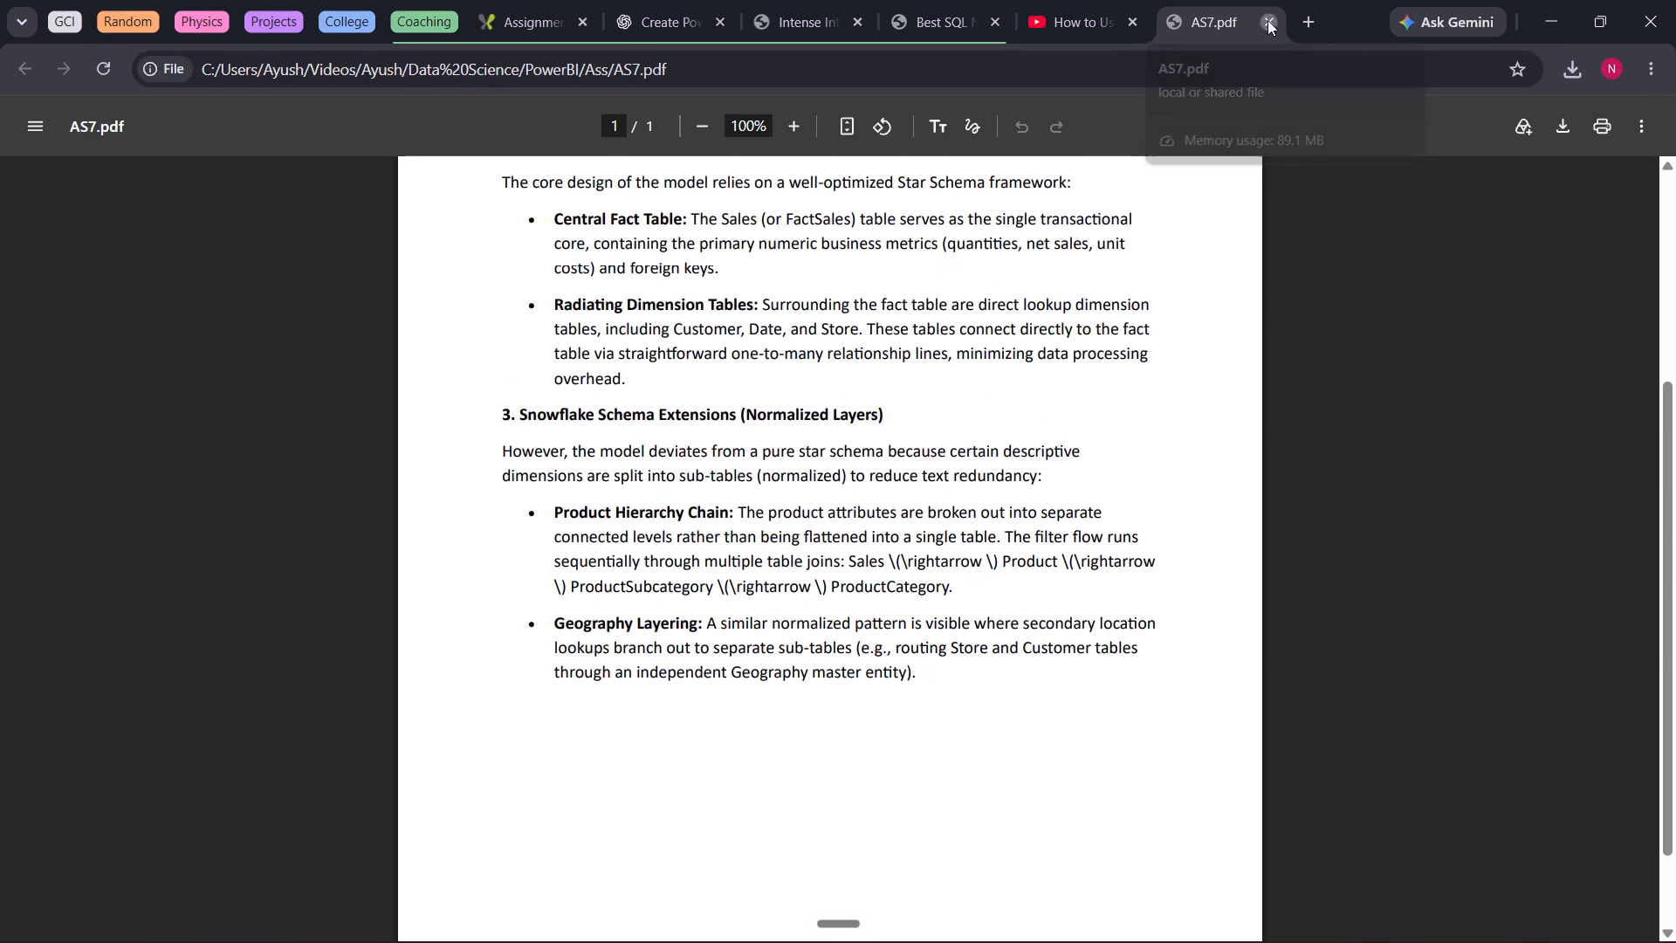
Upload AS7.pdf into the Contoso Sales schema question's answer box and save that answer.
click(452, 648)
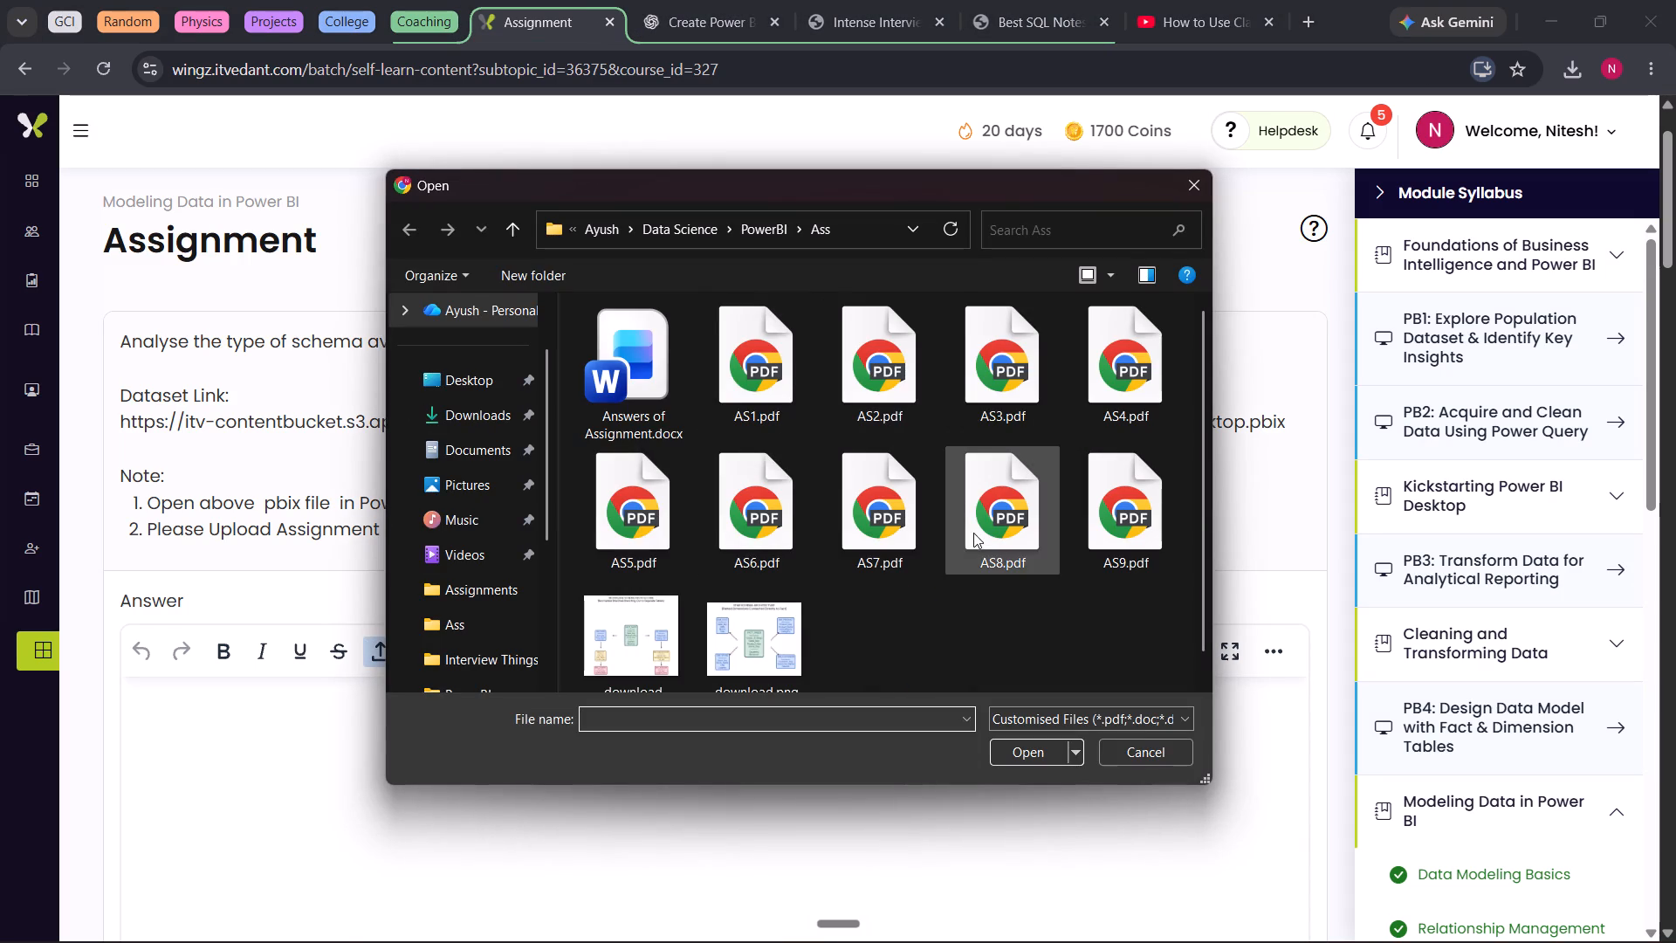
click(864, 534)
click(1036, 754)
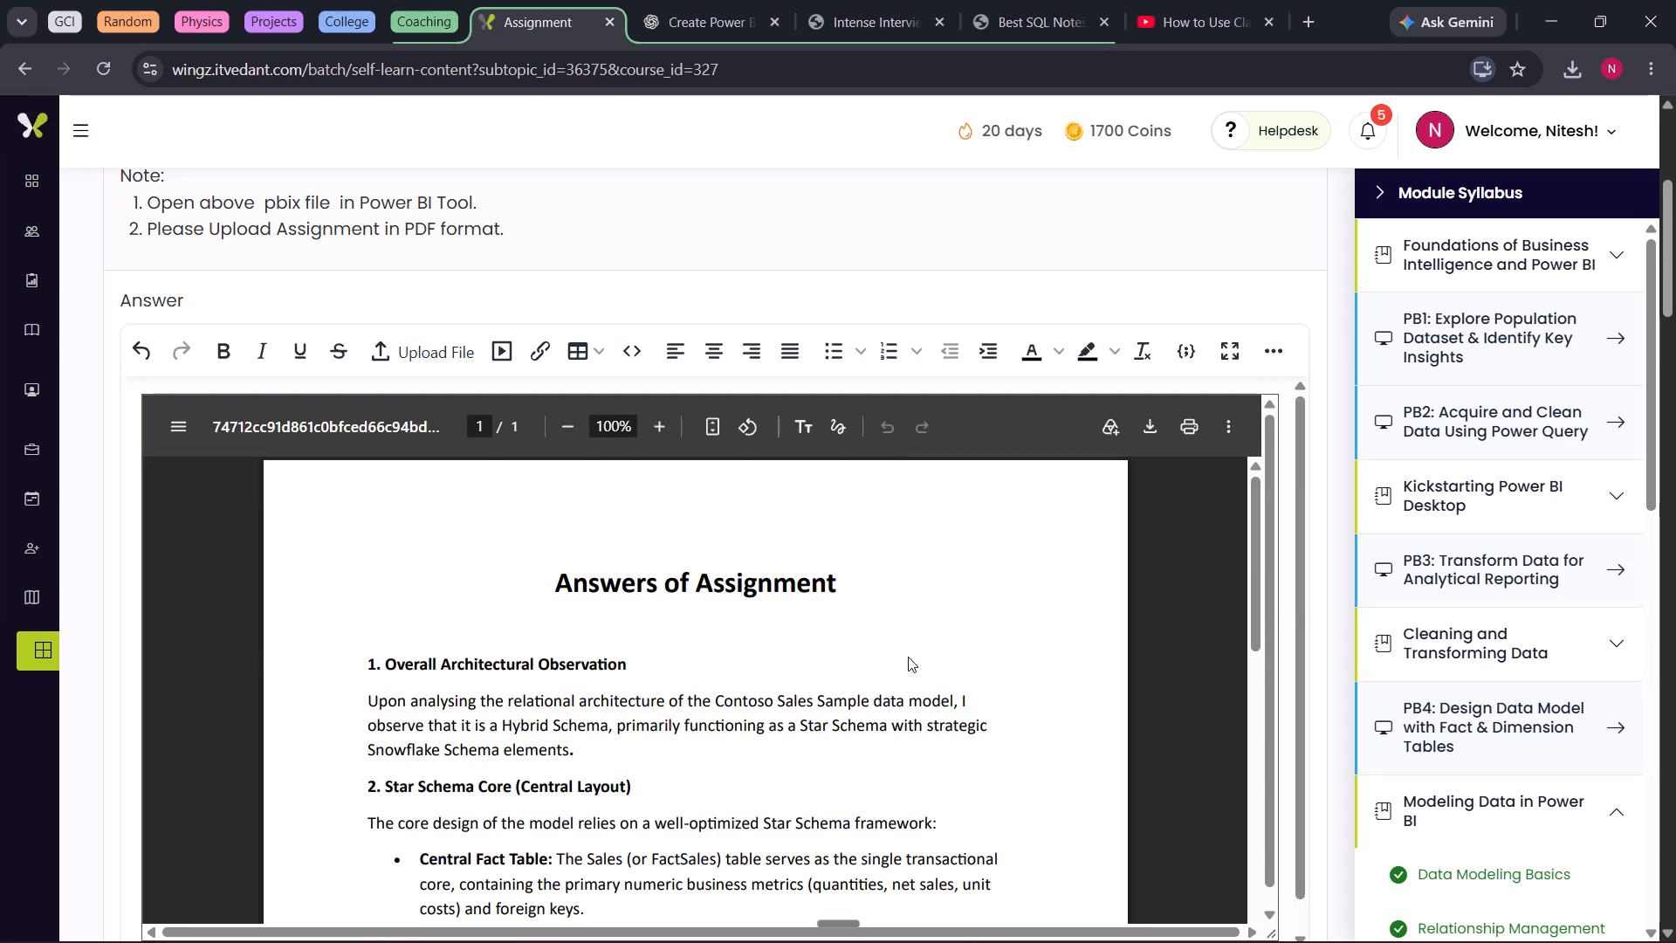
scroll(944, 657, down, 1)
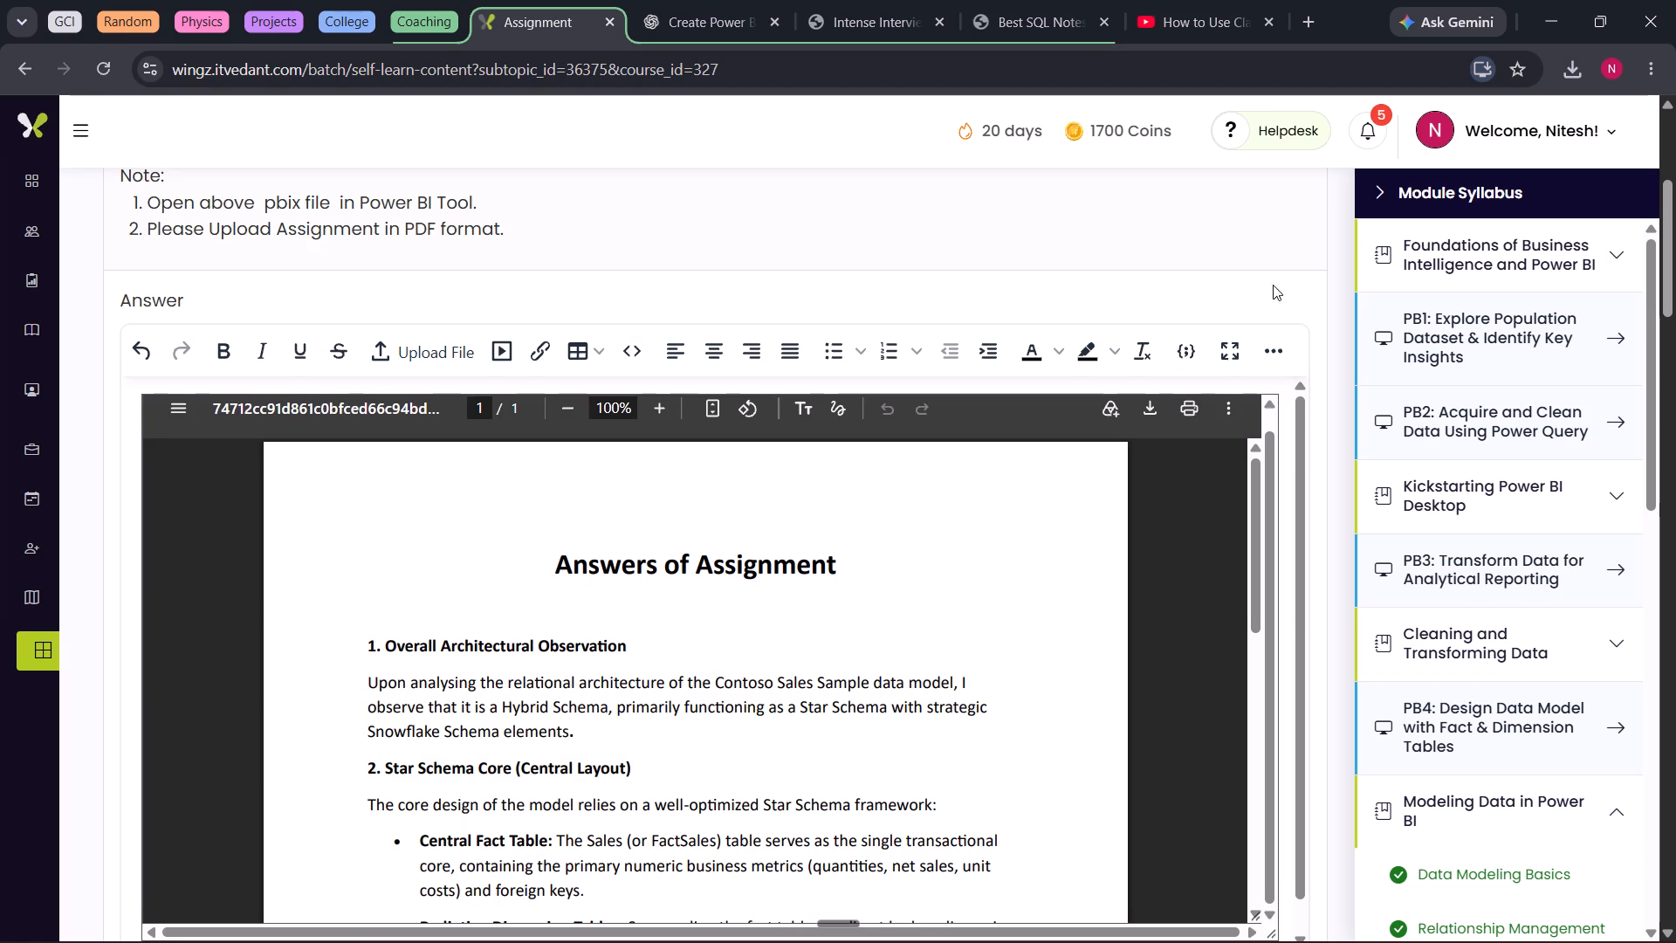
scroll(1274, 283, down, 4)
click(180, 644)
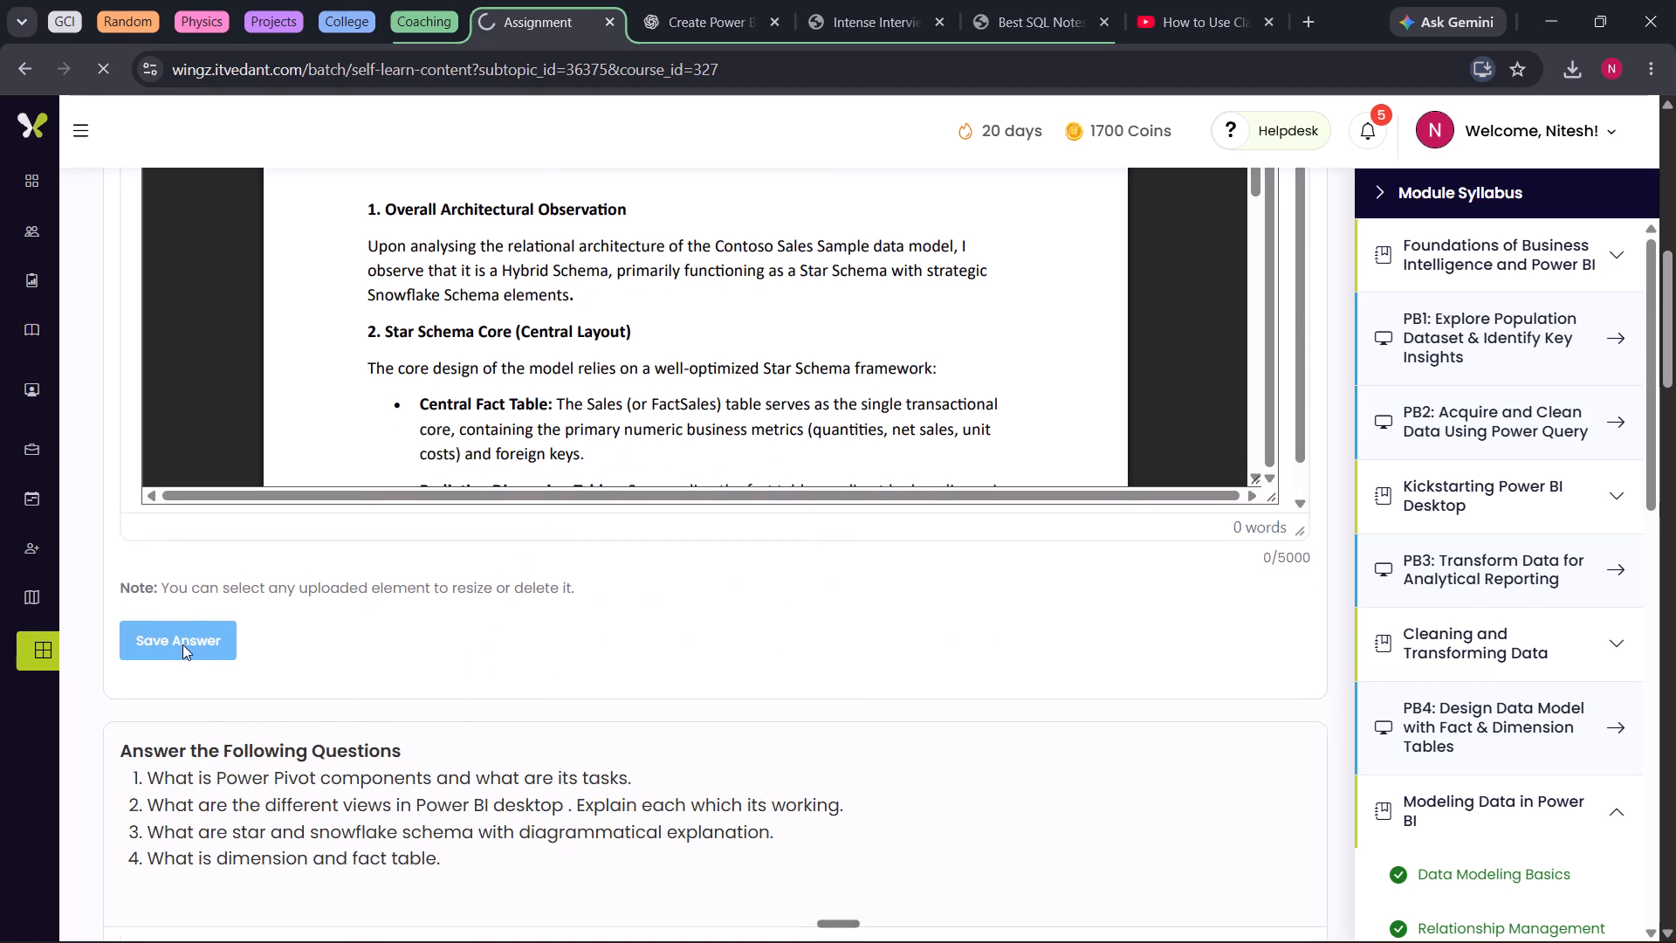
Finish the Assignment page after the last One to Many Relationship question and proceed to the next topic.
scroll(1135, 547, down, 12)
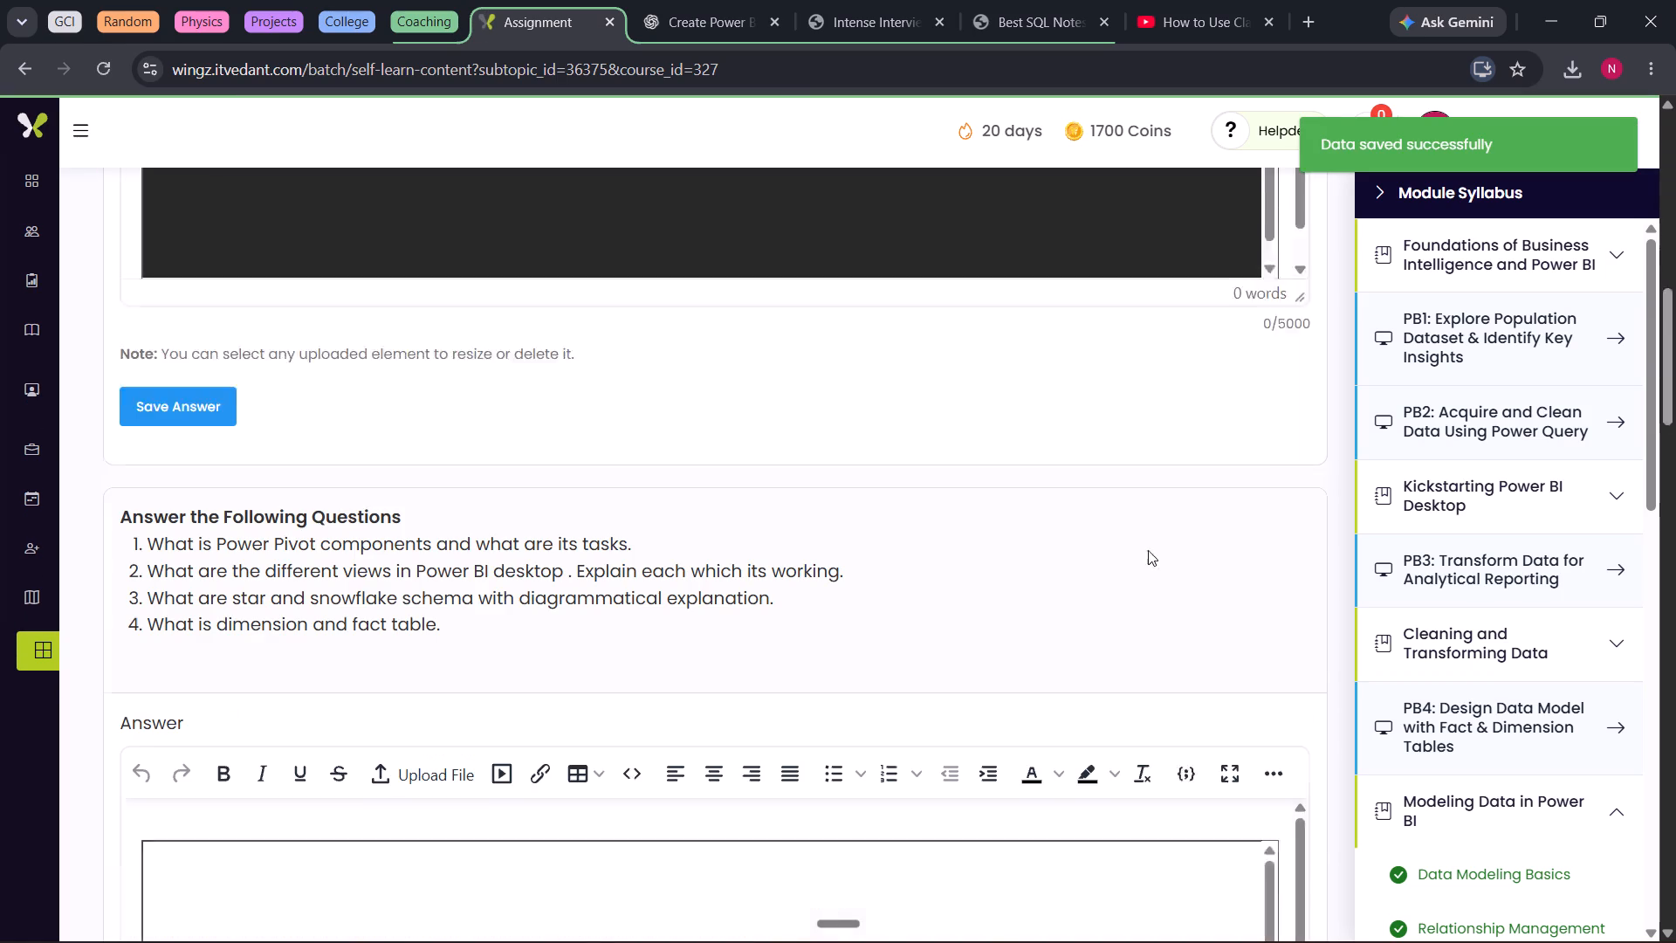
scroll(1278, 618, down, 6)
scroll(1322, 593, down, 20)
scroll(1322, 593, down, 2)
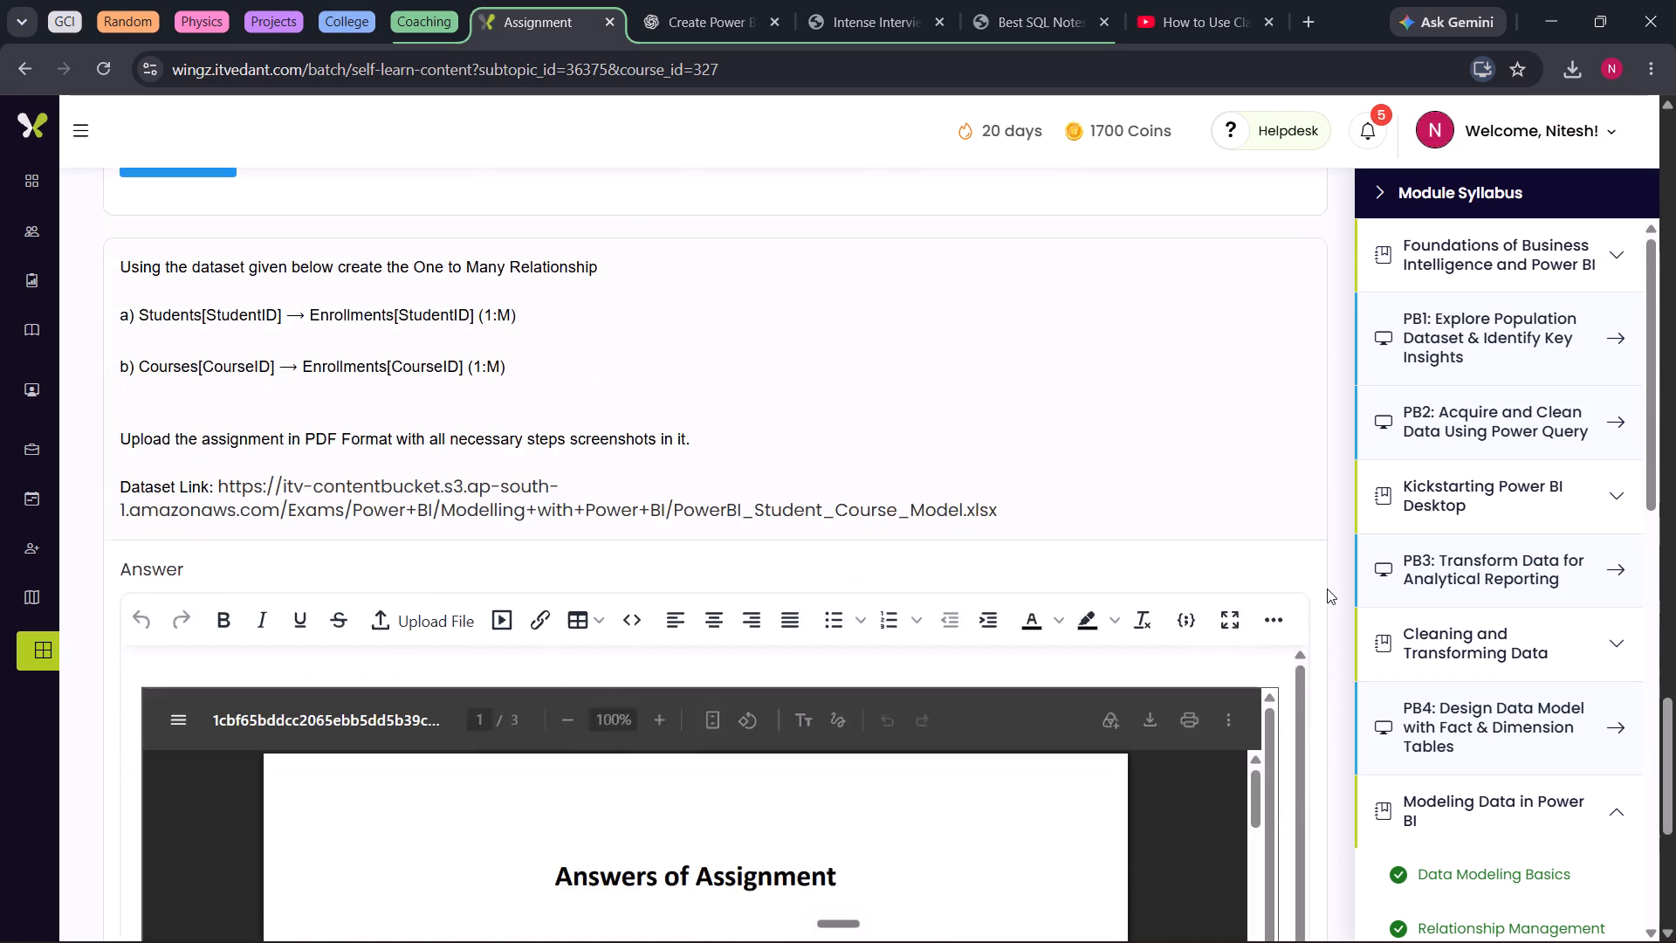
scroll(1327, 589, down, 9)
click(1302, 908)
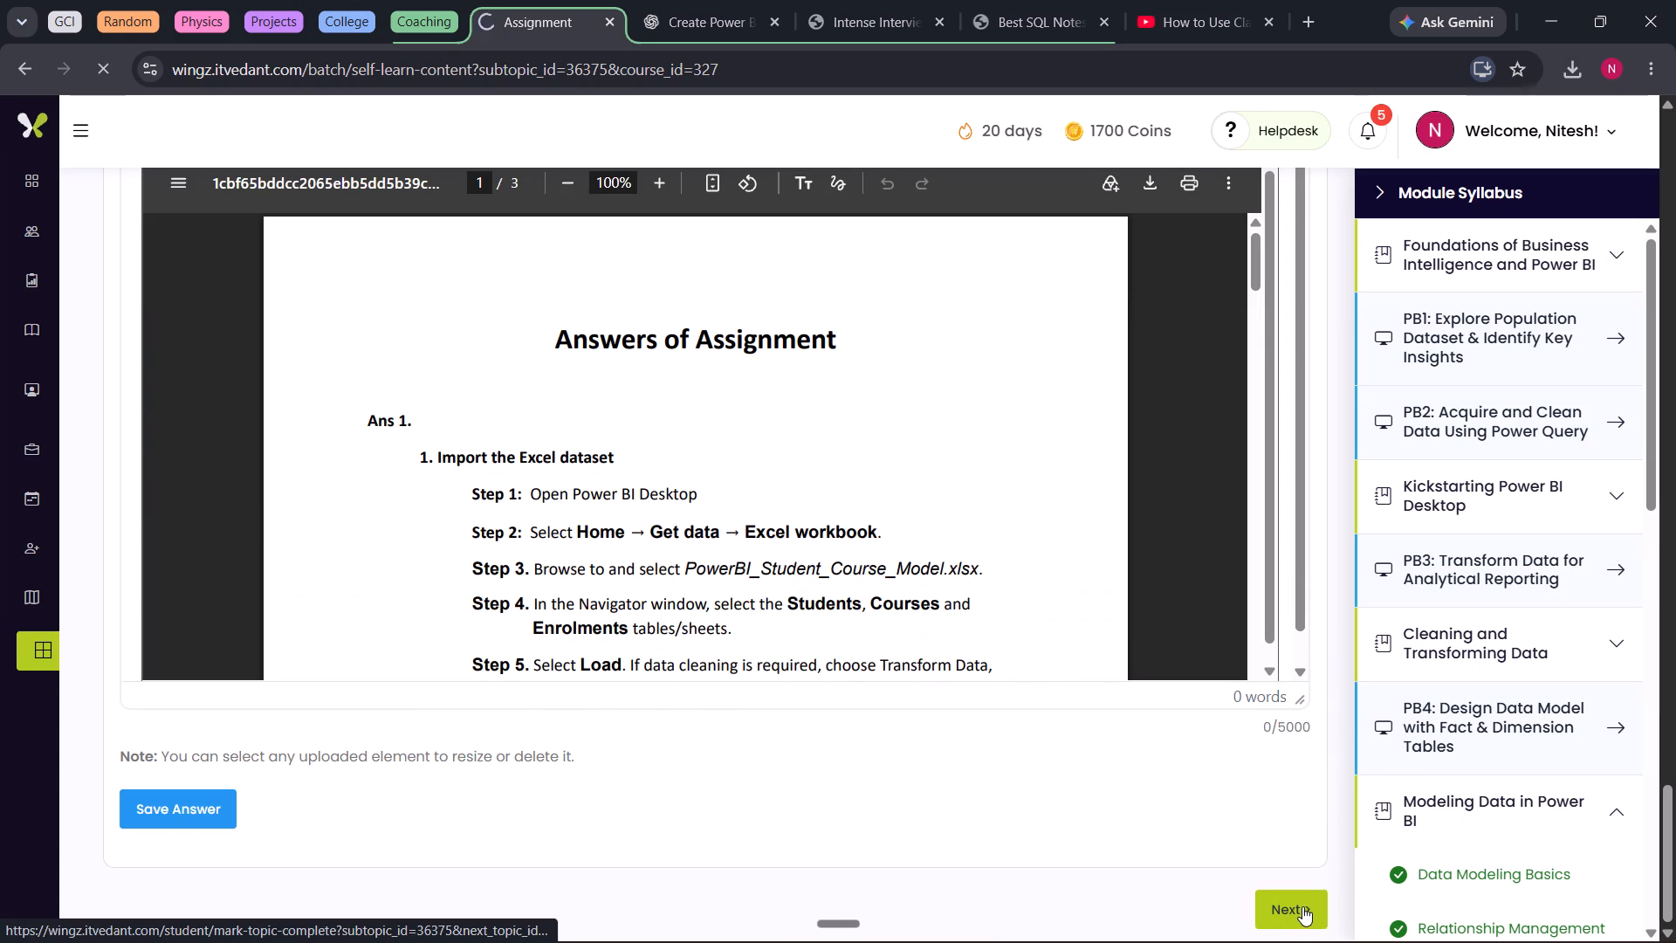